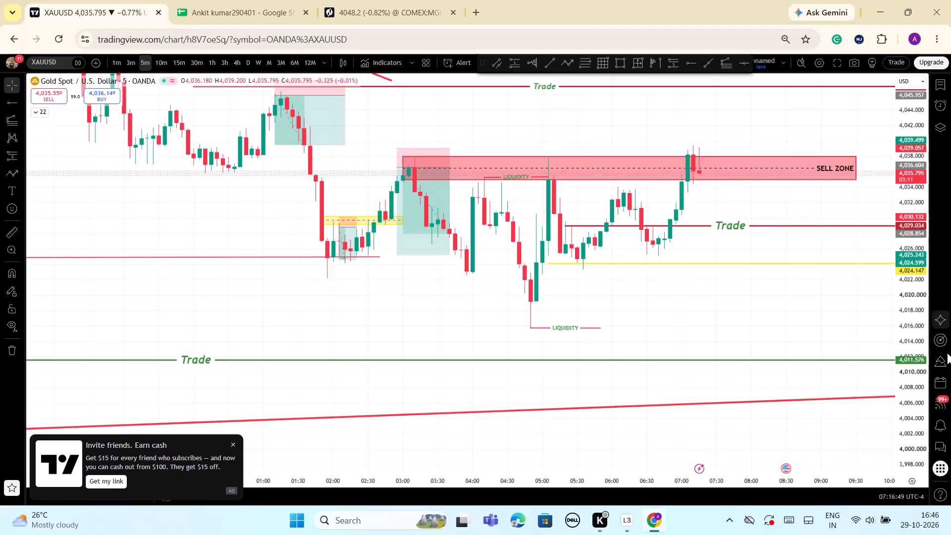
Draw a trend-based Fibonacci extension from the swing high at about 4,046.49 to the 4,022.42 low and back to about 4,046.54.
drag(919, 370, 914, 320)
scroll(794, 304, down, 3)
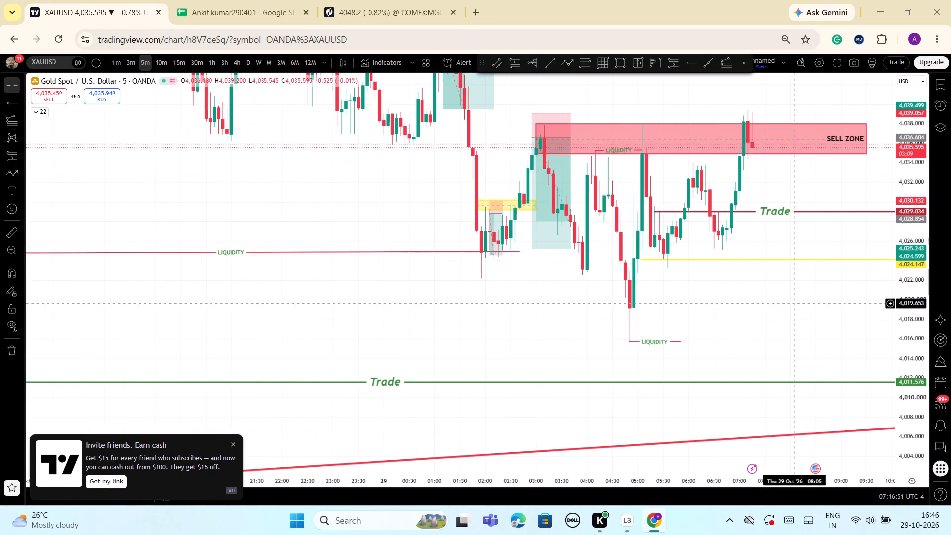
drag(798, 292, 801, 360)
drag(885, 315, 886, 365)
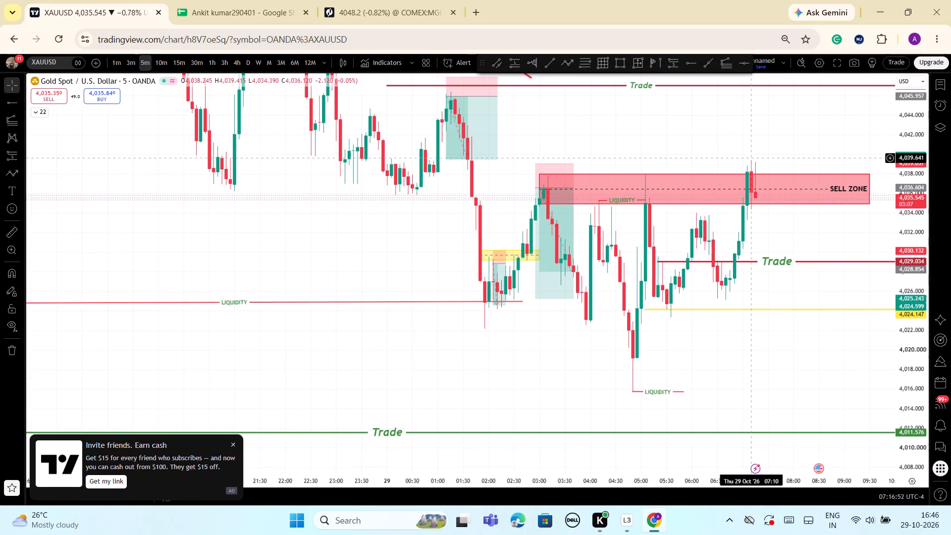
drag(681, 122, 735, 146)
drag(902, 242, 910, 299)
scroll(772, 231, down, 3)
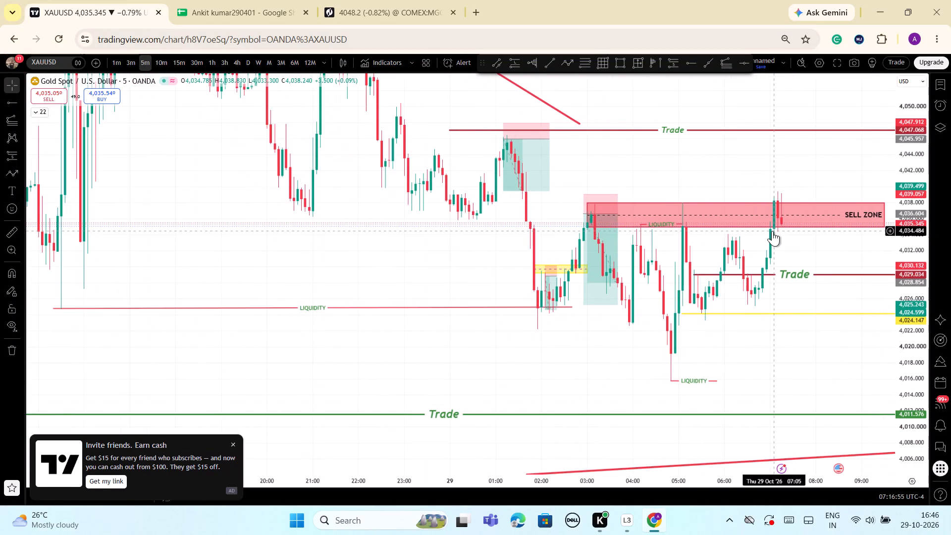
drag(769, 163, 721, 170)
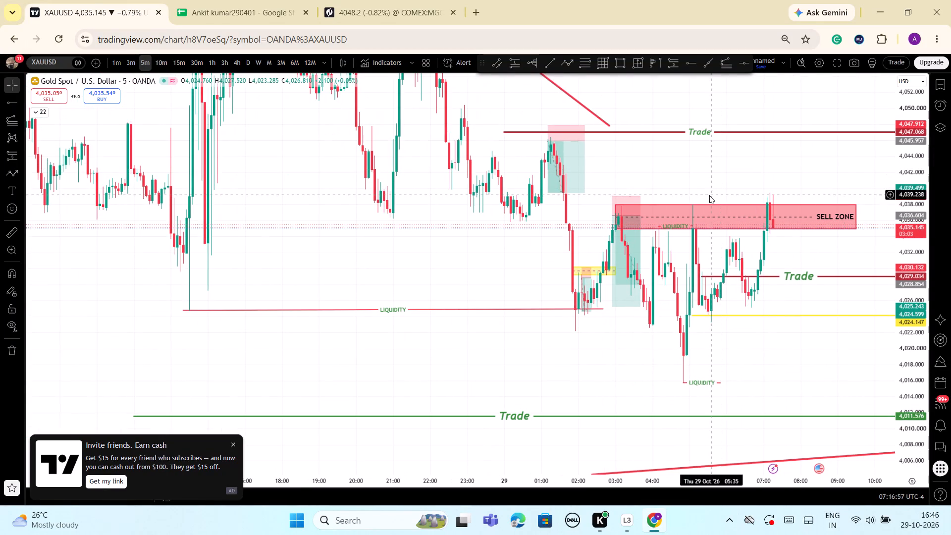
click(724, 70)
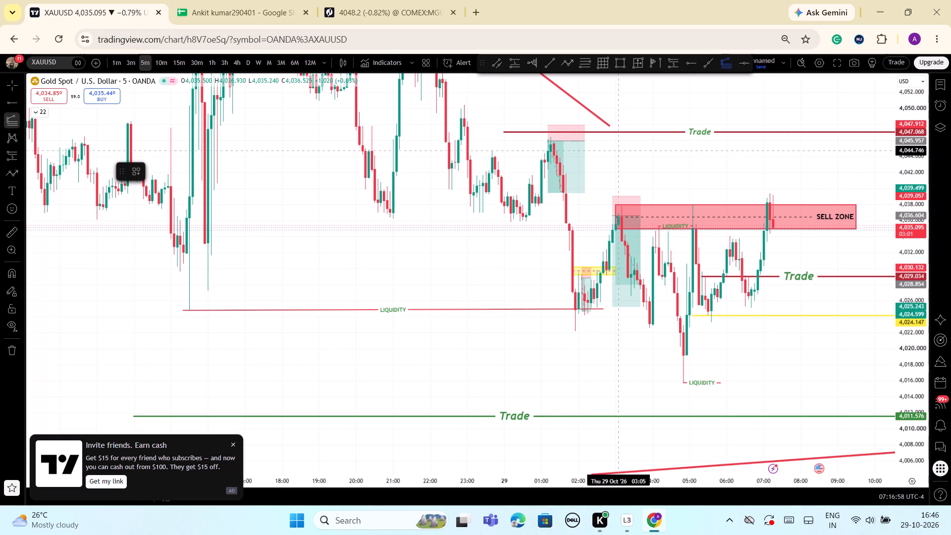
click(550, 137)
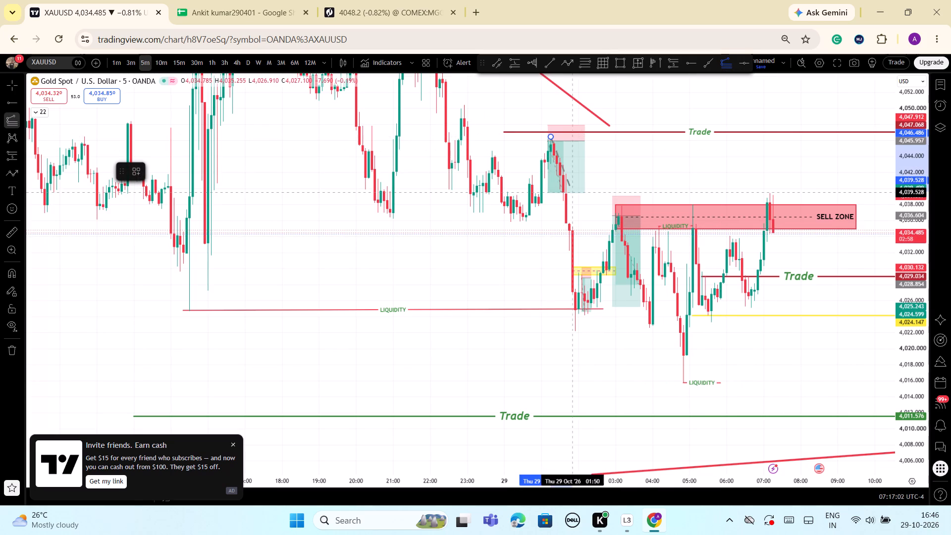
click(575, 329)
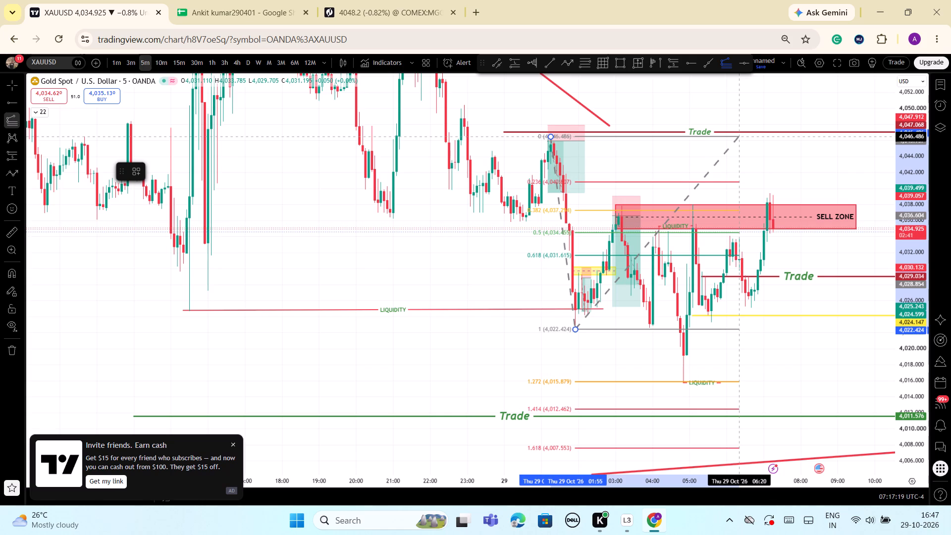
click(740, 136)
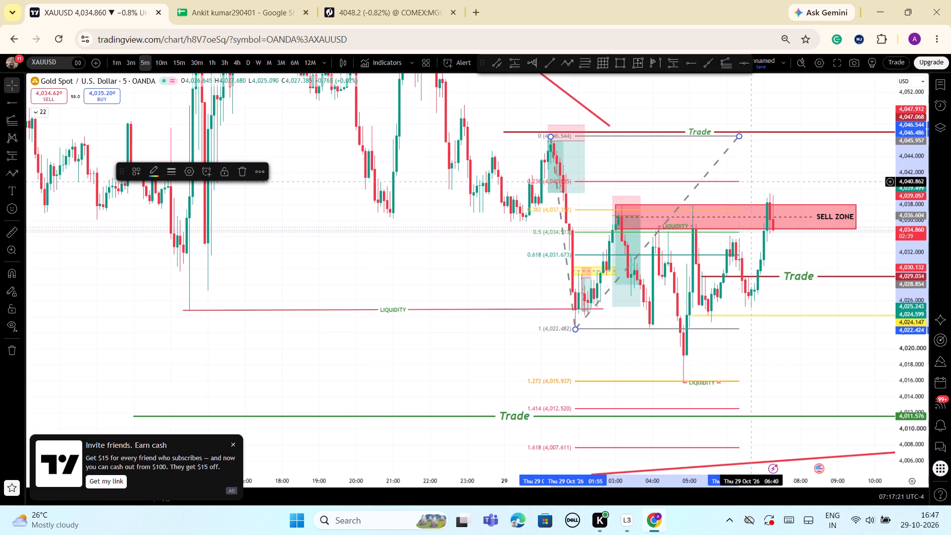
Draw a horizontal ray at about 4,040.978, along the Fibonacci extension's 0.236 level.
click(690, 62)
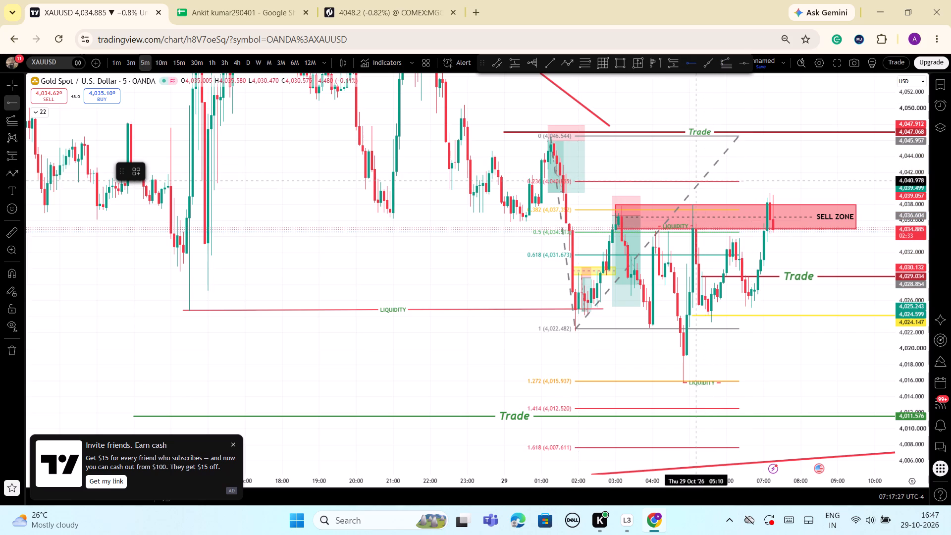
click(695, 181)
click(779, 165)
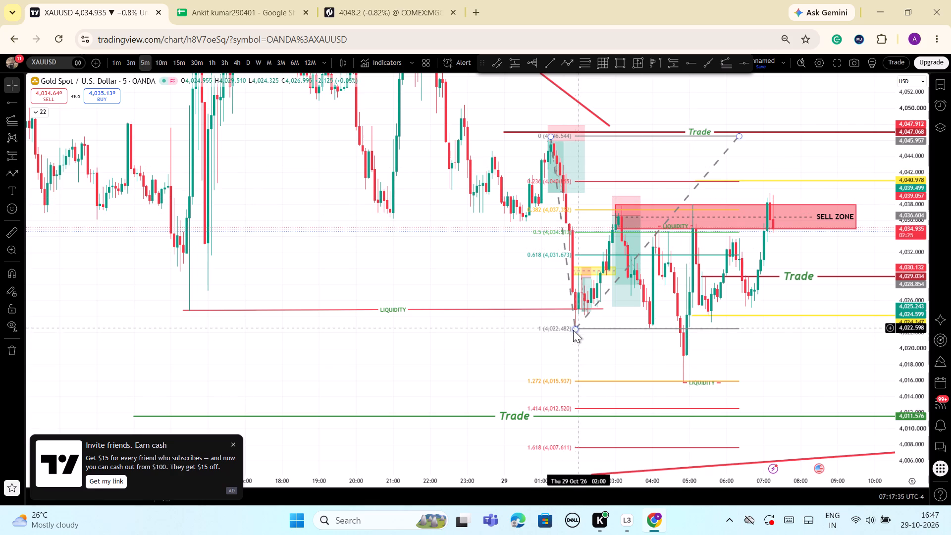
Move the Fibonacci extension's second anchor to the lower swing low at the LIQUIDITY mark, about 4,015.6.
drag(574, 329, 686, 384)
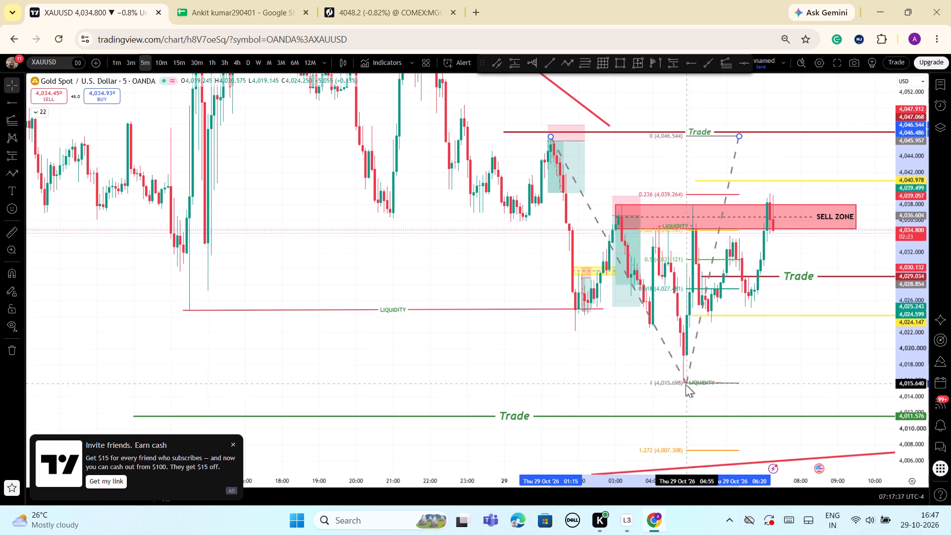
drag(686, 384, 686, 384)
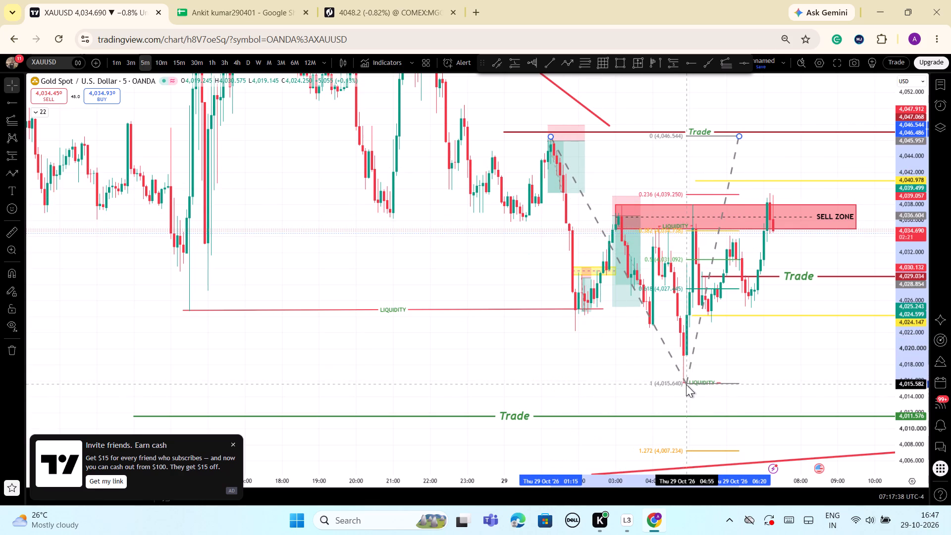
drag(686, 384, 684, 384)
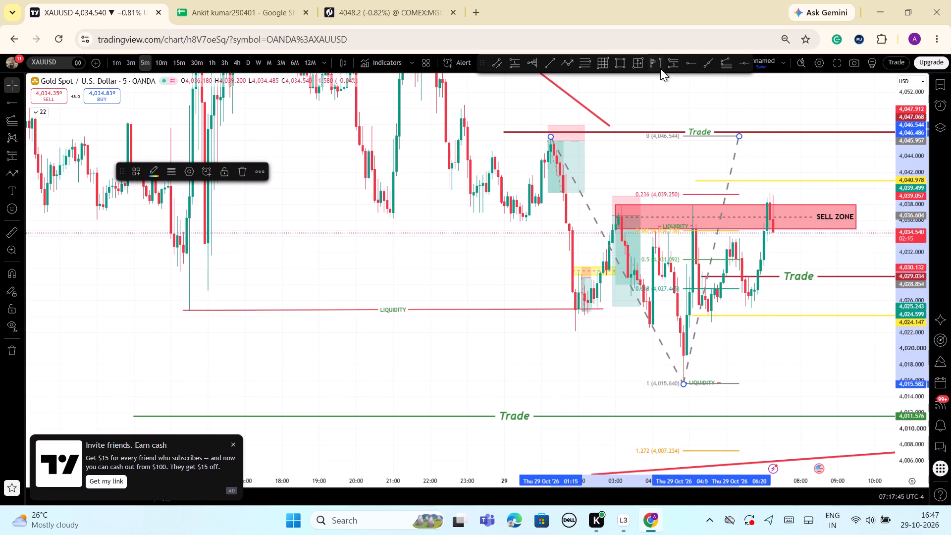
Draw another horizontal ray and align it with the adjusted Fibonacci 0.236 level at about 4,039.296.
click(693, 62)
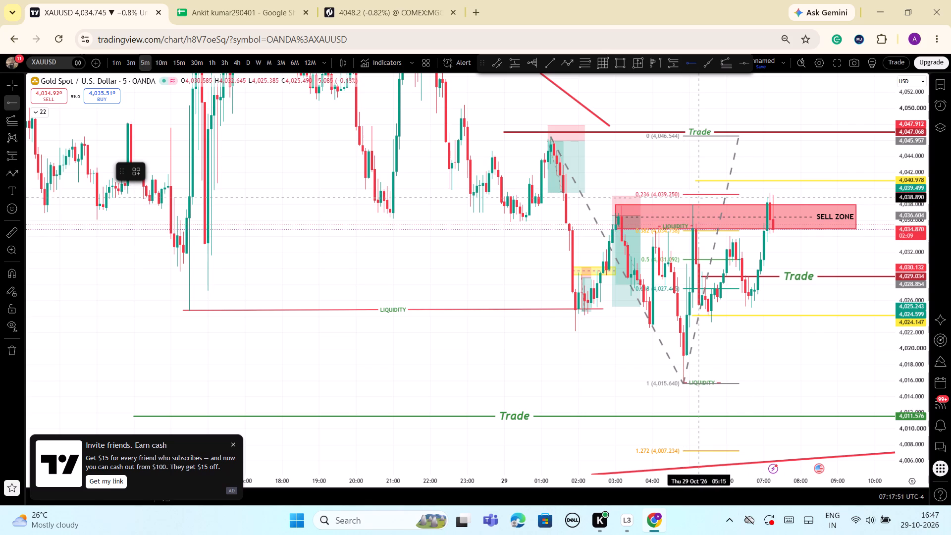
click(696, 198)
click(774, 139)
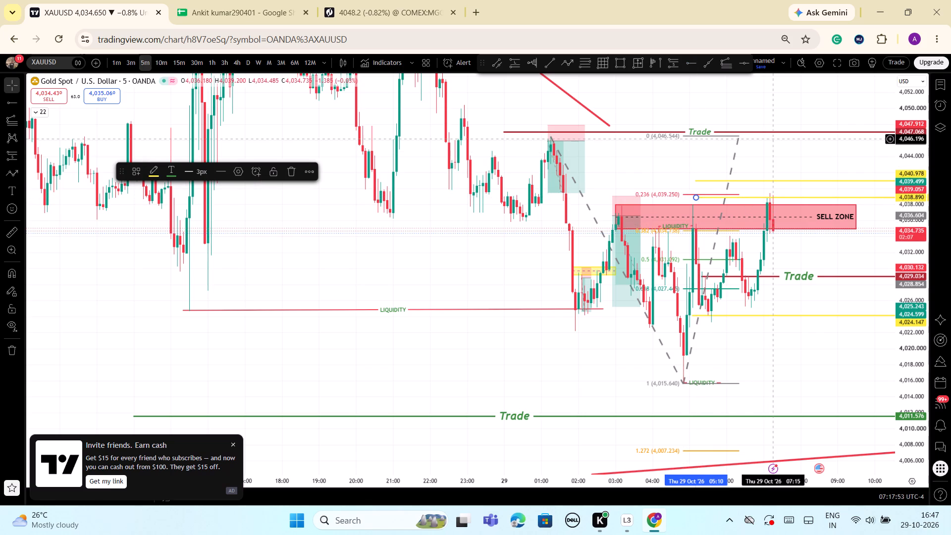
click(791, 197)
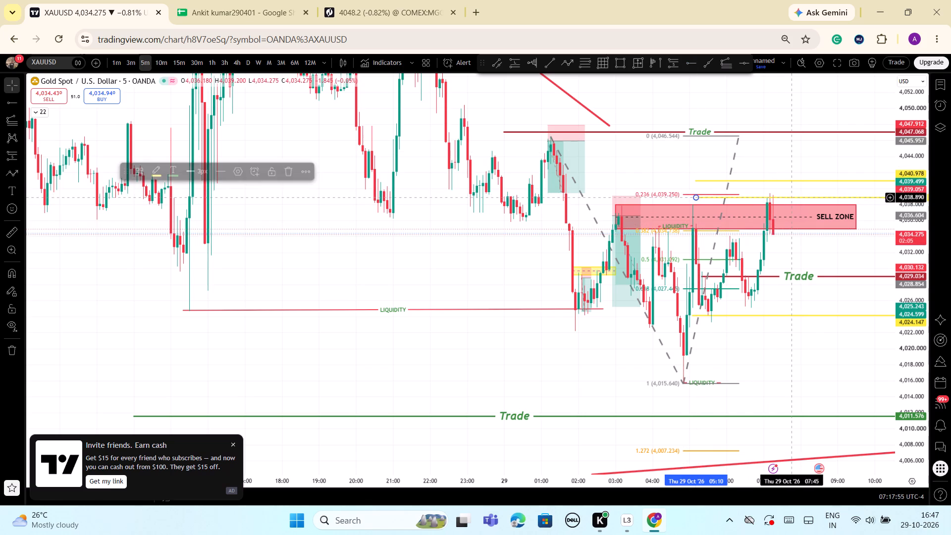
click(775, 144)
click(782, 193)
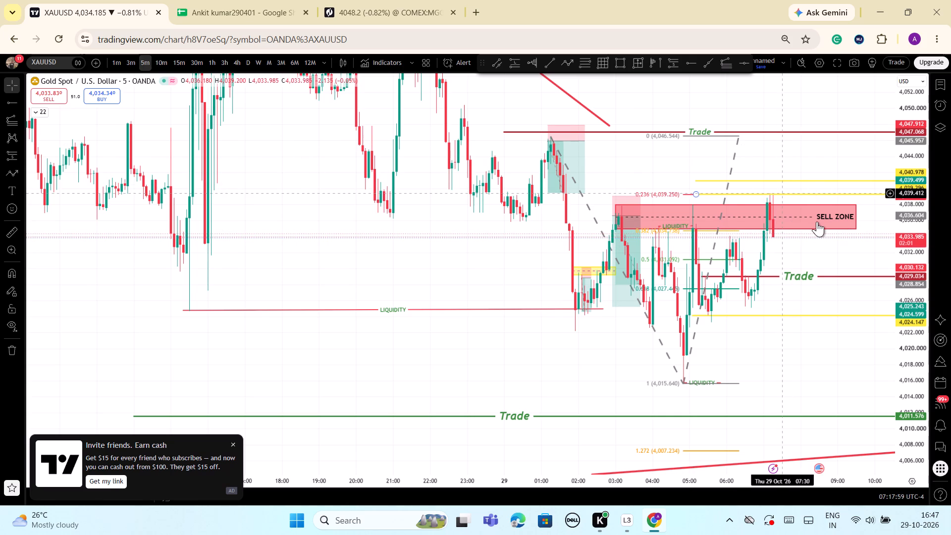
Apply the saved "trade" drawing template to the horizontal ray at the 0.236 level.
click(798, 194)
click(796, 195)
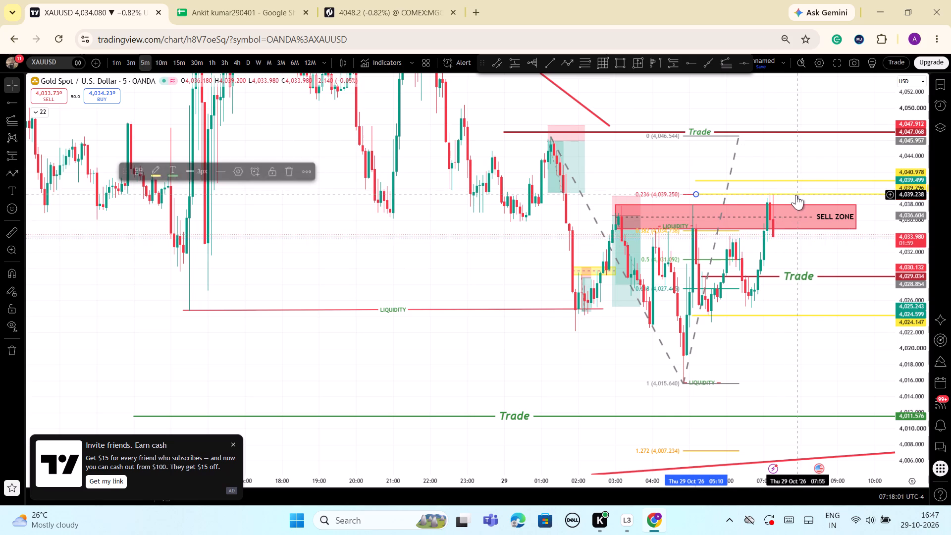
click(137, 176)
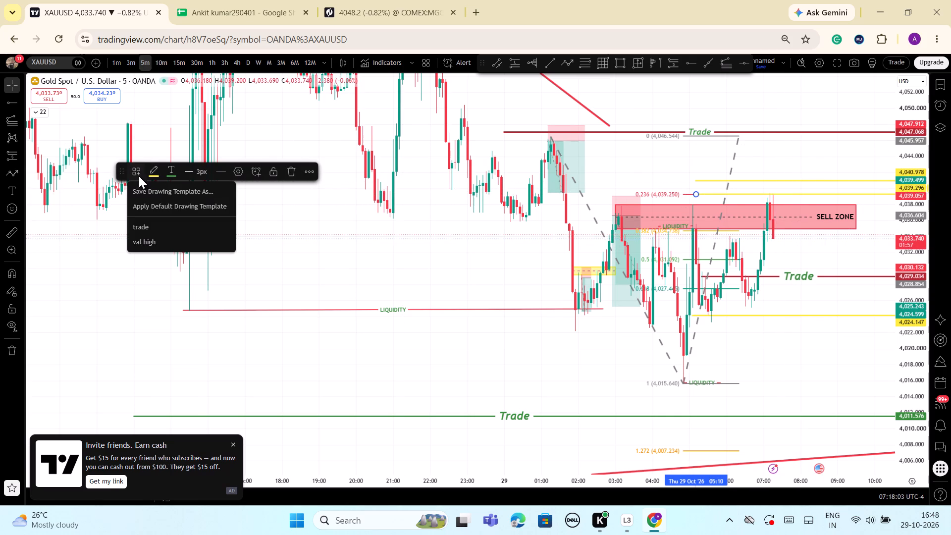
click(159, 227)
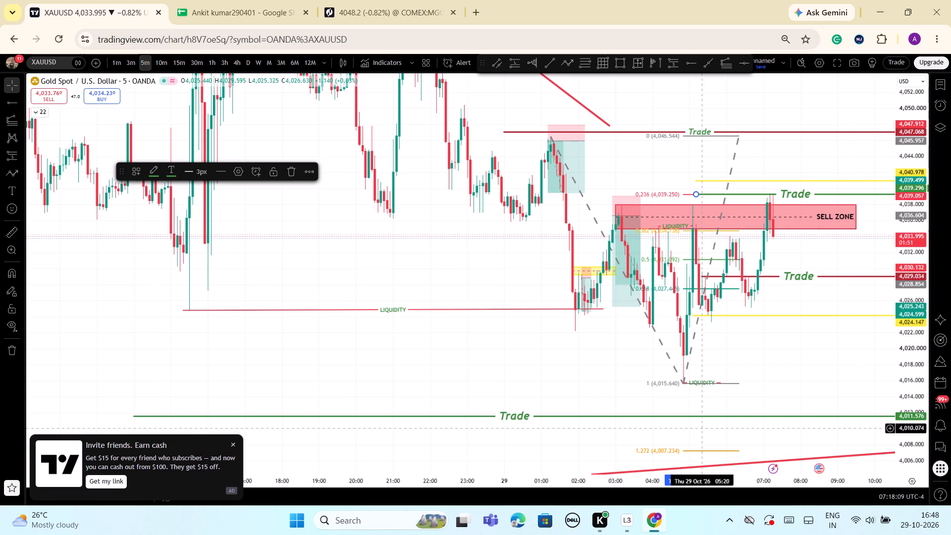
Set the Trade label's text size to 16 on the horizontal ray at the 0.236 level.
click(820, 194)
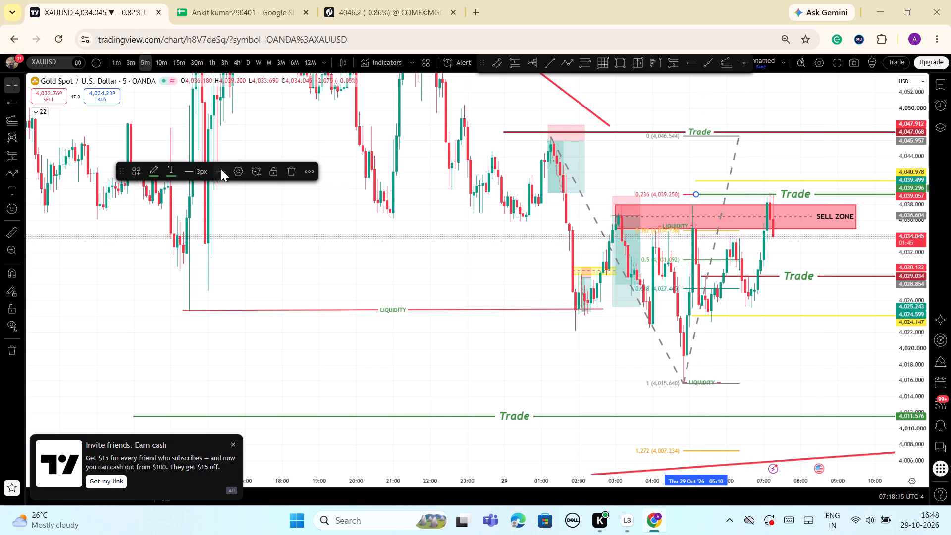
click(237, 174)
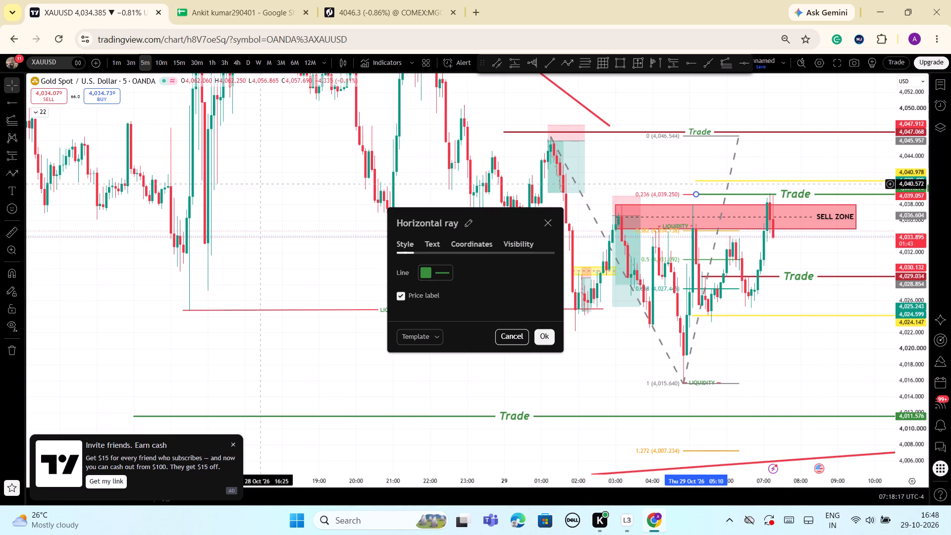
click(431, 245)
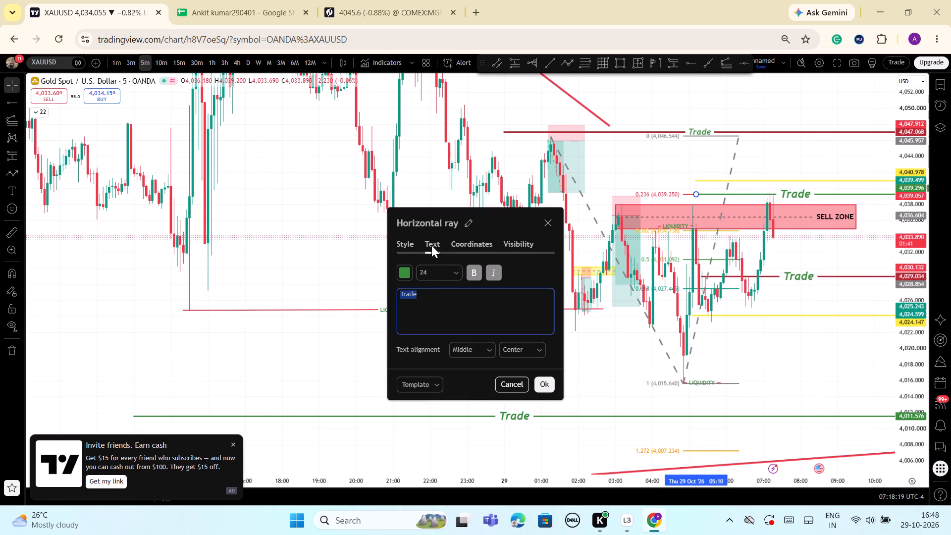
click(455, 272)
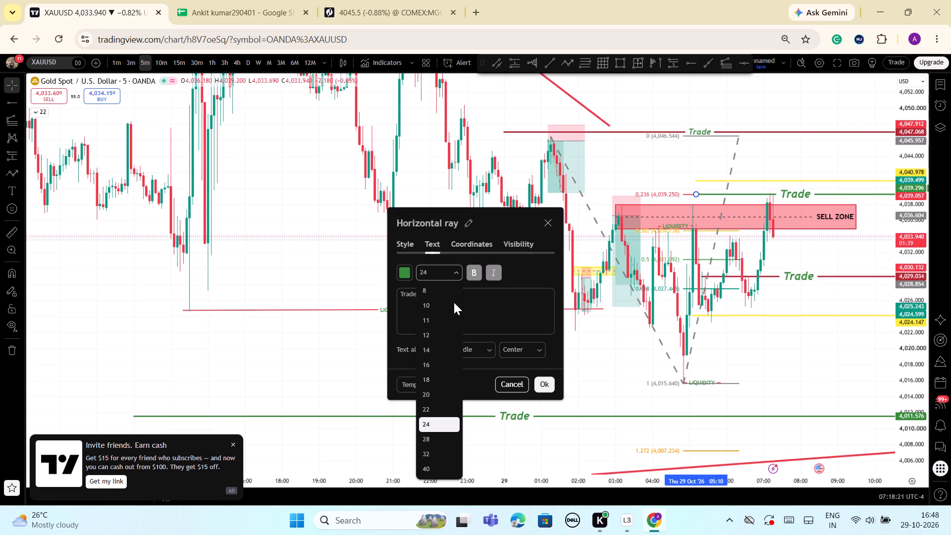
click(435, 365)
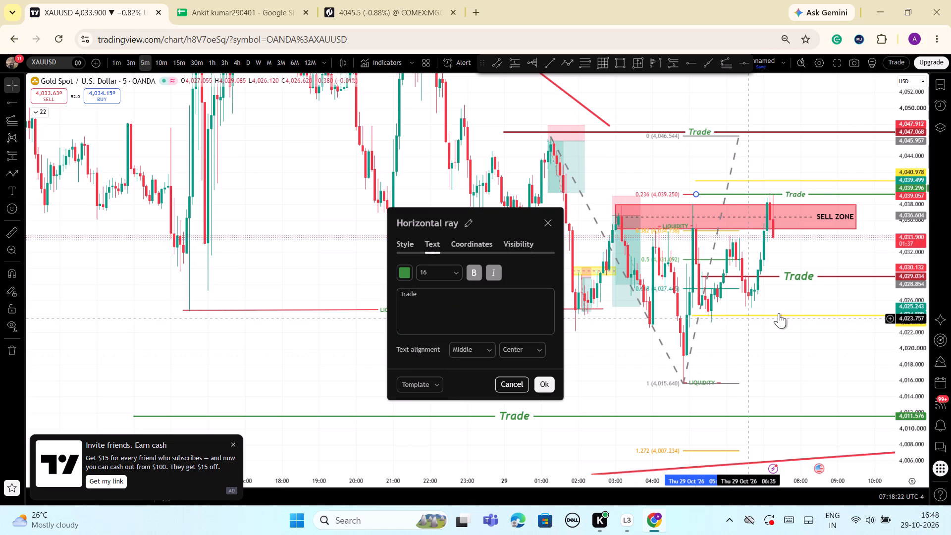
click(539, 380)
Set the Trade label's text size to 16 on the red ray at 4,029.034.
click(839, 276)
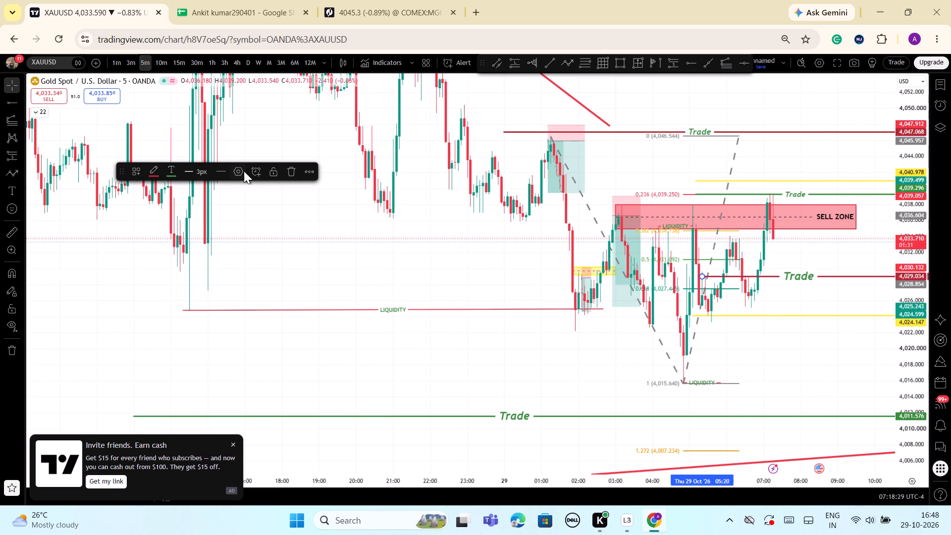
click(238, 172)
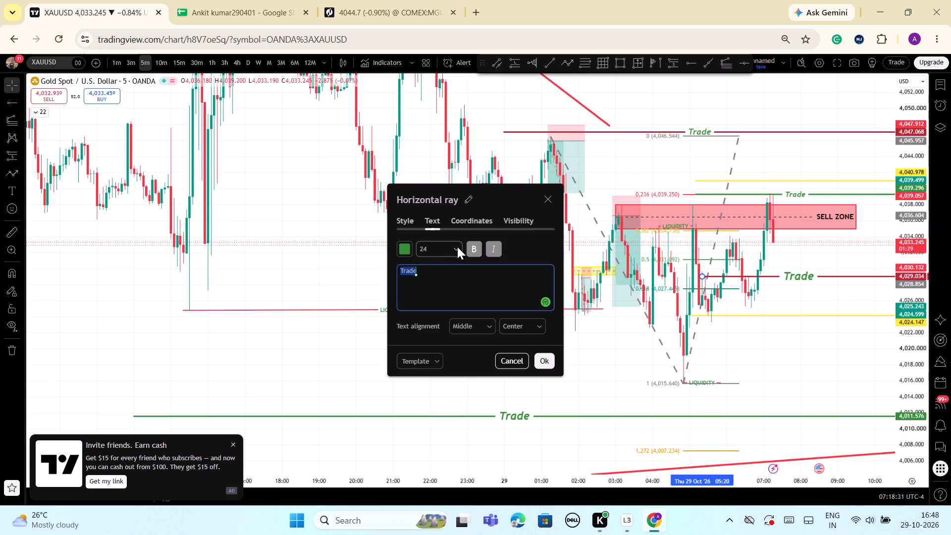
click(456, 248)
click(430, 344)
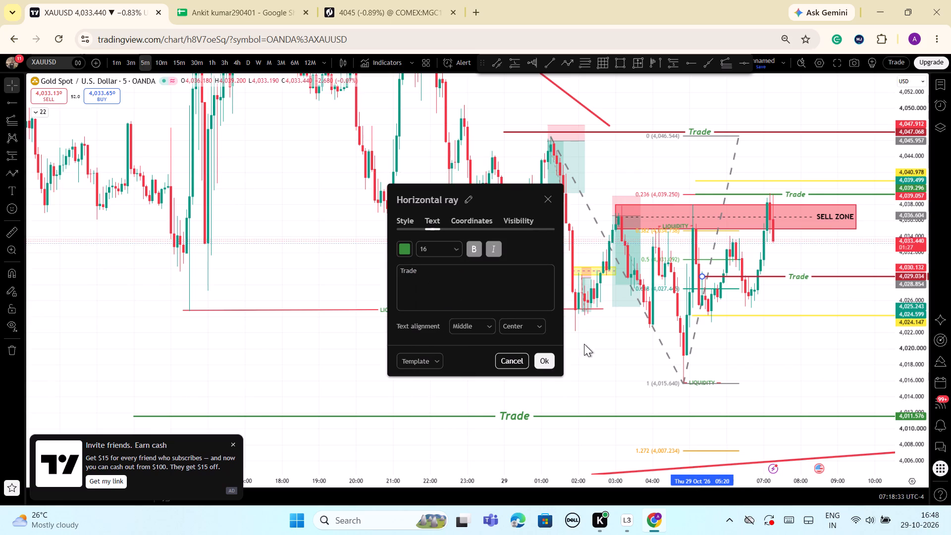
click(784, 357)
Delete the red Trade ray at 4,029.034.
scroll(781, 351, up, 4)
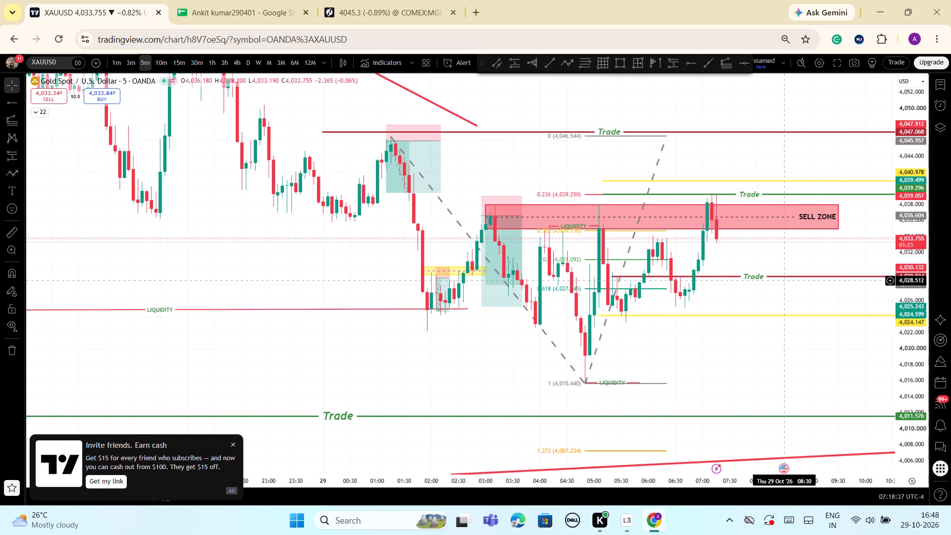
click(785, 277)
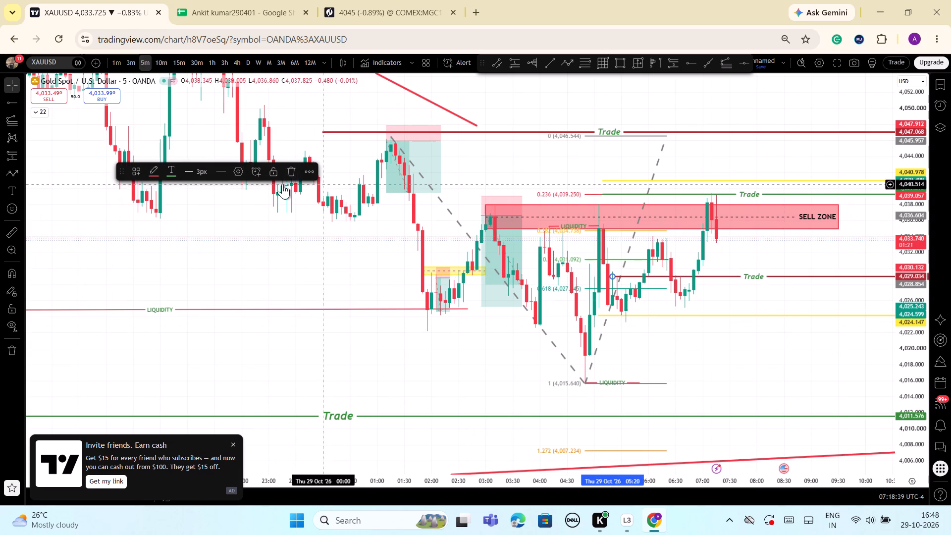
click(289, 166)
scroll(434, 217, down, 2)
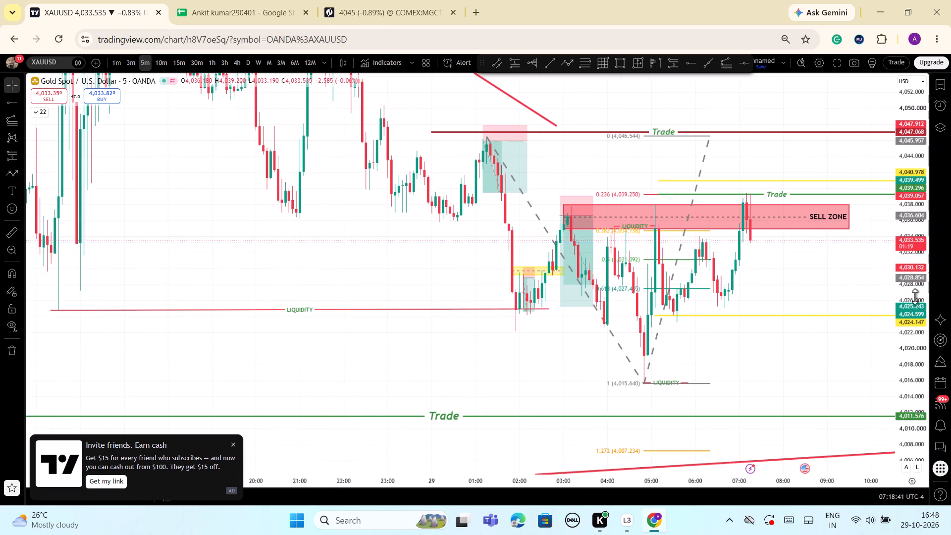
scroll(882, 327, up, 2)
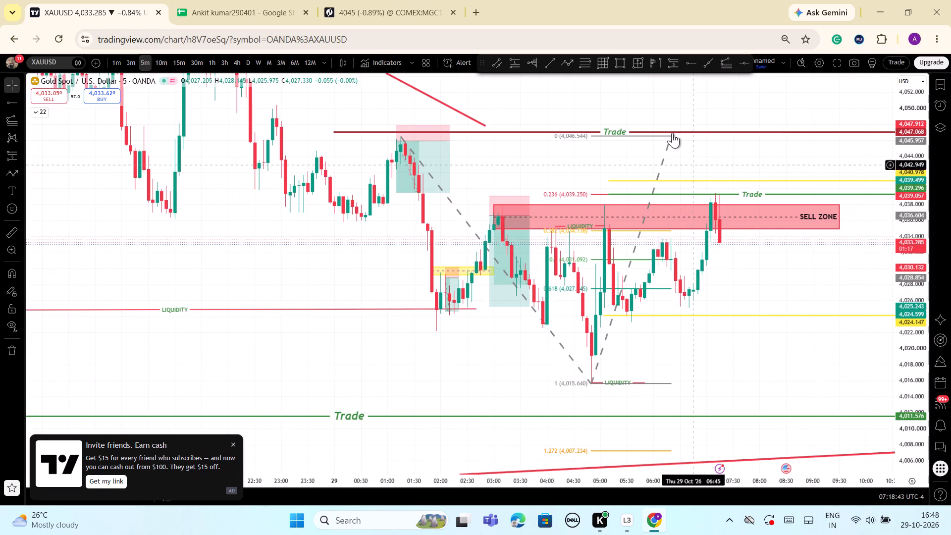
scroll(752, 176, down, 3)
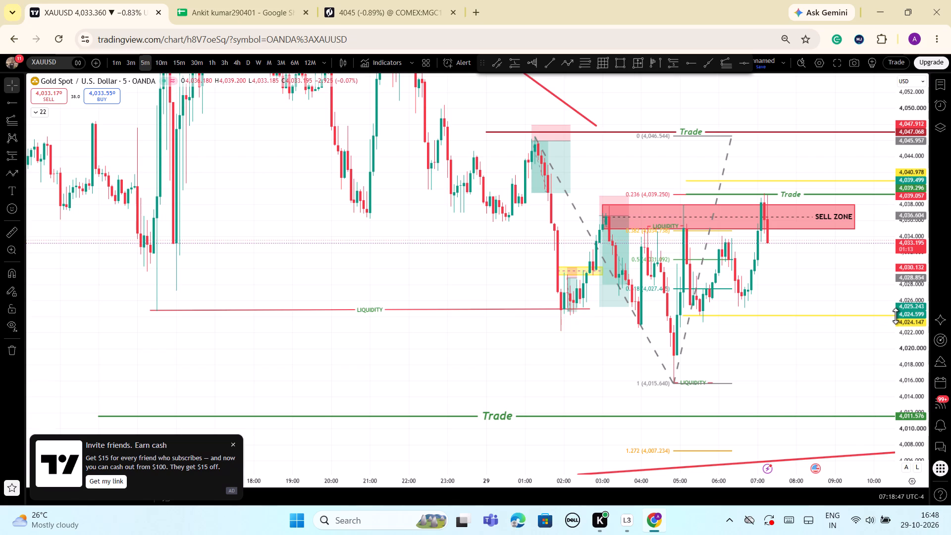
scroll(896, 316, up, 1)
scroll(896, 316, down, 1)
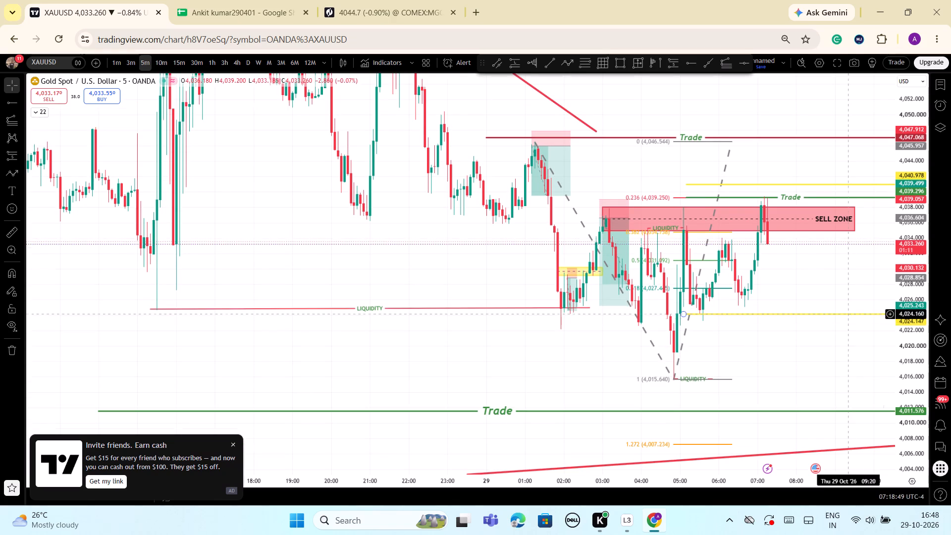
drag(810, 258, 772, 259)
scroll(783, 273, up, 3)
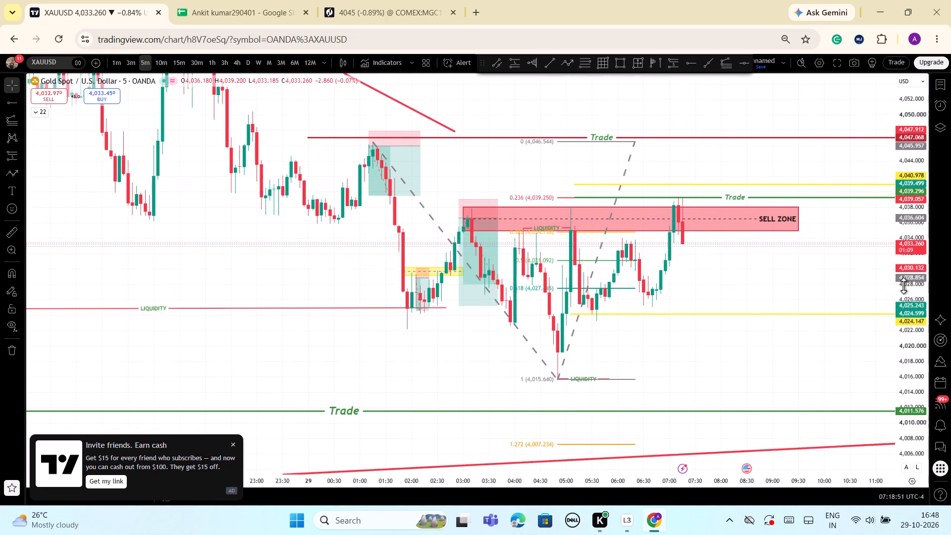
Place a short position at the 0.236 level from 07:10 and extend its target to about 4,011.9, near the lower green Trade line.
drag(902, 290, 910, 328)
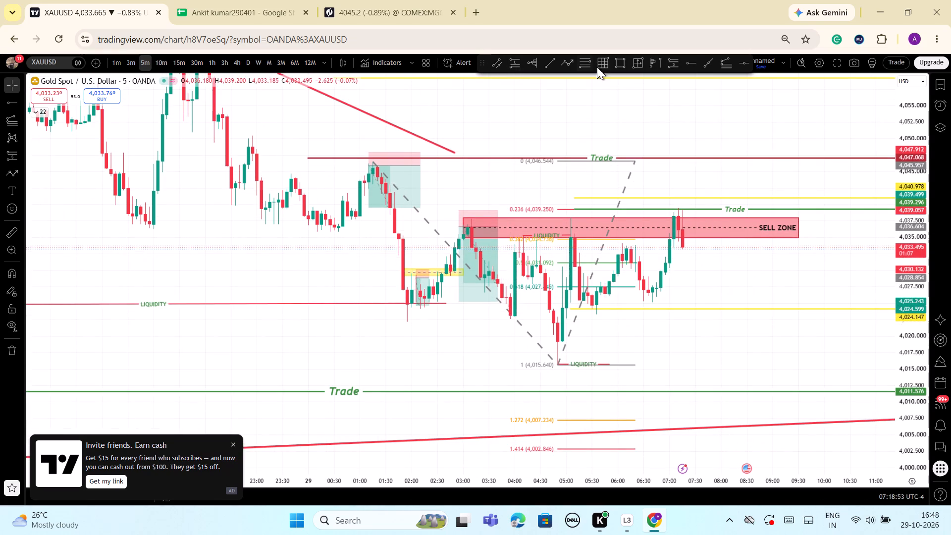
click(673, 61)
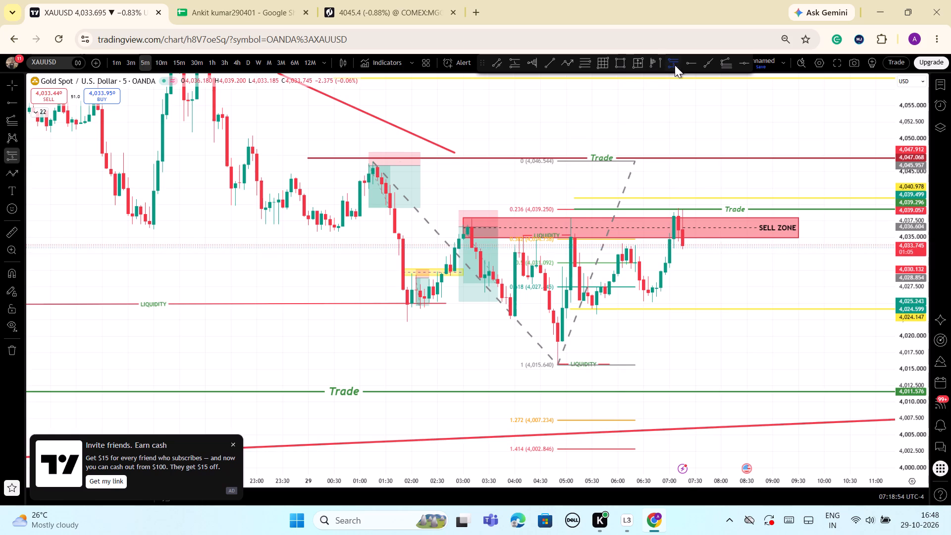
click(679, 209)
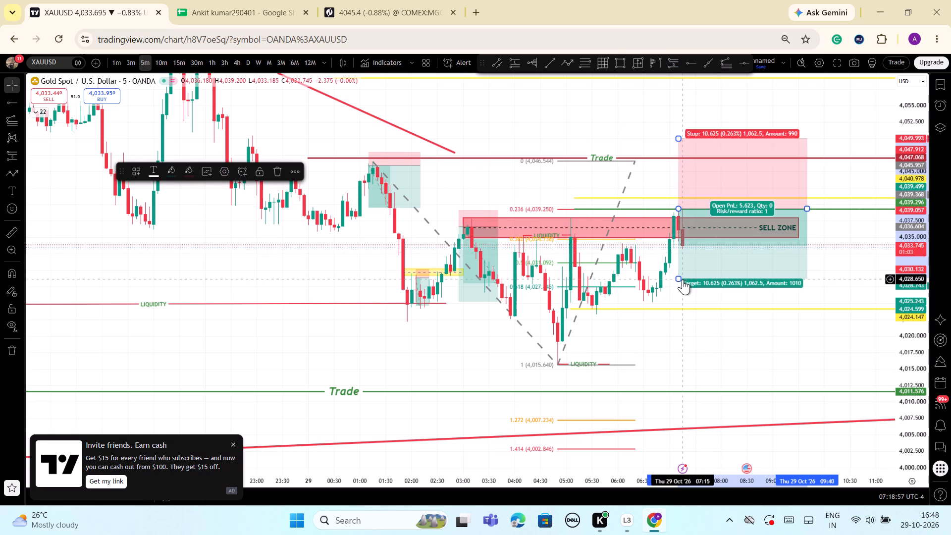
drag(677, 279, 680, 308)
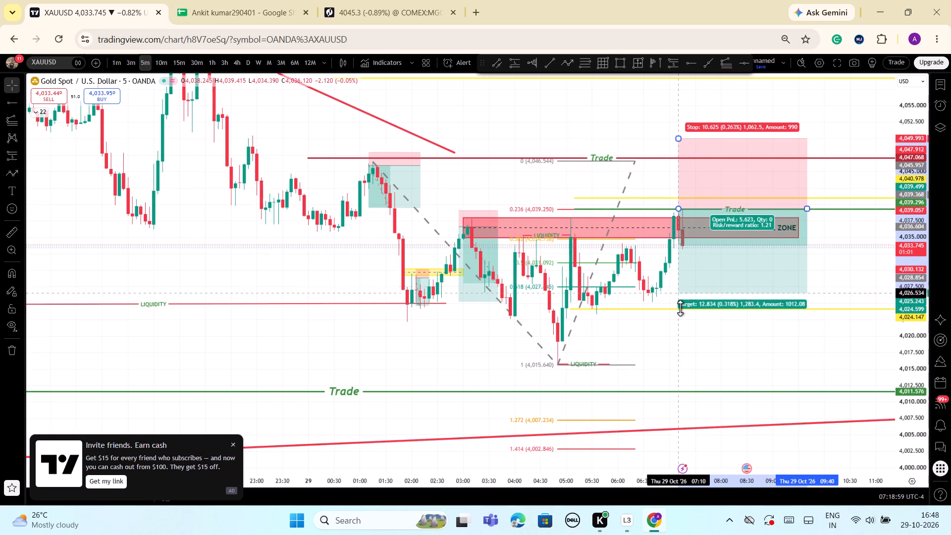
drag(680, 308, 679, 389)
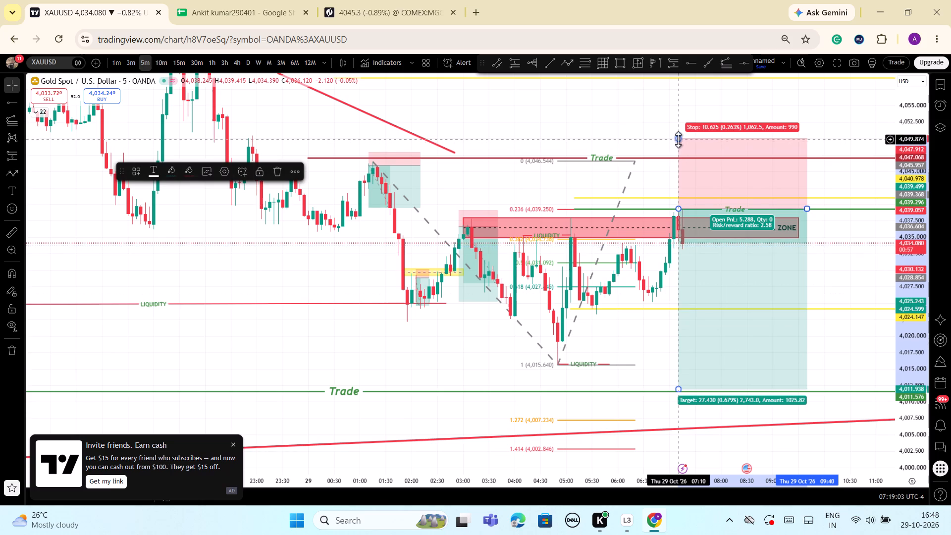
Tighten the new short position's stop to about 4,043.0, just above the yellow line over its entry.
drag(678, 140, 679, 191)
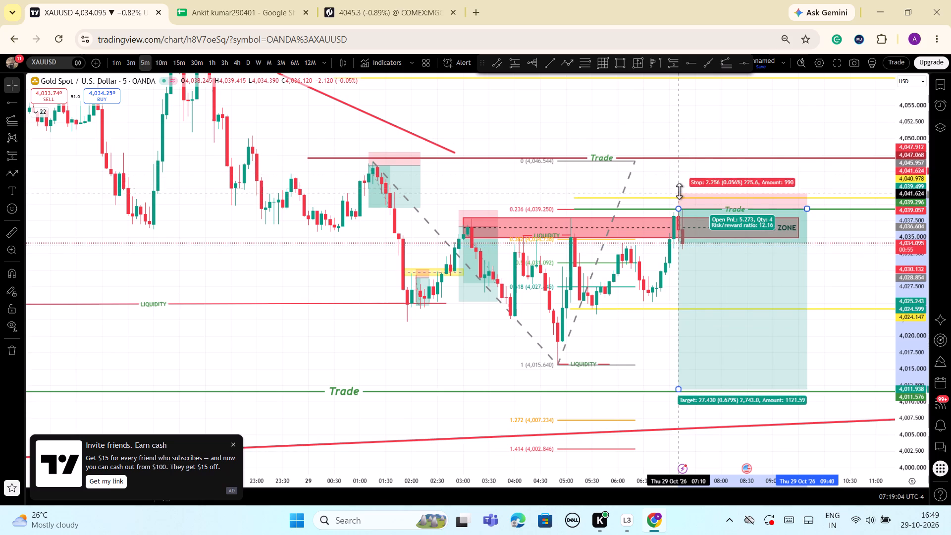
drag(679, 191, 680, 186)
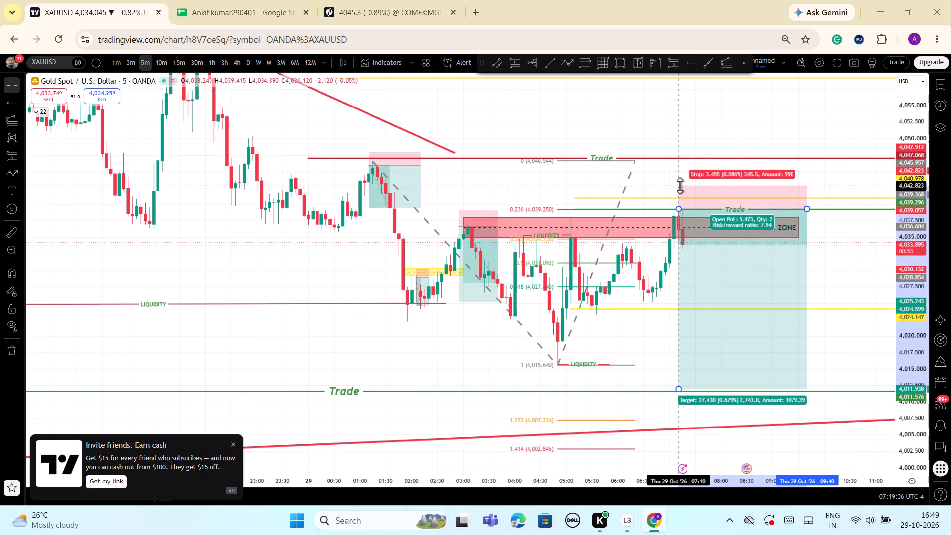
drag(680, 186, 680, 185)
click(661, 120)
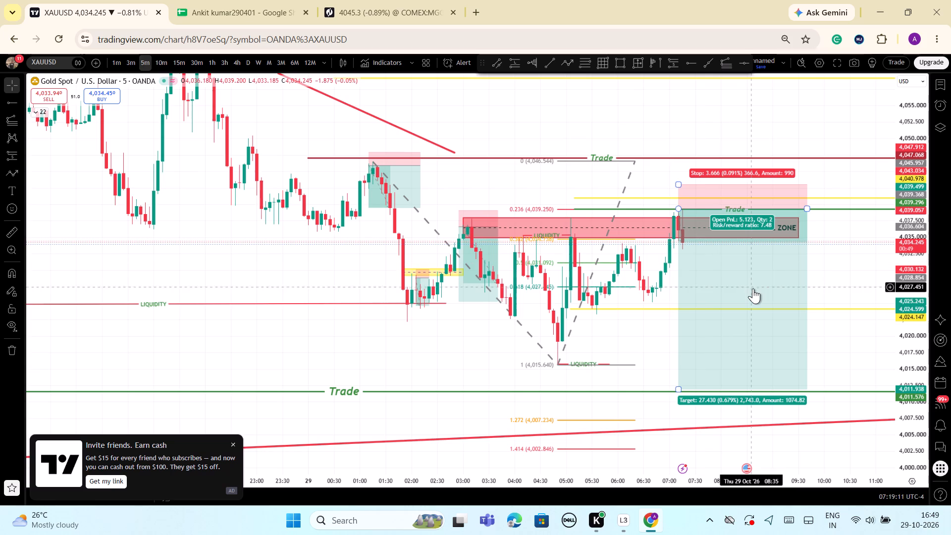
Shift the short position to start at 07:00 with its entry at about 4,039.3, on the green Trade ray.
drag(753, 288, 750, 289)
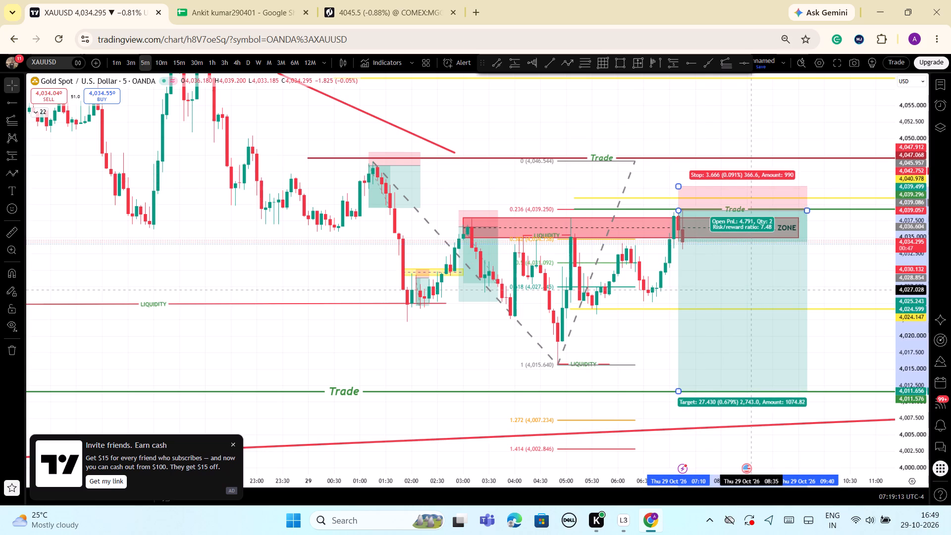
drag(750, 289, 743, 287)
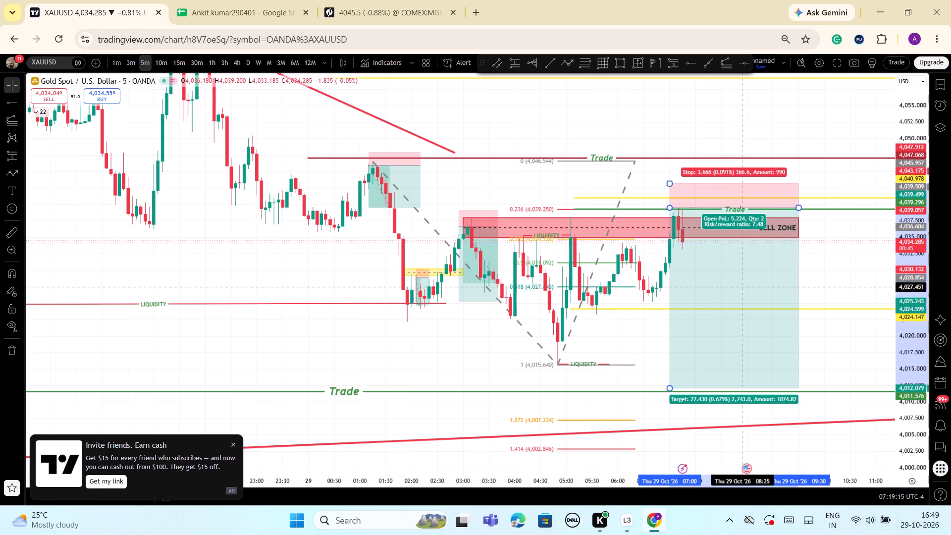
drag(743, 287, 743, 289)
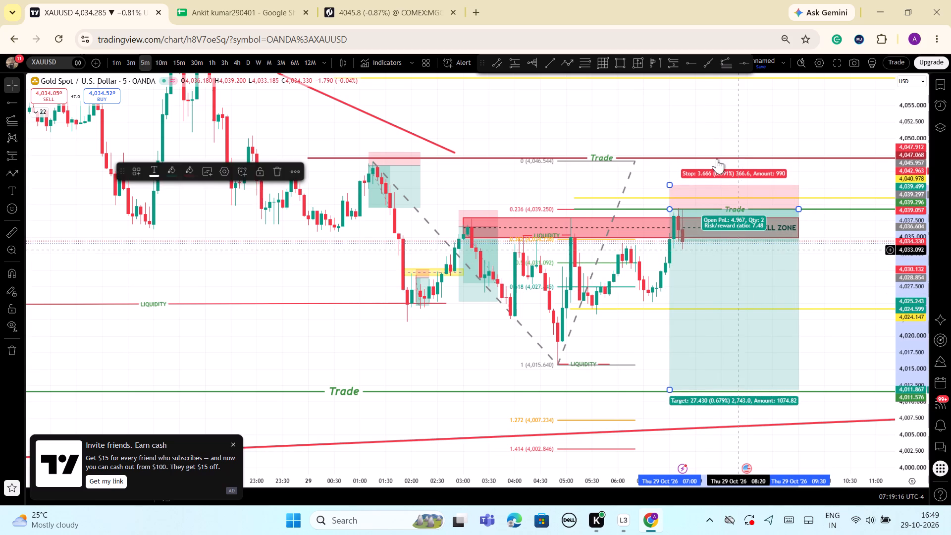
click(708, 115)
Narrow the SELL ZONE rectangle by raising its lower edge, and extend its start slightly earlier in time.
scroll(856, 391, up, 3)
scroll(856, 391, down, 2)
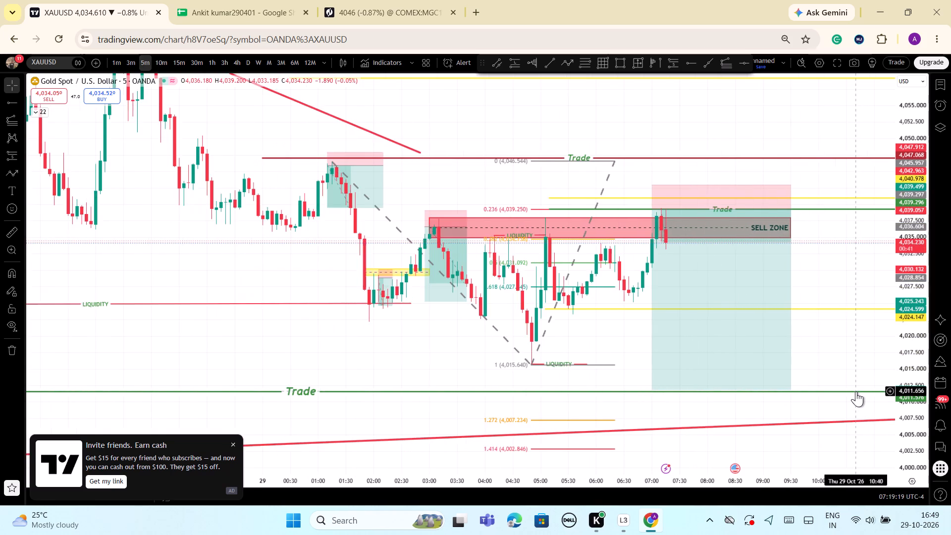
scroll(856, 391, down, 2)
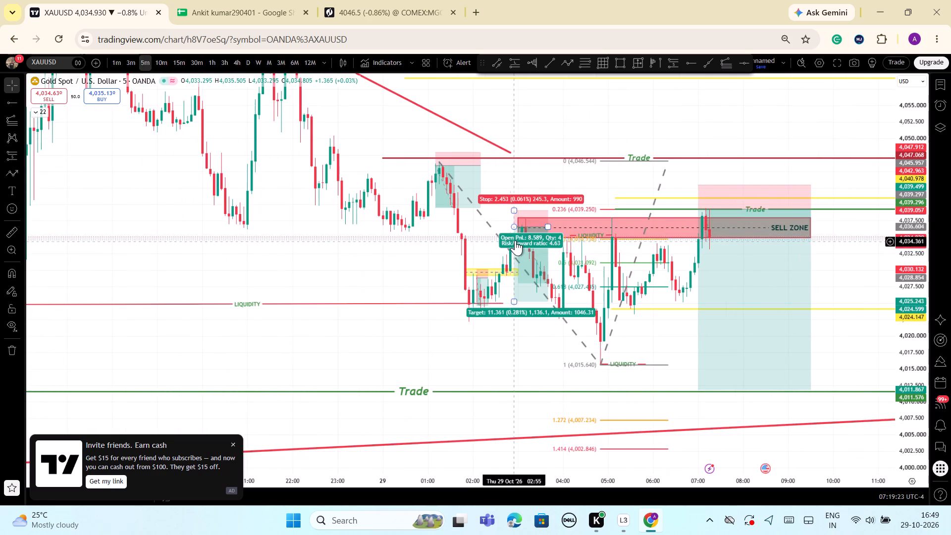
drag(518, 236, 521, 229)
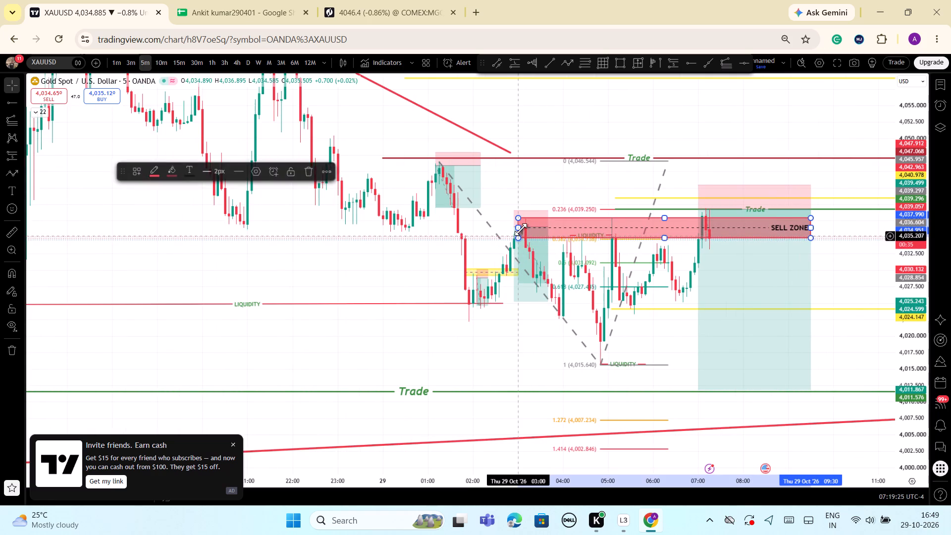
drag(521, 229, 506, 227)
click(562, 114)
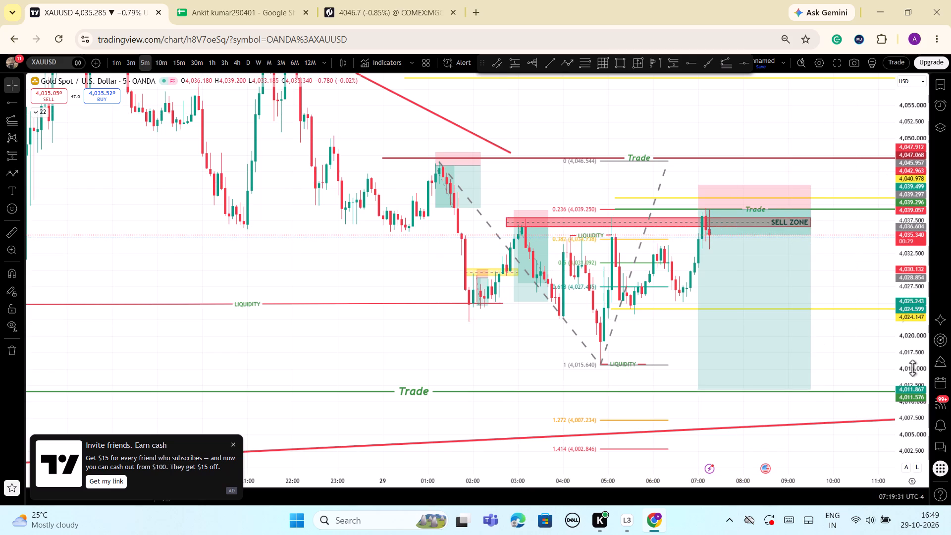
Switch the XAUUSD chart to the 1-minute timeframe.
click(871, 314)
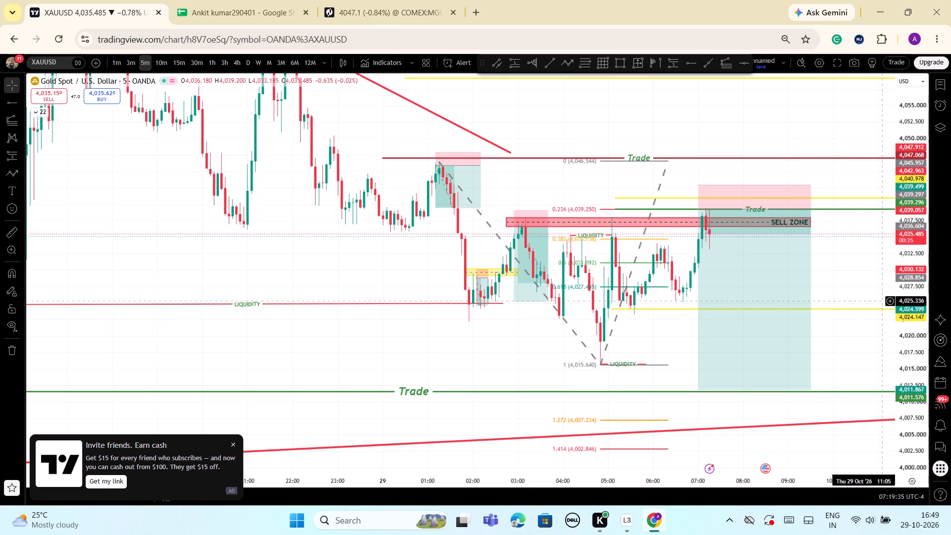
drag(906, 348, 904, 380)
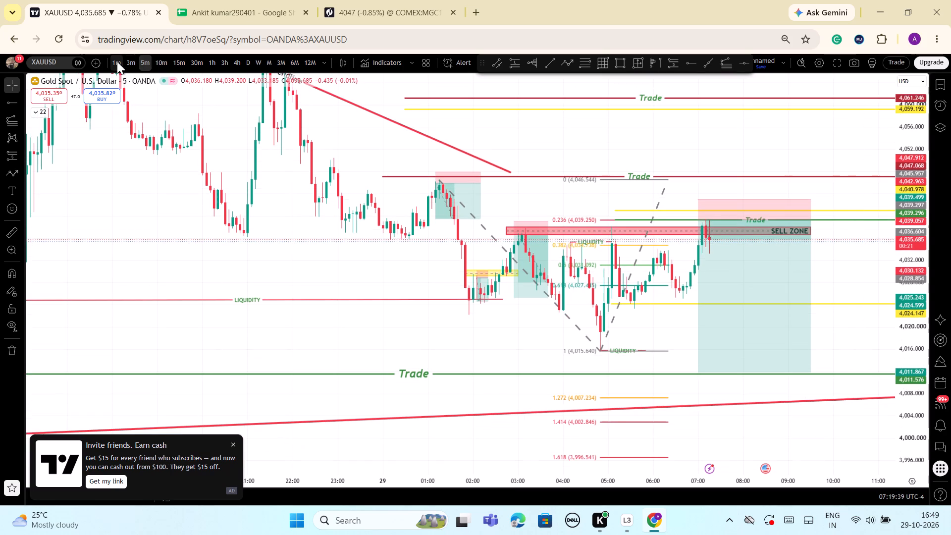
click(116, 62)
Examine the 1-minute price action around the sell zone, the short position and the Fibonacci levels.
drag(915, 395, 917, 387)
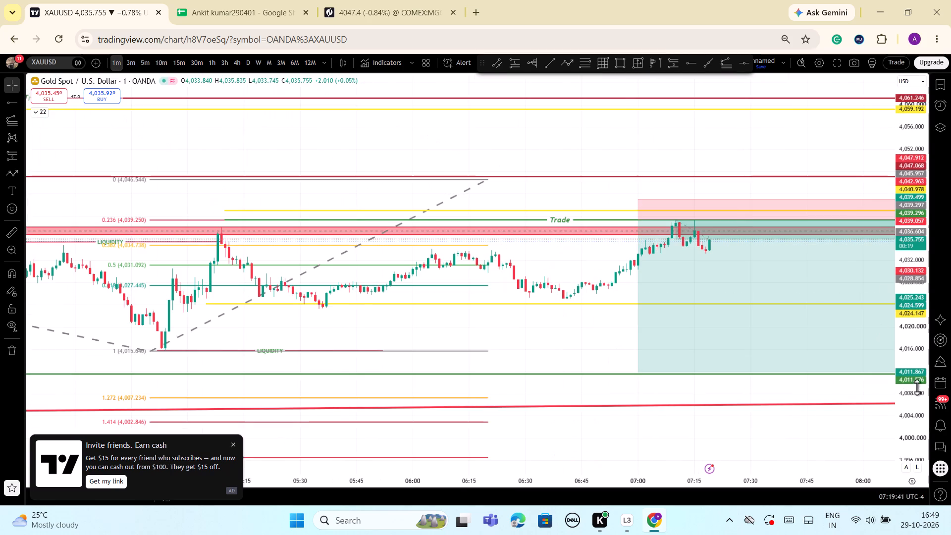
drag(917, 387, 858, 212)
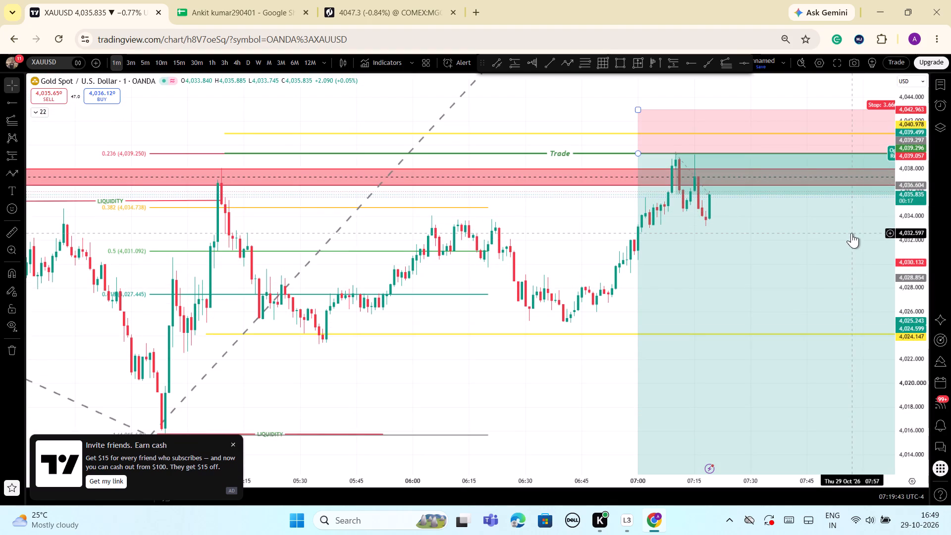
drag(914, 285, 916, 319)
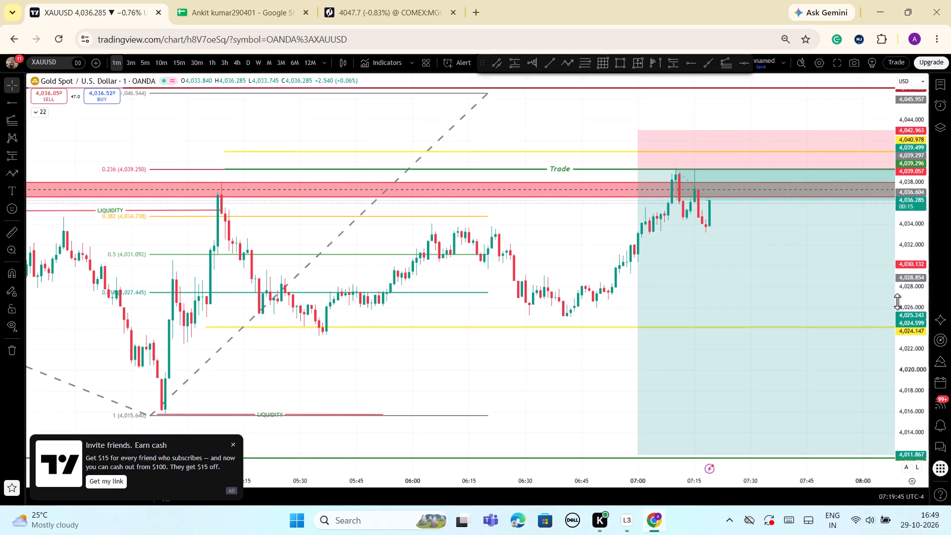
drag(911, 285, 905, 339)
scroll(397, 338, down, 2)
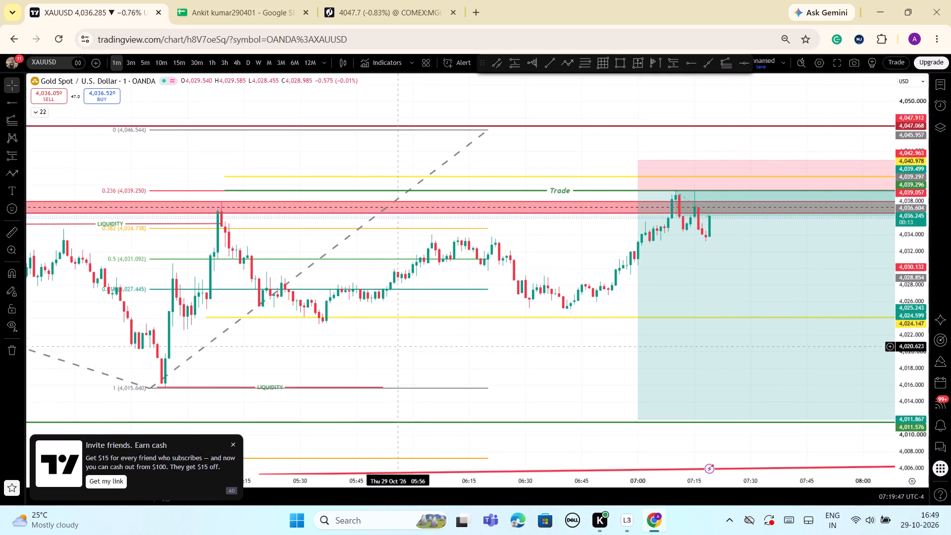
scroll(397, 345, down, 3)
scroll(394, 336, up, 3)
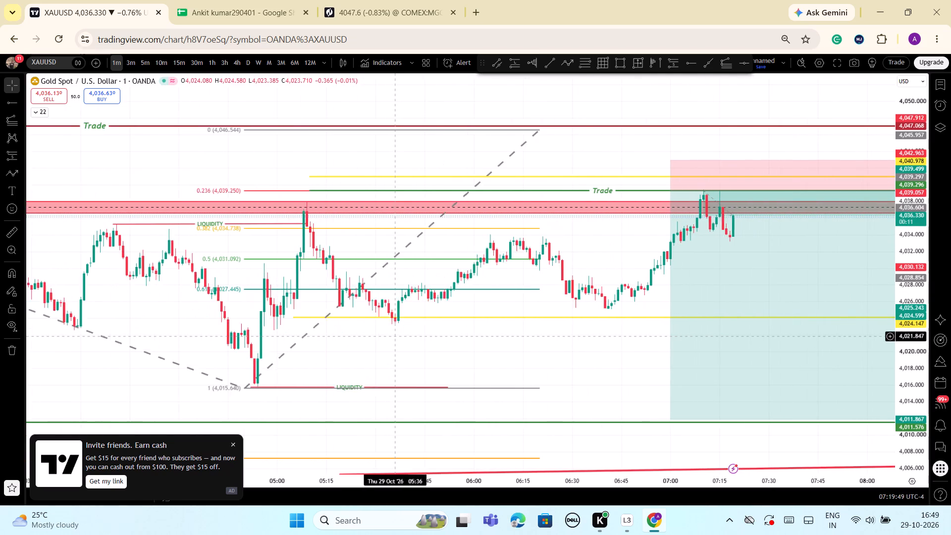
scroll(394, 336, up, 4)
scroll(396, 331, down, 1)
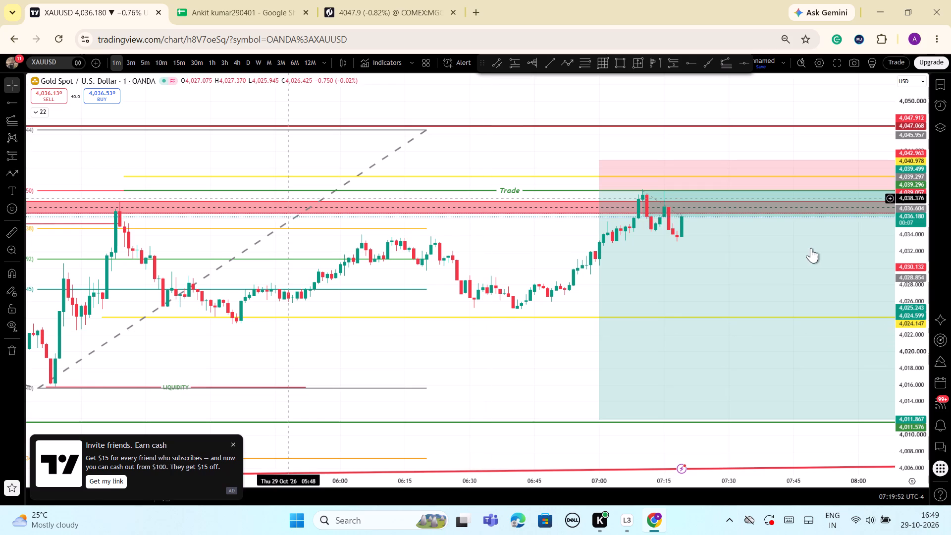
Delete the Fibonacci drawing with its levels and dashed trend line from the chart.
click(422, 133)
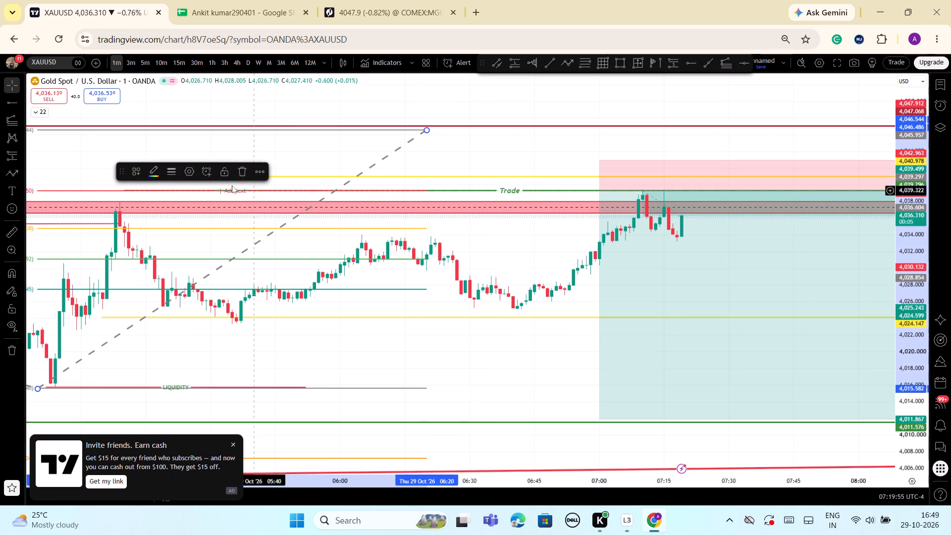
click(243, 170)
Draw a descending trend line from the 07:10 high at about 4,039.4 to about 4,034.0 at 07:37.
scroll(934, 322, down, 2)
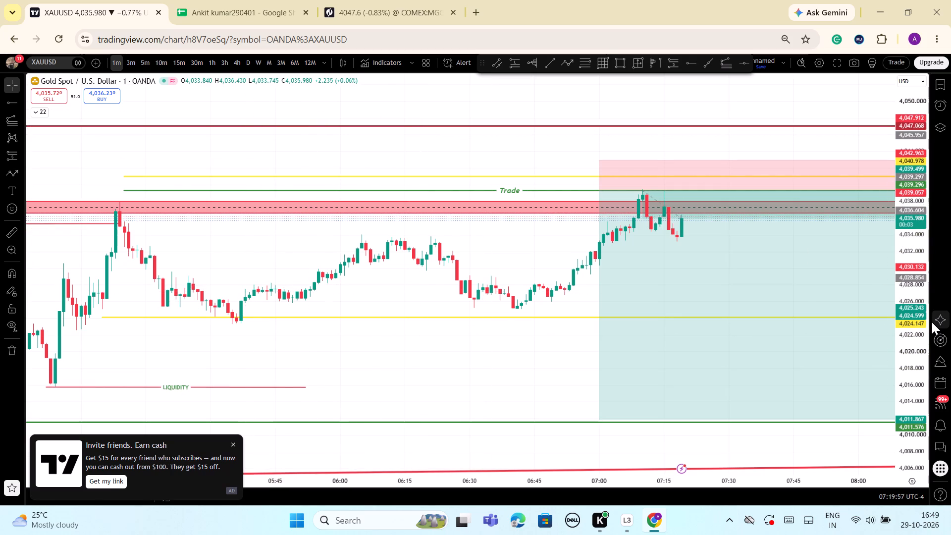
scroll(932, 322, down, 1)
scroll(900, 265, down, 3)
scroll(614, 321, down, 3)
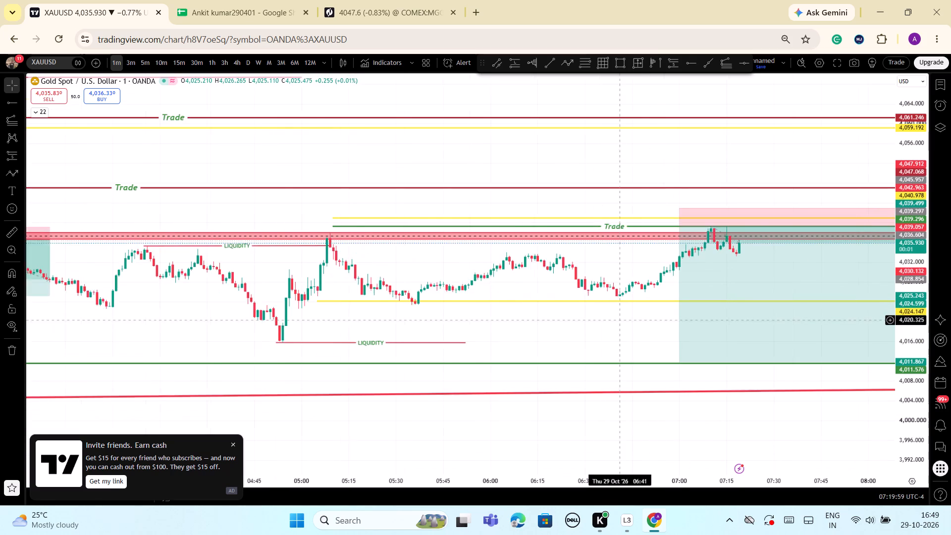
scroll(641, 318, down, 3)
drag(910, 418, 889, 305)
scroll(861, 307, up, 4)
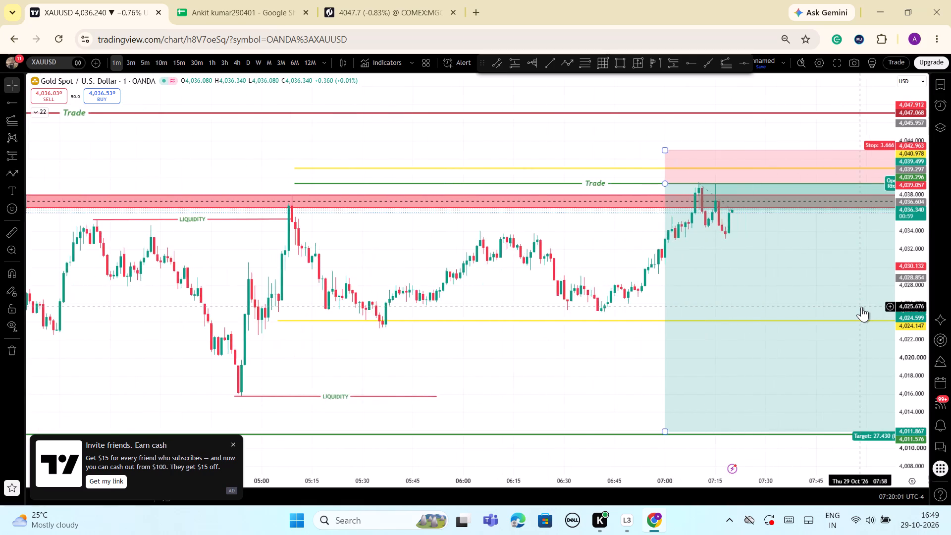
scroll(861, 307, up, 7)
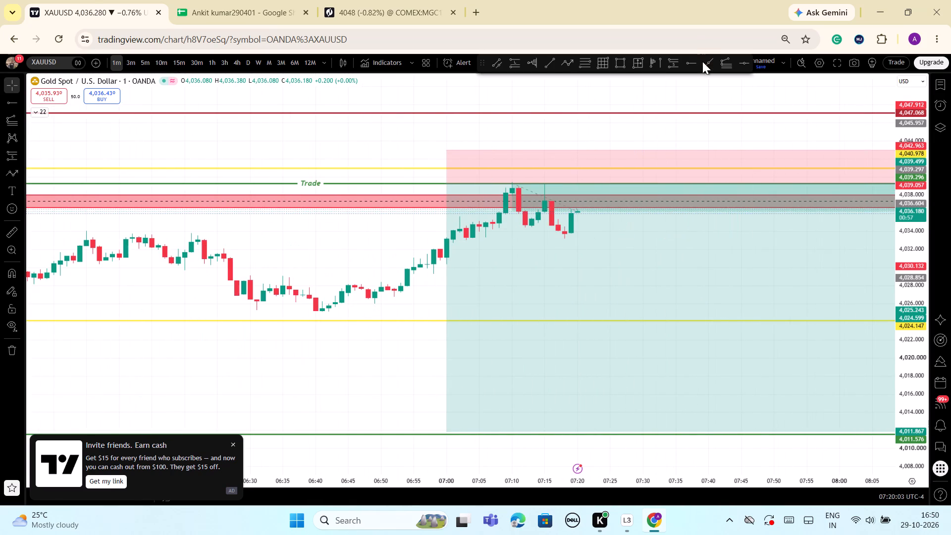
click(546, 67)
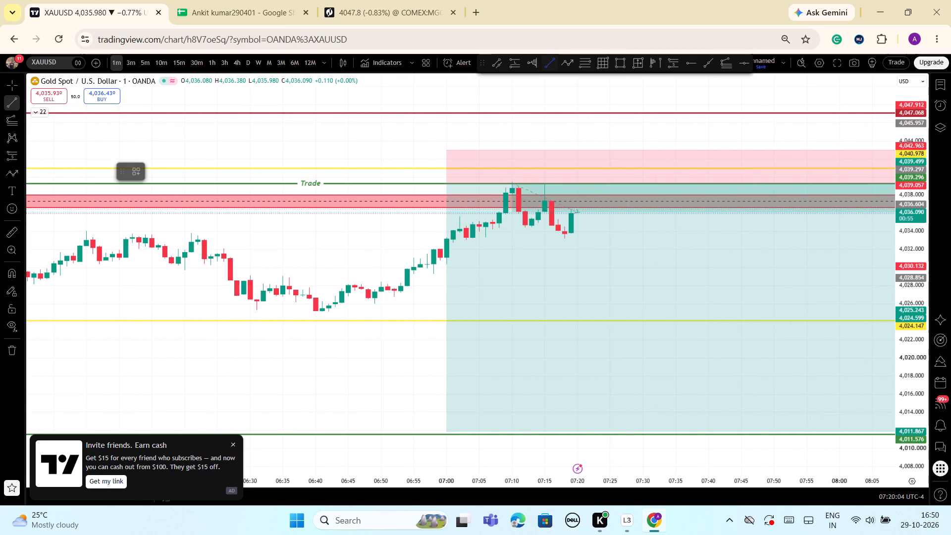
click(513, 183)
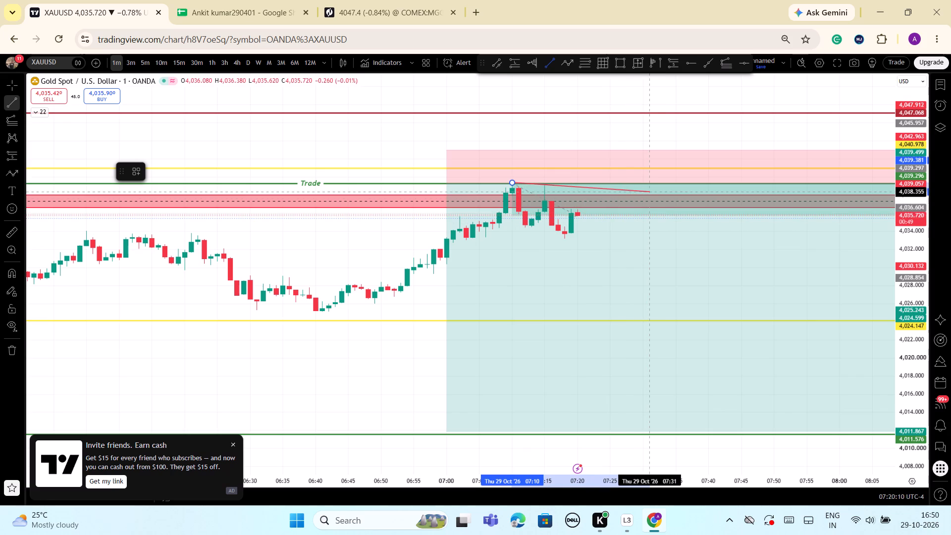
click(689, 231)
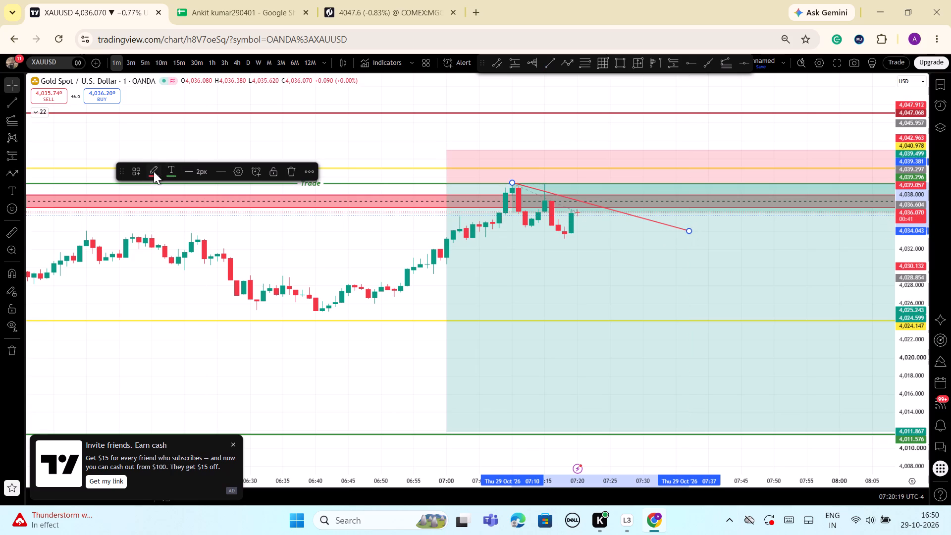
Apply the saved TRENDLINE drawing template to the new descending trend line.
click(136, 174)
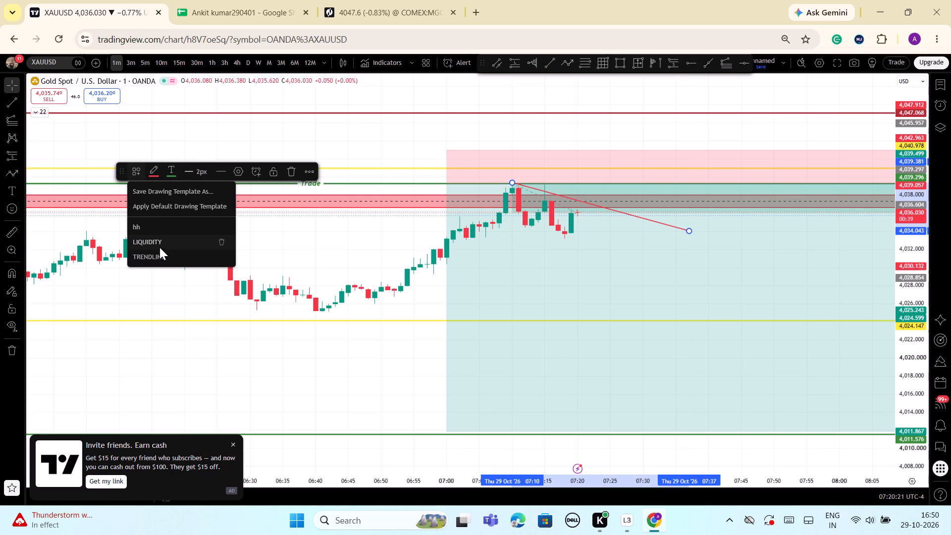
click(158, 257)
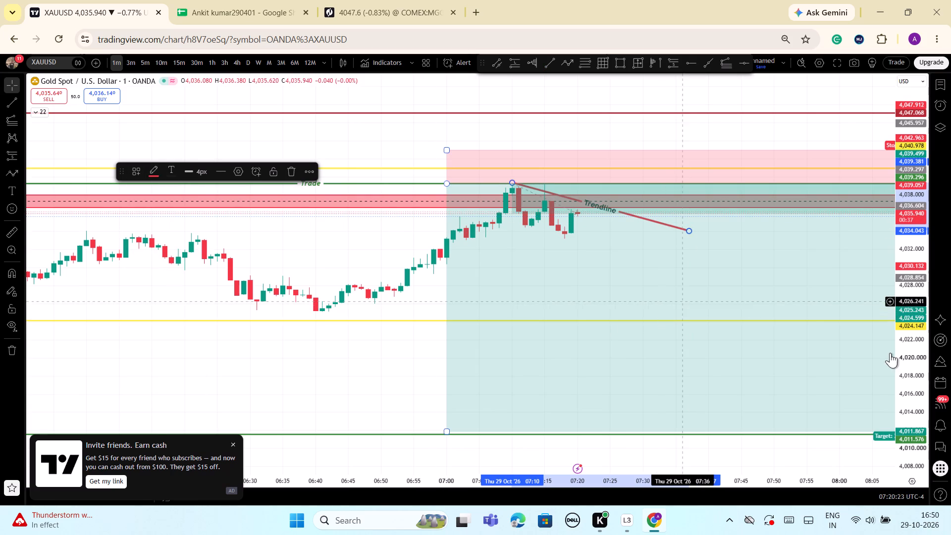
click(365, 357)
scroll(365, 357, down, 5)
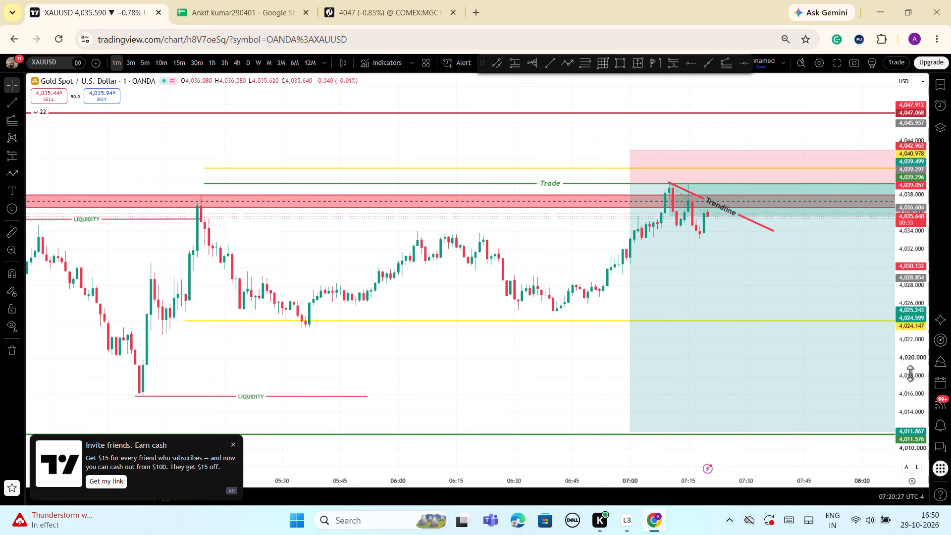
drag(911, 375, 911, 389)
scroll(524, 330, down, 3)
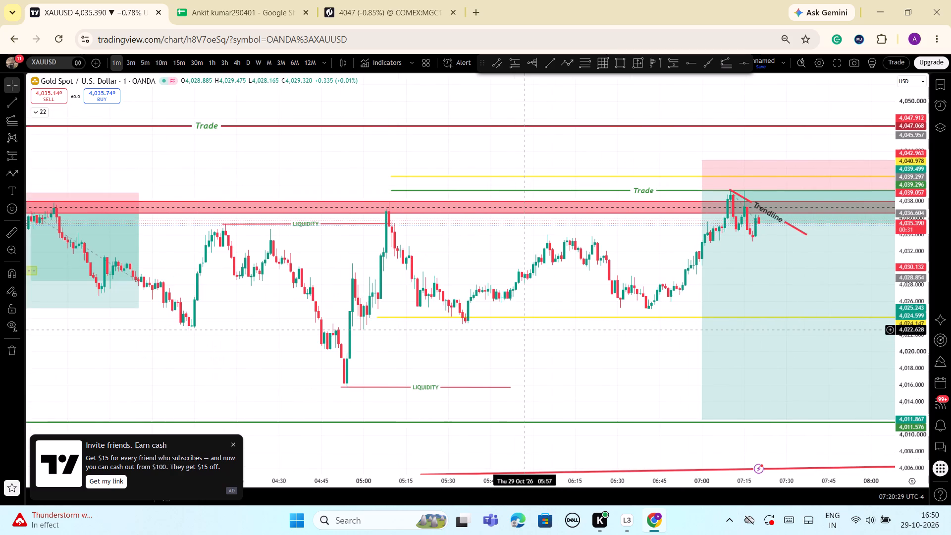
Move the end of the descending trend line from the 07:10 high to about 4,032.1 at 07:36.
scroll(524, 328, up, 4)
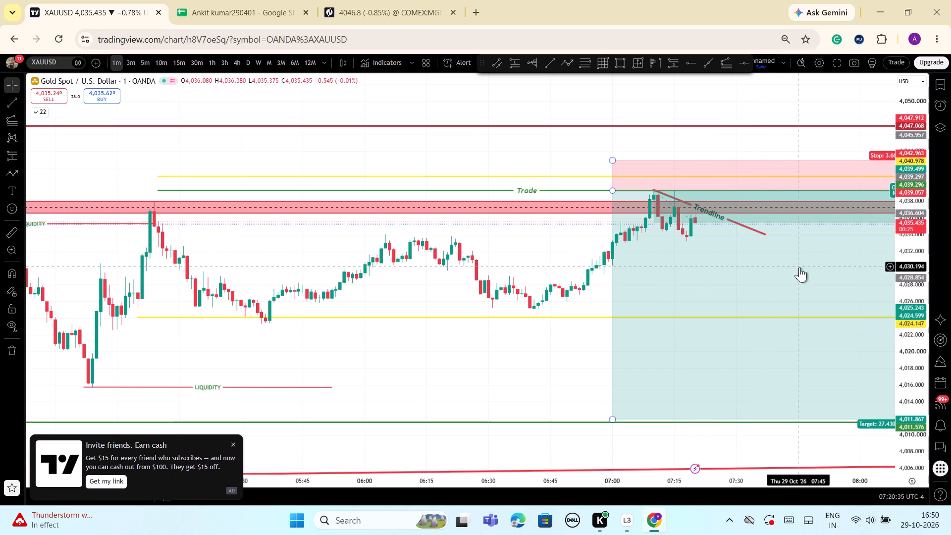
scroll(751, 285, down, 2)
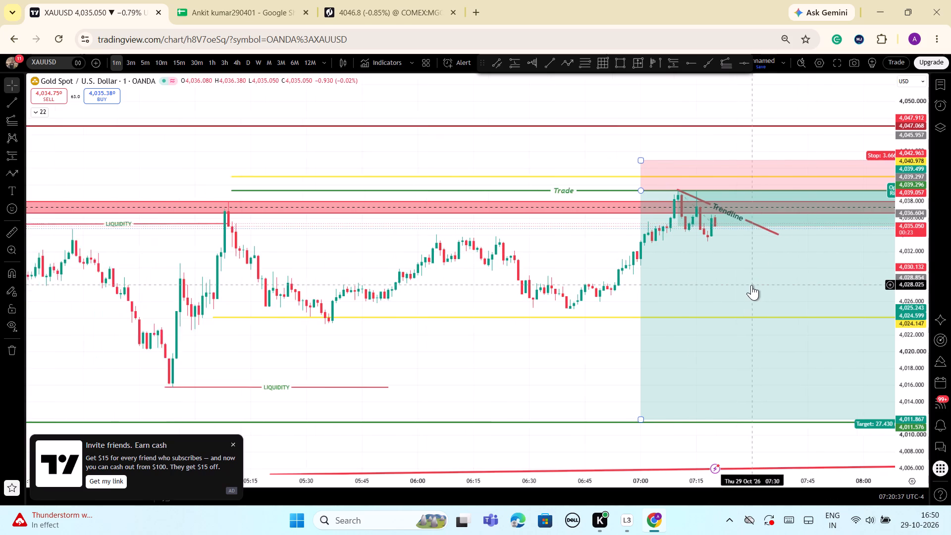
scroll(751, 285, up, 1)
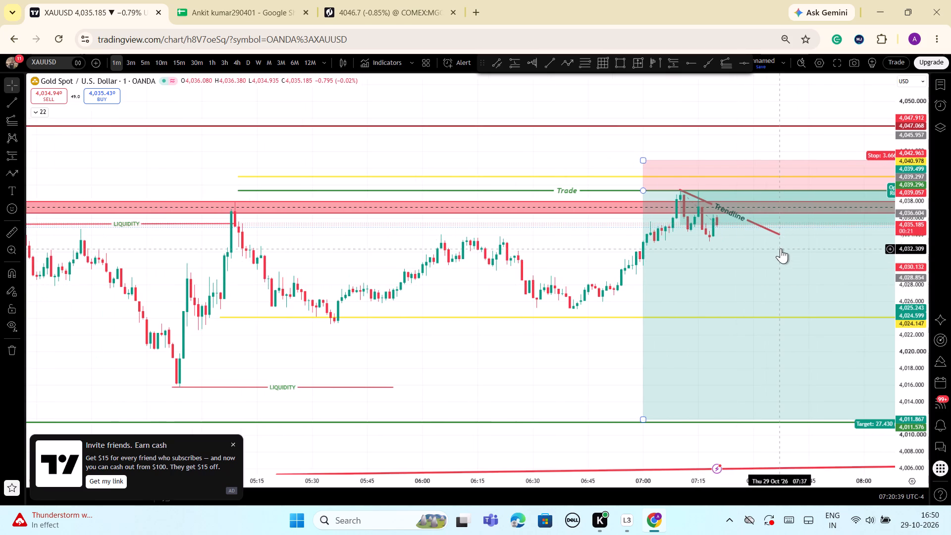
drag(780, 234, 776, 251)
Draw a second descending trend line under the lows, from about 4,034.5 at 07:12 to about 4,029.9 at 07:36.
scroll(580, 327, up, 5)
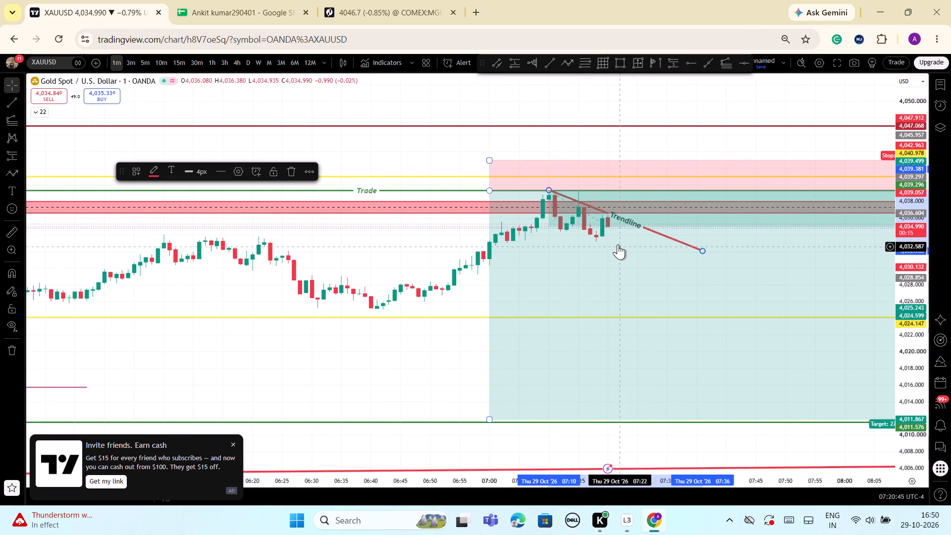
click(549, 66)
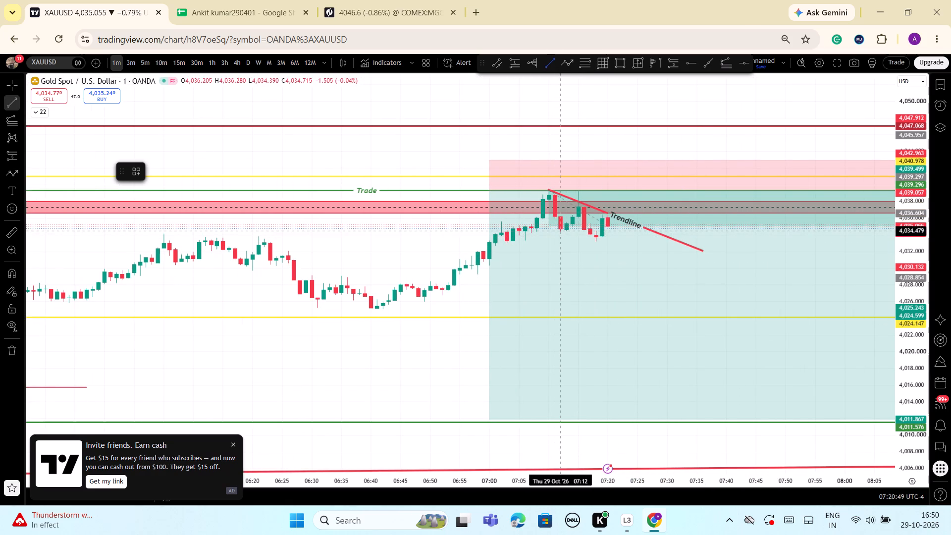
click(560, 231)
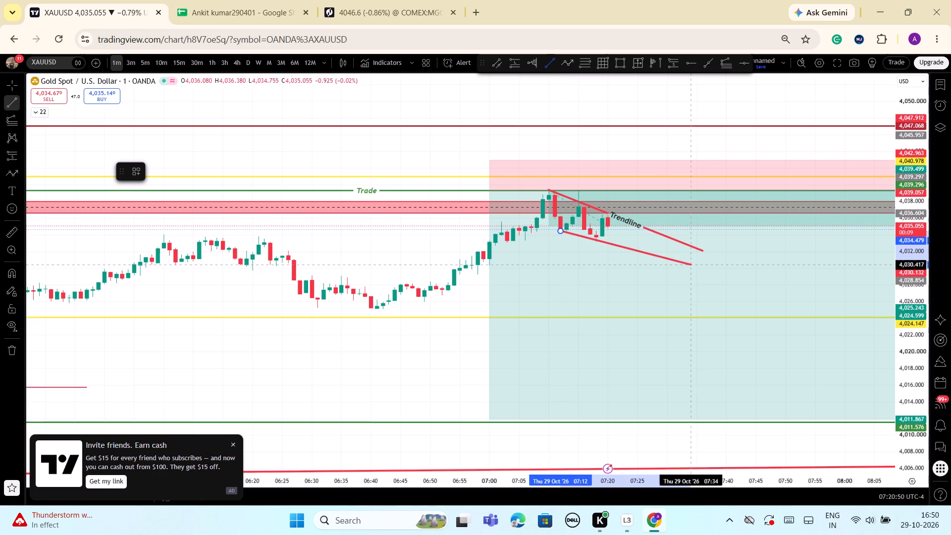
click(700, 269)
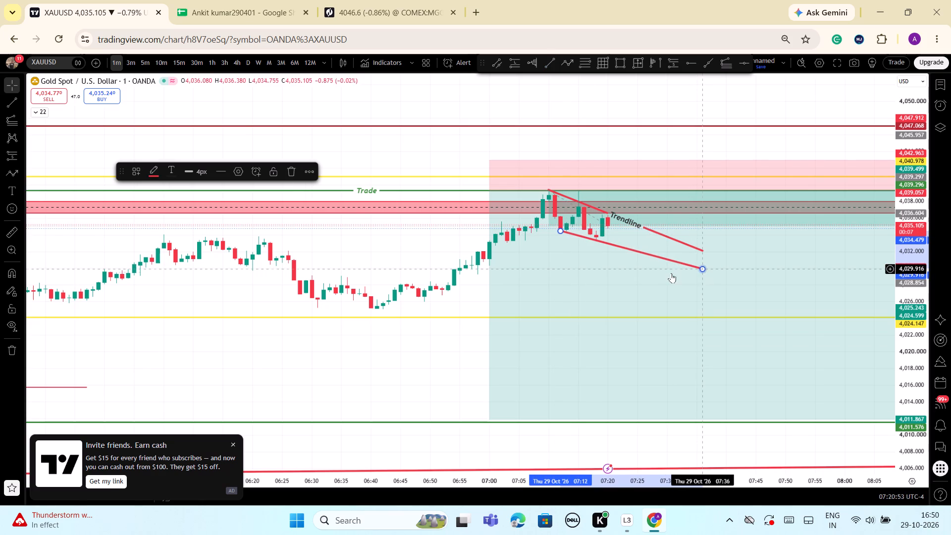
Apply the saved TRENDLINE drawing template to the lower descending trend line and deselect it.
click(136, 174)
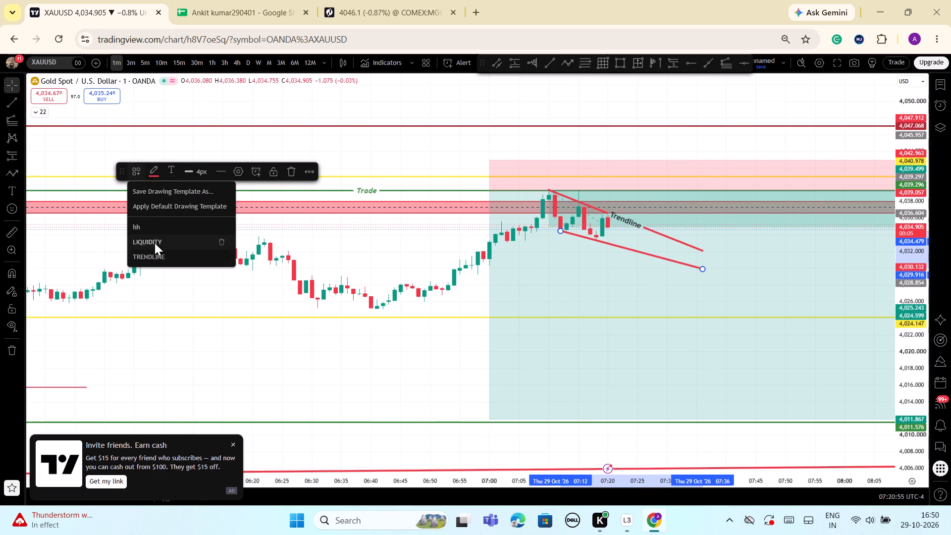
click(152, 253)
click(388, 111)
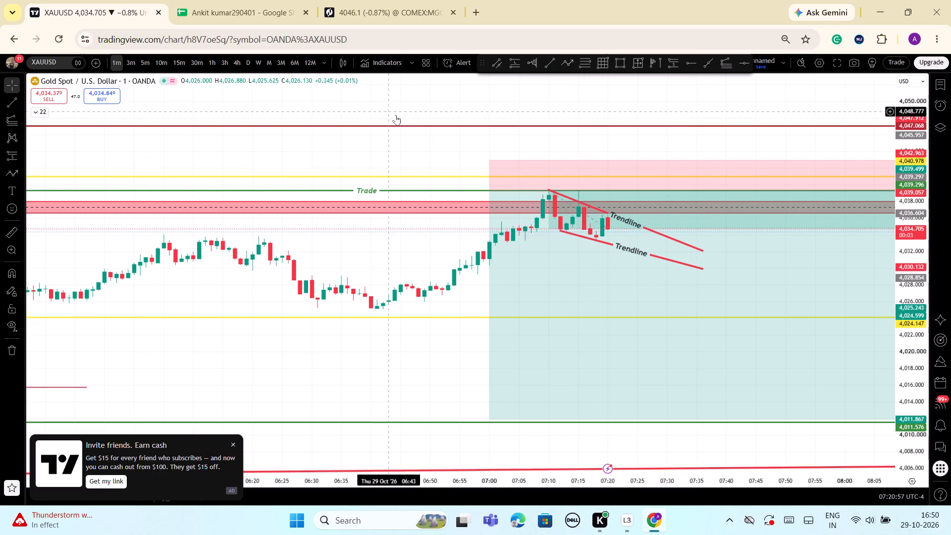
Examine the 1-minute price action around the two trend lines, the sell zone, the liquidity levels and the short position's target.
drag(918, 377, 905, 298)
scroll(416, 399, down, 3)
drag(423, 391, 452, 333)
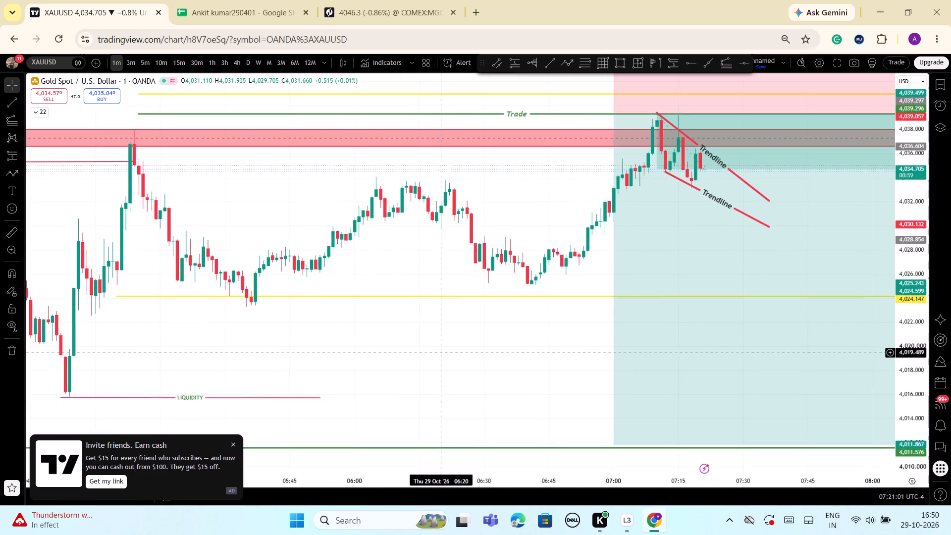
drag(452, 333, 460, 316)
scroll(458, 329, up, 5)
scroll(452, 347, down, 3)
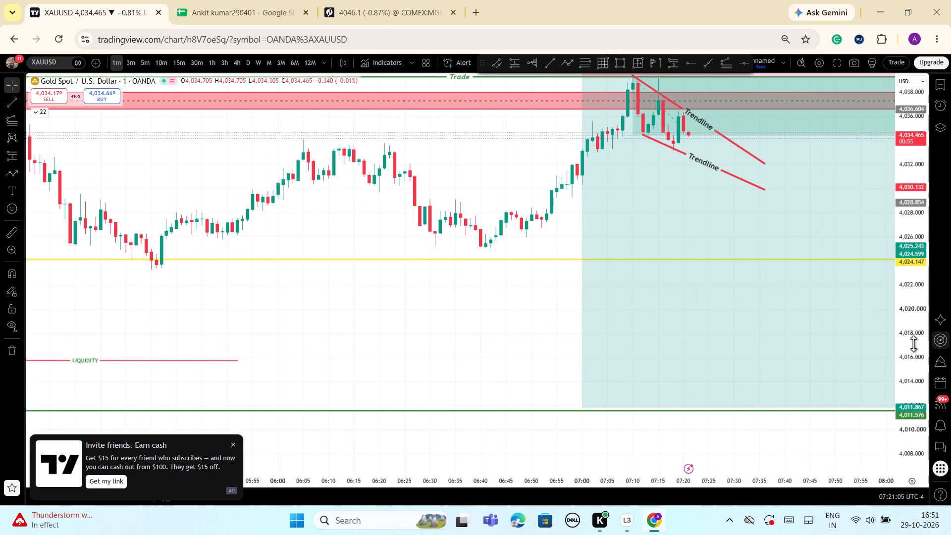
drag(900, 323, 911, 370)
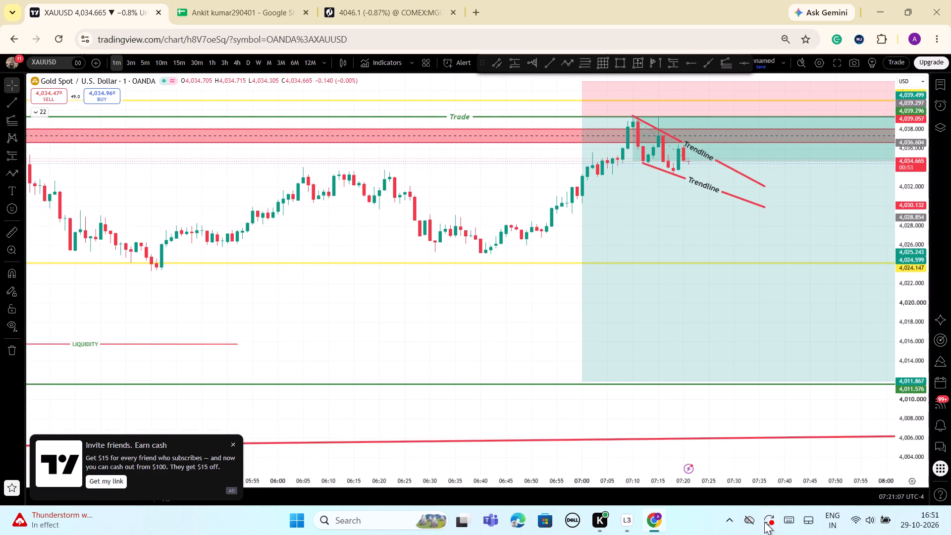
scroll(446, 337, down, 7)
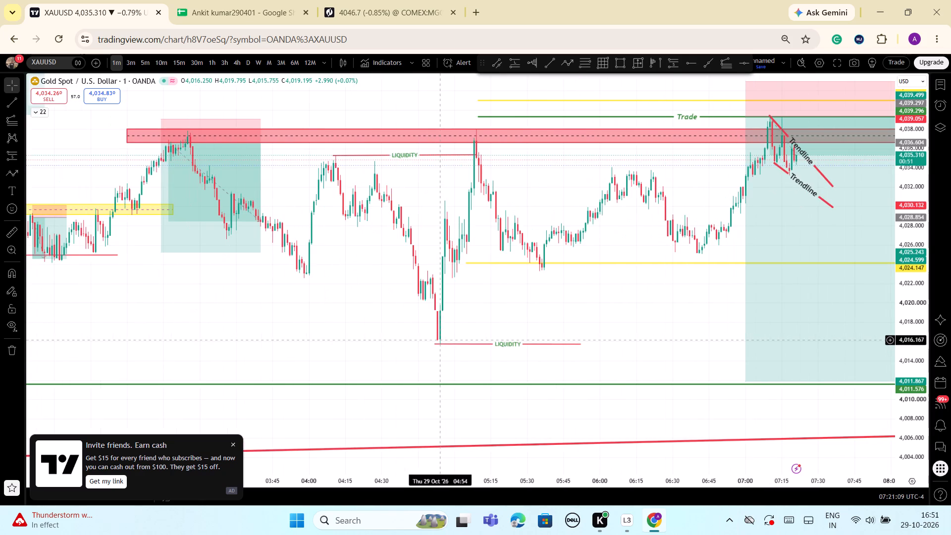
scroll(447, 206, down, 1)
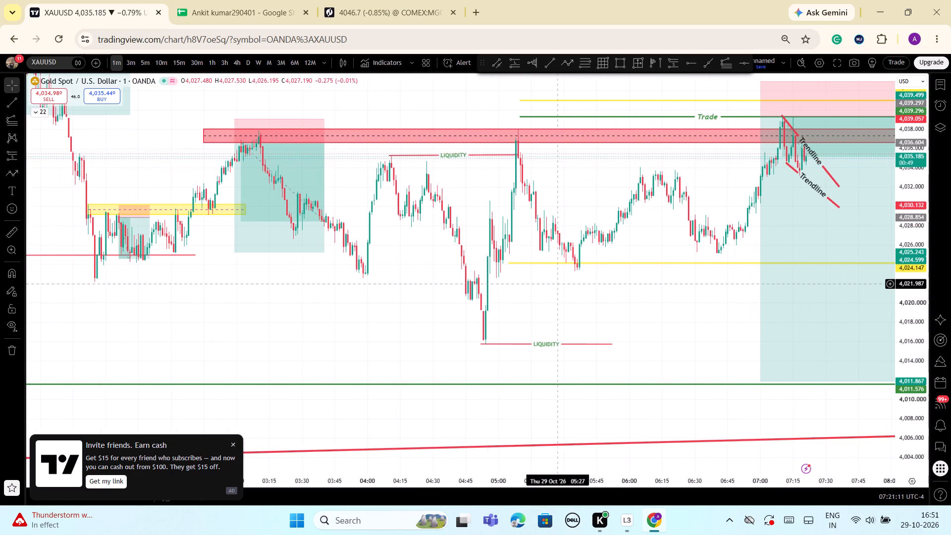
scroll(757, 321, up, 5)
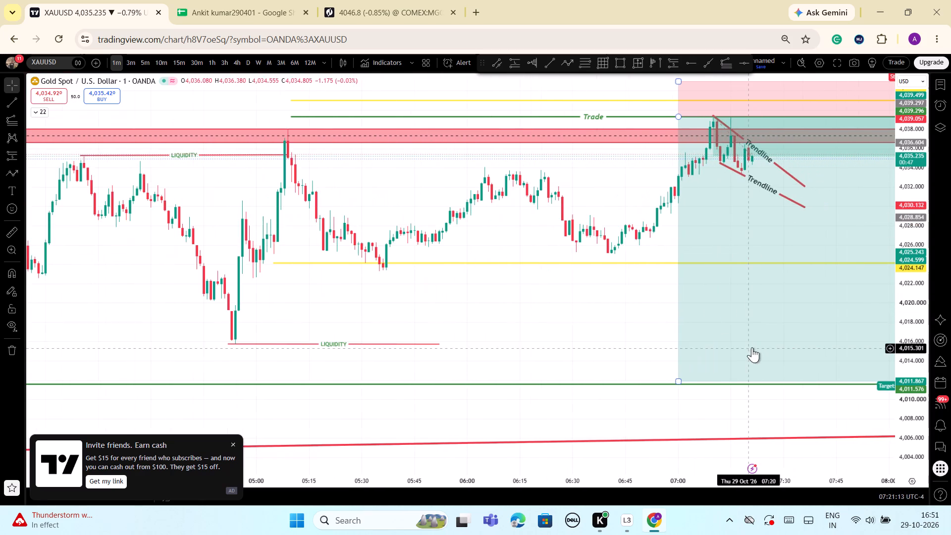
scroll(715, 345, up, 5)
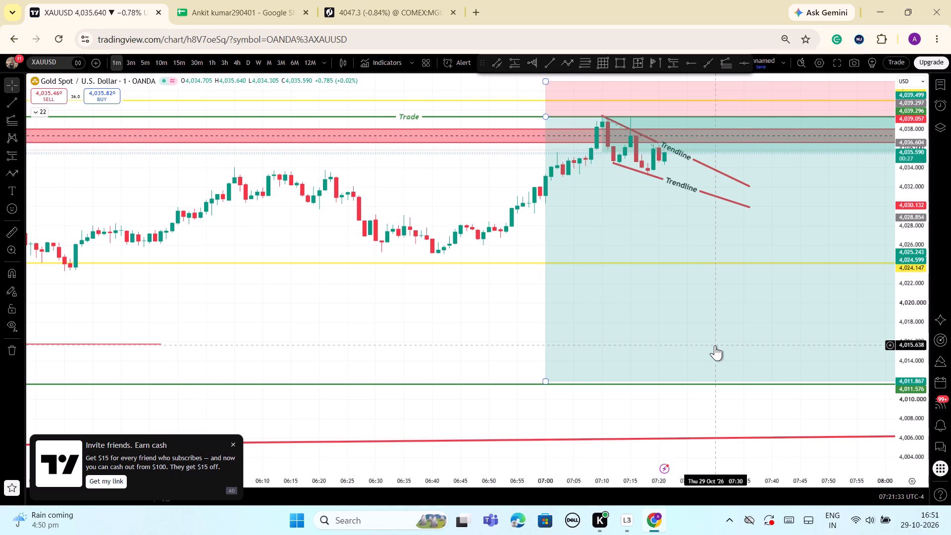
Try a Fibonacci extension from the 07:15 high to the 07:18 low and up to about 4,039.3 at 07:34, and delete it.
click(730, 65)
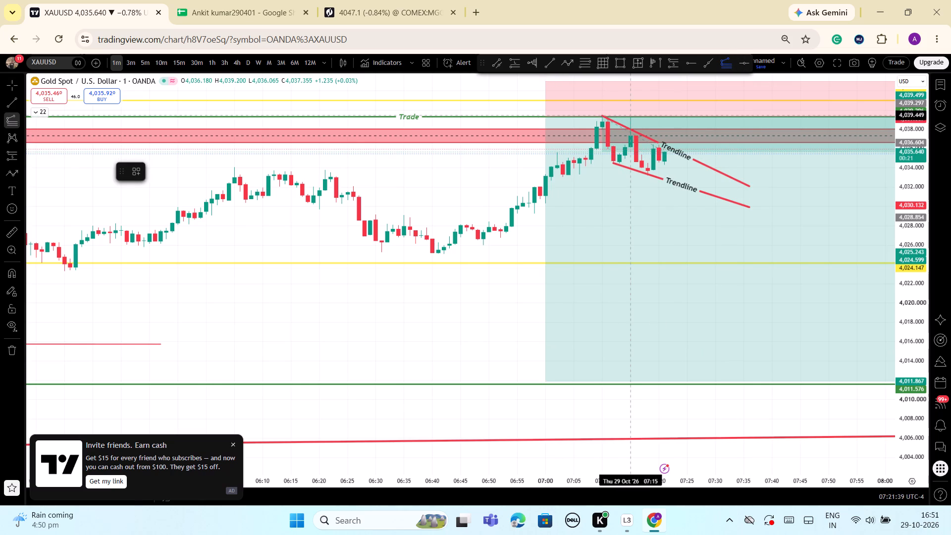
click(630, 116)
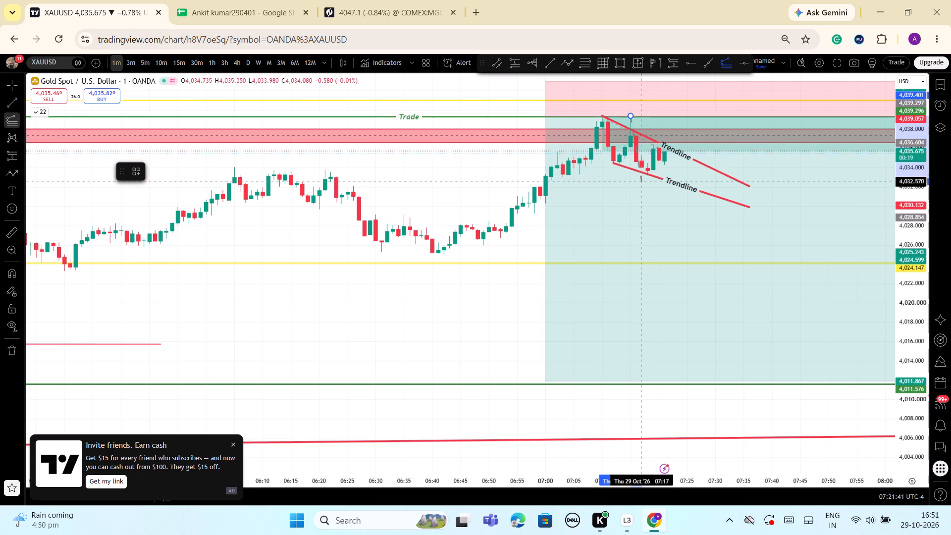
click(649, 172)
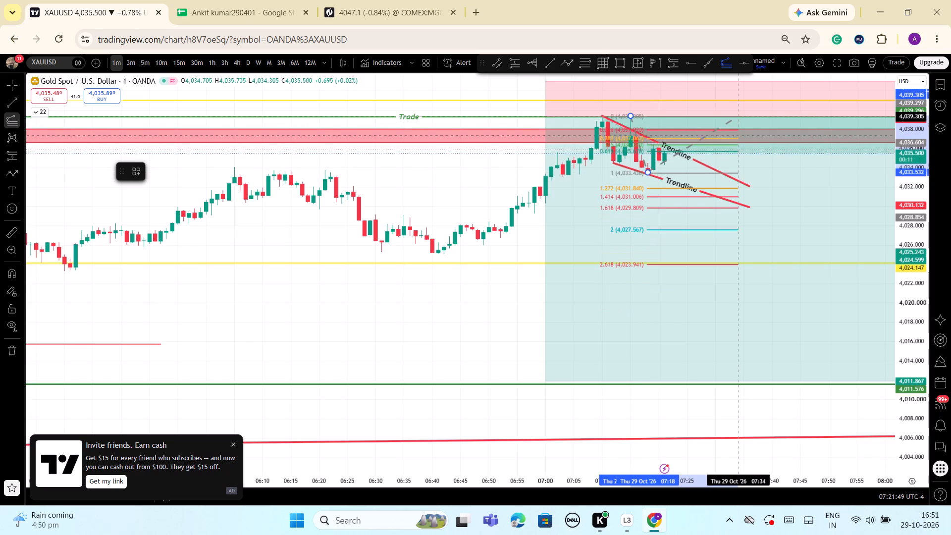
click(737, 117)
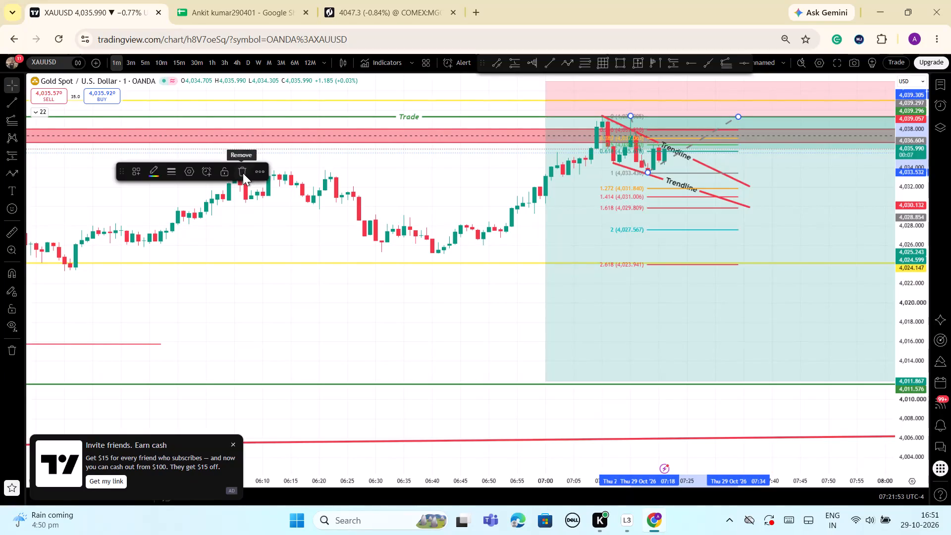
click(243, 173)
Draw a Fibonacci extension from the 07:15 high at about 4,039.3 to about 4,033.1 at 07:18, then to about 4,039.3 at 07:35.
drag(921, 414, 921, 366)
scroll(409, 328, up, 4)
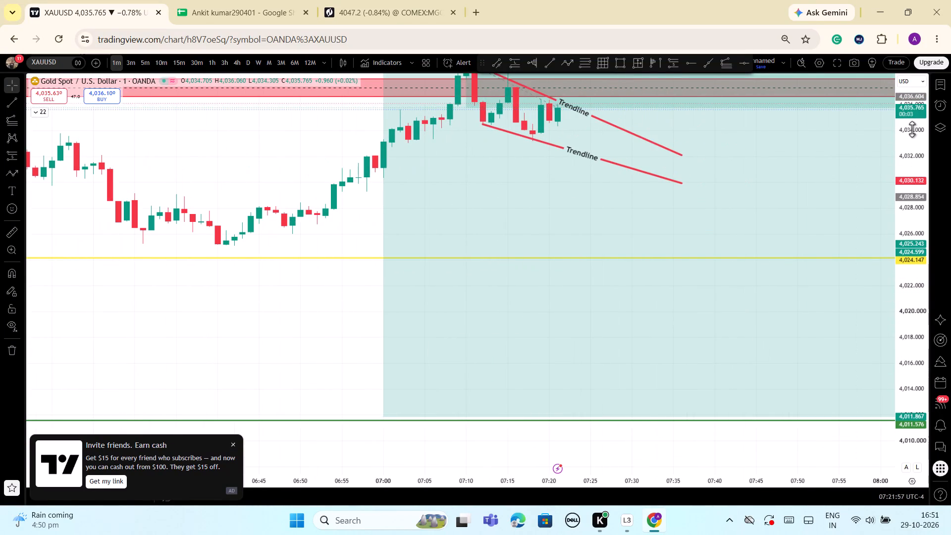
drag(912, 130, 904, 188)
scroll(625, 214, down, 1)
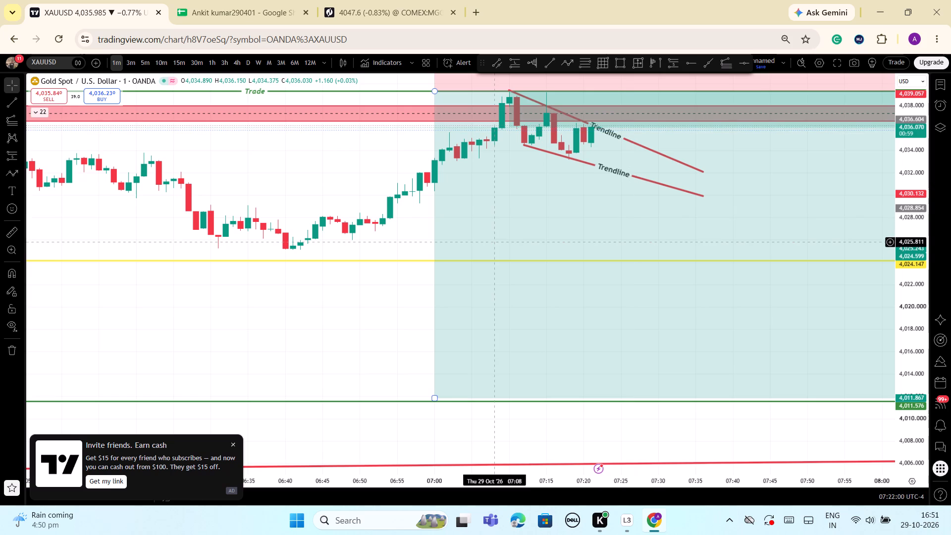
drag(326, 319, 346, 374)
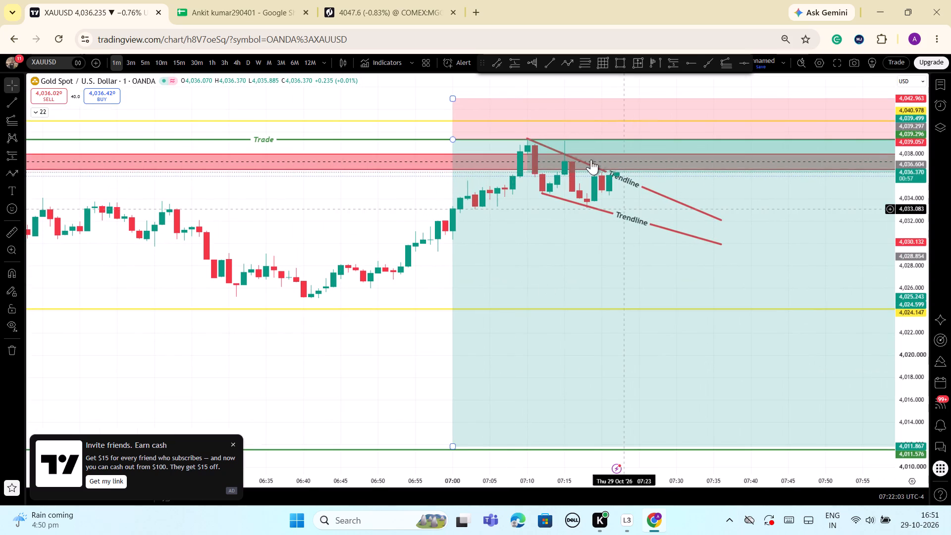
click(721, 67)
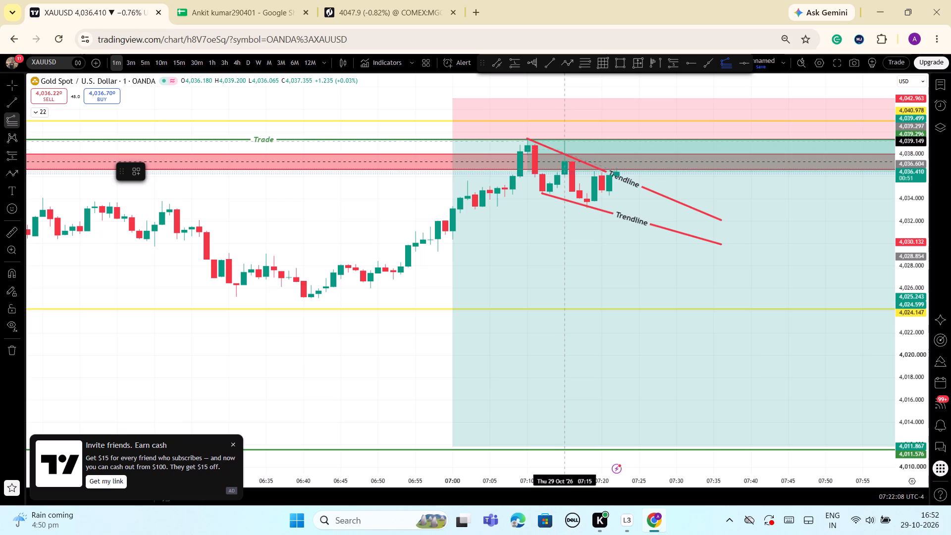
click(565, 140)
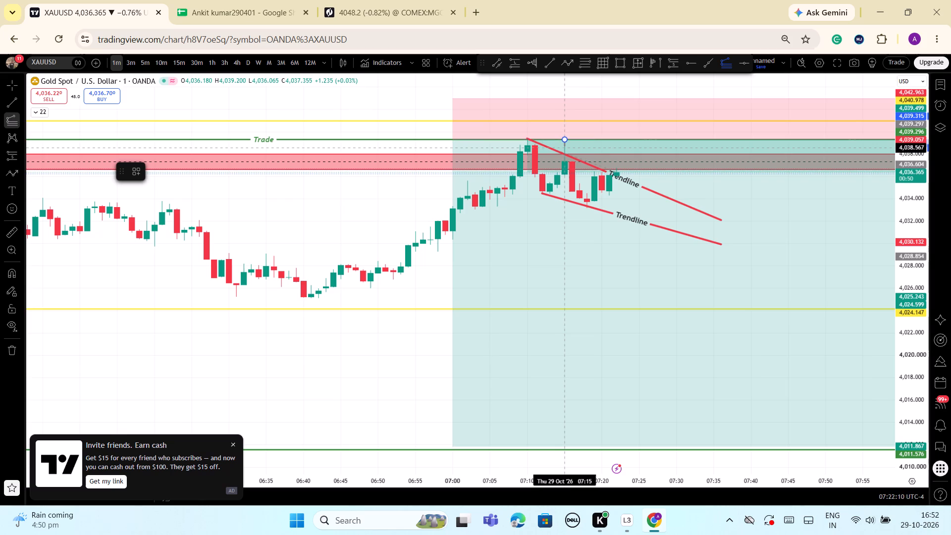
click(587, 209)
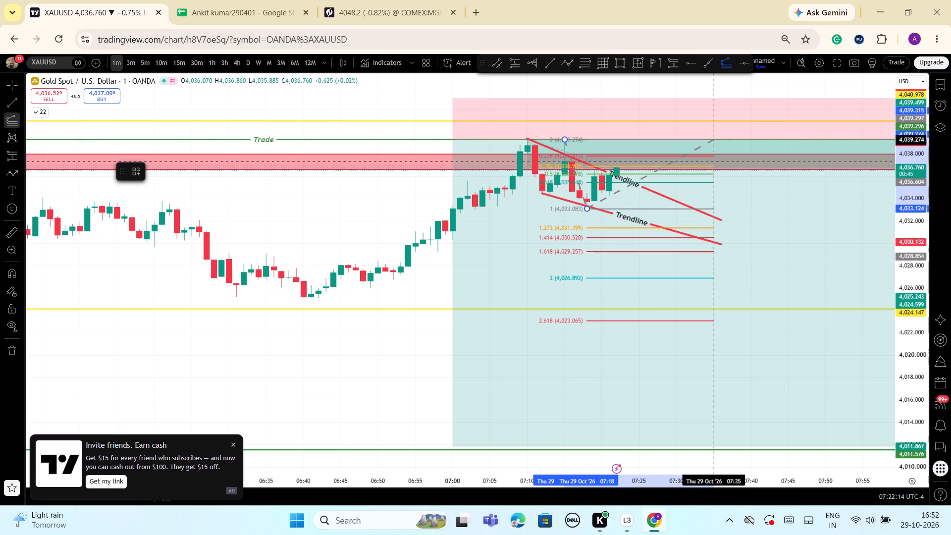
click(716, 140)
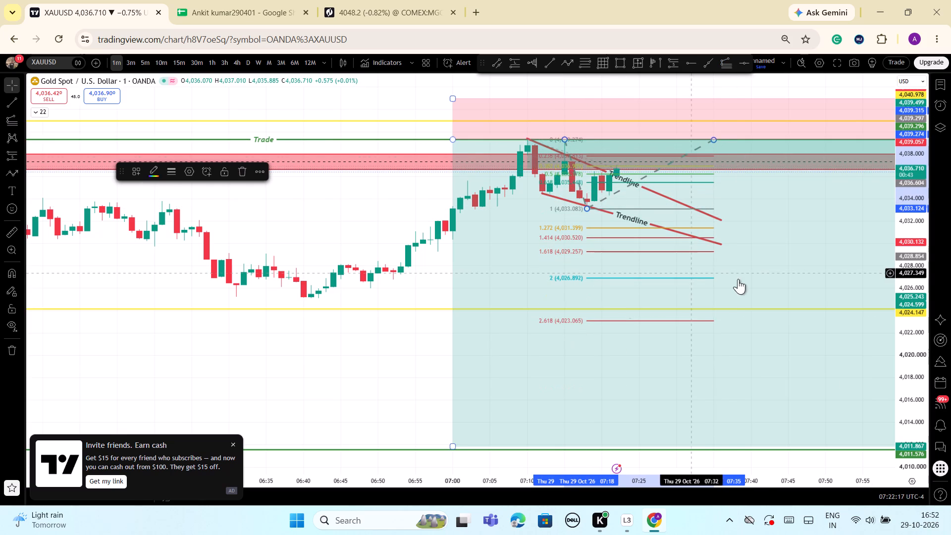
Examine the Fibonacci extension levels against the descending trend lines, the sell zone and the recent candles.
drag(914, 431, 900, 356)
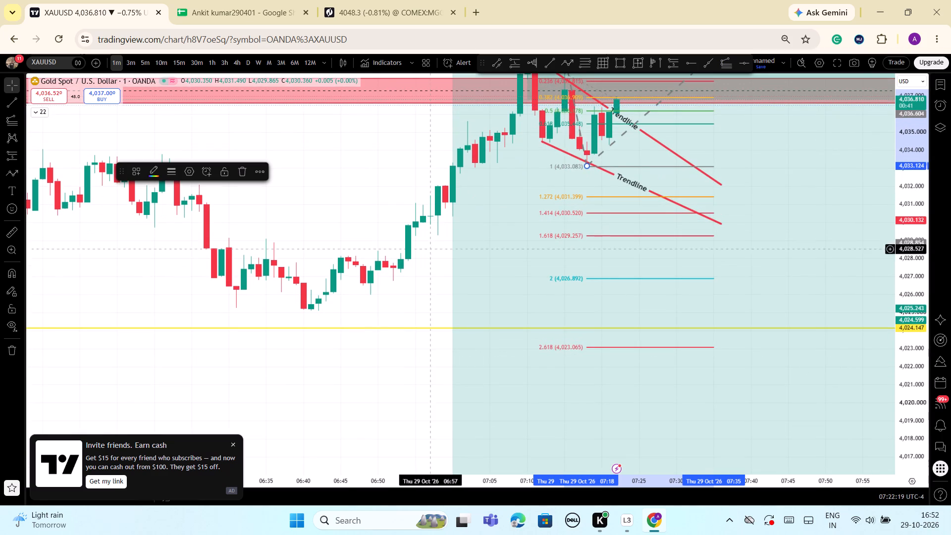
drag(331, 145, 297, 289)
drag(918, 419, 899, 367)
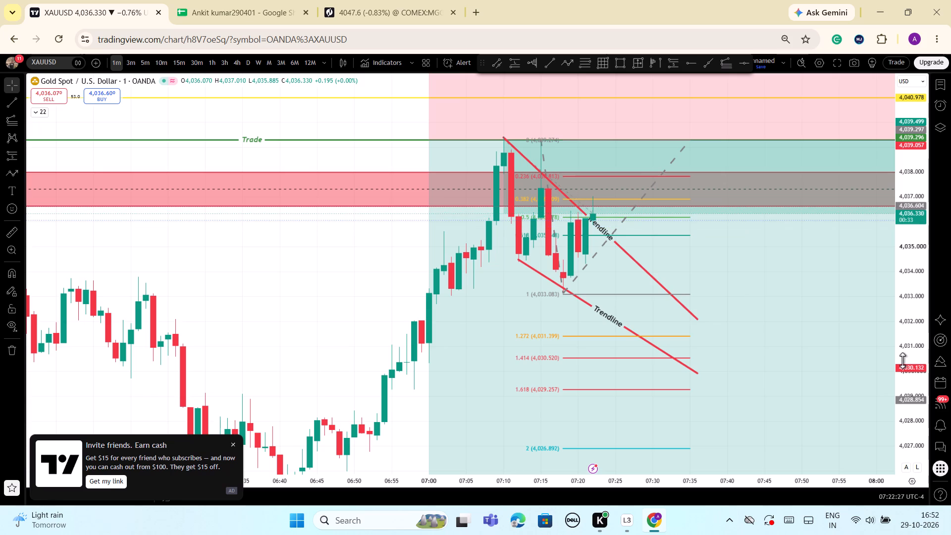
drag(911, 283, 915, 325)
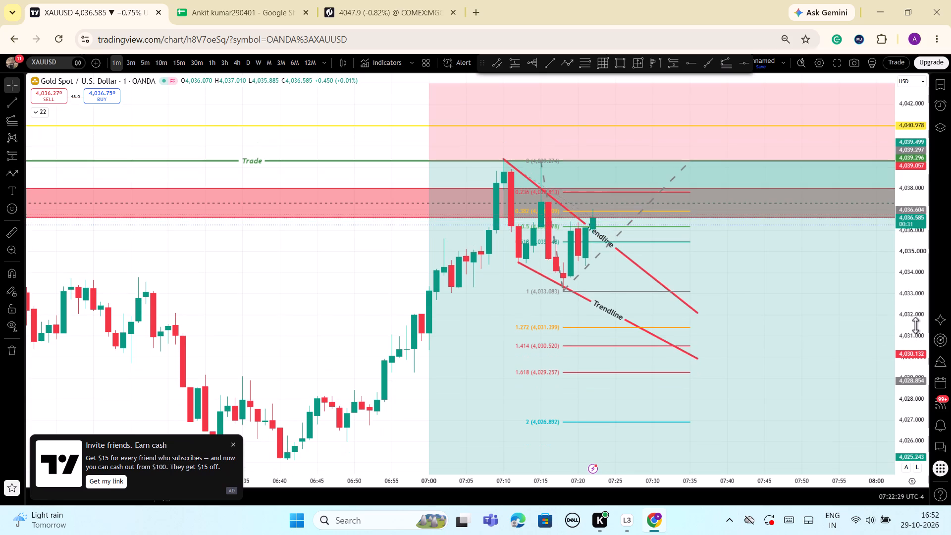
scroll(914, 325, up, 2)
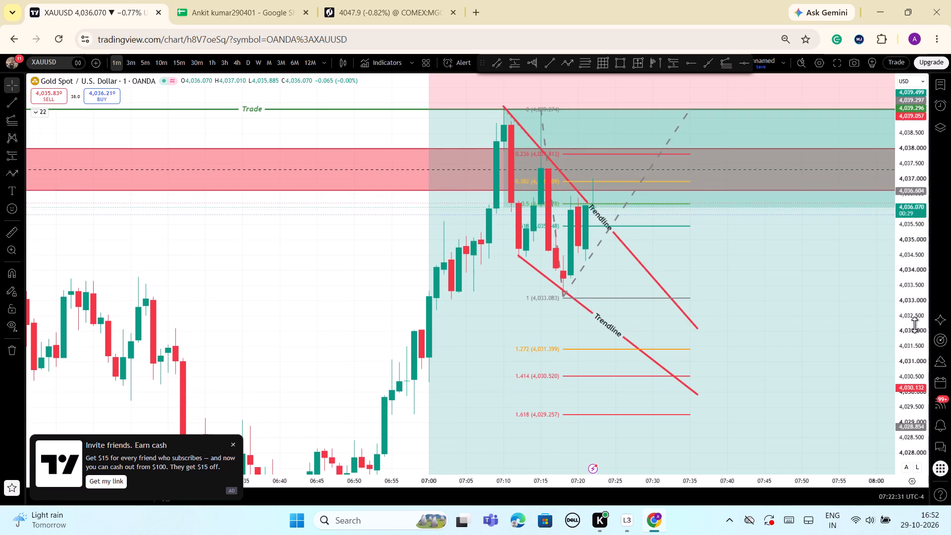
scroll(914, 325, down, 2)
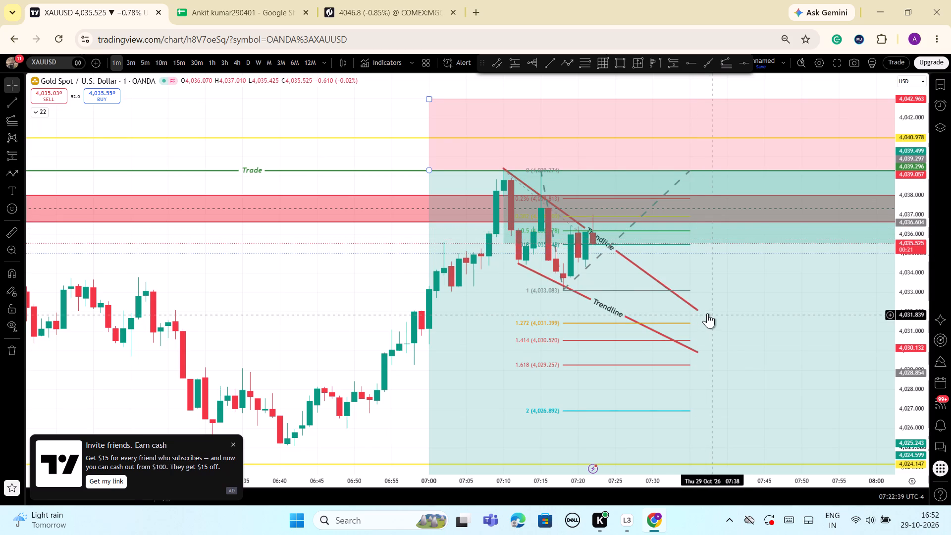
Move the end of the upper descending trend line to about 4,033.3 at 07:41.
drag(696, 309, 717, 285)
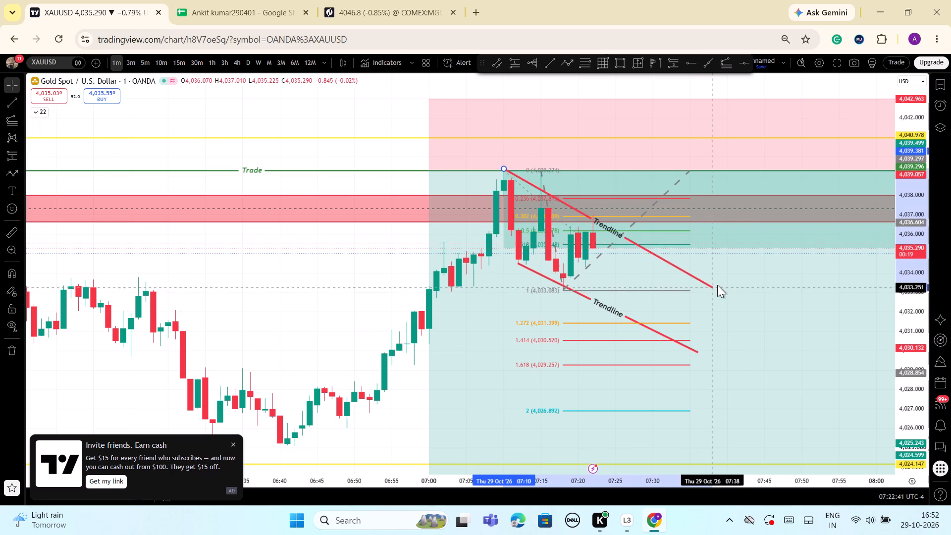
drag(717, 285, 736, 286)
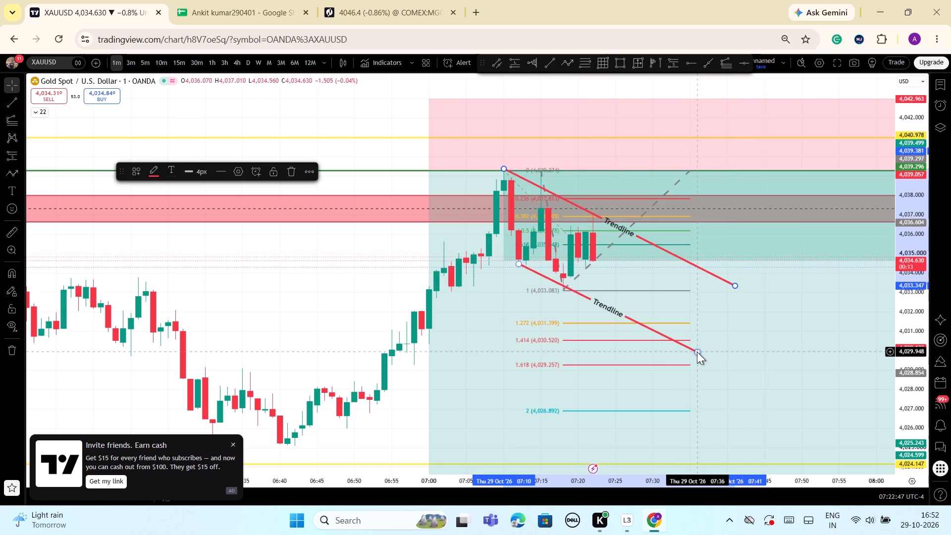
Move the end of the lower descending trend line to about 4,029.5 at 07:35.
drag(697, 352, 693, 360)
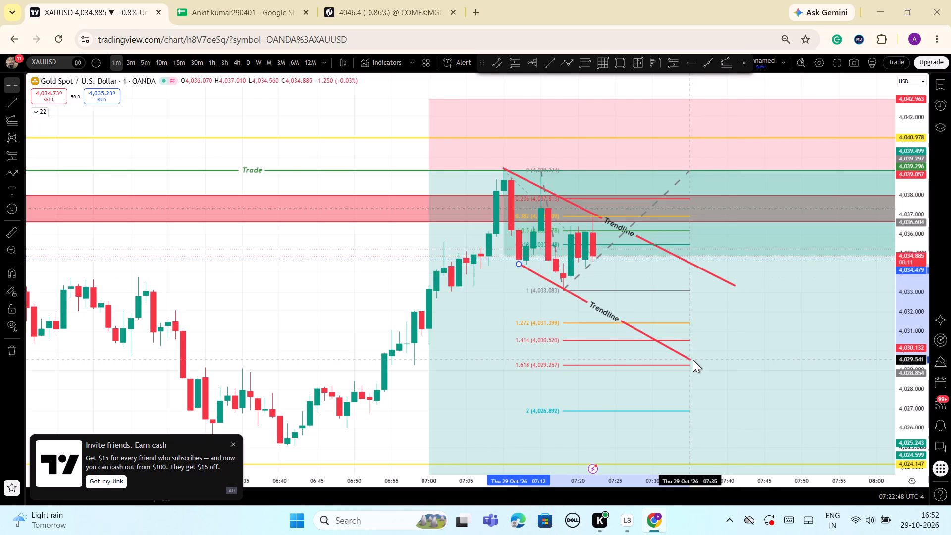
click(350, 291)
Examine the recent candles against the descending trend lines, the Fibonacci extension levels, the sell zone and the short position.
scroll(355, 295, up, 2)
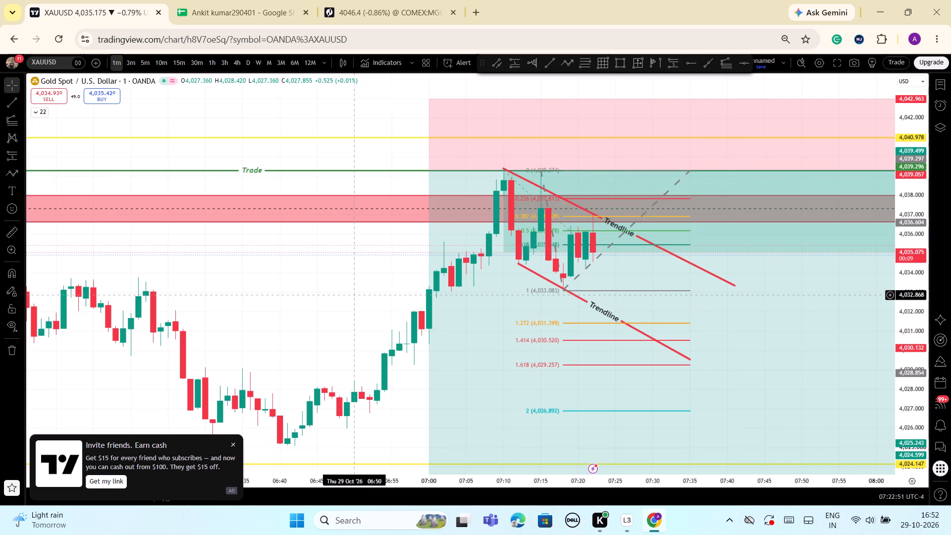
scroll(355, 295, up, 2)
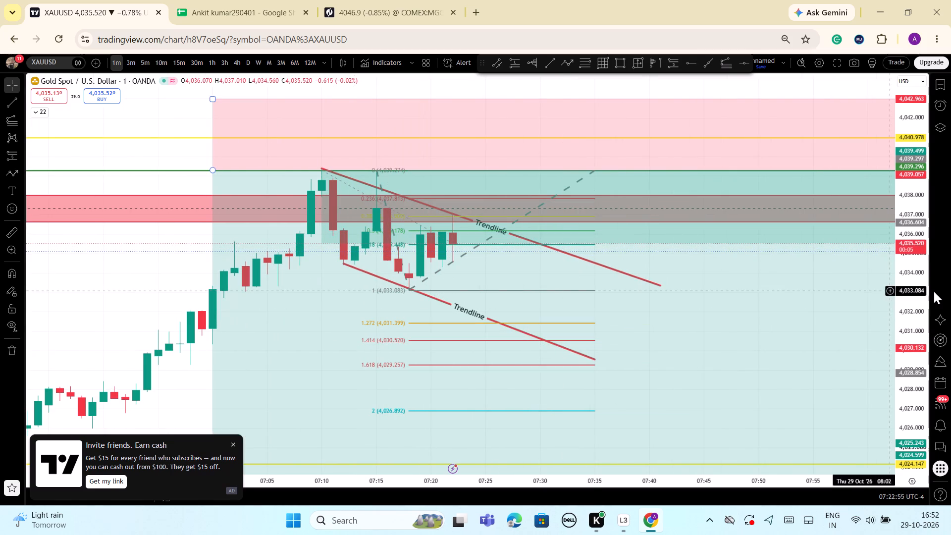
drag(906, 310, 890, 366)
scroll(823, 363, down, 3)
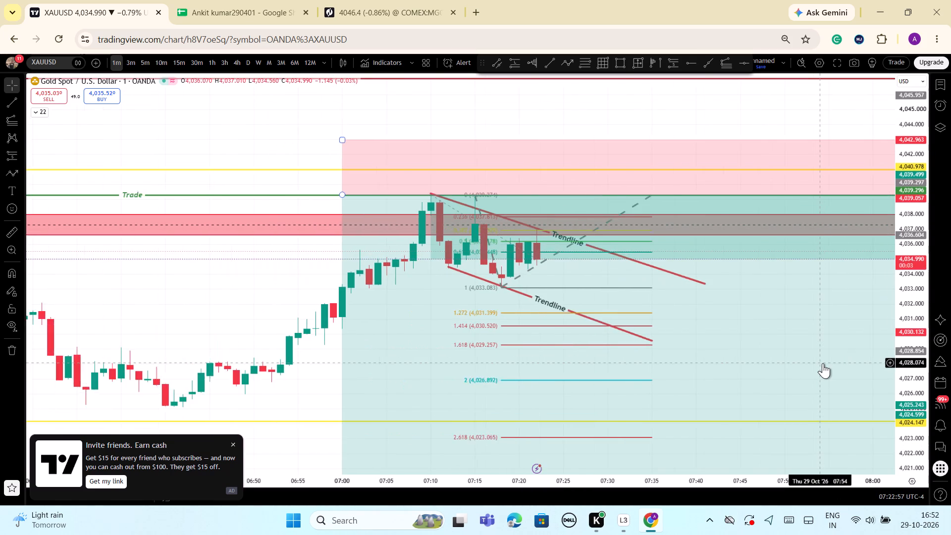
scroll(823, 363, down, 2)
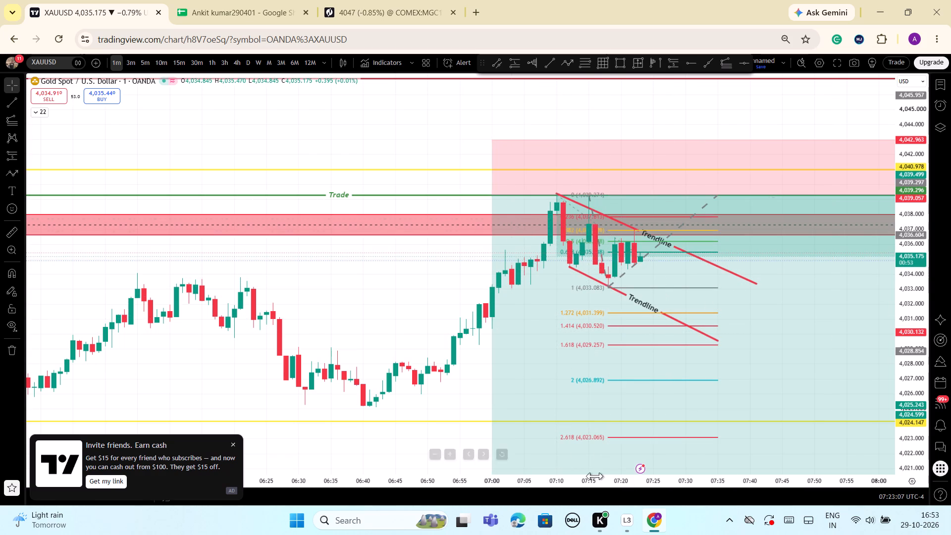
drag(916, 313, 915, 307)
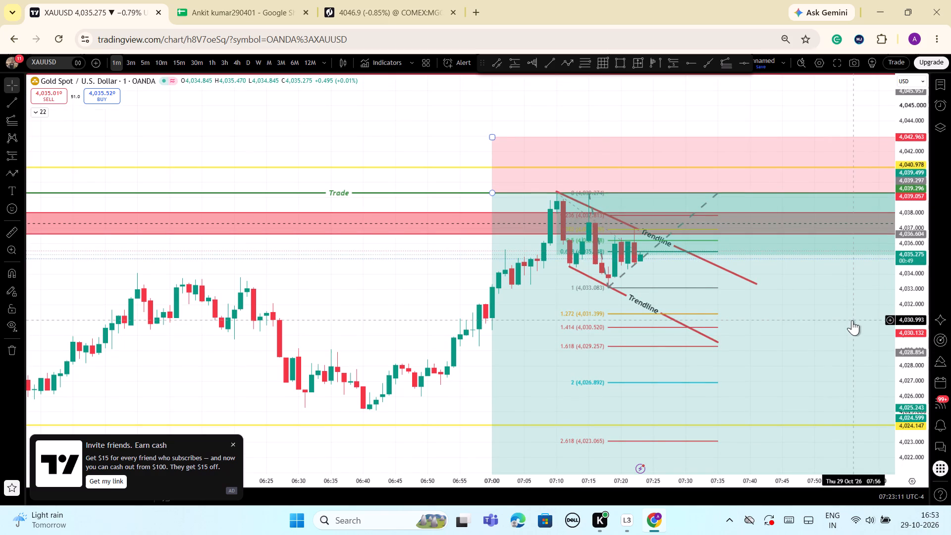
click(604, 100)
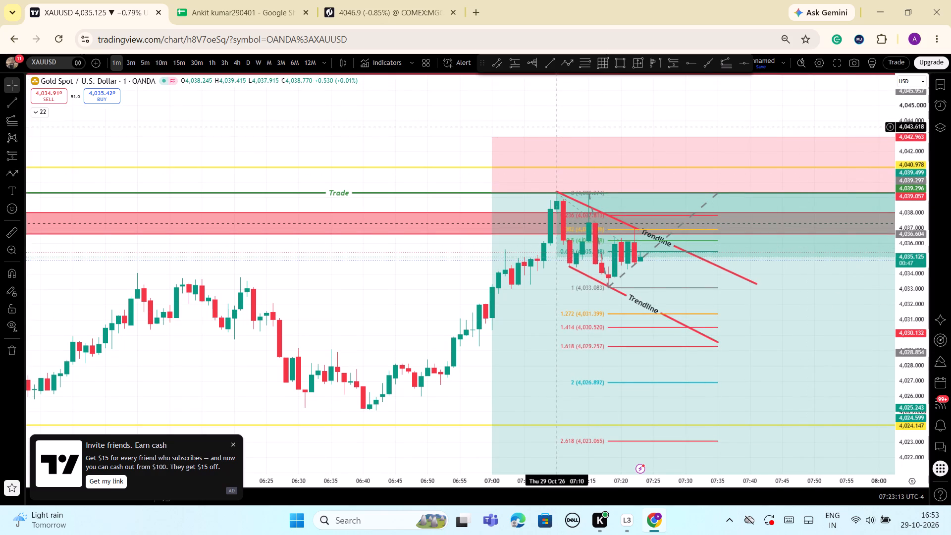
drag(574, 110, 496, 97)
drag(506, 97, 528, 109)
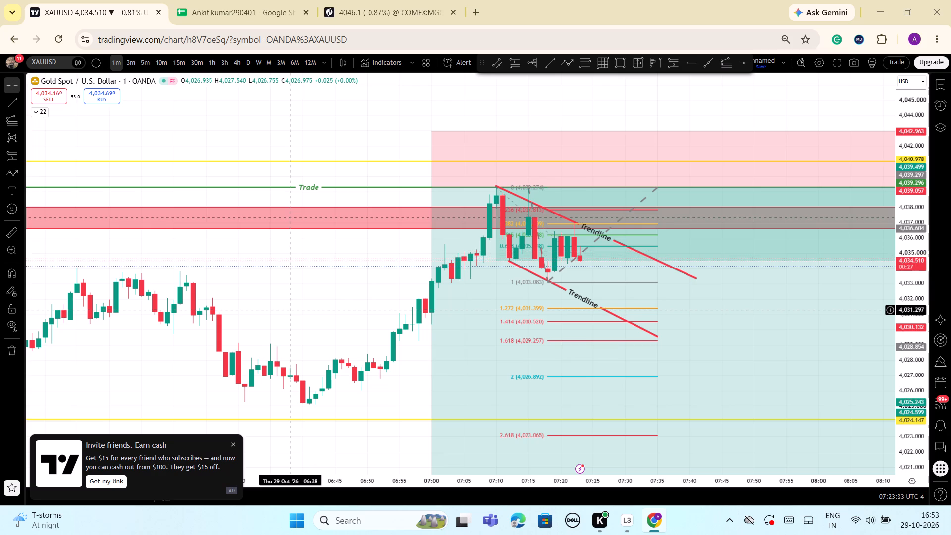
scroll(288, 310, down, 1)
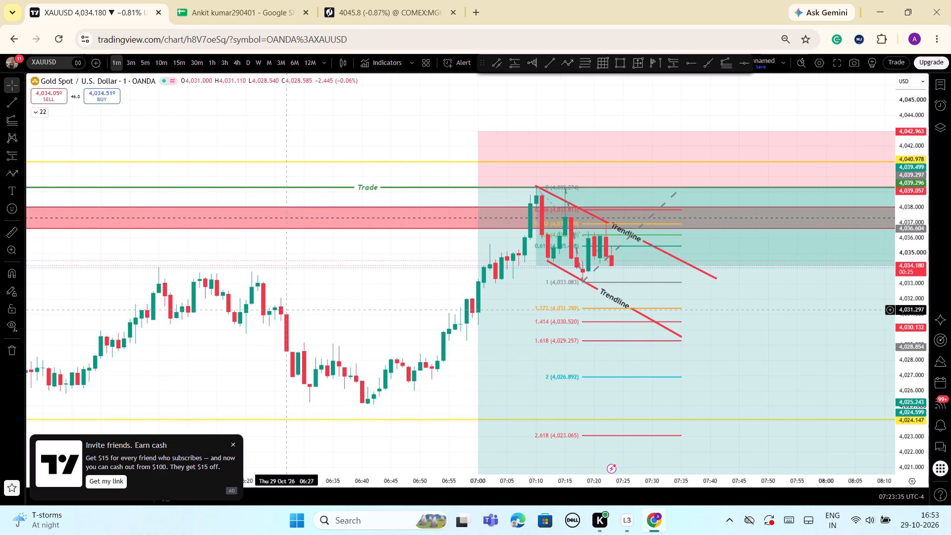
scroll(288, 310, up, 1)
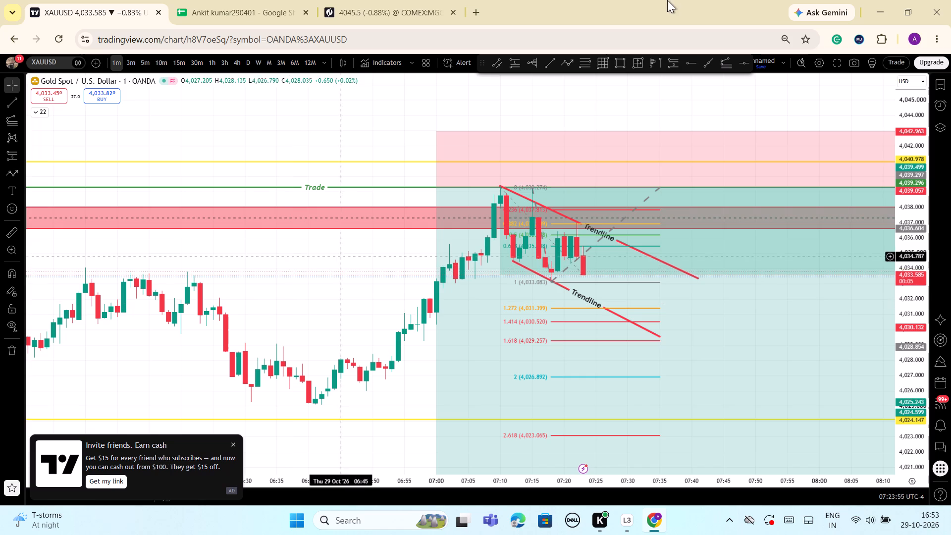
scroll(918, 402, down, 1)
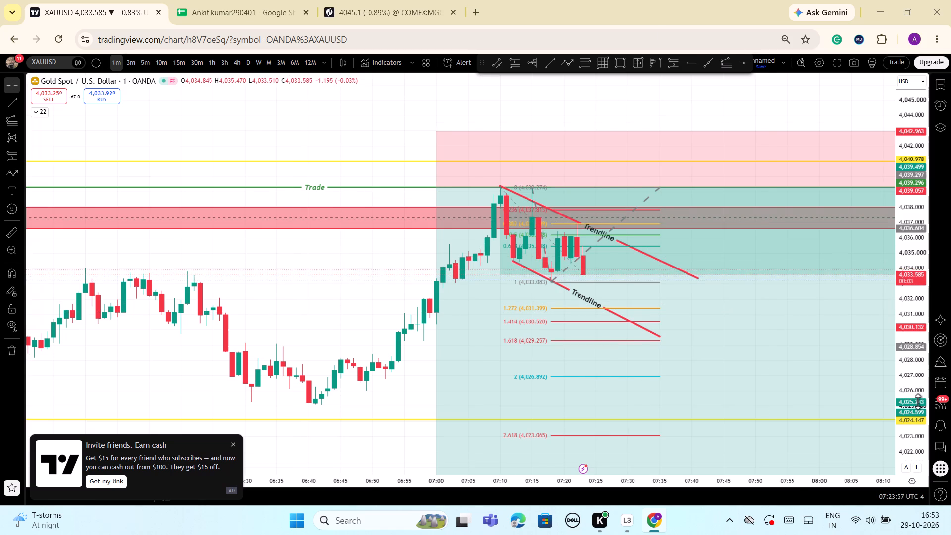
scroll(918, 402, down, 1)
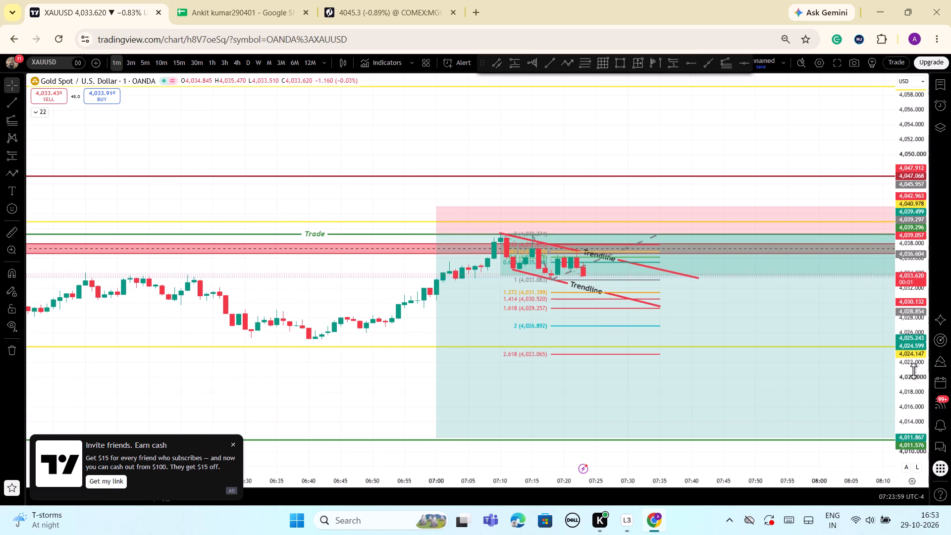
drag(905, 384, 903, 217)
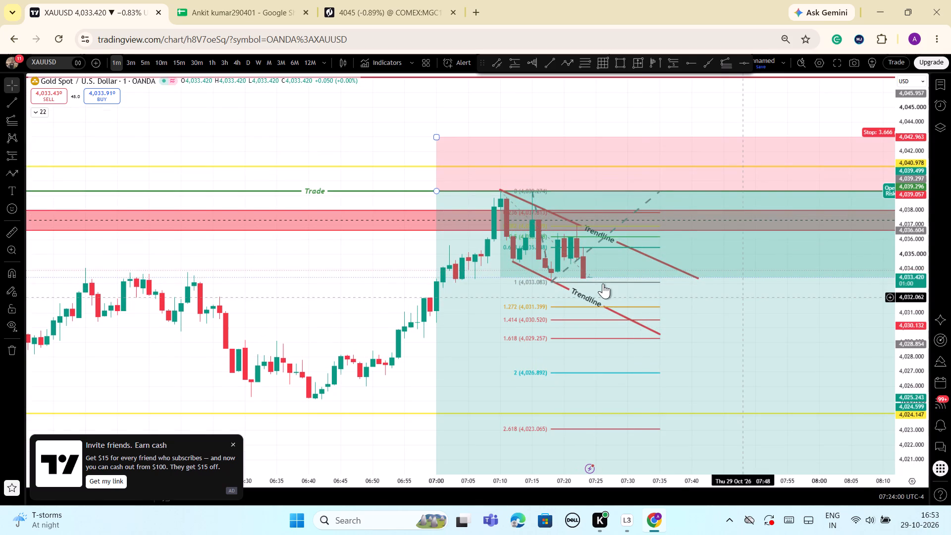
Delete the Fibonacci extension from the chart.
click(656, 195)
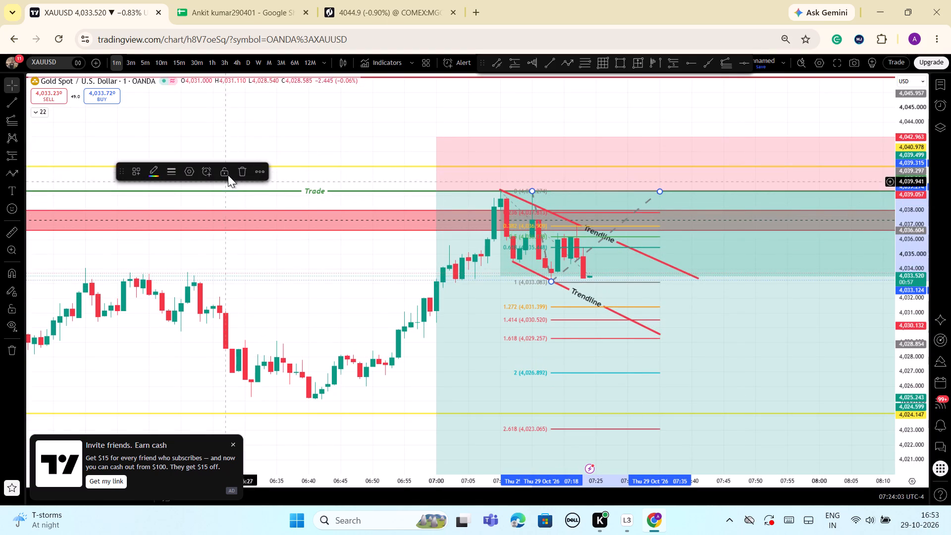
click(243, 169)
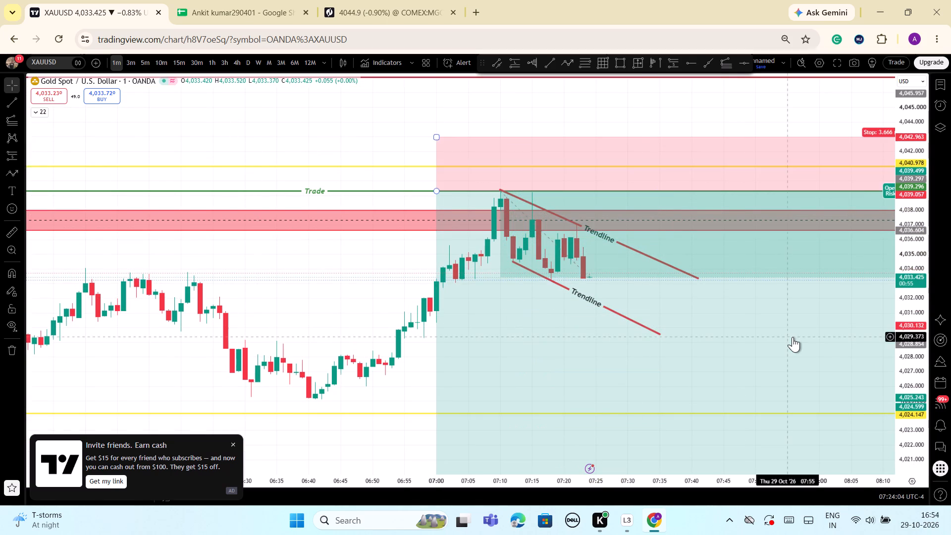
Draw a rectangle zone from about 4,033.8 at 07:18 to about 4,033.3 at 07:43.
scroll(897, 446, down, 1)
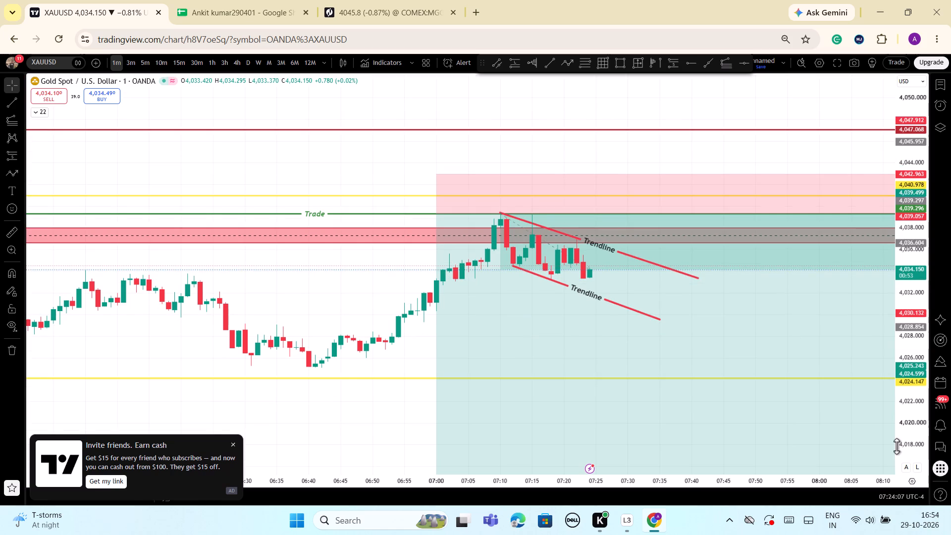
scroll(897, 446, up, 1)
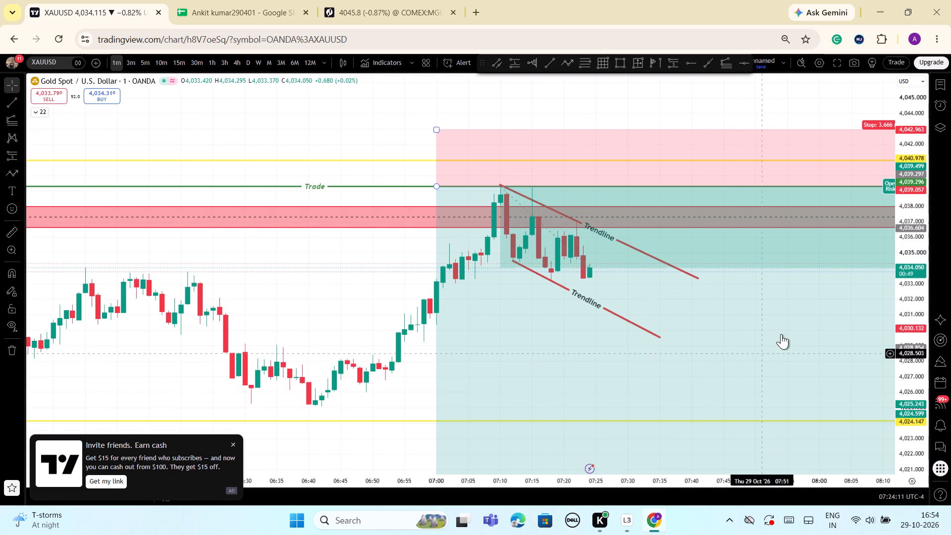
click(622, 67)
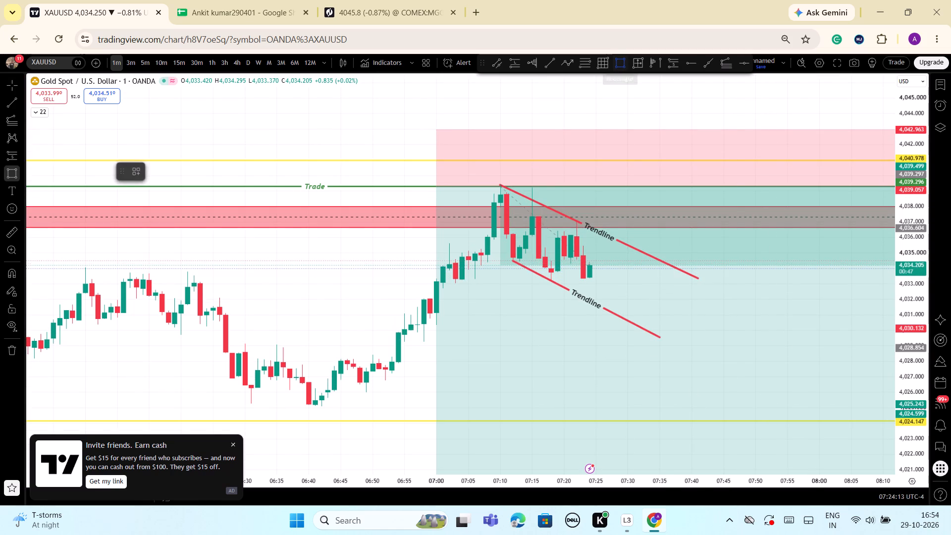
click(551, 272)
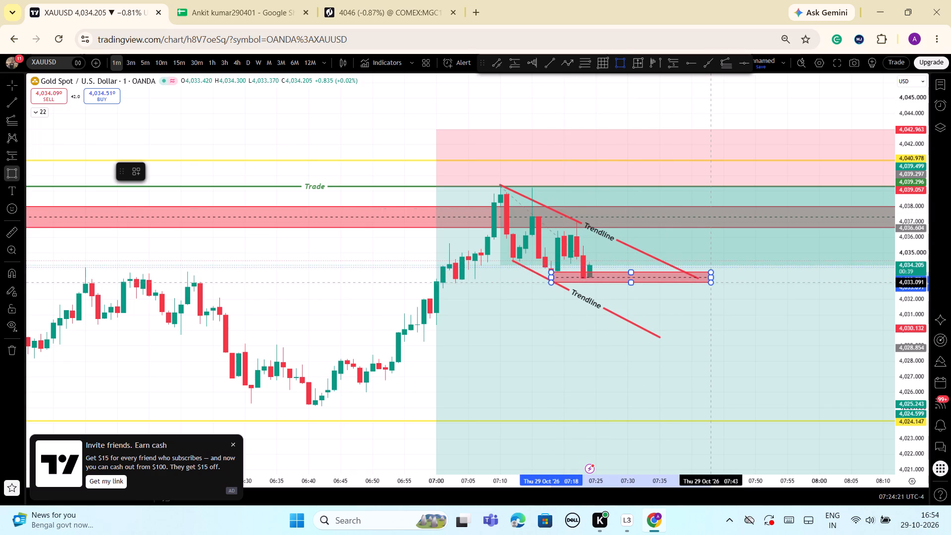
click(711, 280)
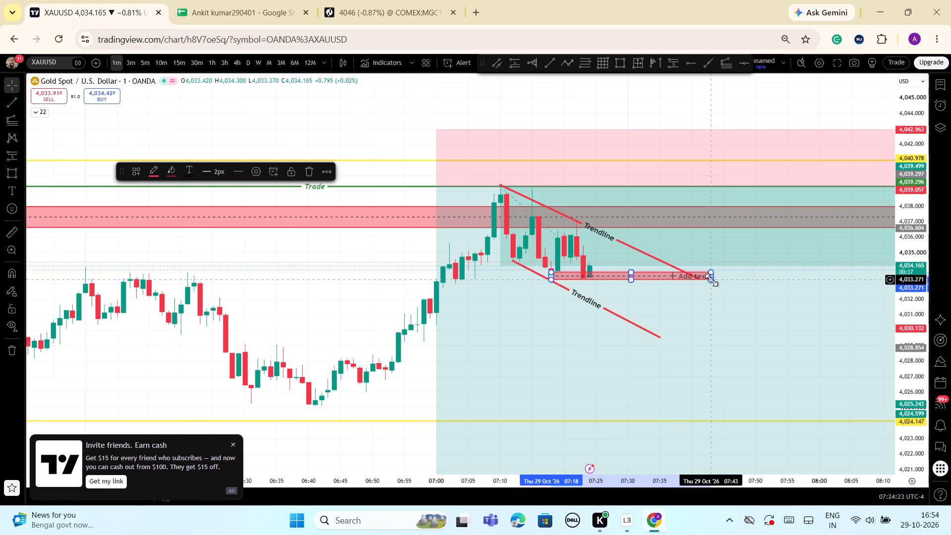
click(716, 316)
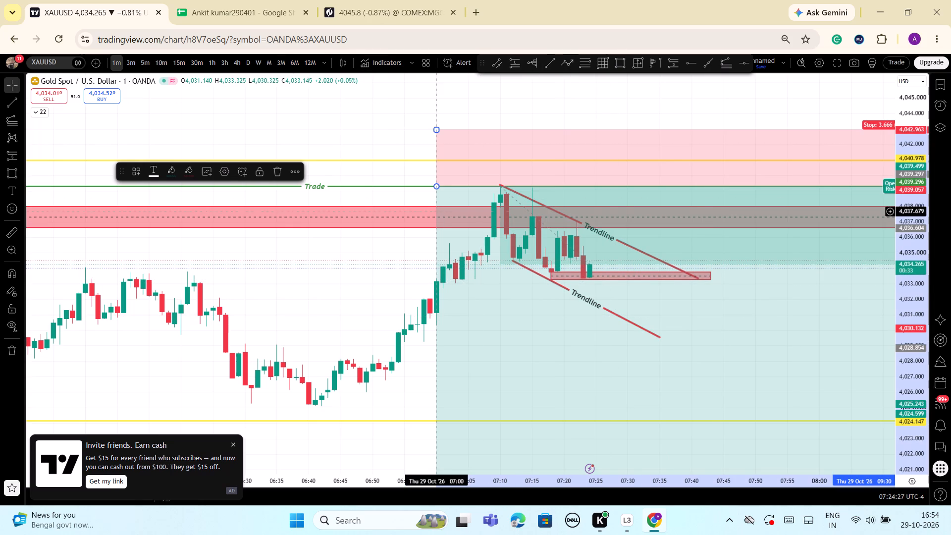
Apply the saved green drawing template to the new rectangle zone between the trend lines.
click(135, 172)
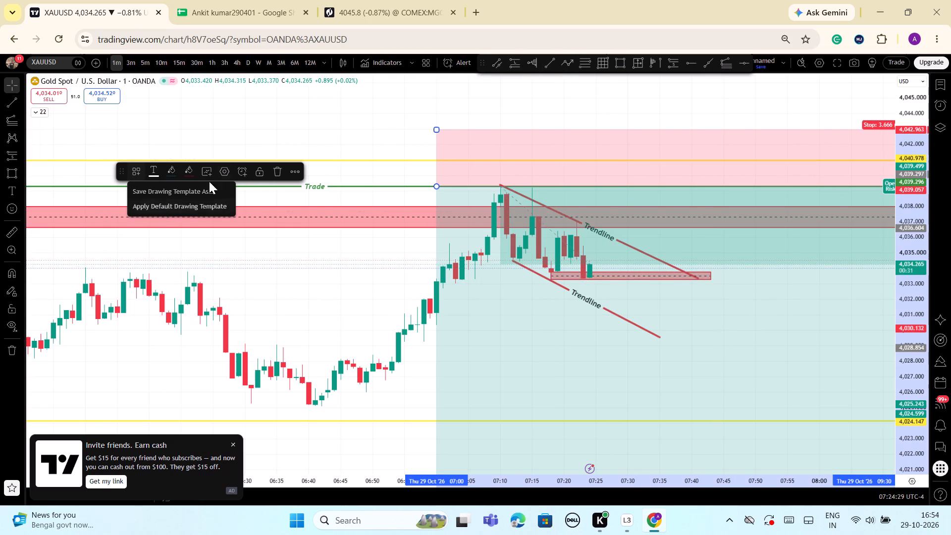
click(315, 127)
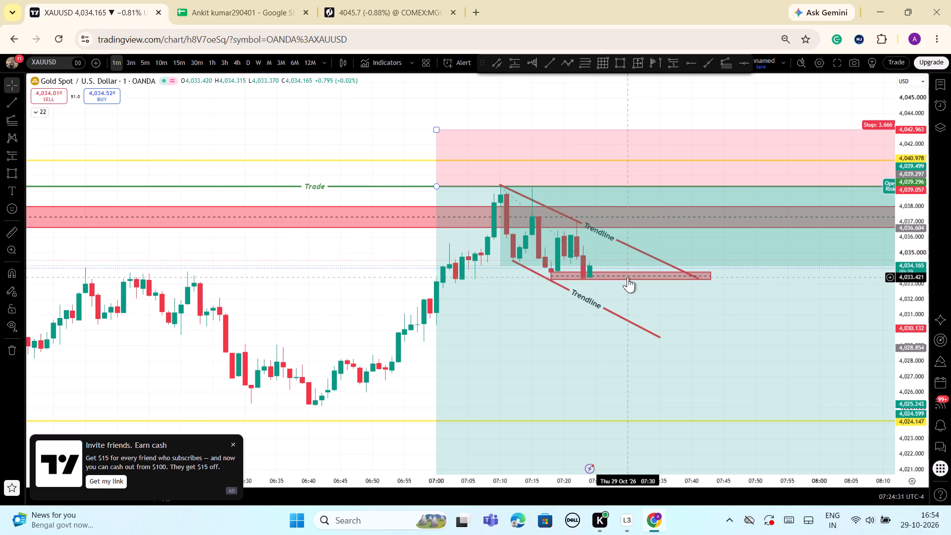
click(633, 277)
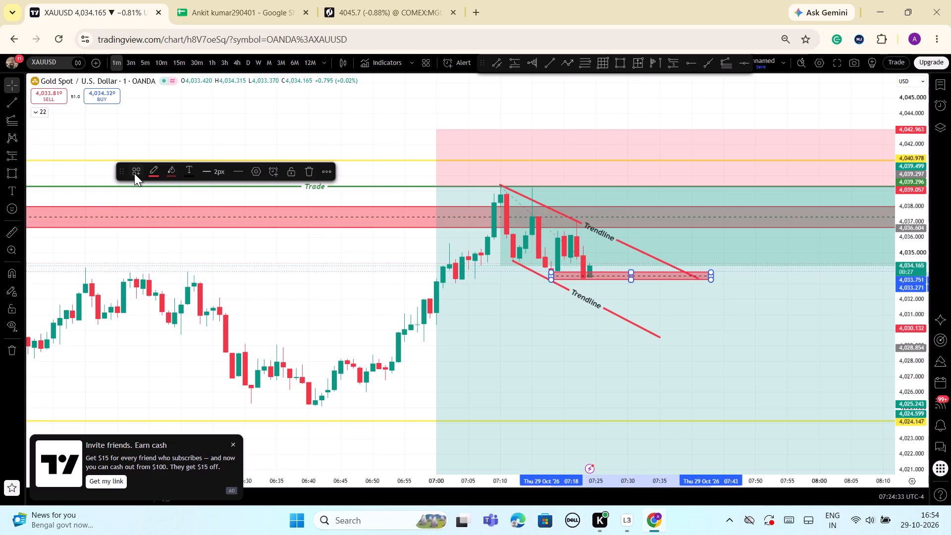
click(134, 173)
click(159, 239)
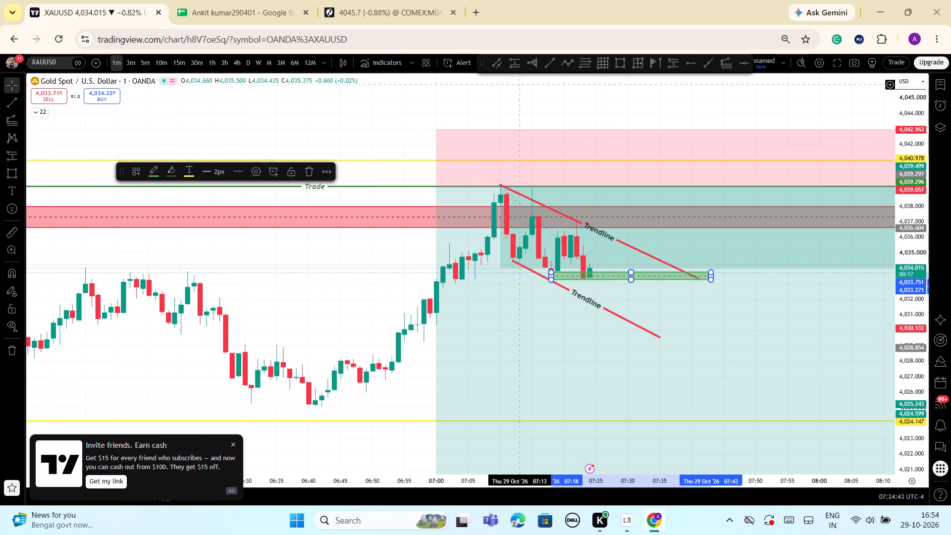
click(505, 99)
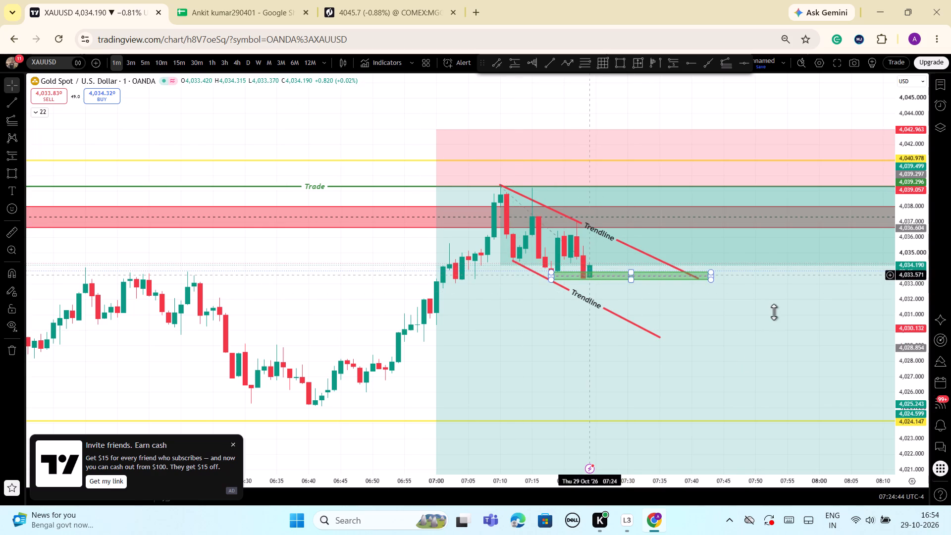
Examine the green zone and the descending trend lines against the recent candles.
drag(906, 390, 907, 356)
scroll(380, 275, up, 3)
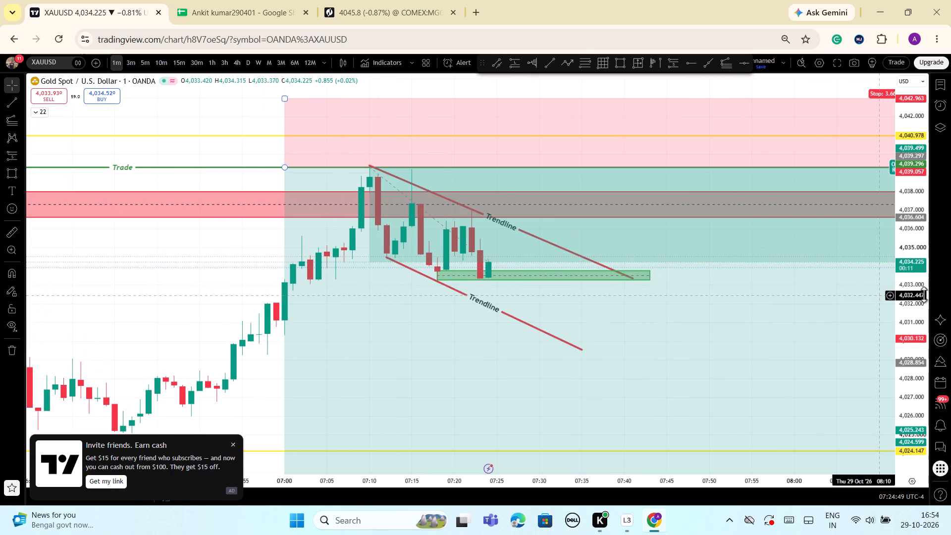
scroll(922, 294, down, 1)
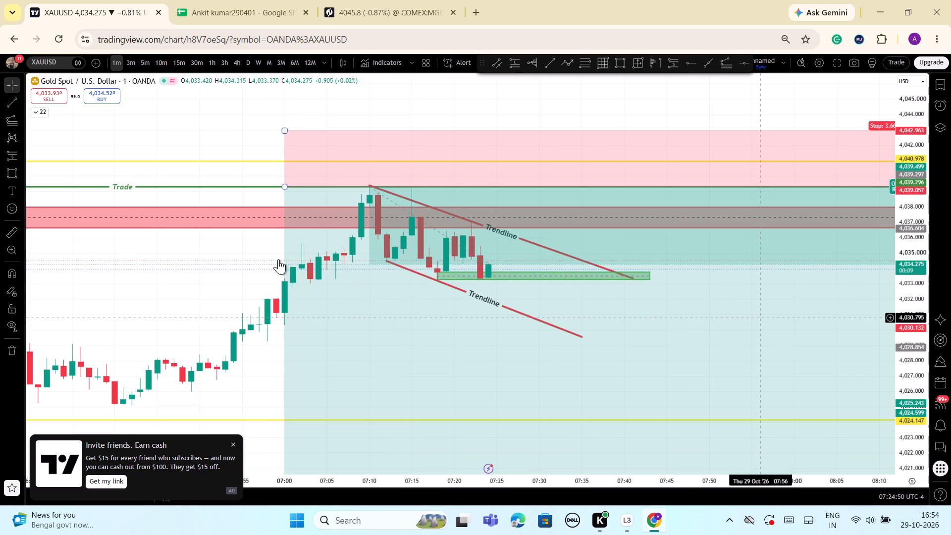
scroll(203, 249, down, 2)
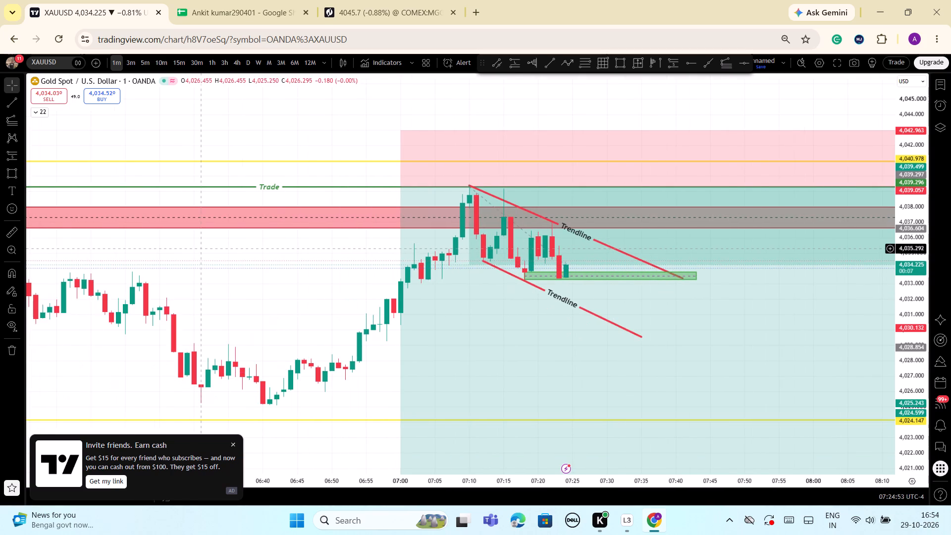
scroll(203, 249, down, 1)
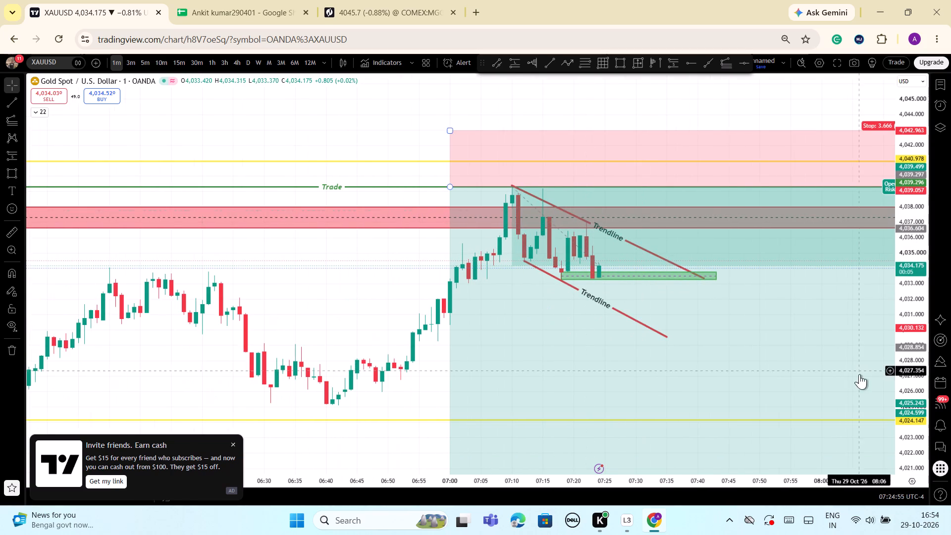
drag(912, 373, 909, 385)
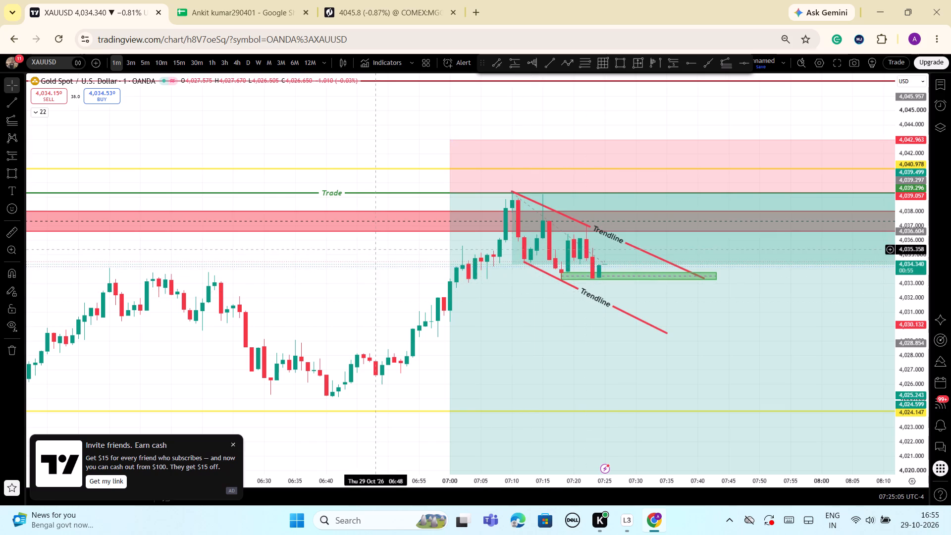
Move the end of the lower descending trend line to about 4,028.8 at 07:38.
scroll(361, 264, up, 2)
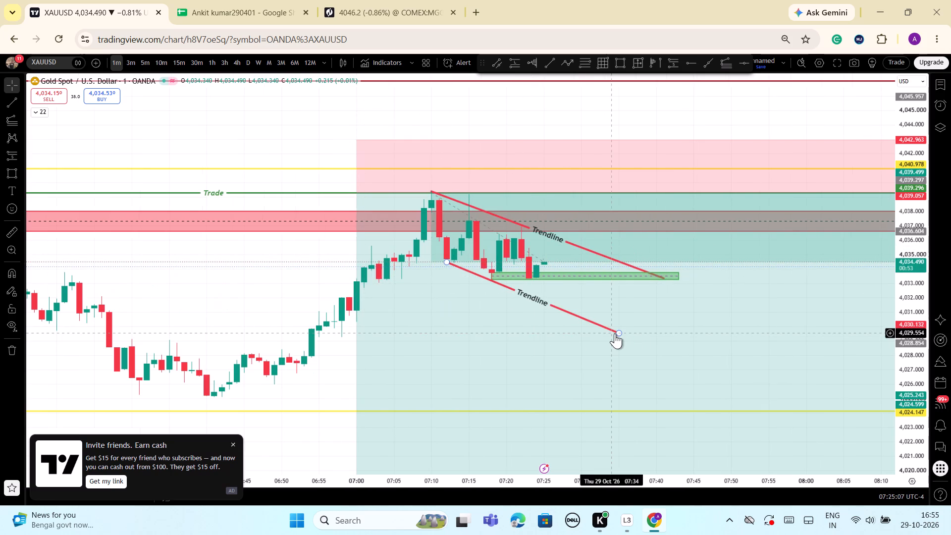
drag(619, 333, 626, 336)
click(296, 267)
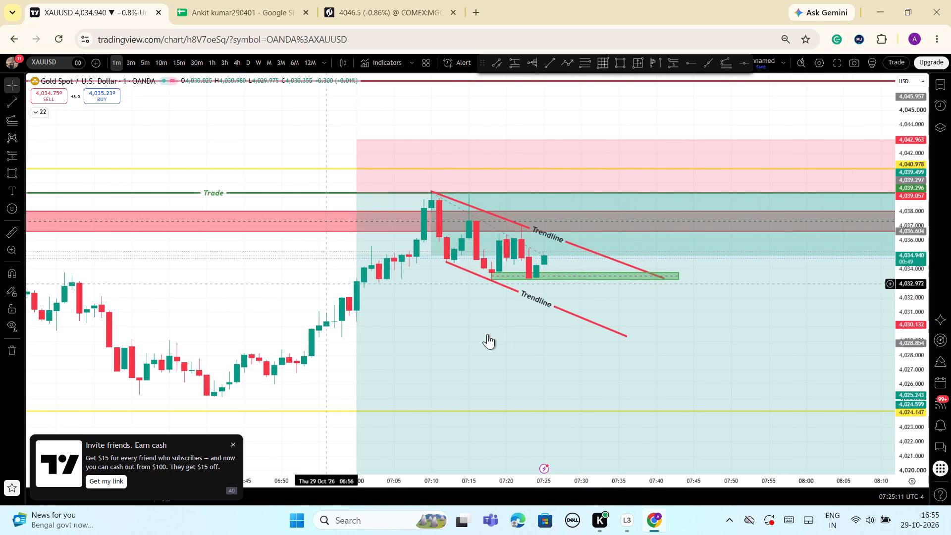
drag(626, 337, 637, 340)
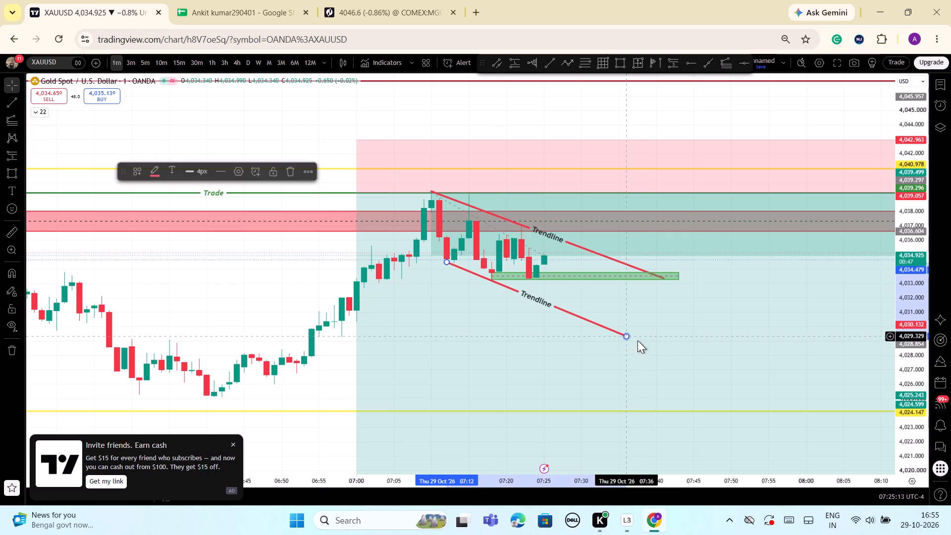
drag(637, 340, 642, 344)
click(283, 271)
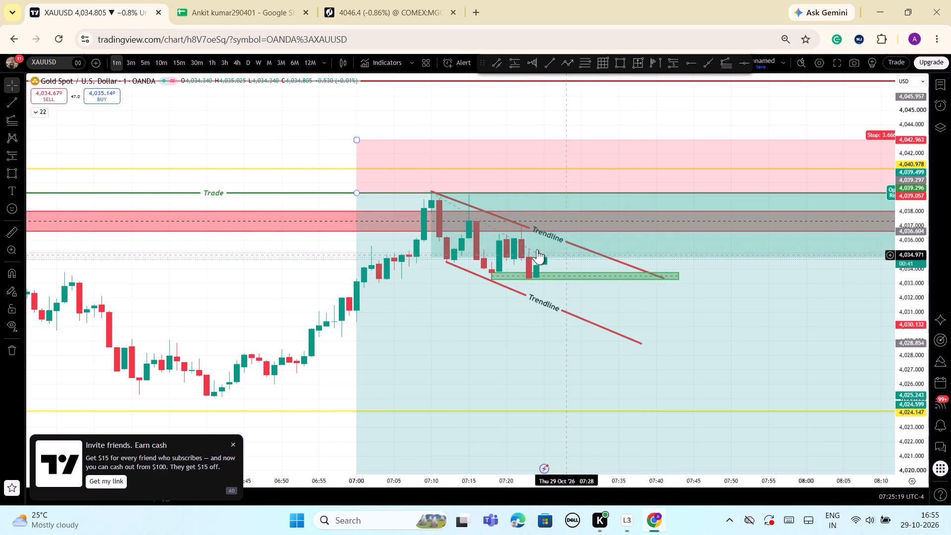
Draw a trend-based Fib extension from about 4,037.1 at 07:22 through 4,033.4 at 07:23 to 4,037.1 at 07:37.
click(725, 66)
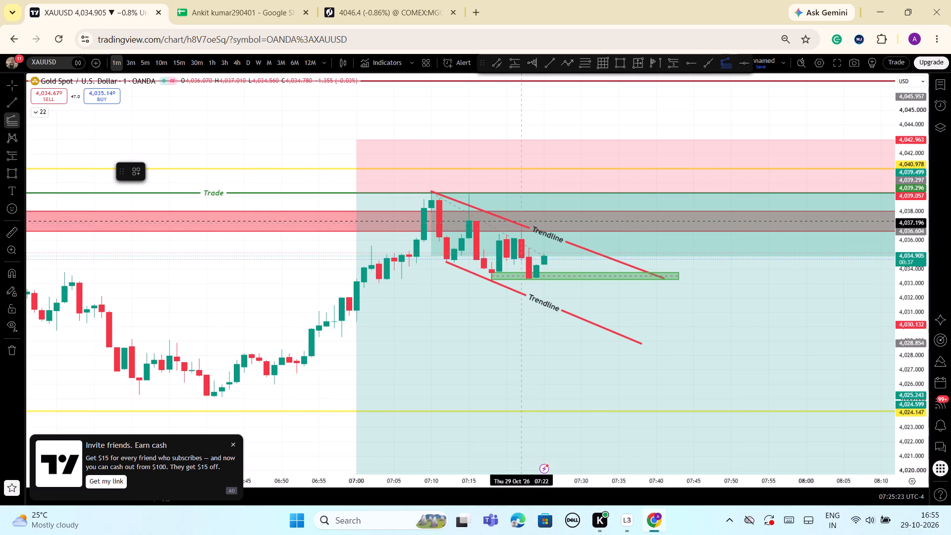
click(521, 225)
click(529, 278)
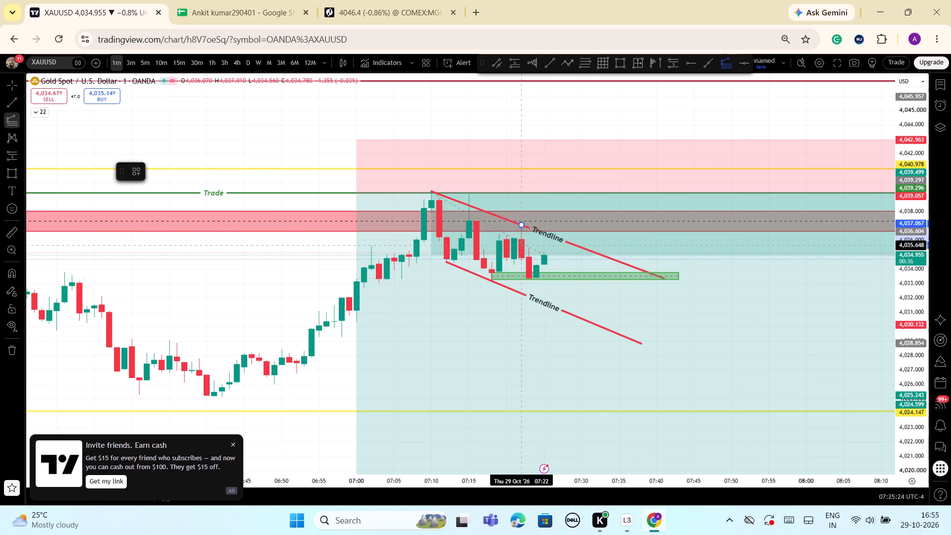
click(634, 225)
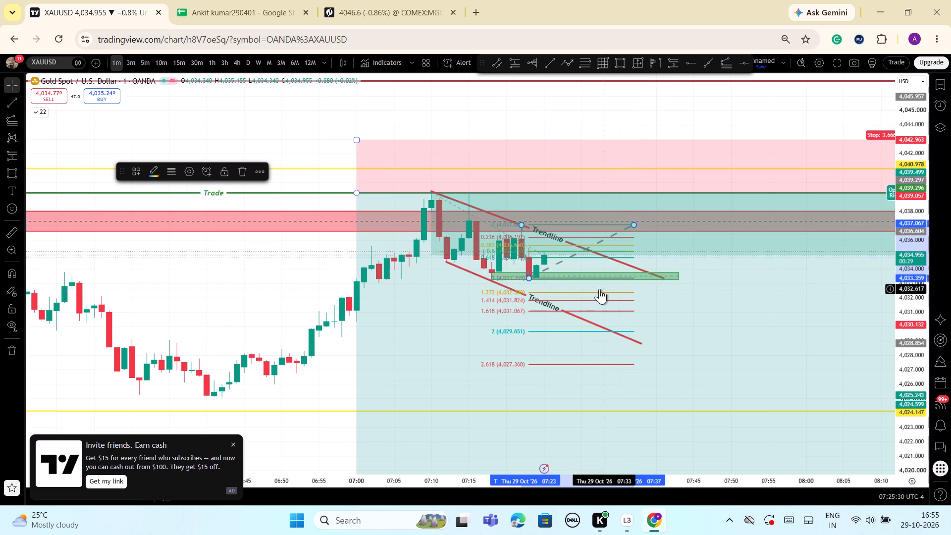
Draw a rectangle from about 4,036.2 at 07:23 to 4,035.6 at 07:37, styled with the saved SELL ZONE drawing template.
drag(907, 411, 894, 316)
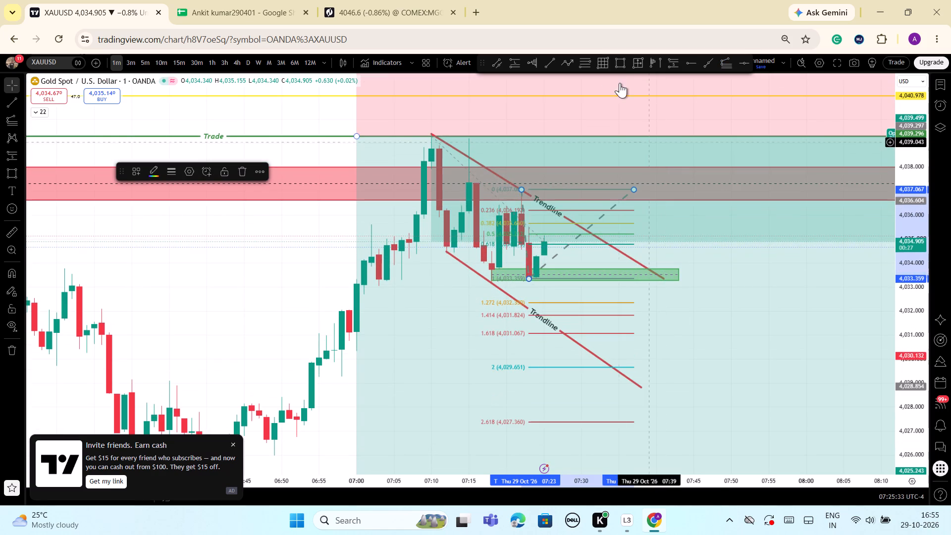
click(619, 60)
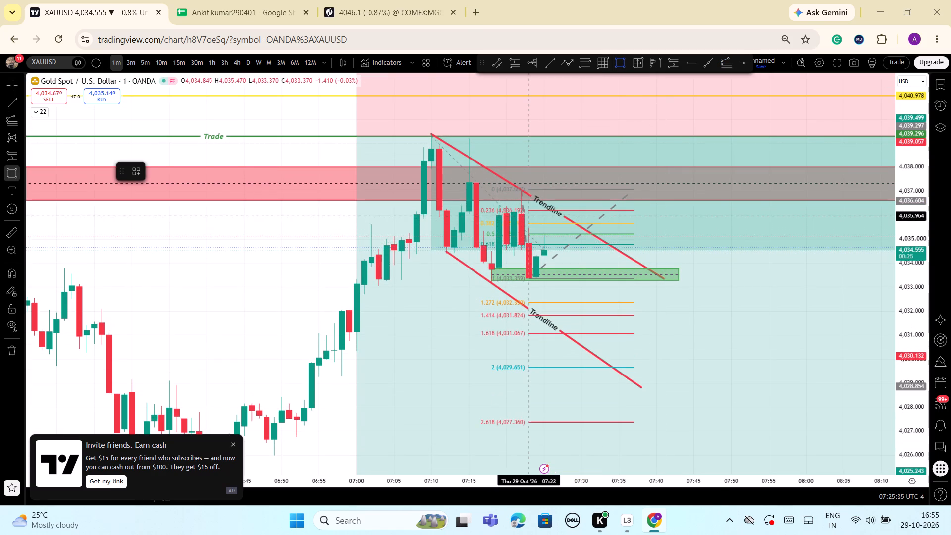
click(529, 210)
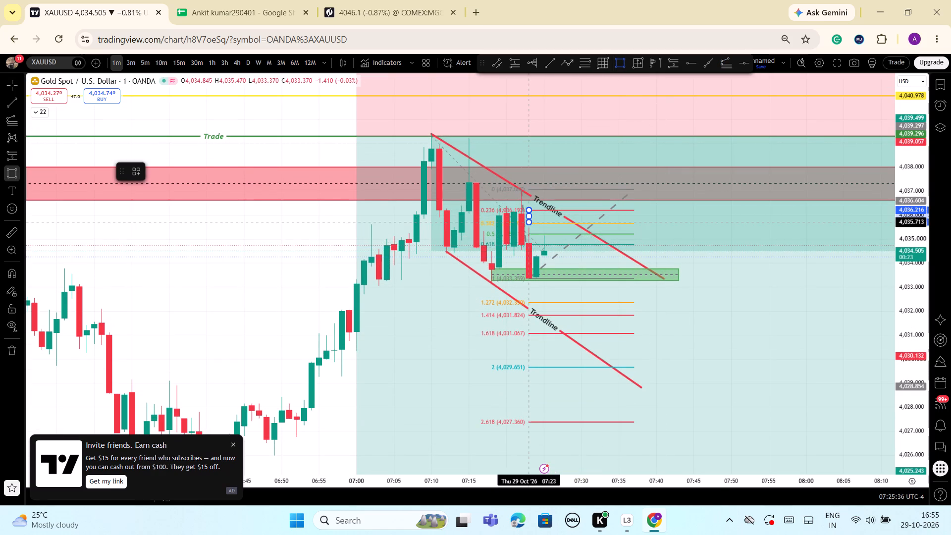
click(637, 225)
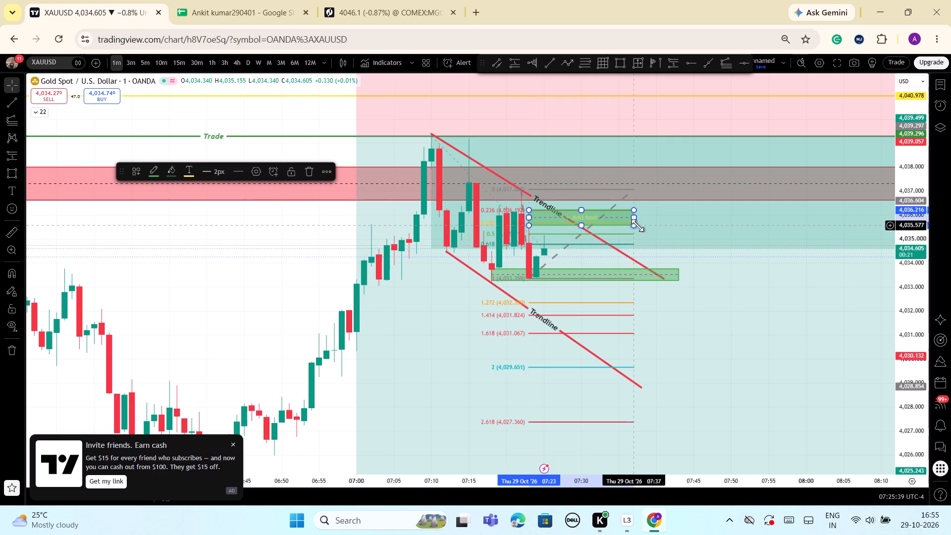
click(136, 170)
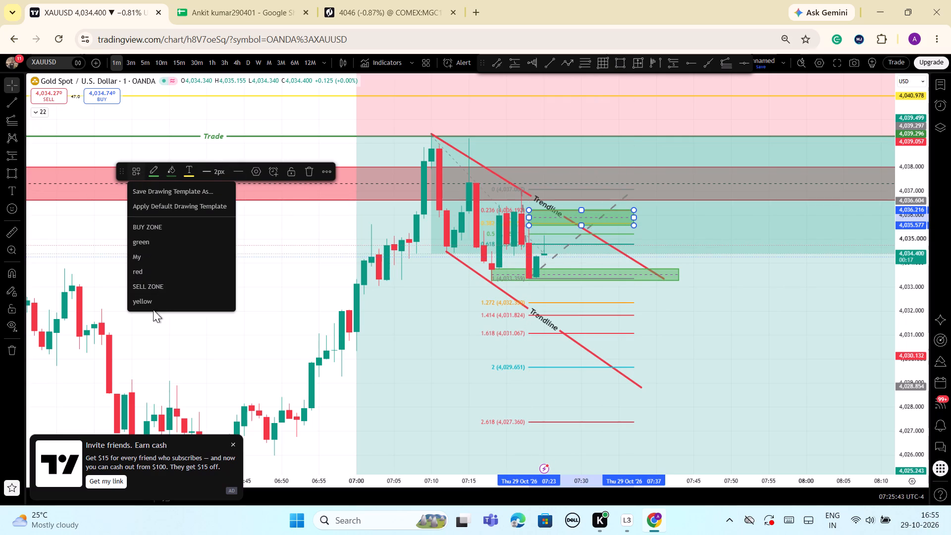
click(149, 285)
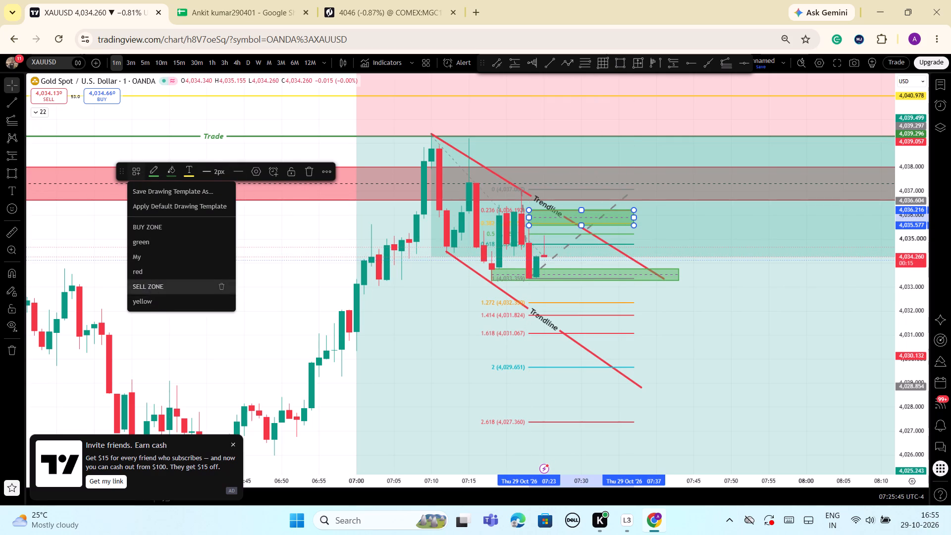
click(210, 282)
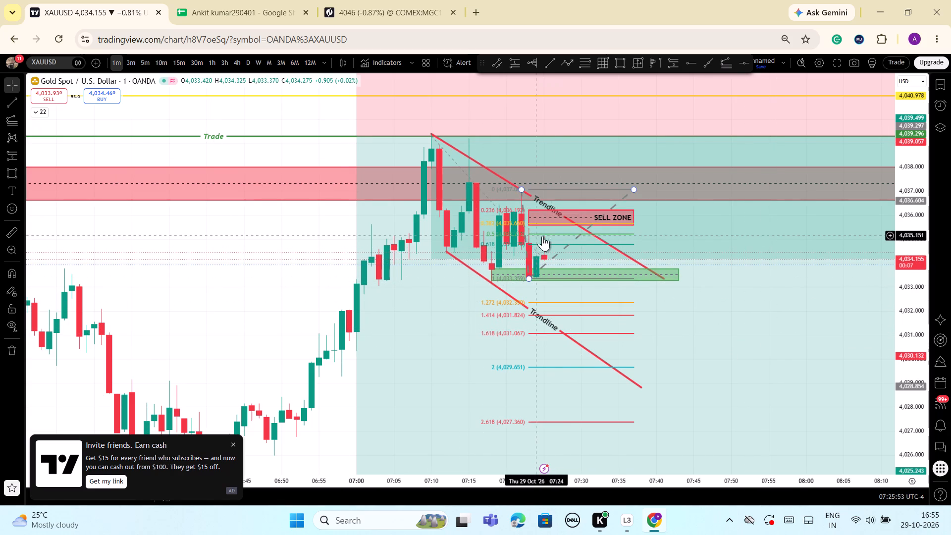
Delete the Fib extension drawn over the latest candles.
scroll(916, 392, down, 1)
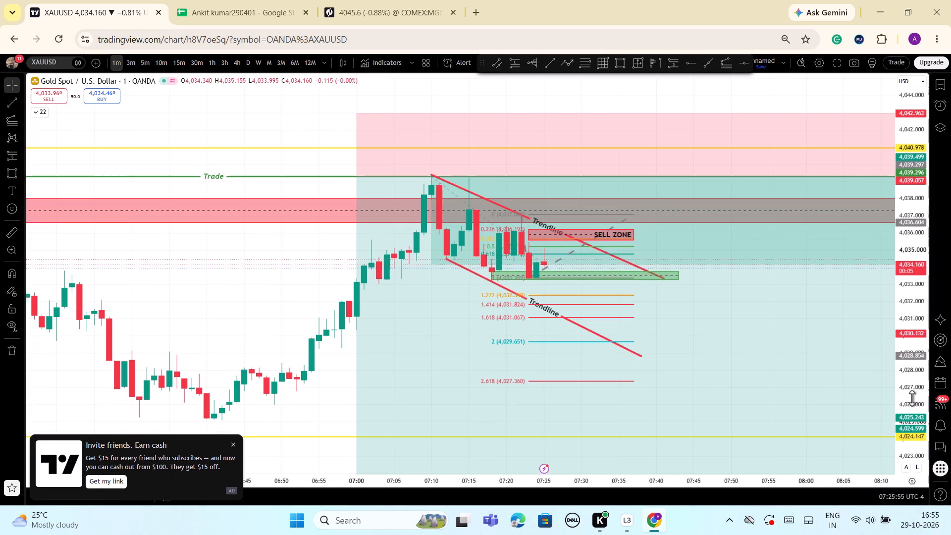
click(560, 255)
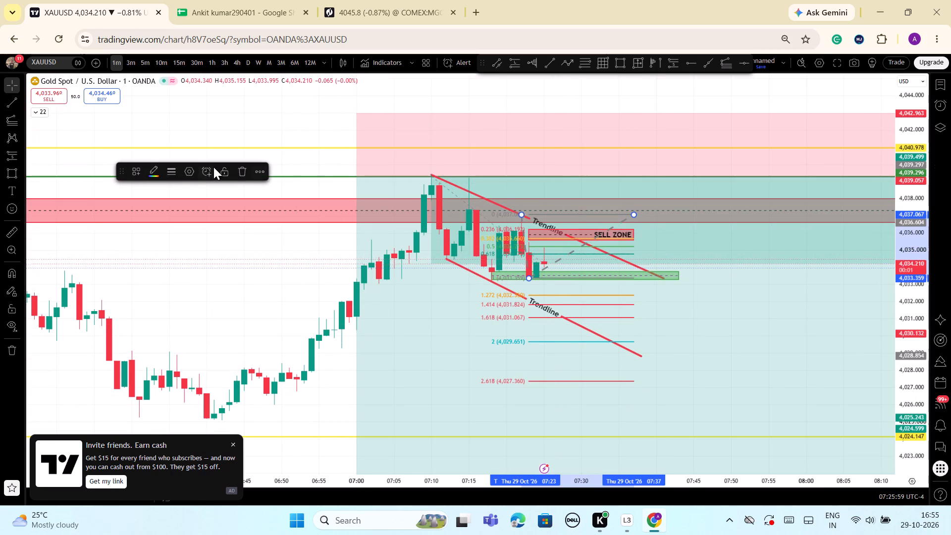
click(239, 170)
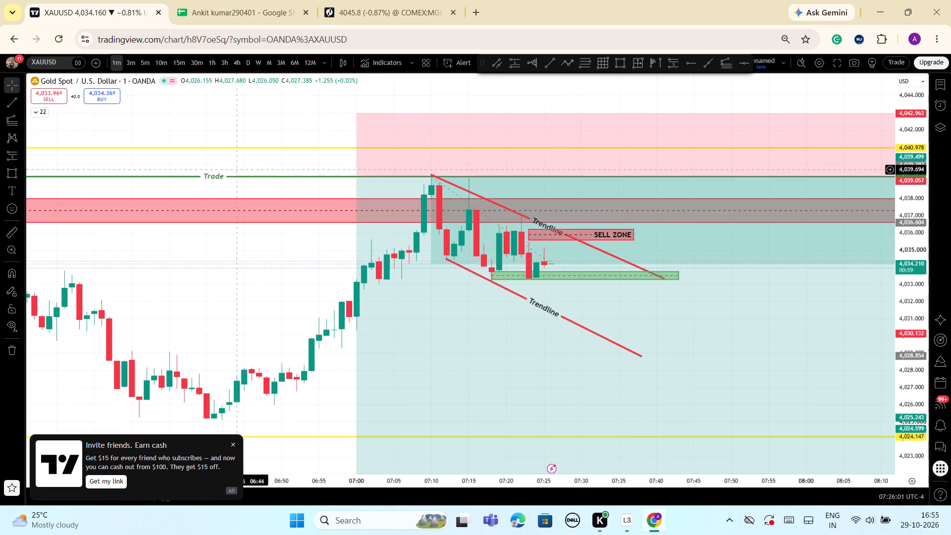
Delete the green support zone between the two descending trend lines.
scroll(551, 356, down, 2)
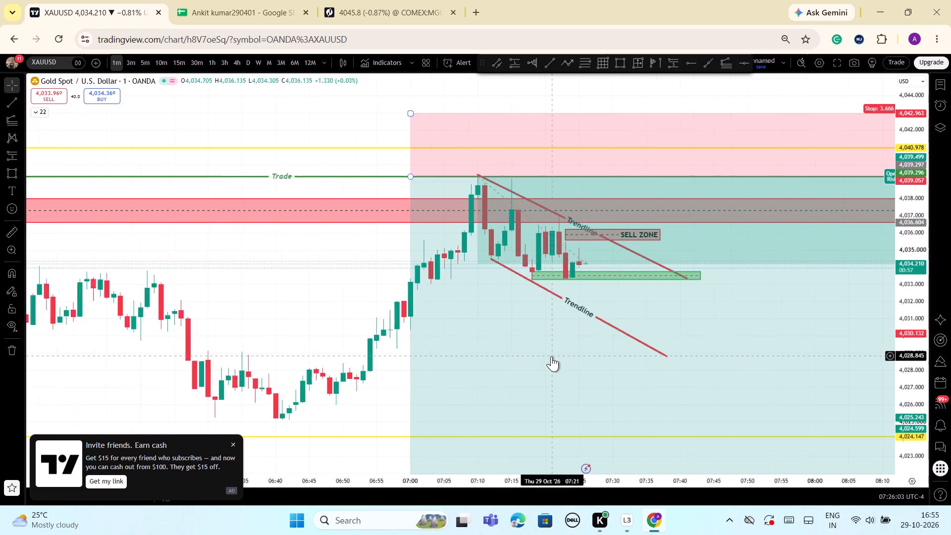
drag(907, 425, 912, 339)
scroll(830, 359, up, 4)
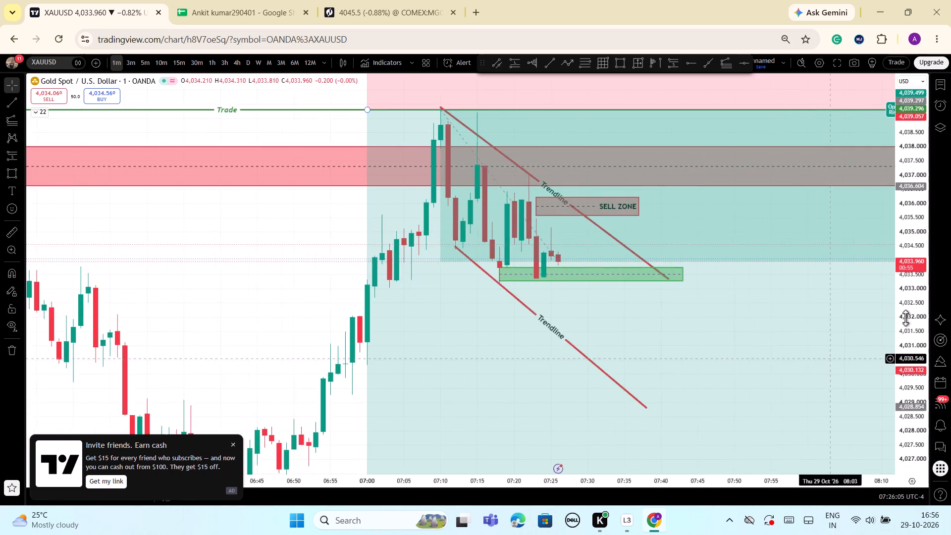
drag(911, 212, 910, 276)
scroll(896, 279, down, 4)
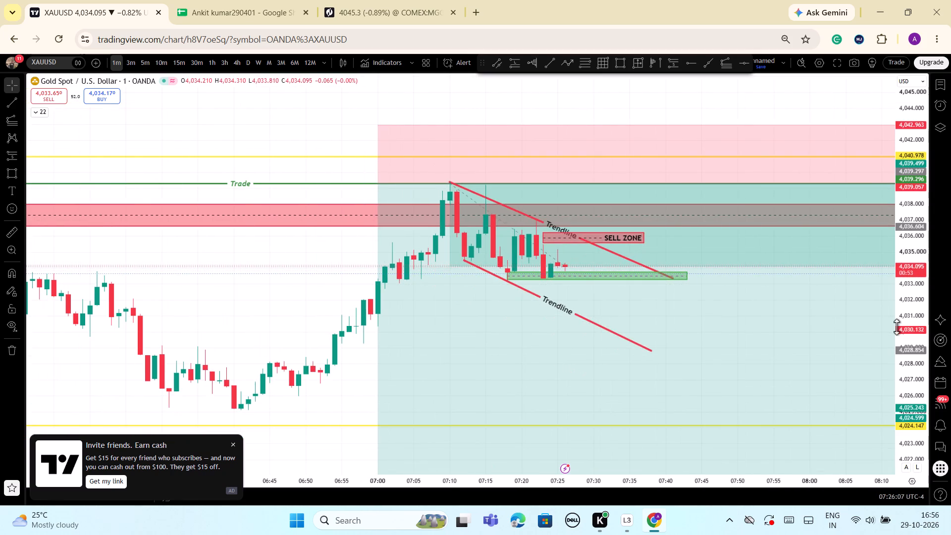
scroll(897, 327, down, 2)
drag(914, 414, 927, 297)
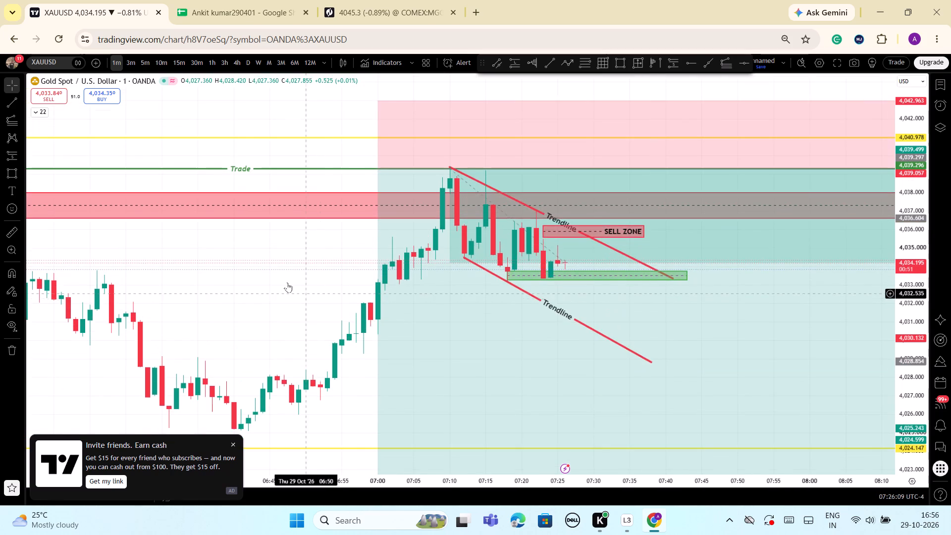
scroll(252, 267, down, 3)
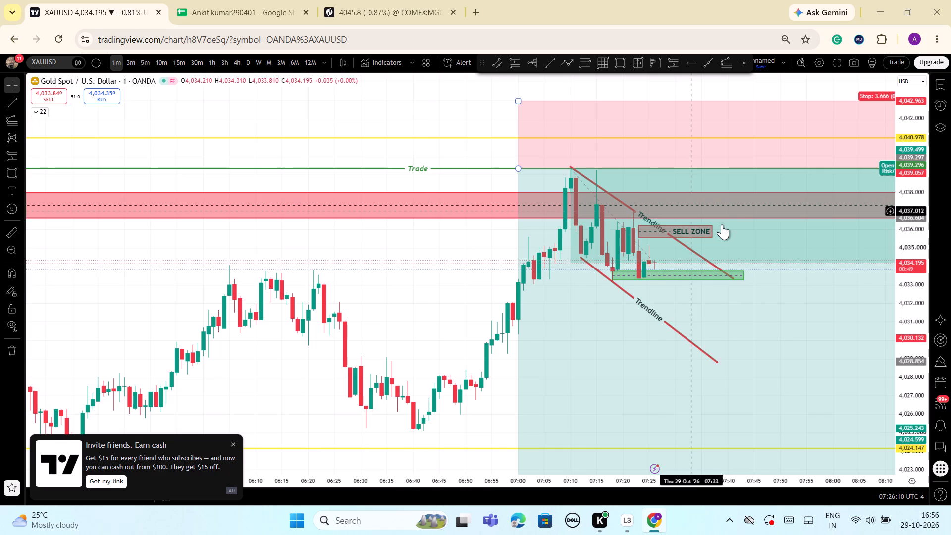
click(747, 273)
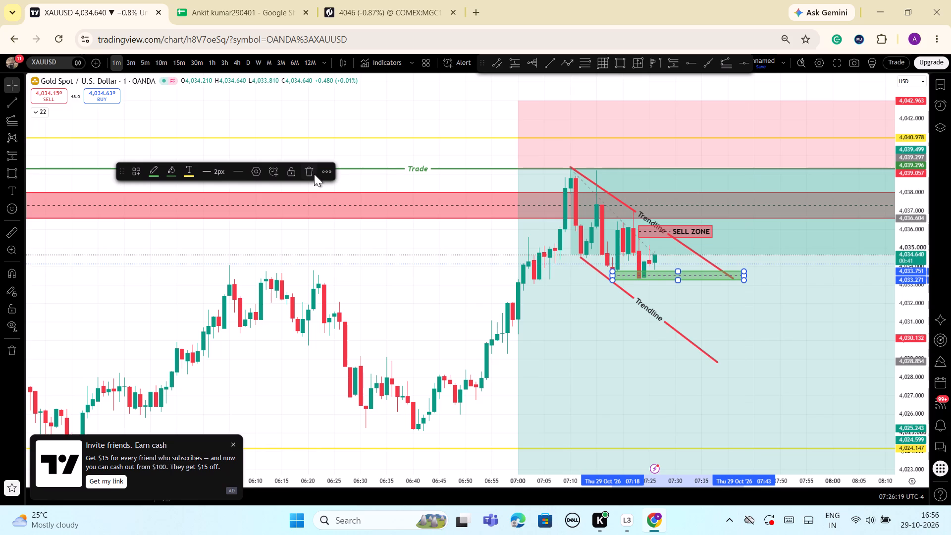
click(307, 173)
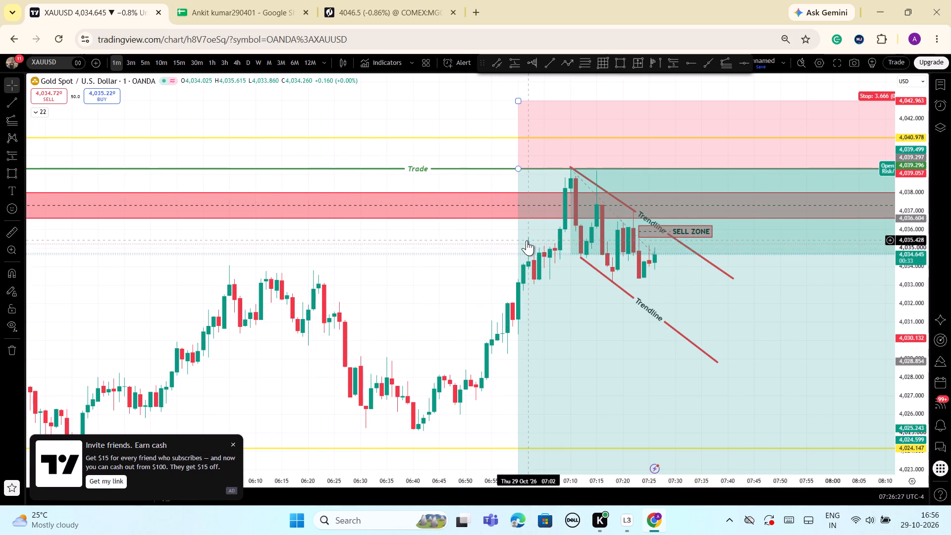
Examine the recent candles against the sell zones, descending trend lines and short position, together with the earlier price swings and liquidity levels.
scroll(716, 368, up, 2)
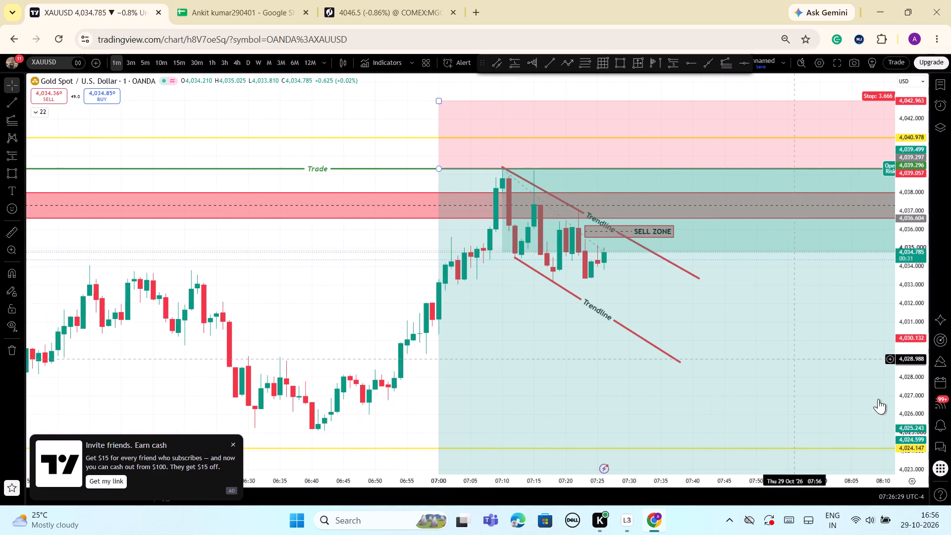
drag(910, 422, 884, 464)
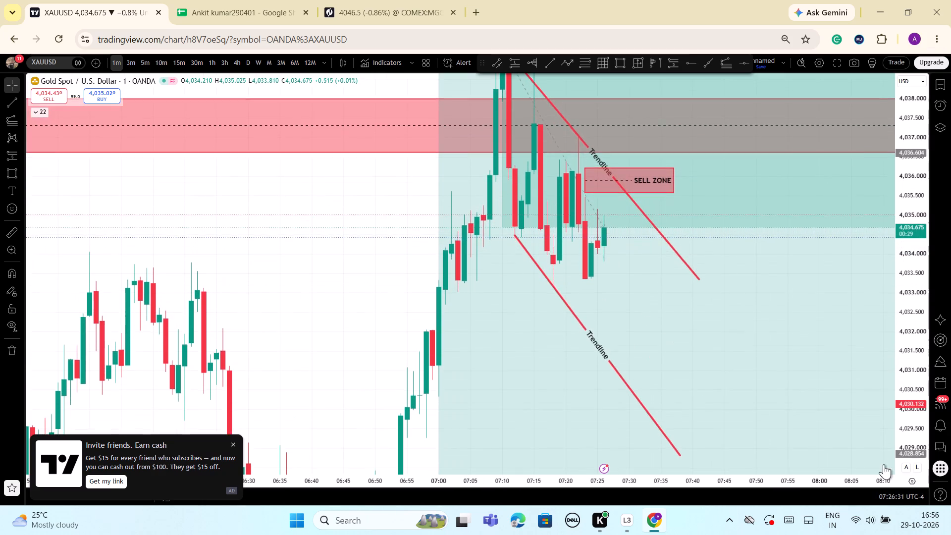
drag(884, 464, 879, 462)
scroll(269, 278, down, 3)
drag(388, 312, 370, 285)
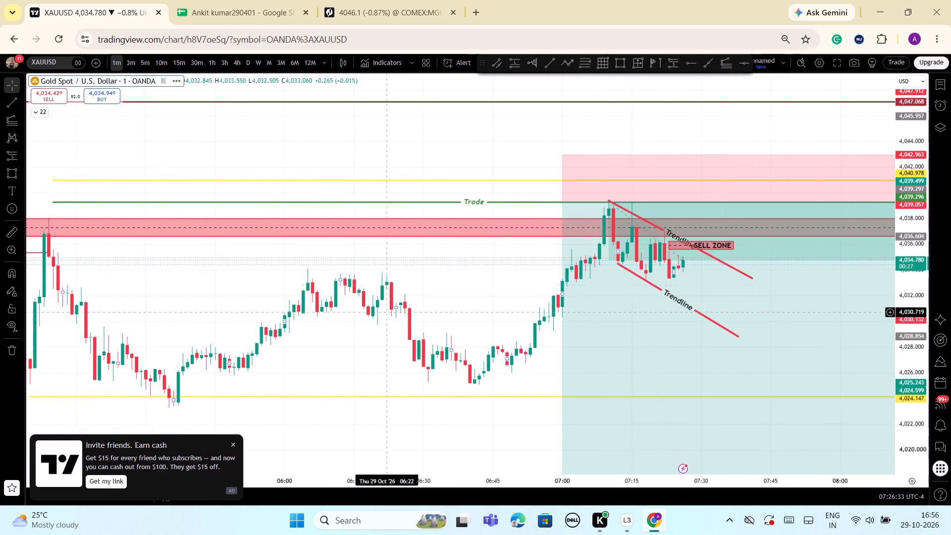
drag(370, 285, 351, 255)
scroll(427, 264, up, 2)
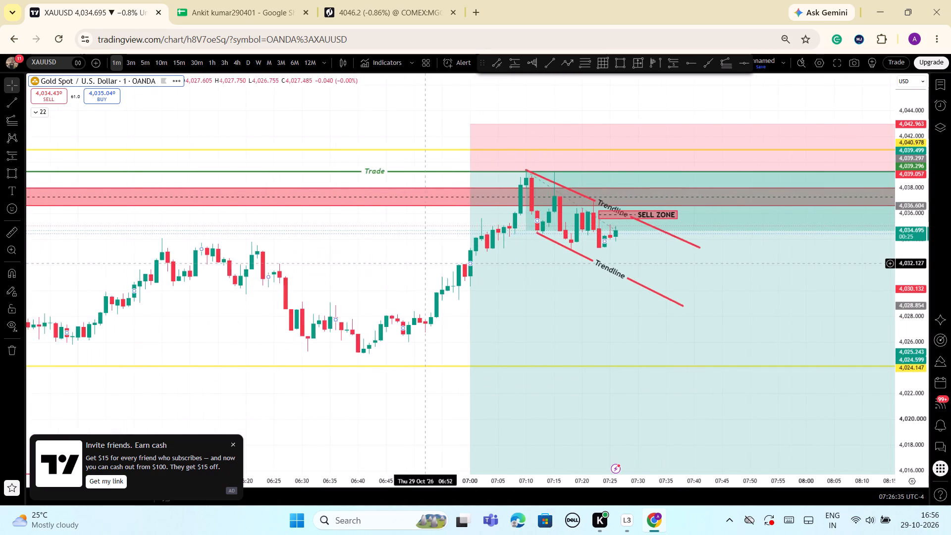
scroll(427, 264, up, 1)
drag(921, 413, 907, 310)
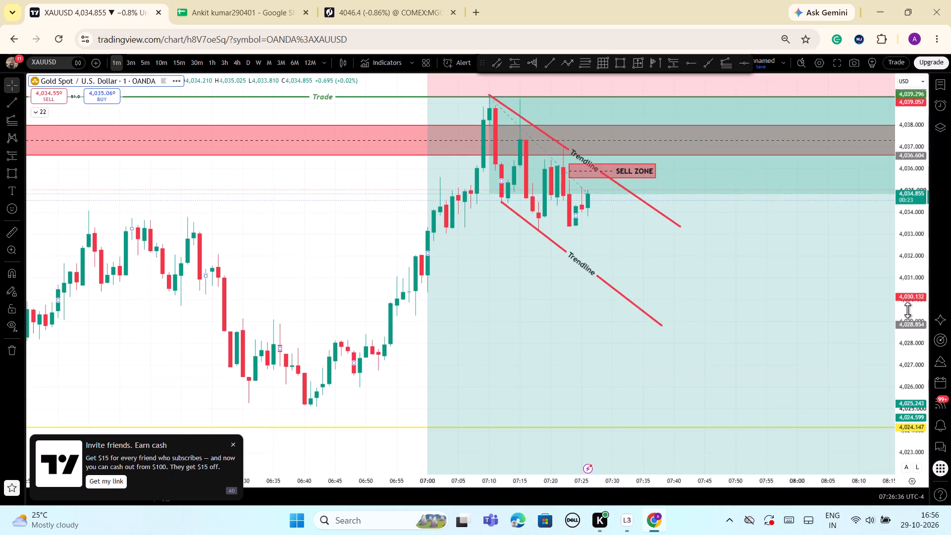
drag(907, 310, 916, 368)
scroll(328, 296, down, 3)
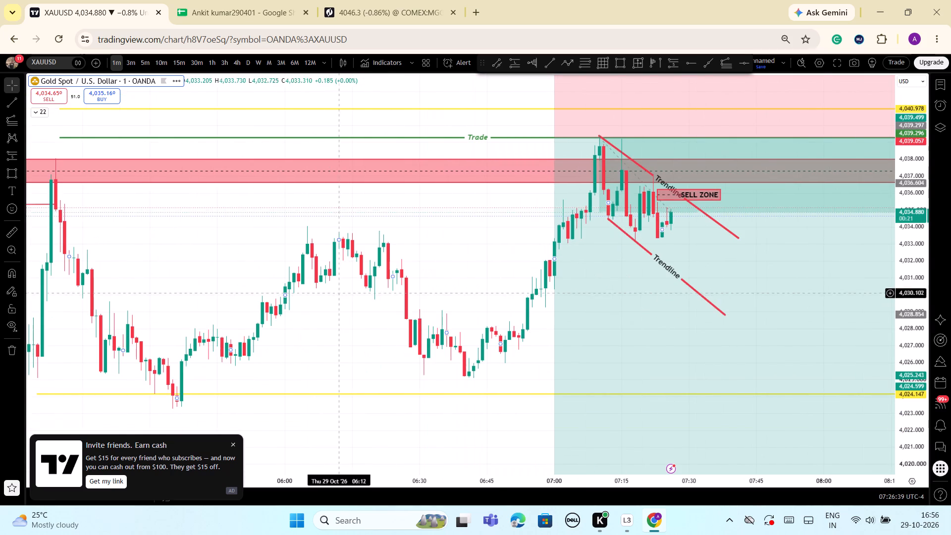
scroll(400, 303, up, 3)
scroll(341, 240, down, 3)
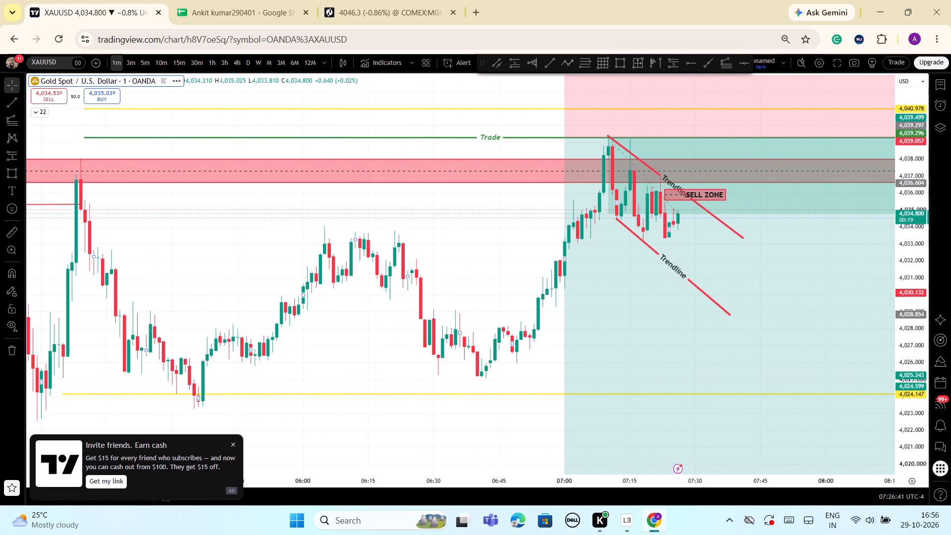
drag(915, 155, 918, 268)
scroll(420, 248, down, 3)
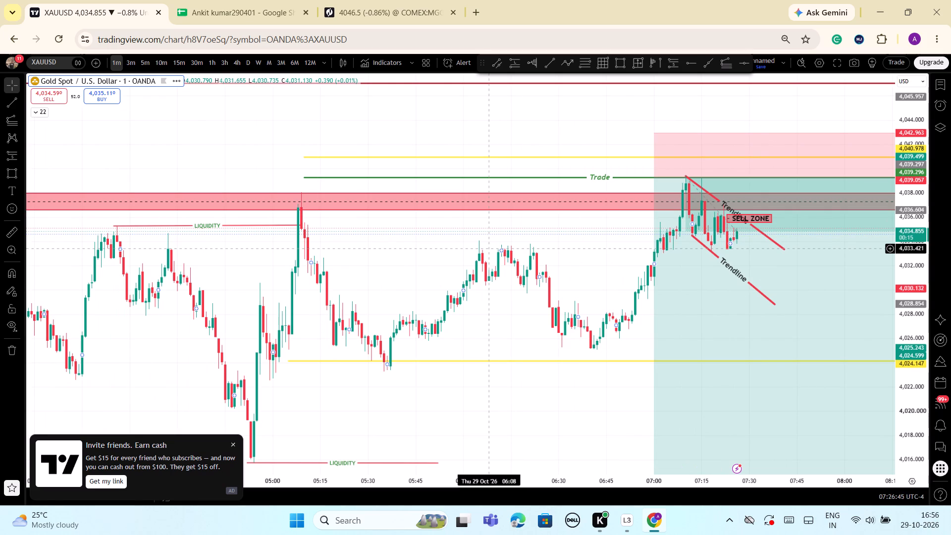
scroll(596, 257, down, 1)
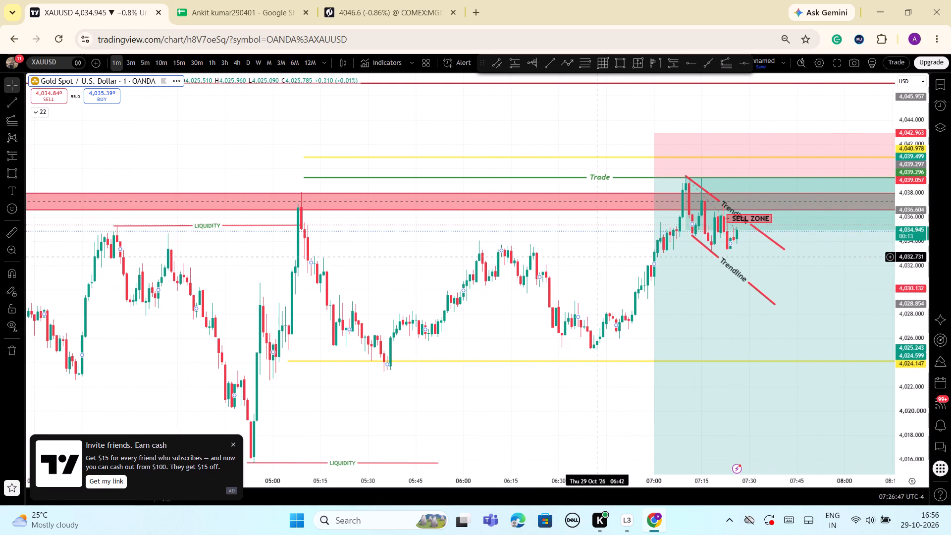
scroll(596, 257, down, 1)
drag(612, 253, 412, 252)
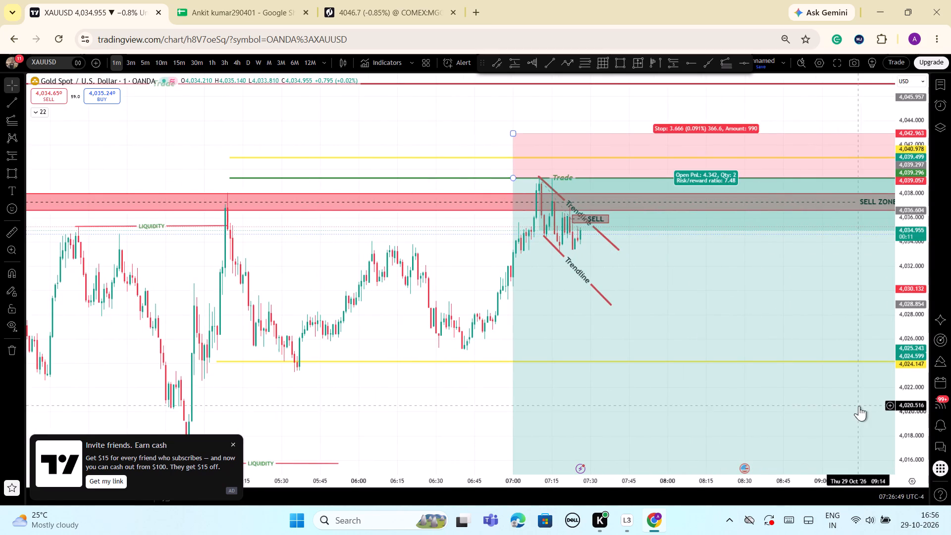
scroll(898, 396, up, 5)
scroll(898, 396, down, 4)
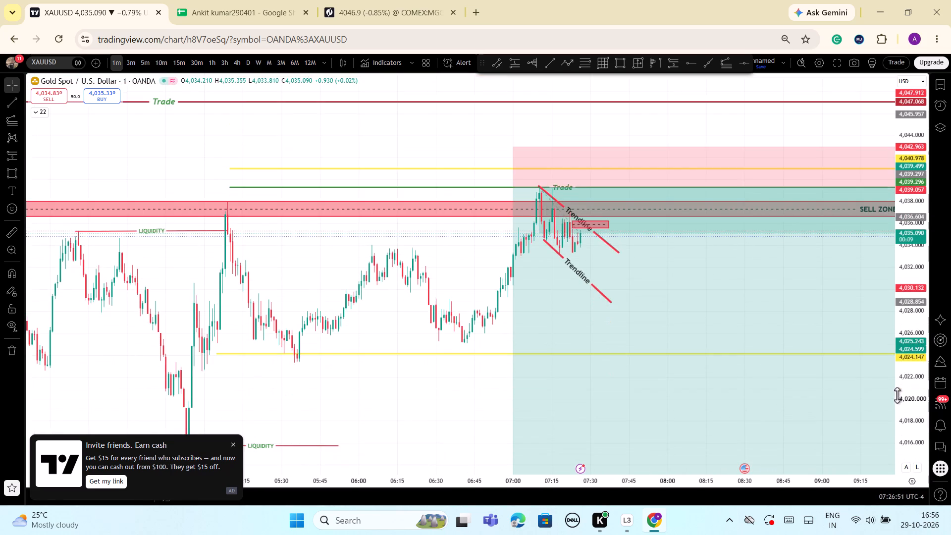
scroll(456, 273, up, 3)
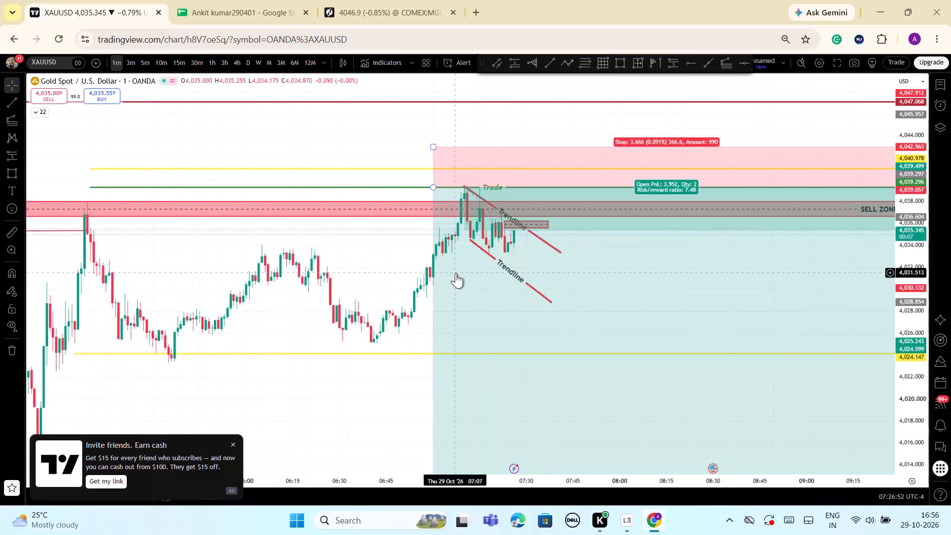
drag(924, 415, 898, 330)
scroll(328, 255, up, 3)
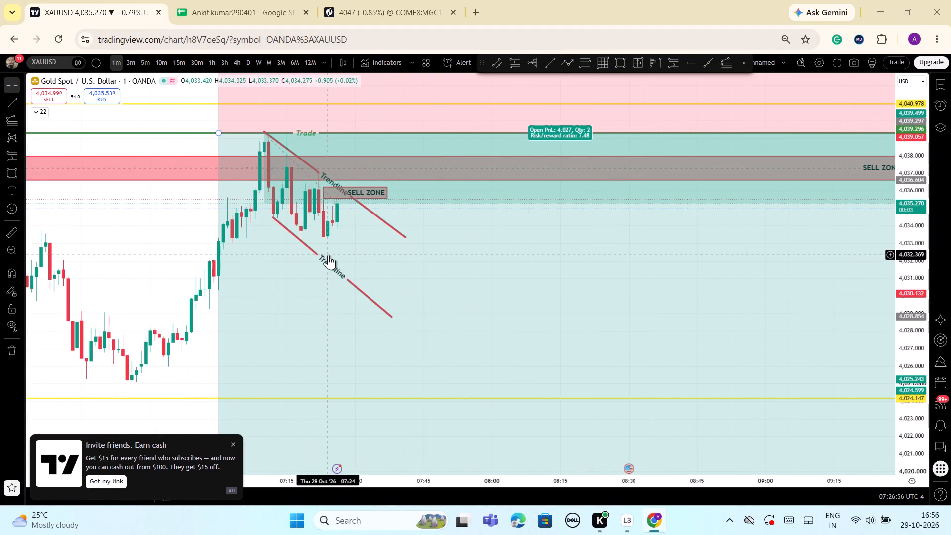
scroll(146, 234, down, 2)
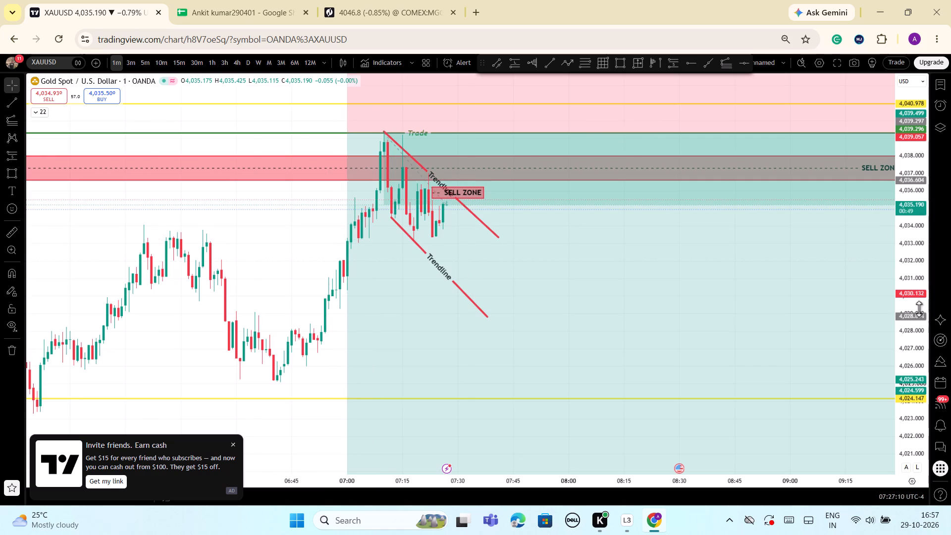
drag(922, 321, 936, 362)
drag(246, 247, 310, 230)
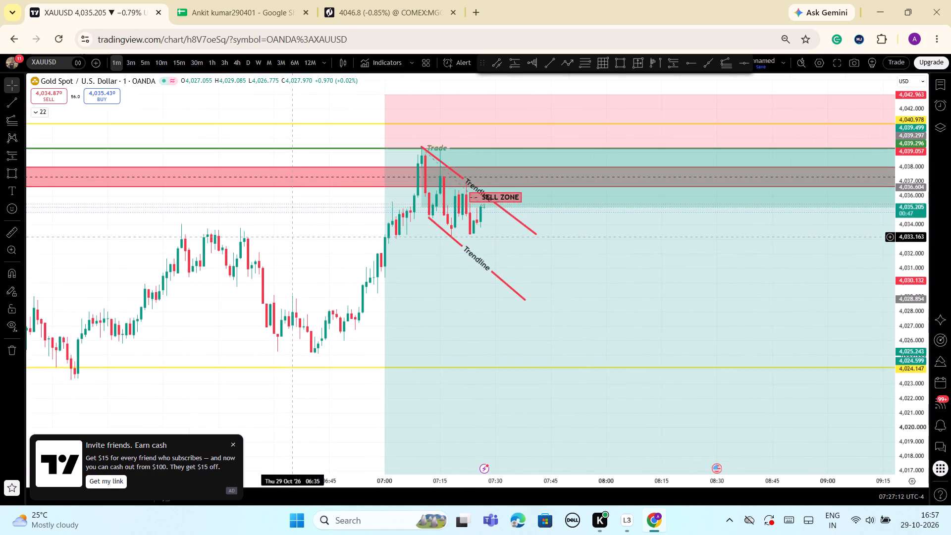
Draw a rectangle over the earlier swing highs from about 4,034.04 at 06:05 to about 4,032.88 at 06:28.
drag(310, 230, 316, 229)
drag(910, 246, 910, 263)
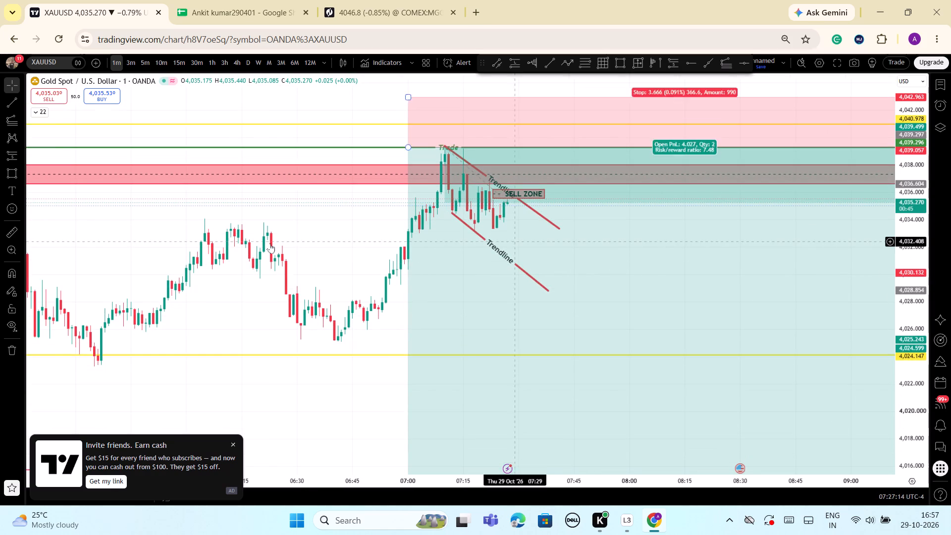
scroll(275, 264, up, 3)
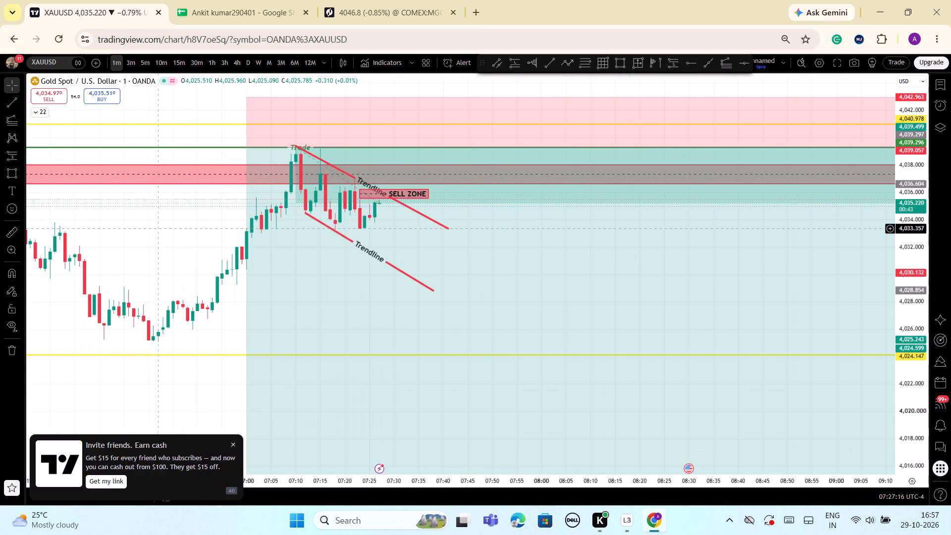
scroll(157, 229, down, 1)
drag(192, 214, 242, 221)
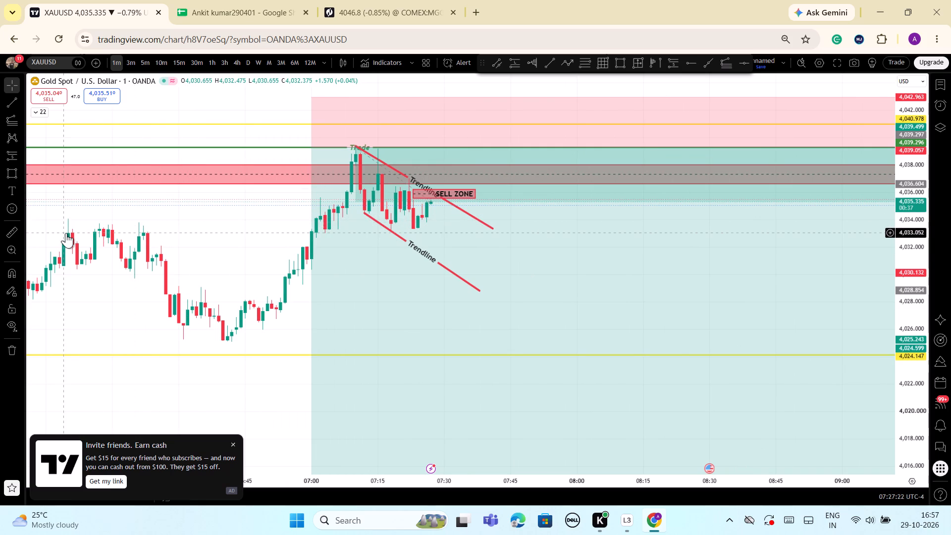
click(620, 67)
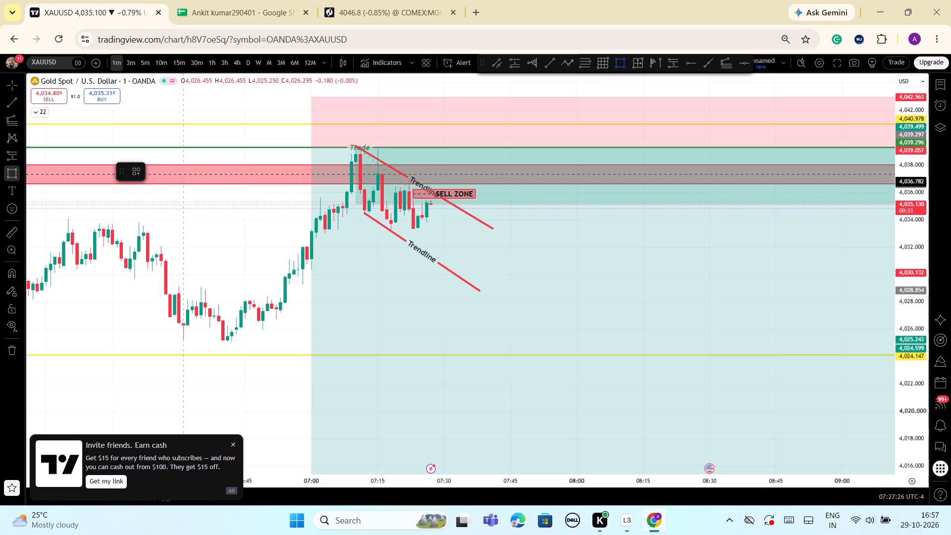
click(68, 219)
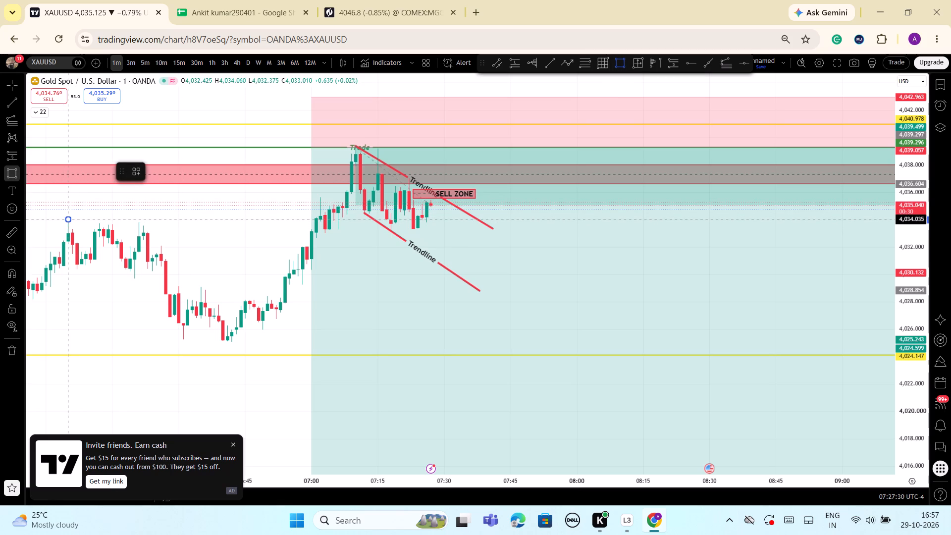
click(171, 235)
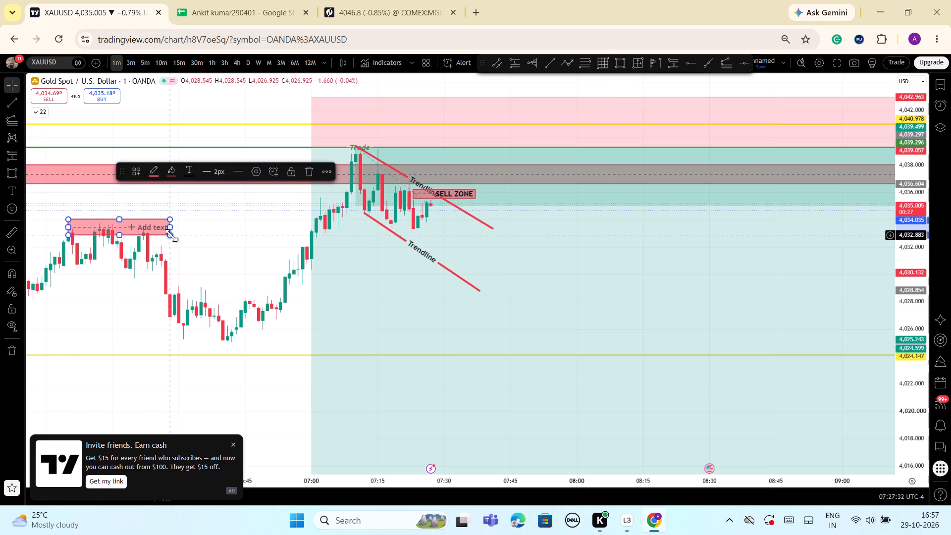
Extend the new rectangle's end time to 07:52, past the latest candles.
drag(171, 226, 173, 226)
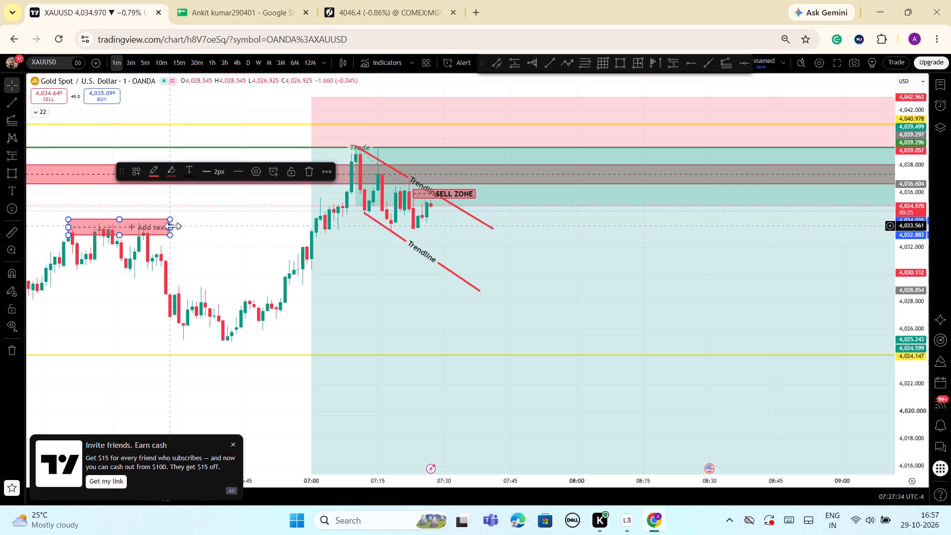
drag(173, 226, 459, 250)
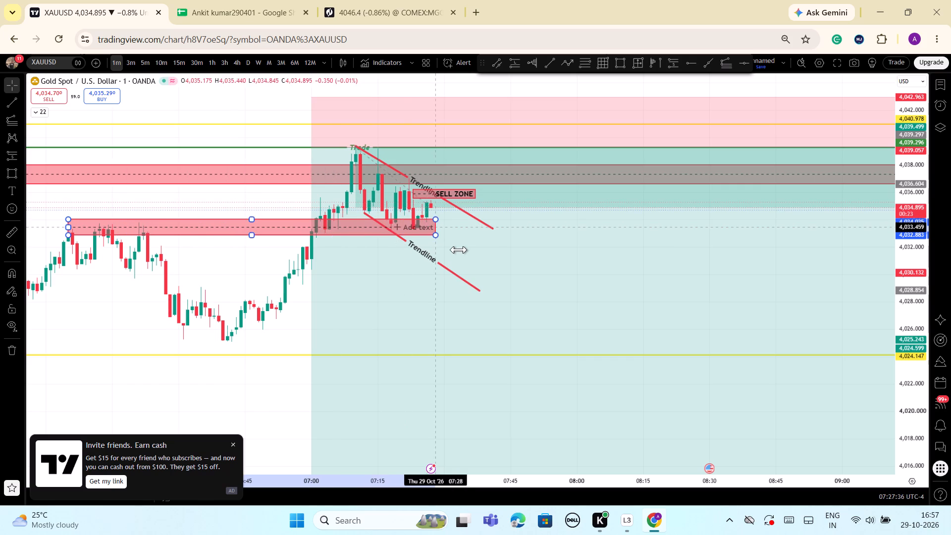
drag(459, 250, 489, 248)
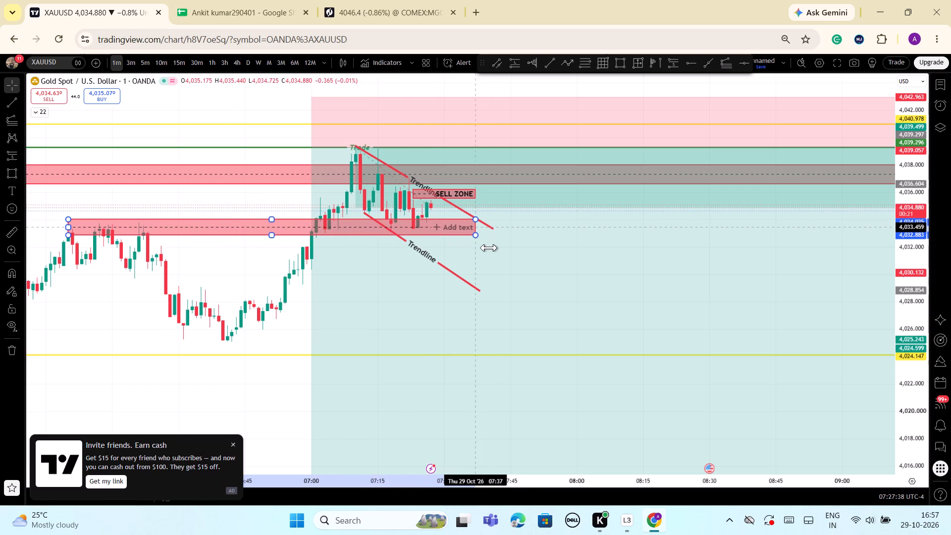
drag(489, 248, 540, 254)
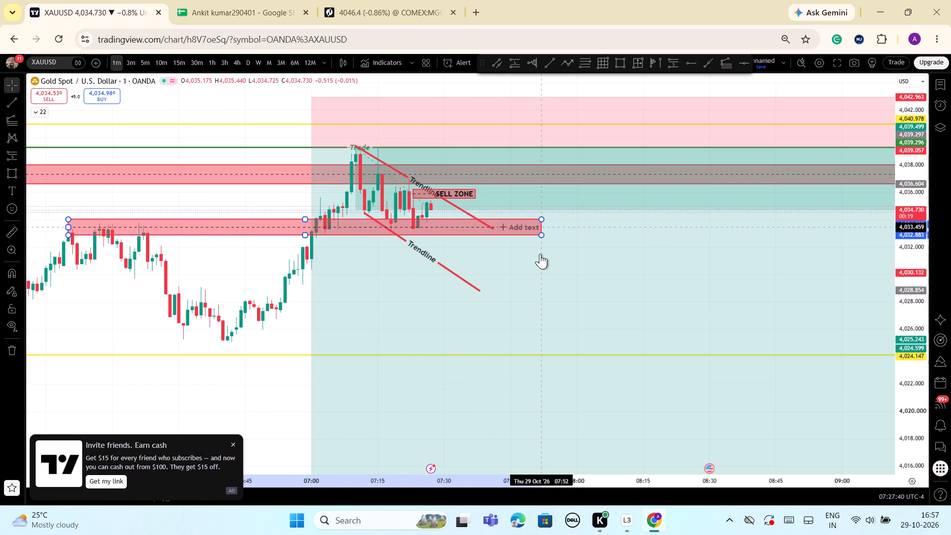
click(238, 272)
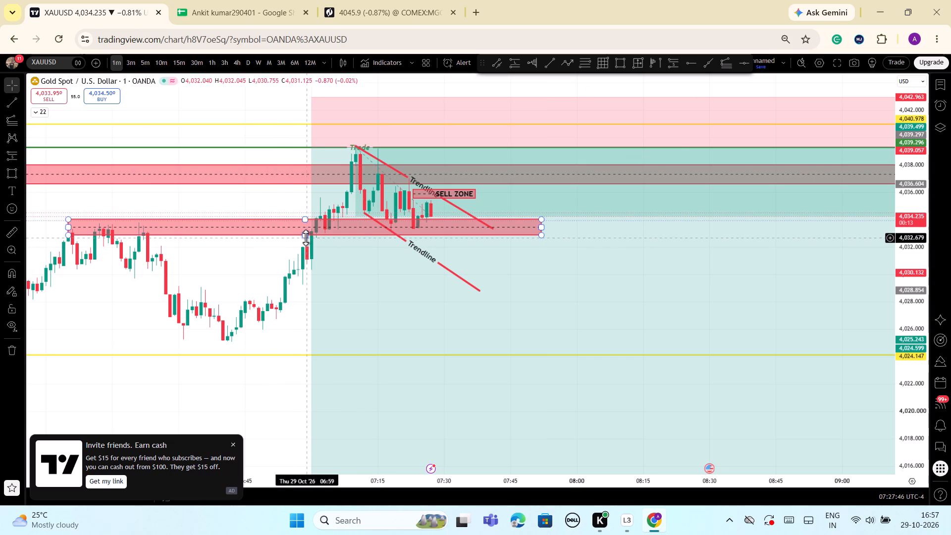
Raise the new rectangle's lower edge to about 4,033.3.
drag(306, 235, 305, 233)
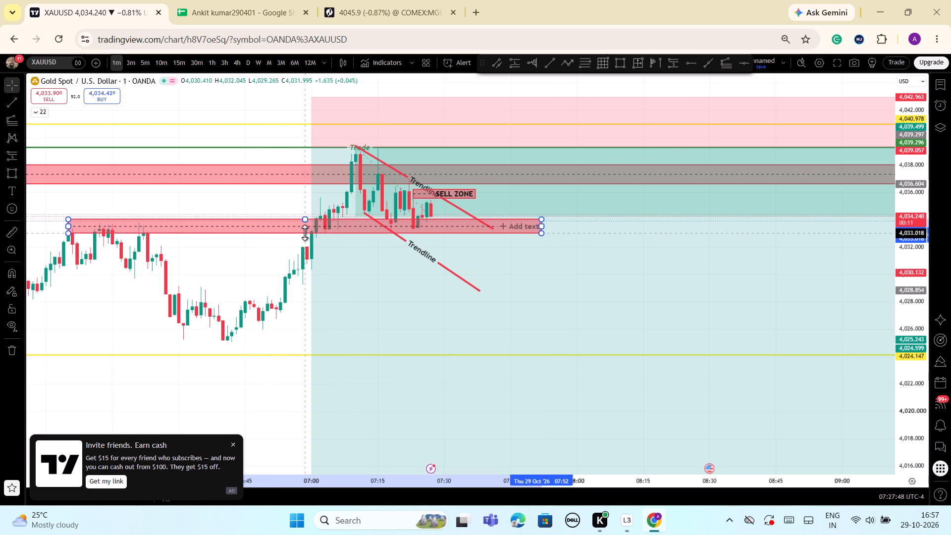
drag(305, 233, 302, 230)
click(263, 204)
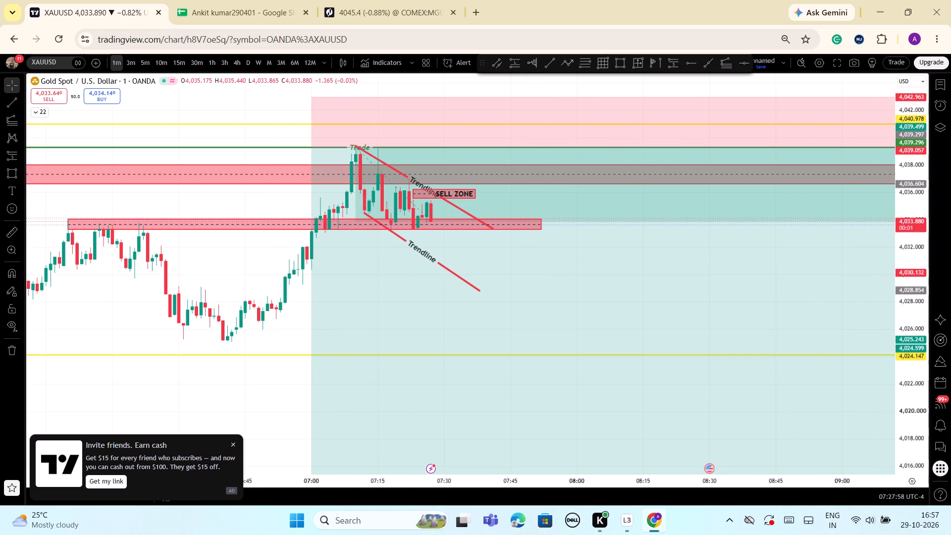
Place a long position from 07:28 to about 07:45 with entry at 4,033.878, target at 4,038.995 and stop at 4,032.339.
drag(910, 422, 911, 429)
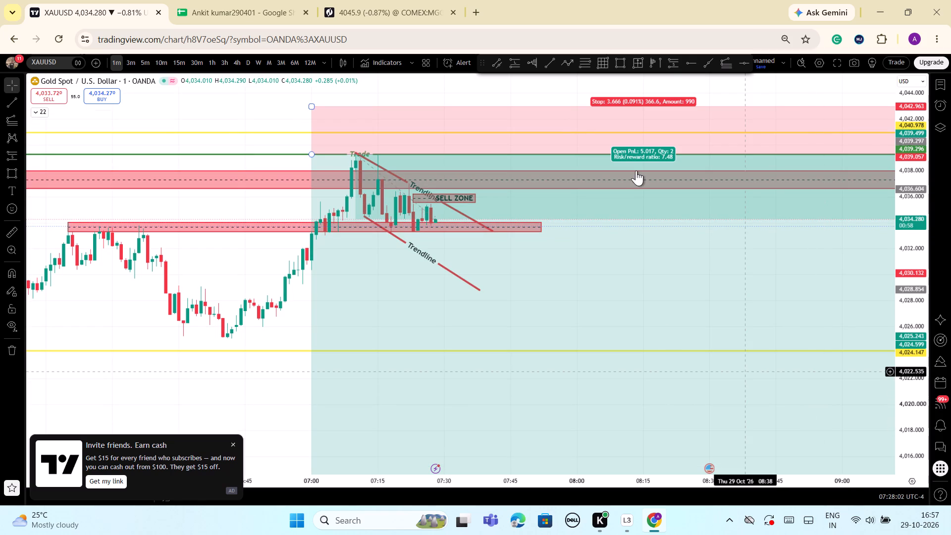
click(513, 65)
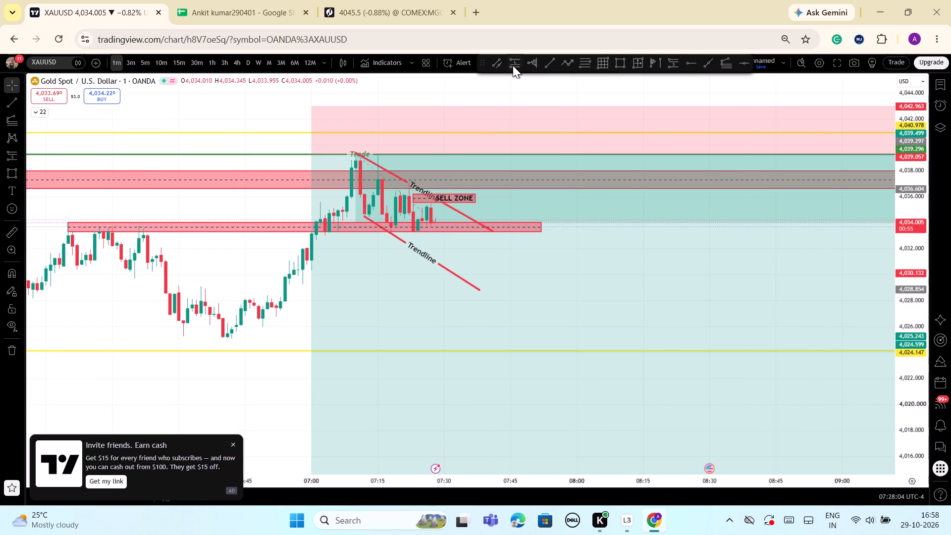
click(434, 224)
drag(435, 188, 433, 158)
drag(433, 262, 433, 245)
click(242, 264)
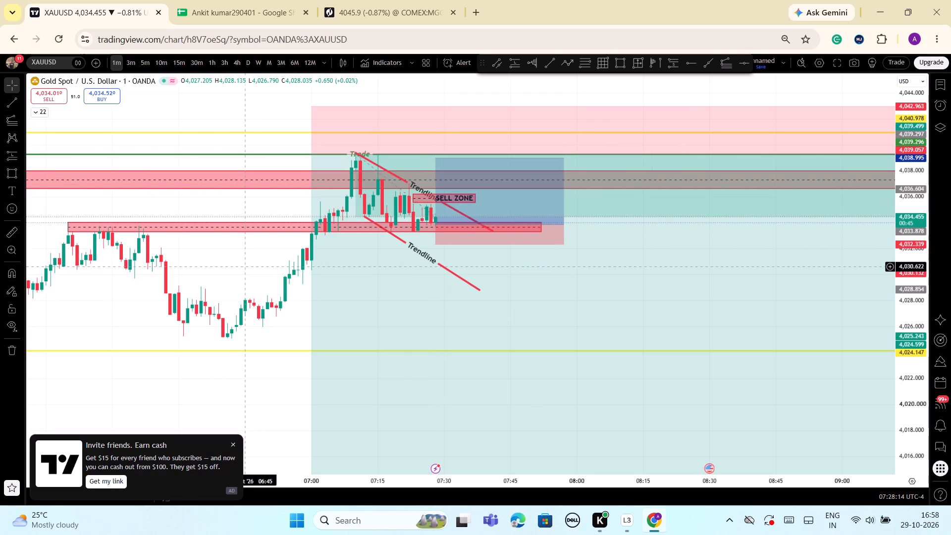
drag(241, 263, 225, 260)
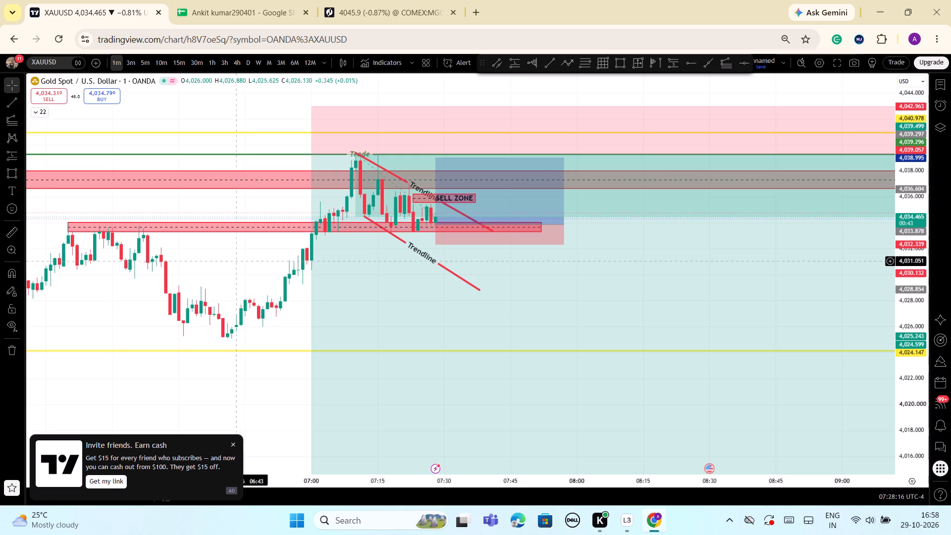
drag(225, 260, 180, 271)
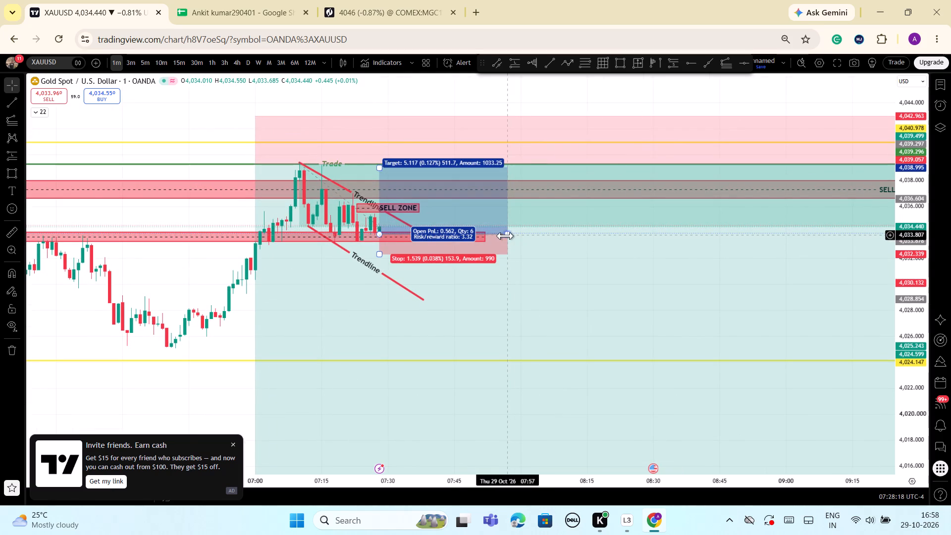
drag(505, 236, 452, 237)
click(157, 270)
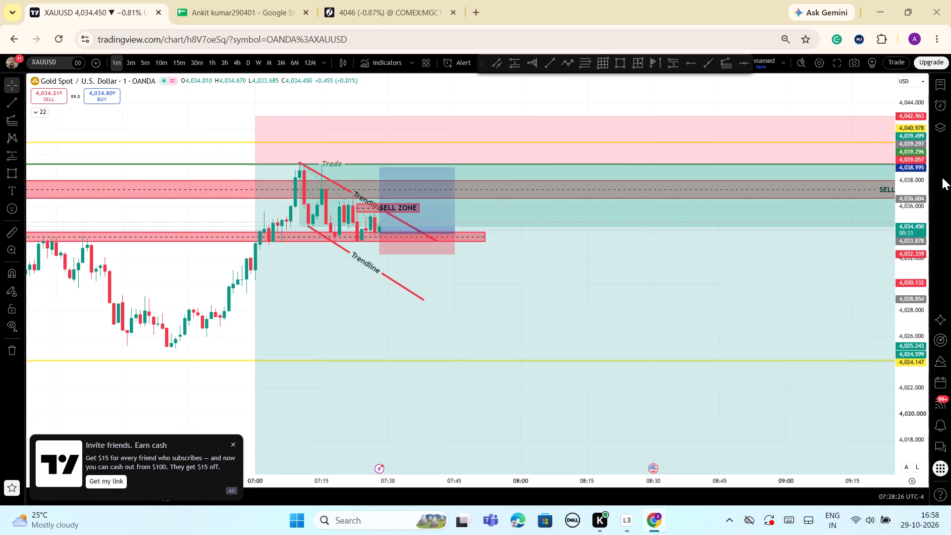
Examine the latest candles against the long position, the new rectangle, the trend lines and the earlier price swings.
drag(913, 180, 916, 193)
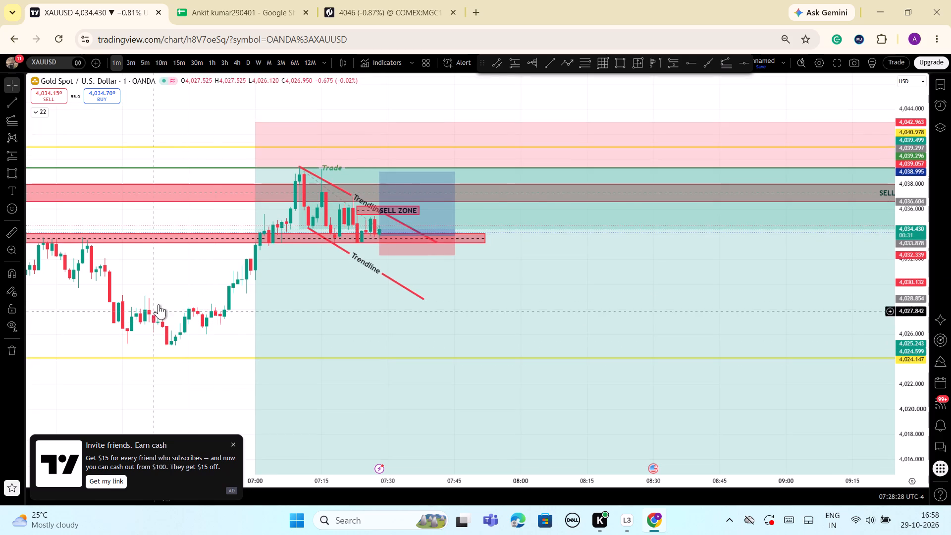
scroll(192, 293, down, 2)
drag(298, 273, 258, 293)
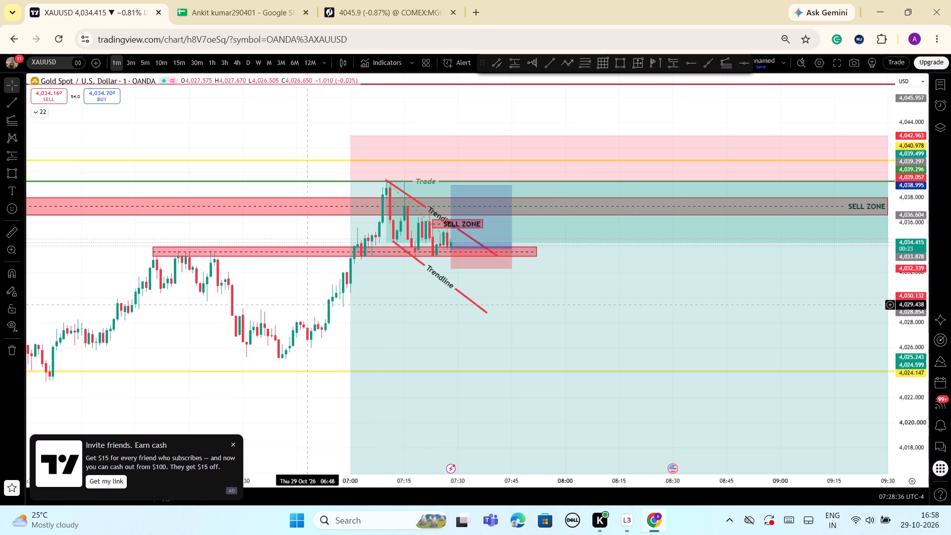
scroll(270, 297, up, 1)
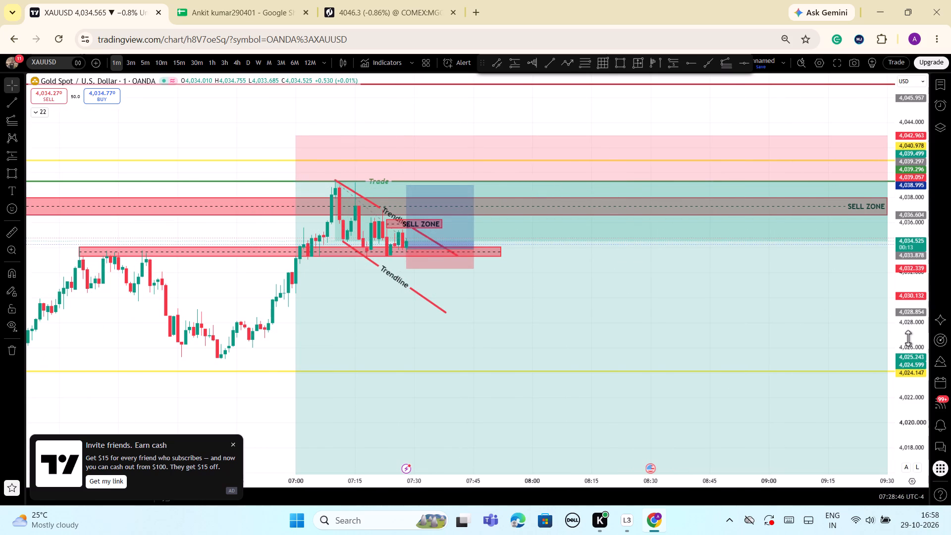
scroll(271, 287, up, 1)
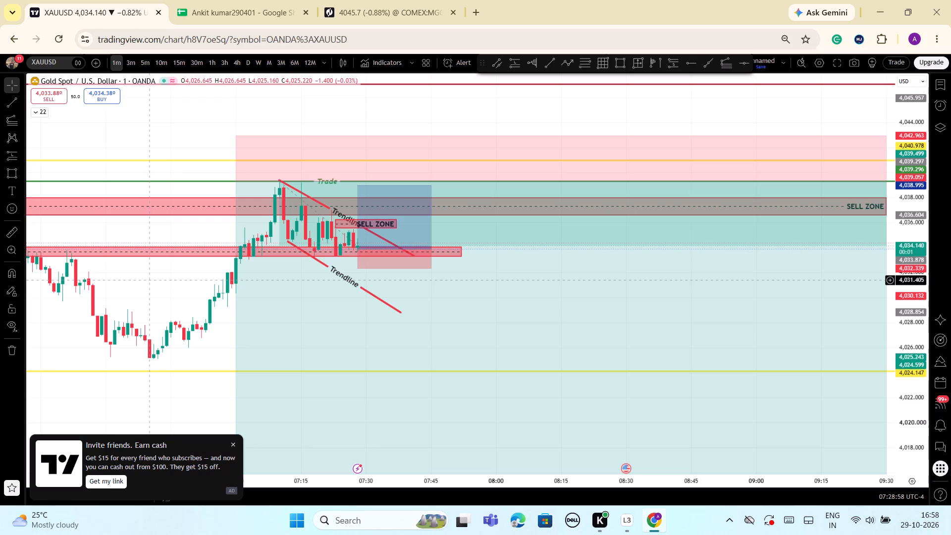
scroll(151, 280, down, 1)
scroll(151, 280, up, 1)
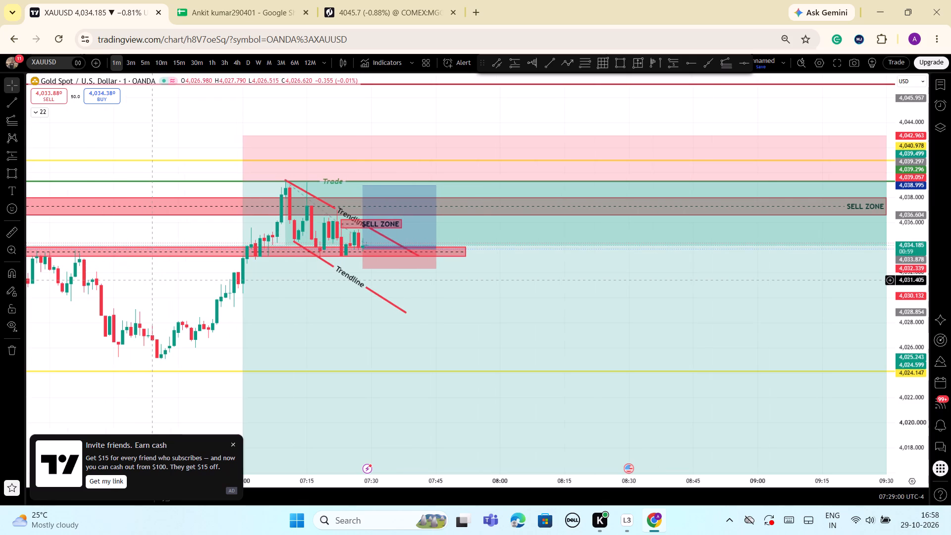
scroll(151, 280, down, 1)
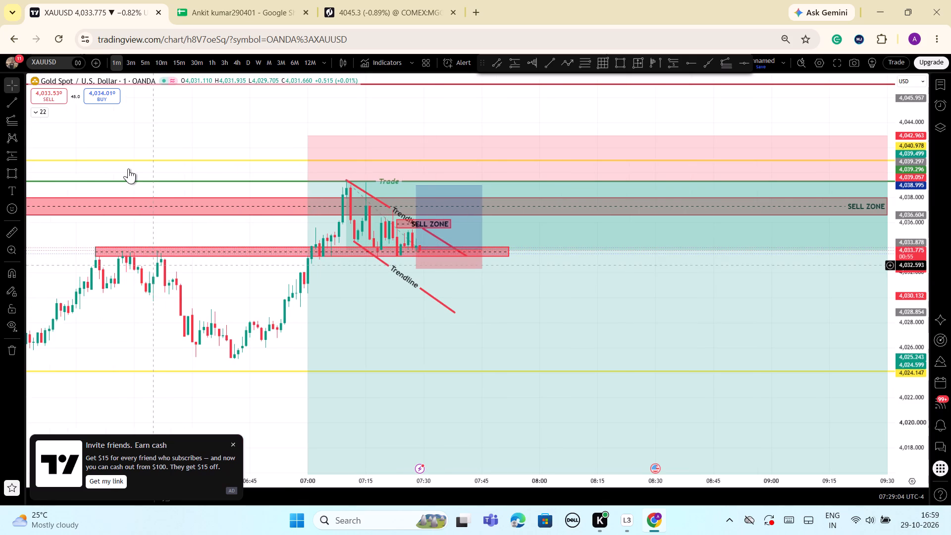
drag(164, 129, 315, 120)
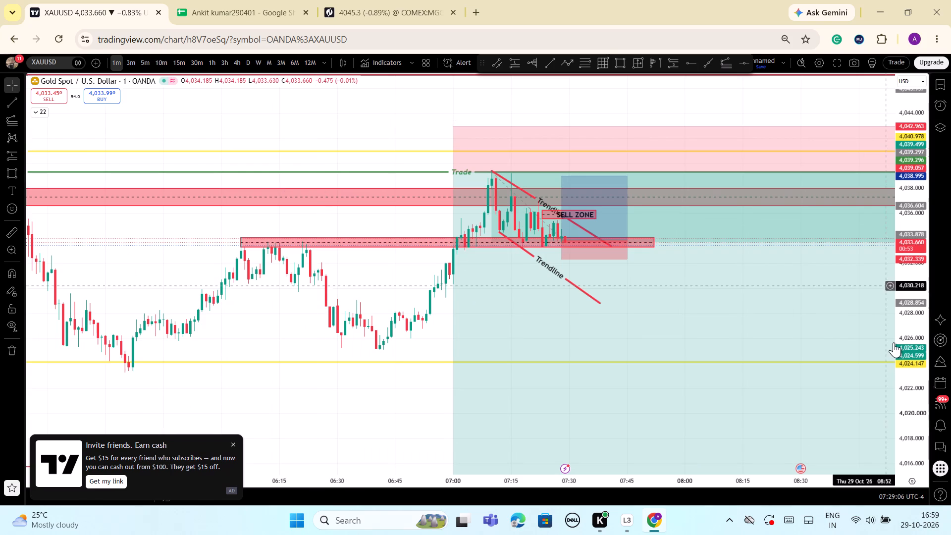
drag(908, 324, 919, 350)
scroll(422, 324, down, 1)
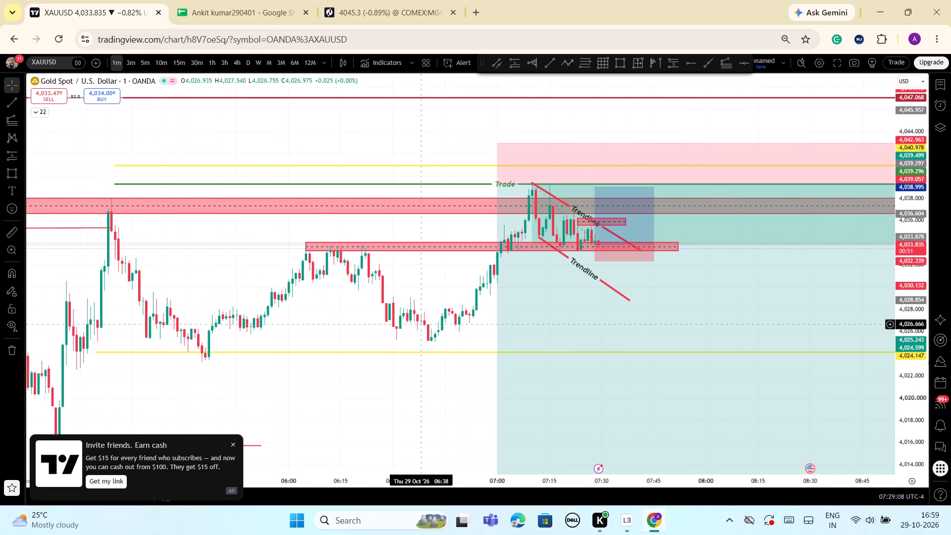
drag(916, 415, 905, 242)
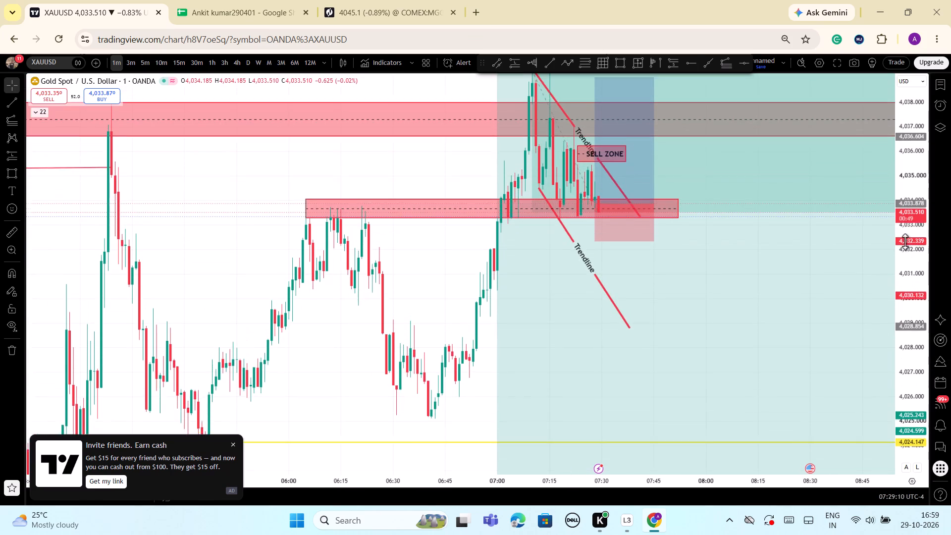
drag(905, 242, 911, 337)
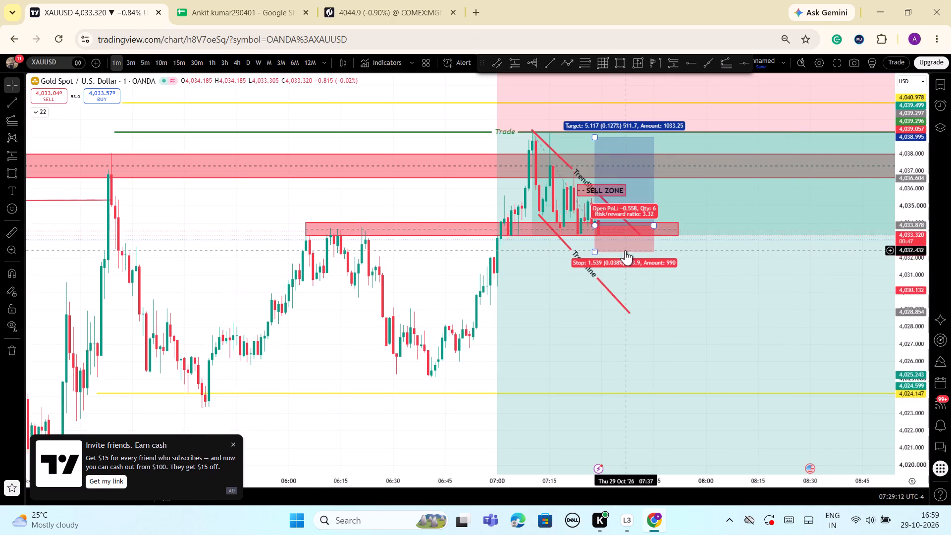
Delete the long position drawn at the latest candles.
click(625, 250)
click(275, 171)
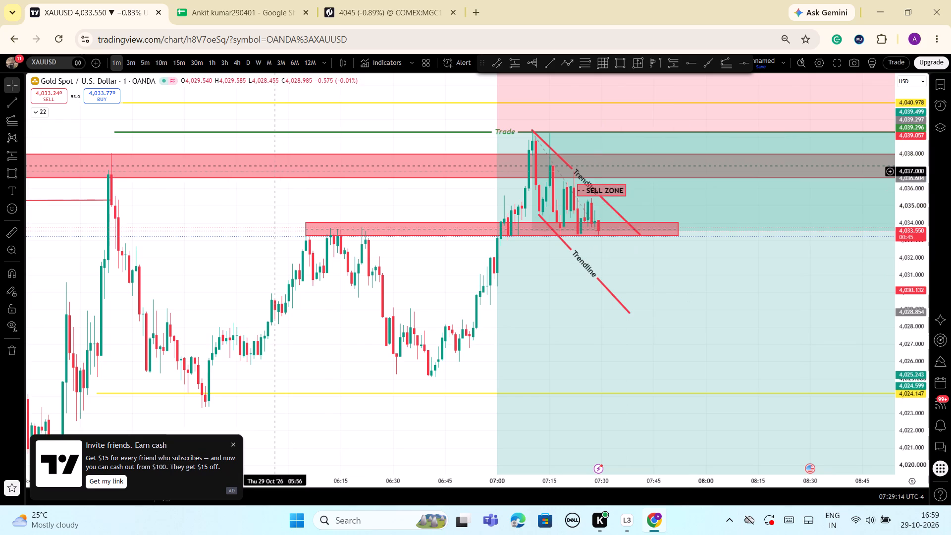
Examine the latest candles at the lower rectangle against the trend lines, sell zones and earlier liquidity levels.
scroll(640, 367, down, 2)
drag(924, 360, 932, 439)
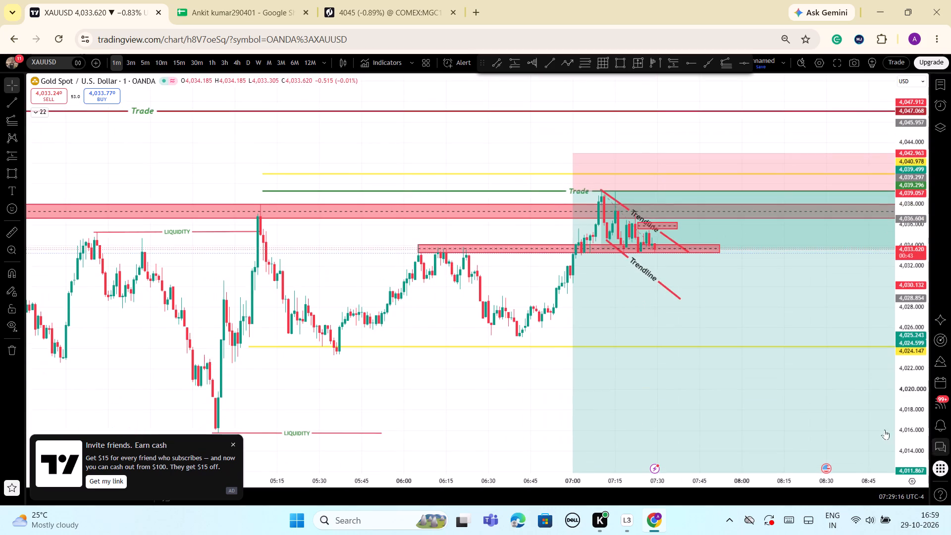
scroll(497, 374, up, 3)
scroll(497, 374, down, 3)
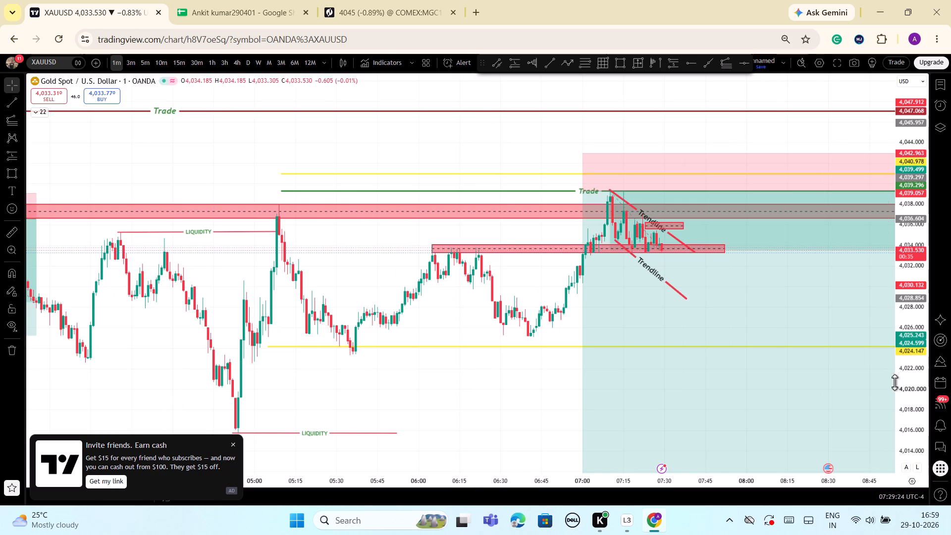
drag(914, 421, 909, 346)
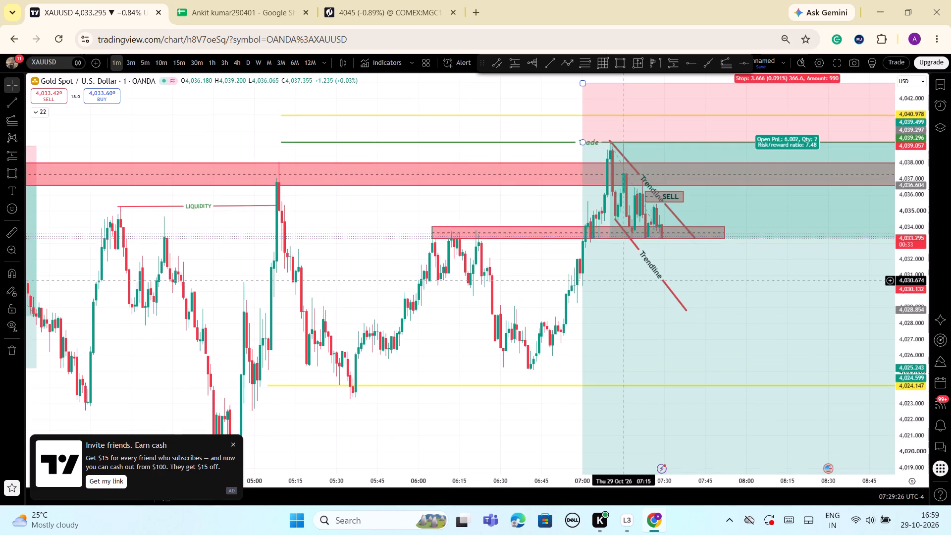
scroll(344, 243, up, 3)
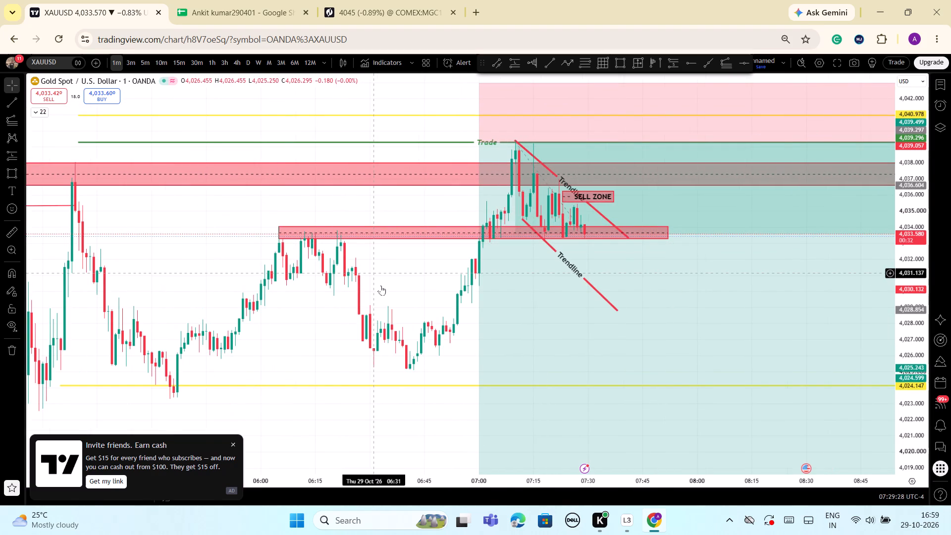
drag(902, 438, 894, 369)
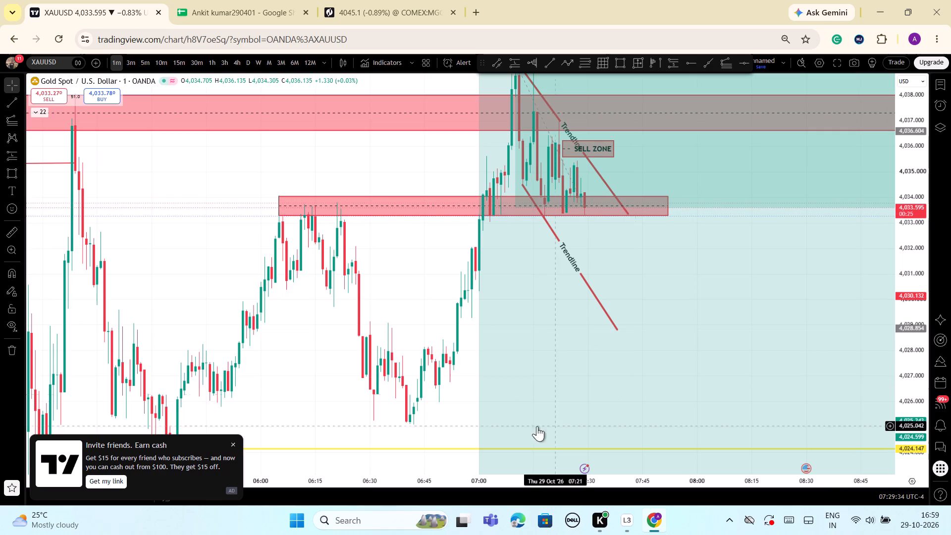
Raise the target of the short position starting at 07:00 to about 4,028.726, near the lower trend line's end.
scroll(493, 310, up, 3)
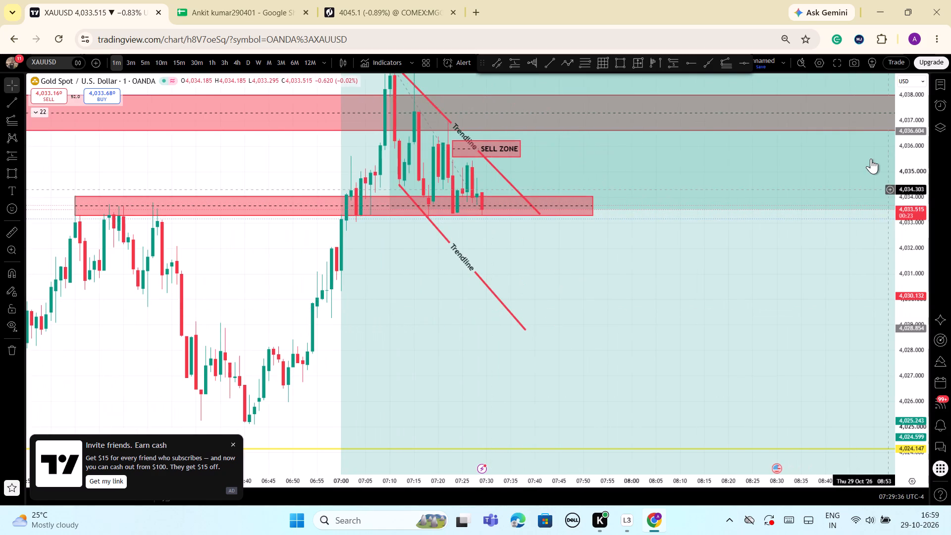
drag(910, 137, 950, 263)
scroll(358, 221, down, 3)
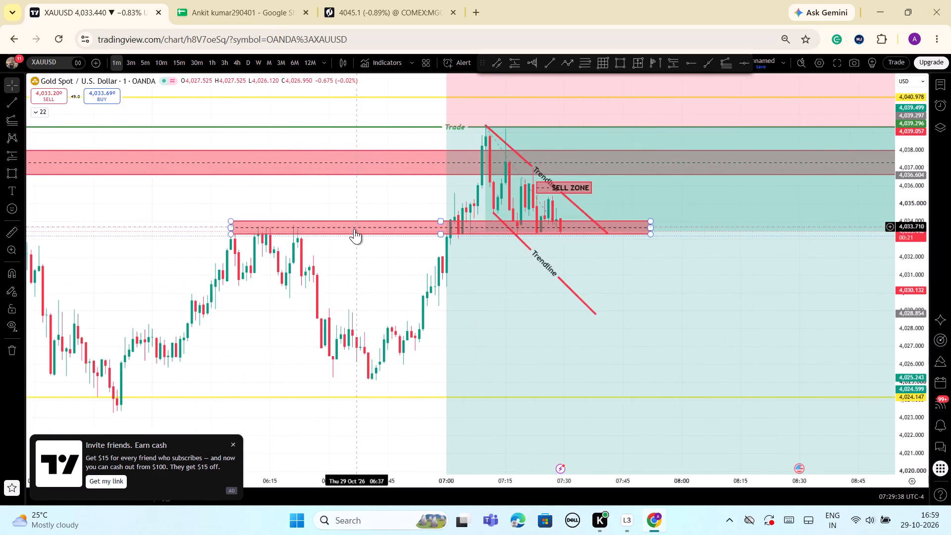
scroll(352, 217, down, 2)
drag(918, 431, 918, 425)
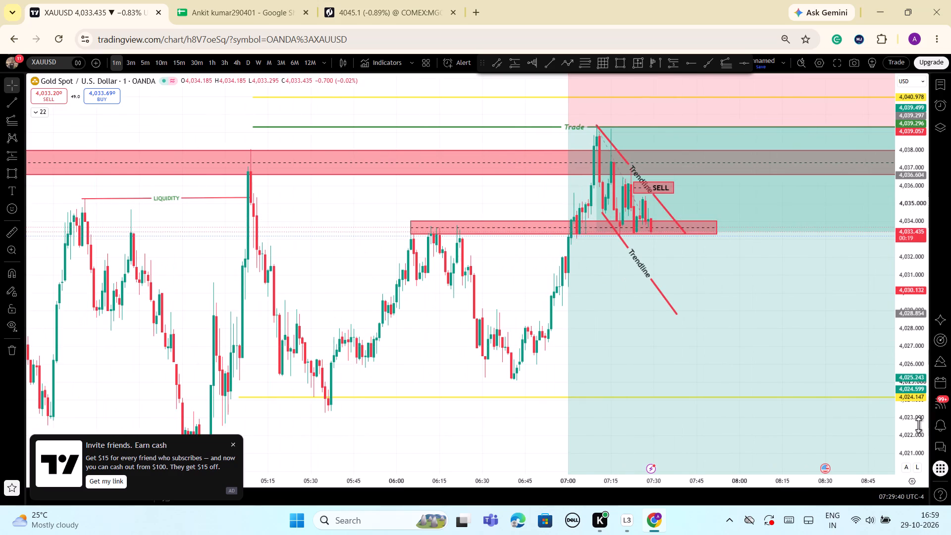
drag(918, 425, 929, 485)
drag(491, 425, 455, 240)
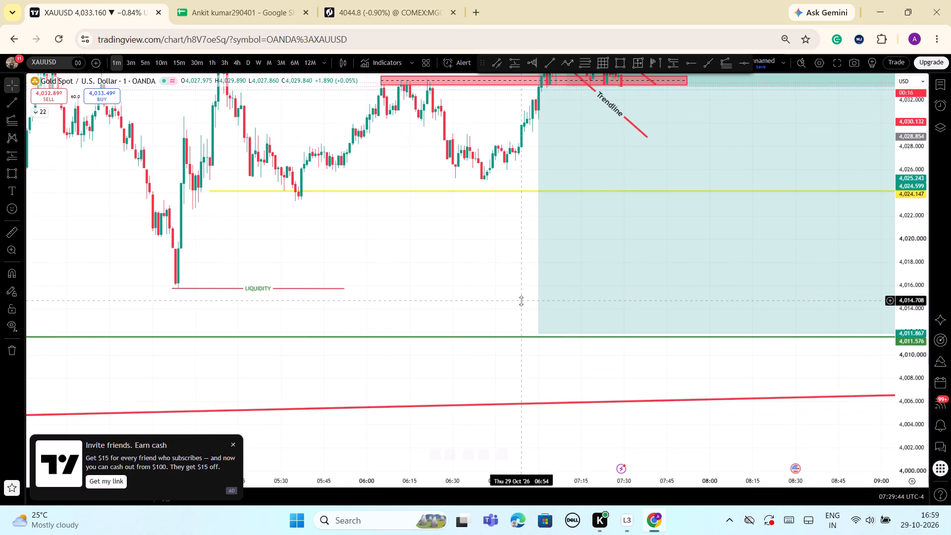
drag(535, 334, 512, 106)
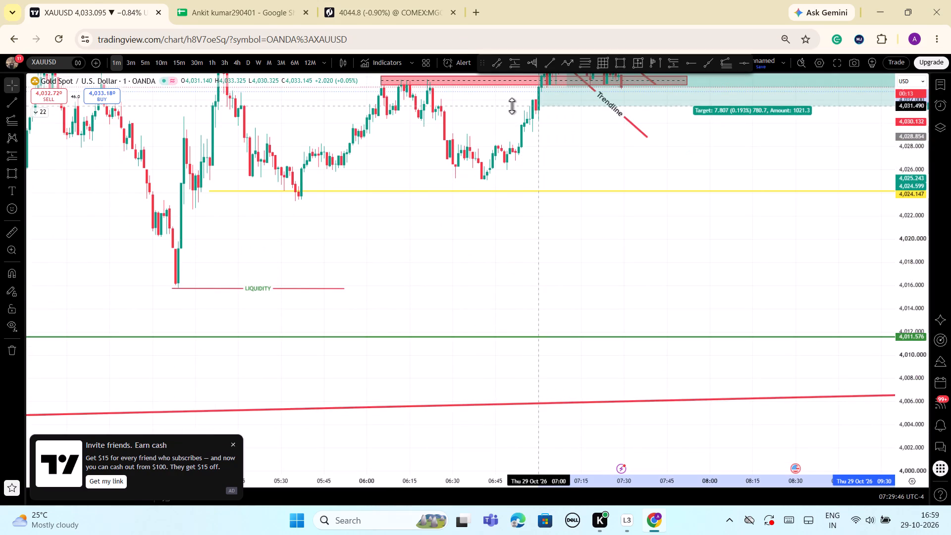
drag(512, 106, 534, 138)
click(494, 225)
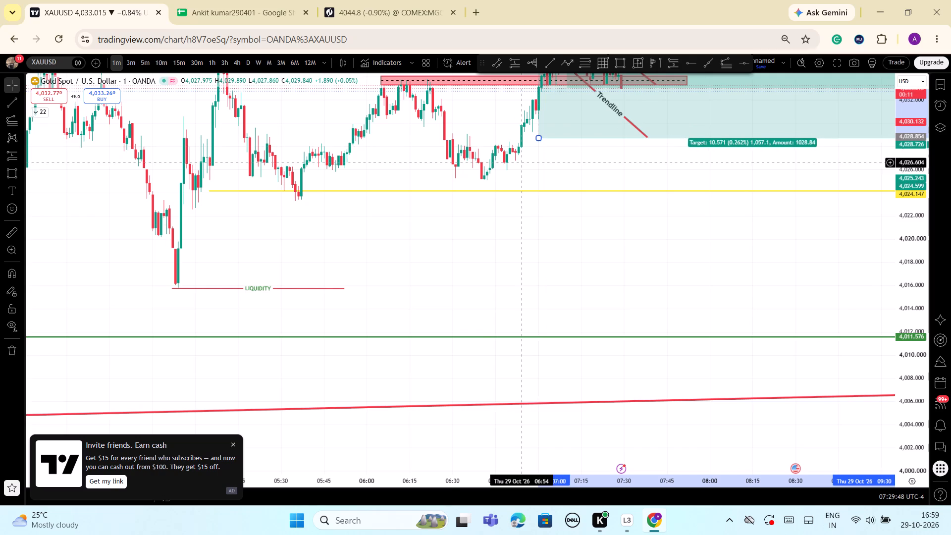
Shorten the 07:00 short position so it ends at about 07:52, level with the end of the lower red rectangle.
scroll(490, 227, down, 4)
drag(671, 228, 634, 317)
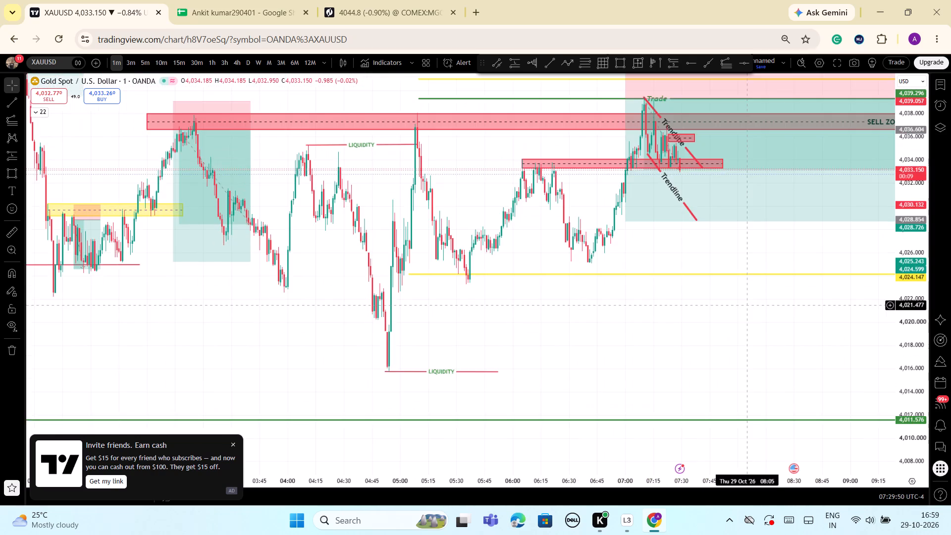
drag(749, 311, 544, 341)
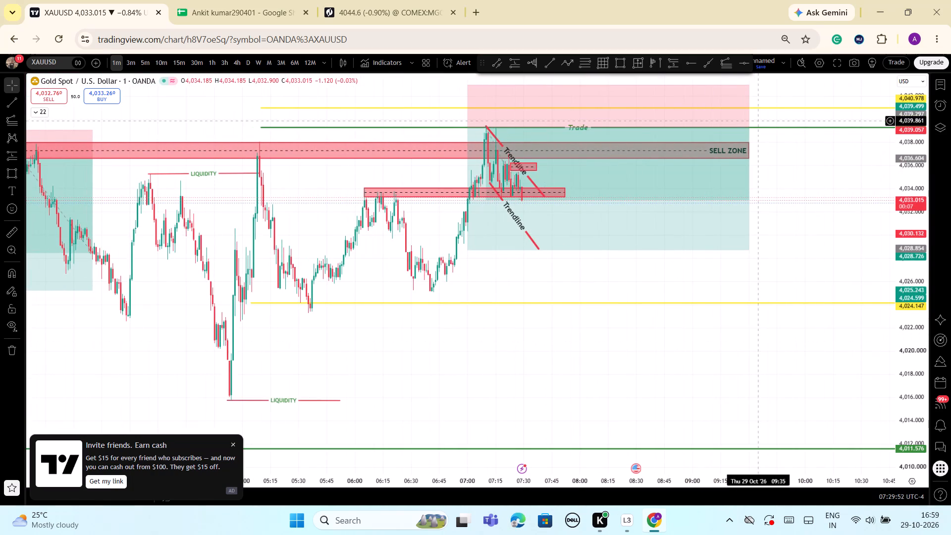
drag(748, 125, 577, 124)
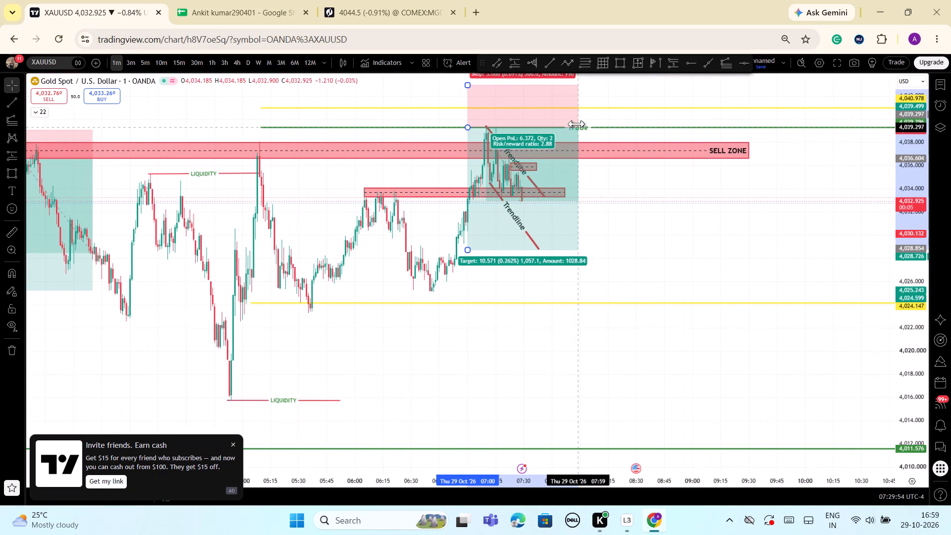
drag(577, 124, 564, 127)
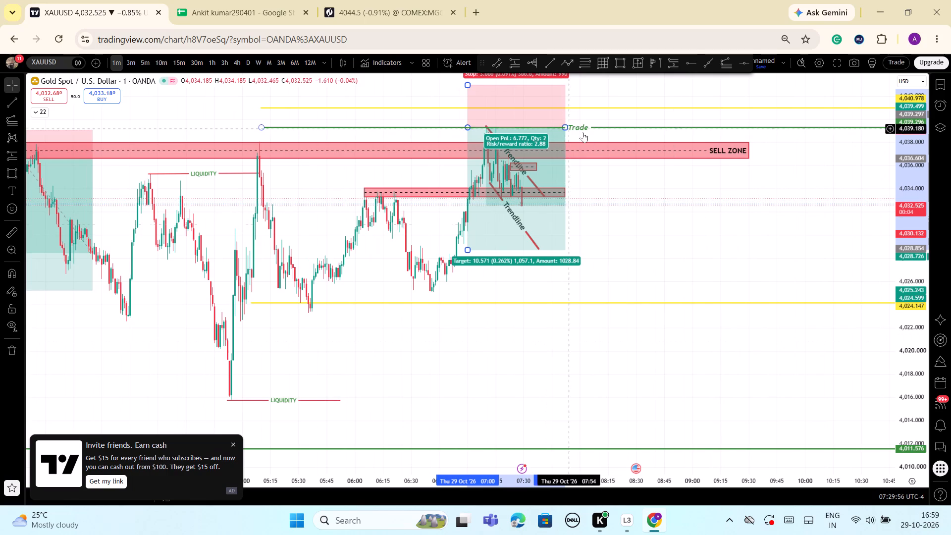
click(679, 227)
Examine the latest candles against the shortened short position, the lower red rectangle and the descending trend lines.
scroll(680, 230, up, 3)
drag(604, 248, 741, 245)
drag(912, 192, 914, 226)
drag(679, 237, 749, 243)
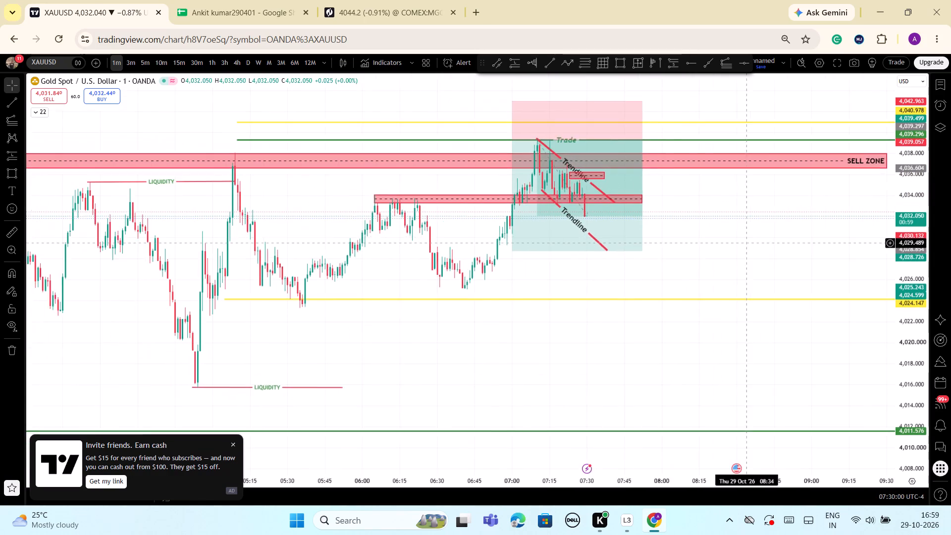
drag(749, 243, 774, 251)
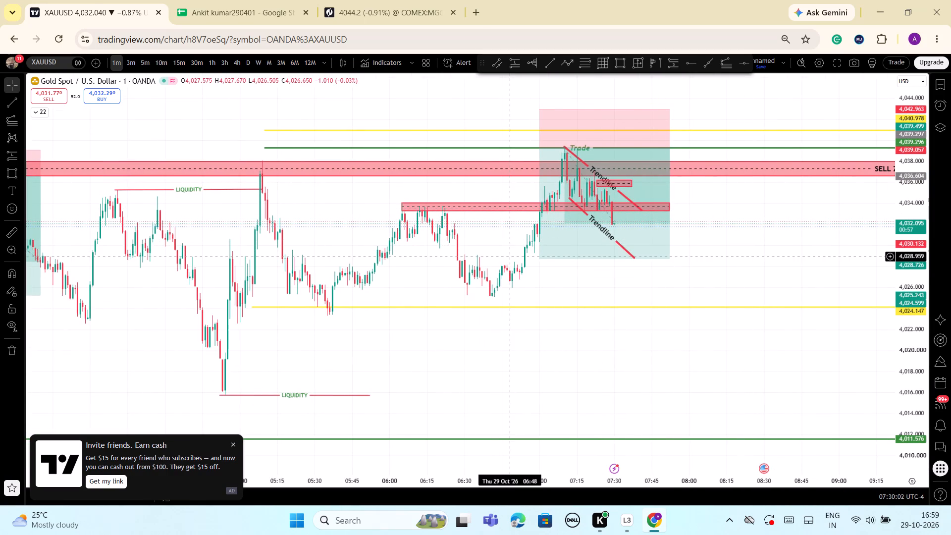
drag(919, 417, 918, 383)
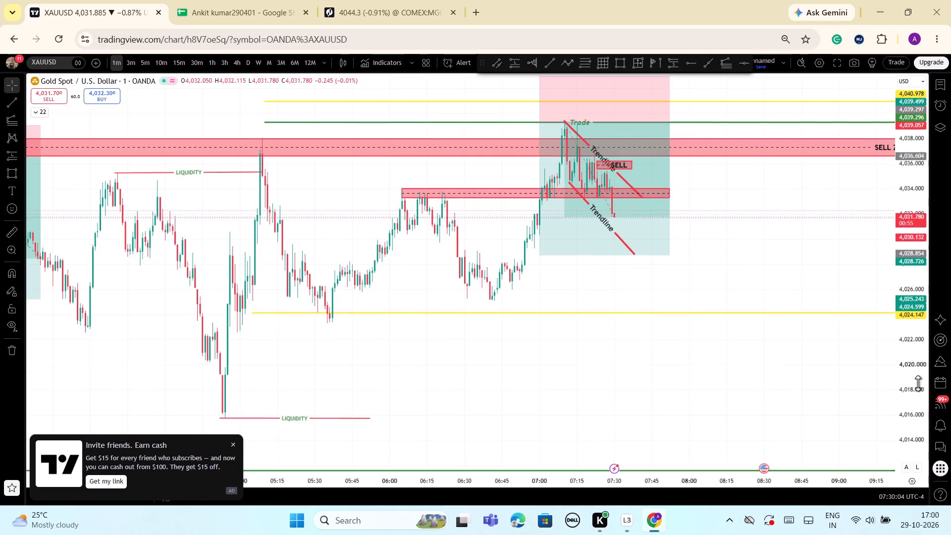
drag(918, 383, 914, 383)
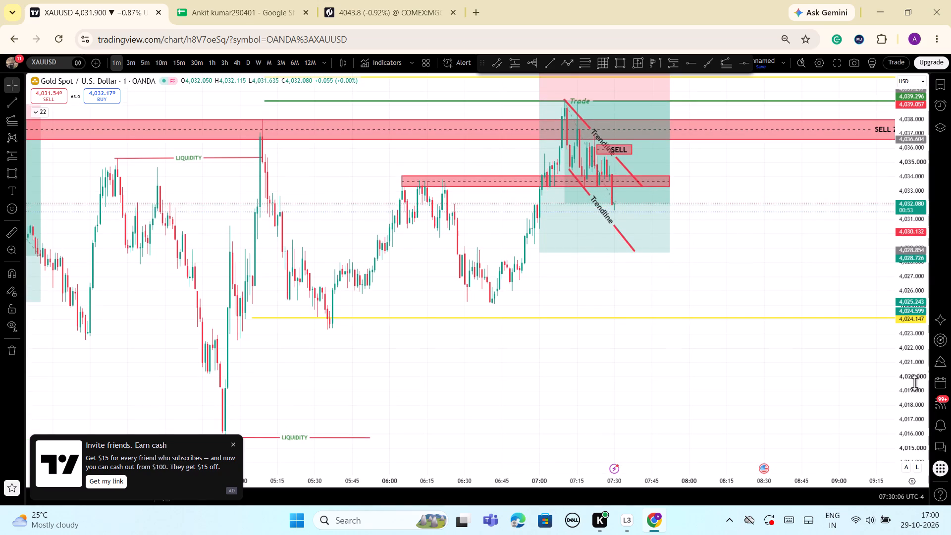
drag(914, 383, 914, 403)
scroll(635, 362, down, 3)
scroll(634, 361, up, 4)
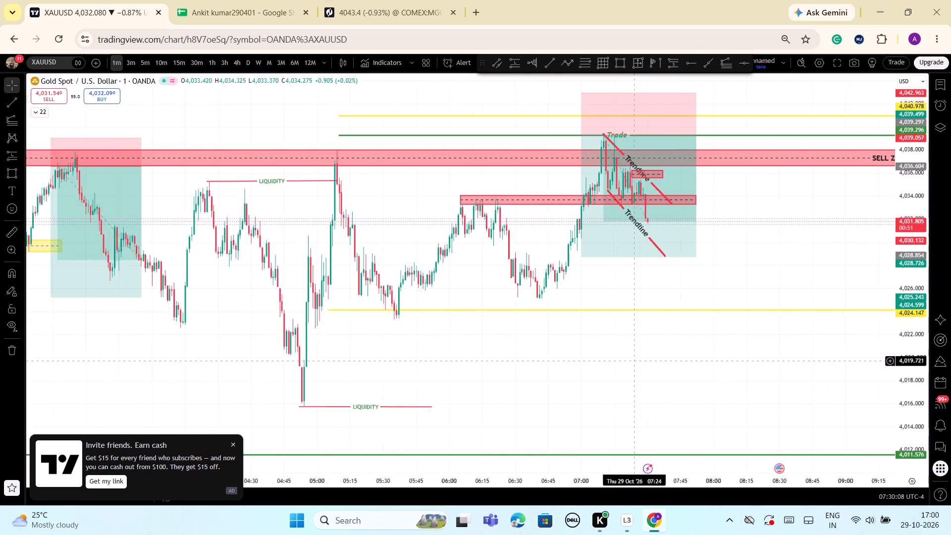
scroll(634, 361, up, 5)
drag(913, 410, 908, 350)
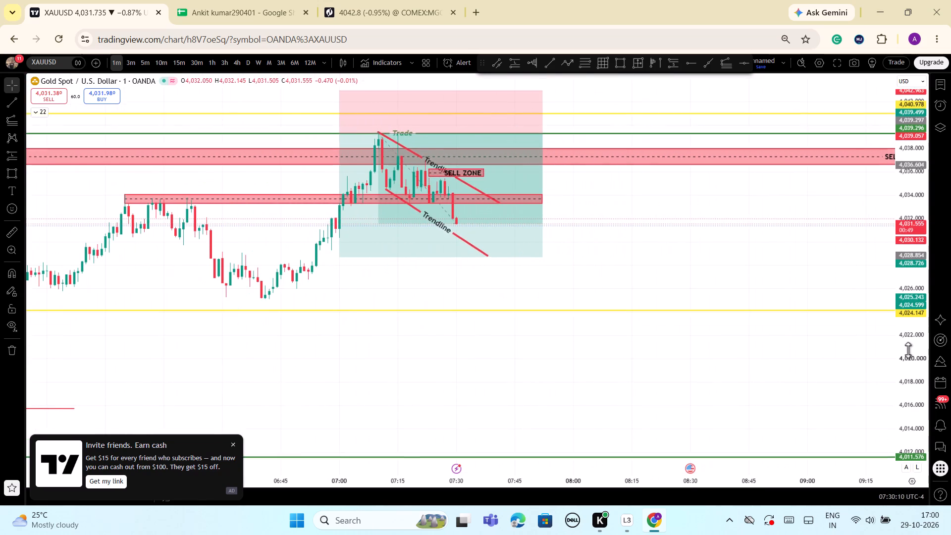
drag(908, 350, 910, 332)
scroll(685, 271, down, 4)
drag(733, 226, 764, 338)
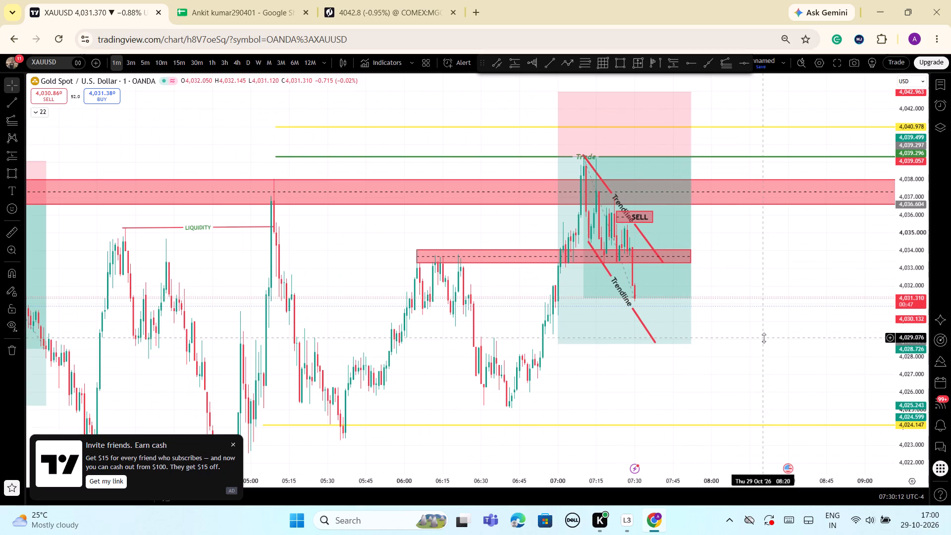
Examine the candles around 07:30 against the short position's target, the lower trend line and the yellow 4,024.147 level.
drag(909, 386, 887, 232)
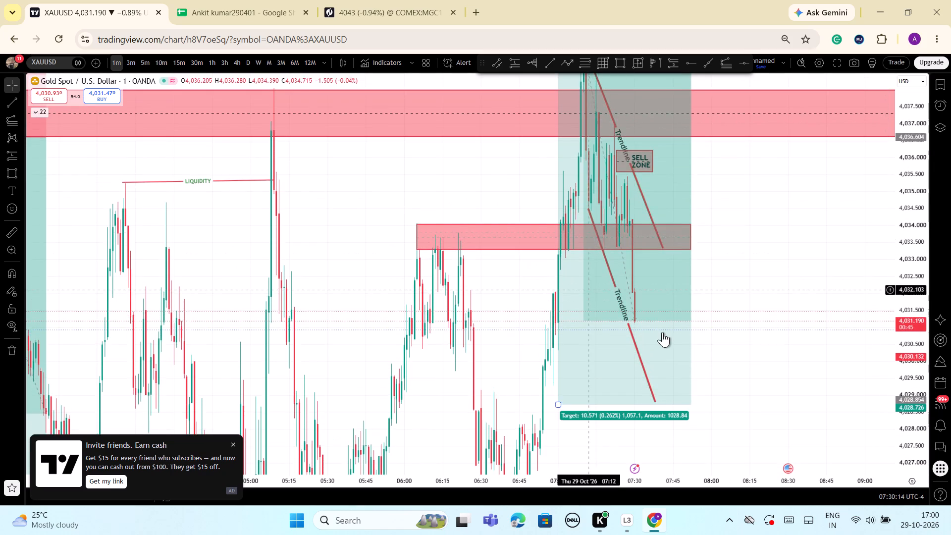
scroll(662, 332, up, 4)
drag(644, 329, 755, 321)
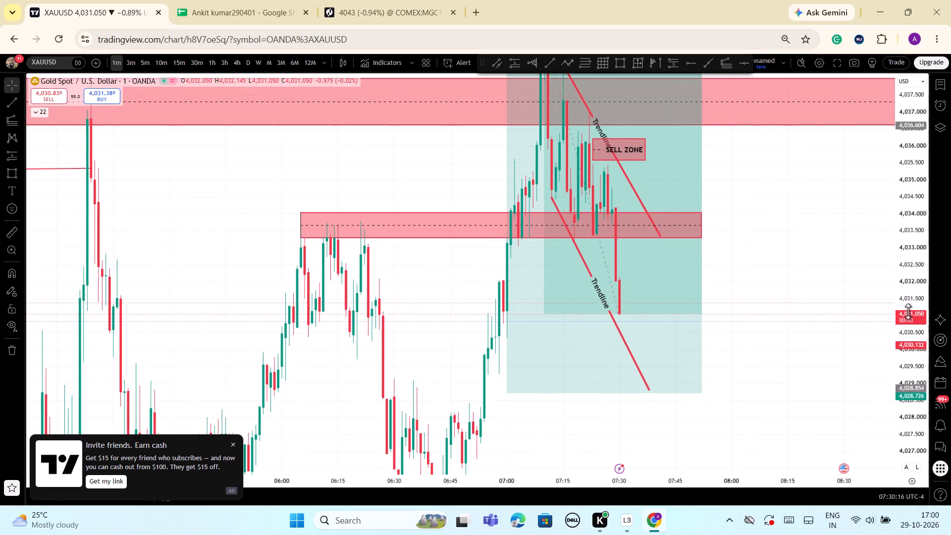
drag(910, 345, 898, 448)
scroll(770, 364, down, 4)
drag(815, 347, 805, 288)
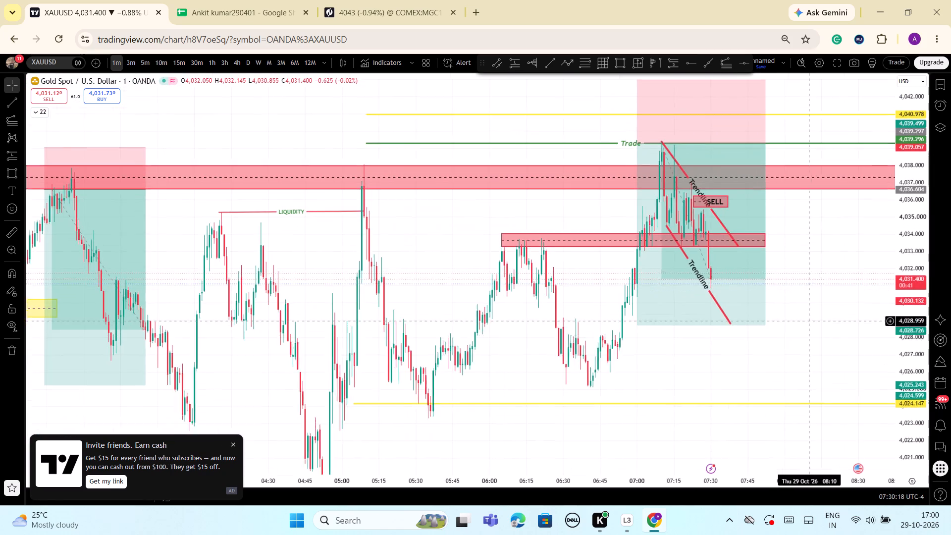
drag(805, 288, 810, 252)
scroll(812, 261, up, 2)
scroll(868, 300, up, 4)
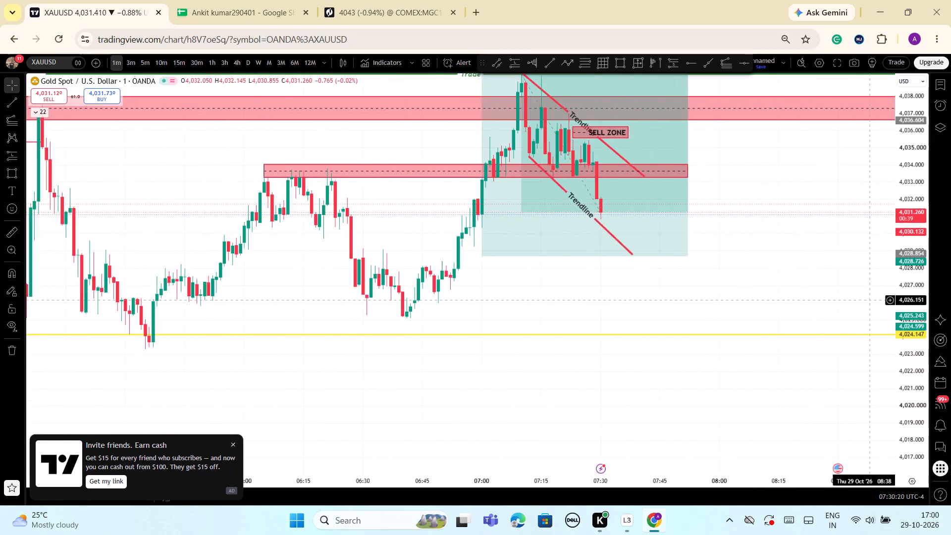
scroll(776, 316, up, 1)
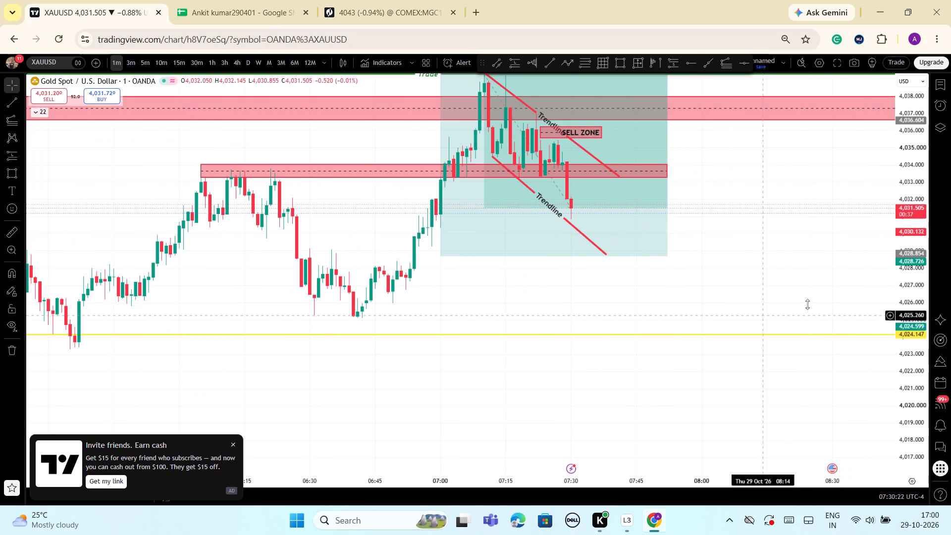
drag(922, 273, 924, 341)
scroll(687, 392, down, 3)
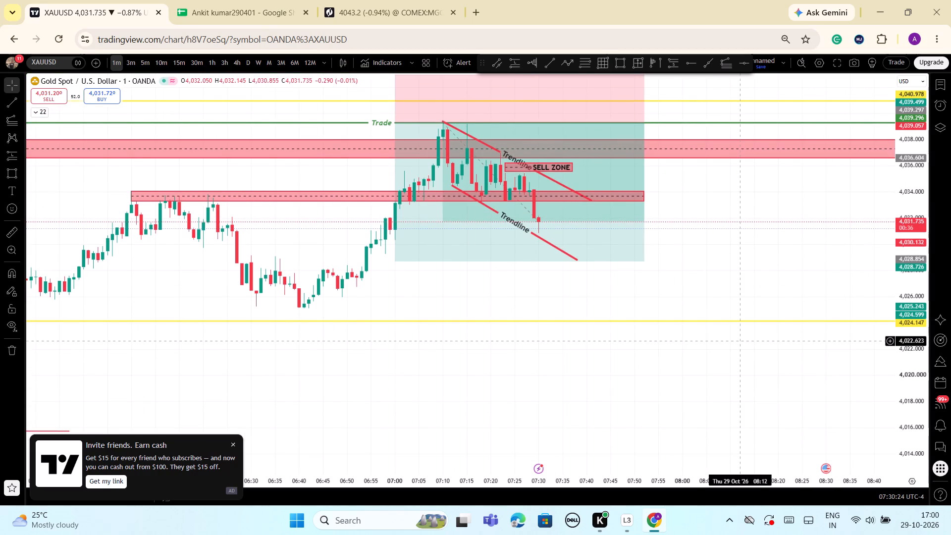
scroll(728, 406, down, 2)
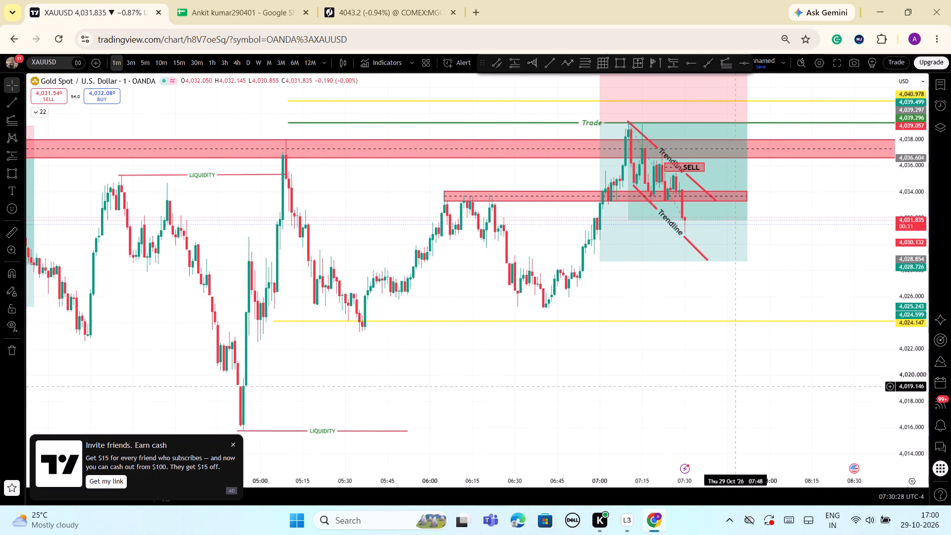
scroll(739, 386, down, 3)
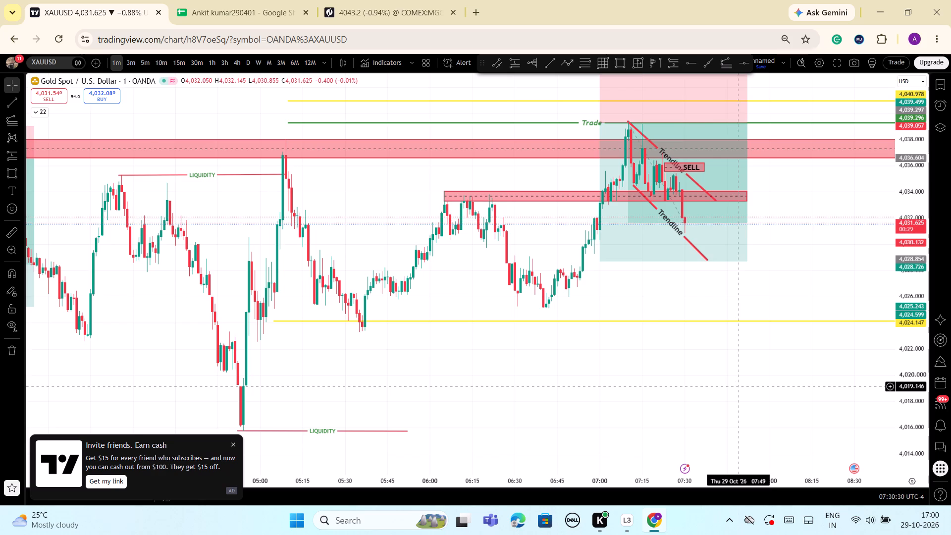
drag(918, 397, 929, 430)
scroll(882, 407, up, 1)
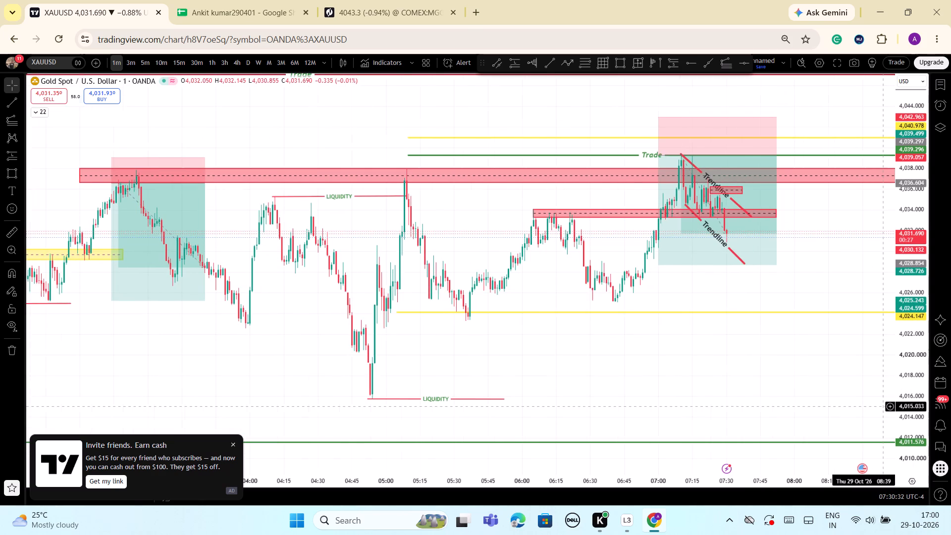
scroll(882, 407, up, 3)
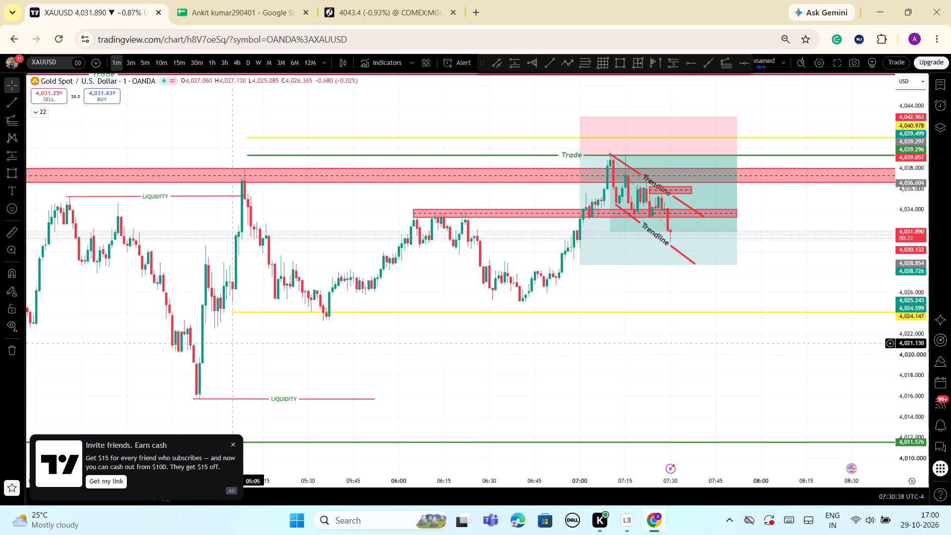
click(399, 313)
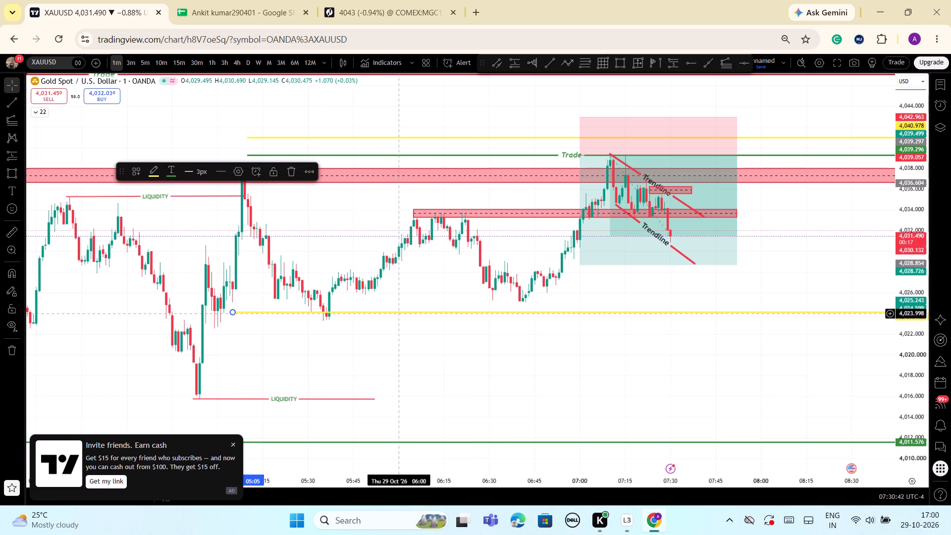
click(408, 344)
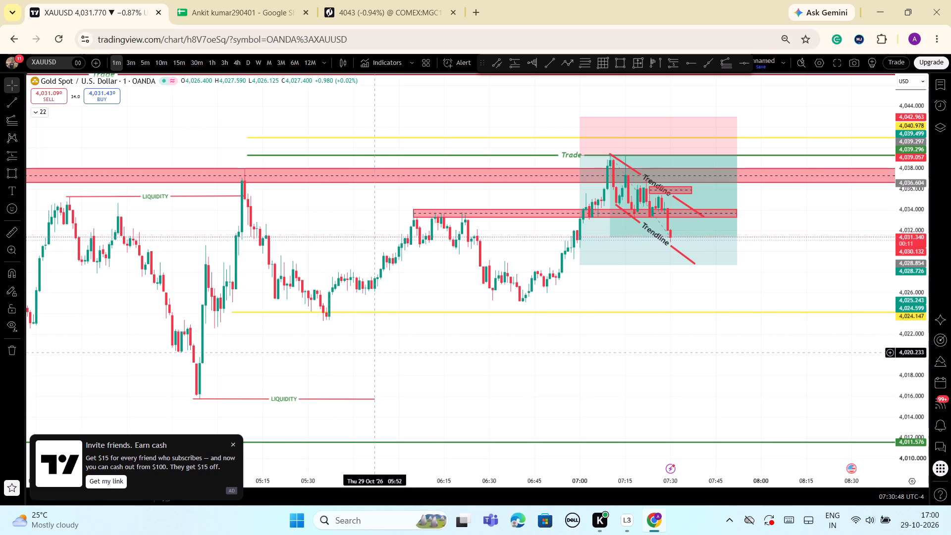
Move the end of the upper LIQUIDITY line starting at 04:10 to about 05:13 at 4,035.160.
drag(374, 353, 505, 351)
scroll(499, 353, down, 4)
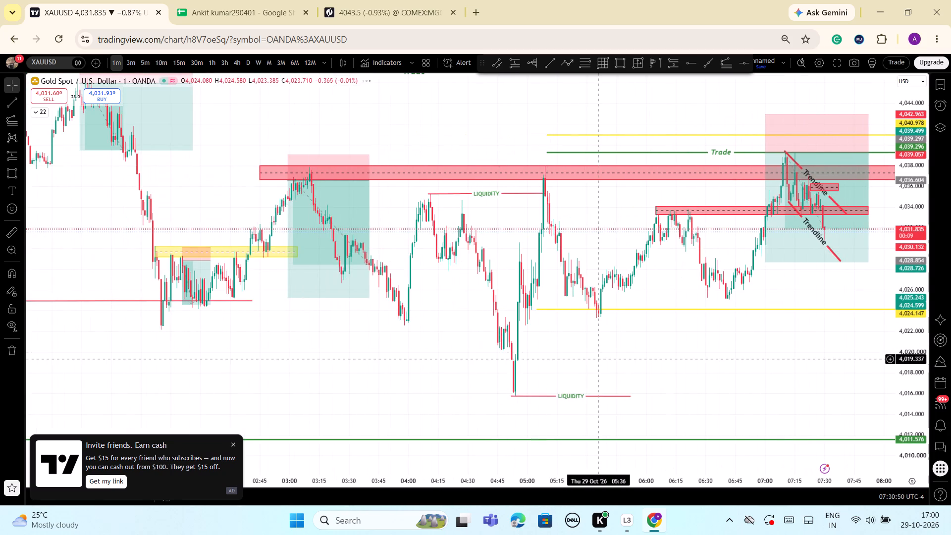
drag(598, 359, 532, 351)
drag(483, 185, 487, 187)
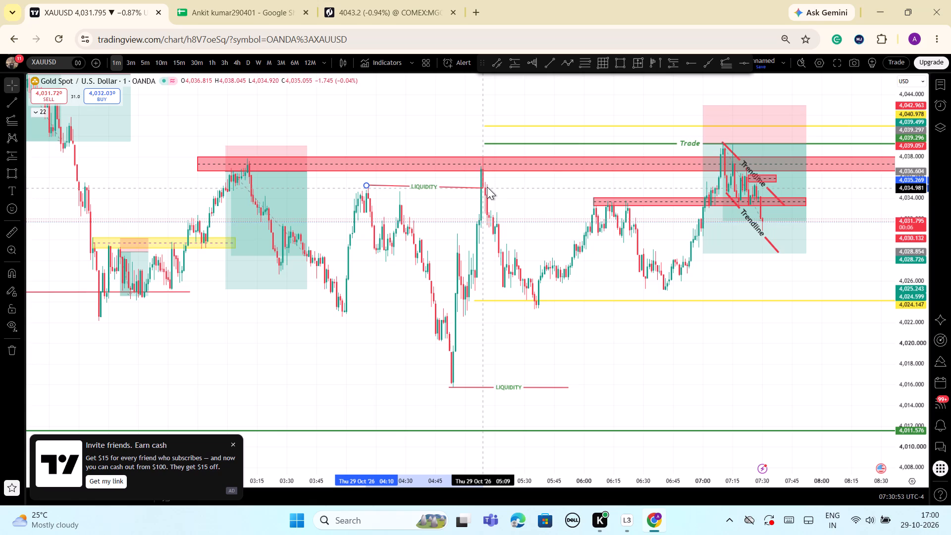
drag(487, 187, 490, 186)
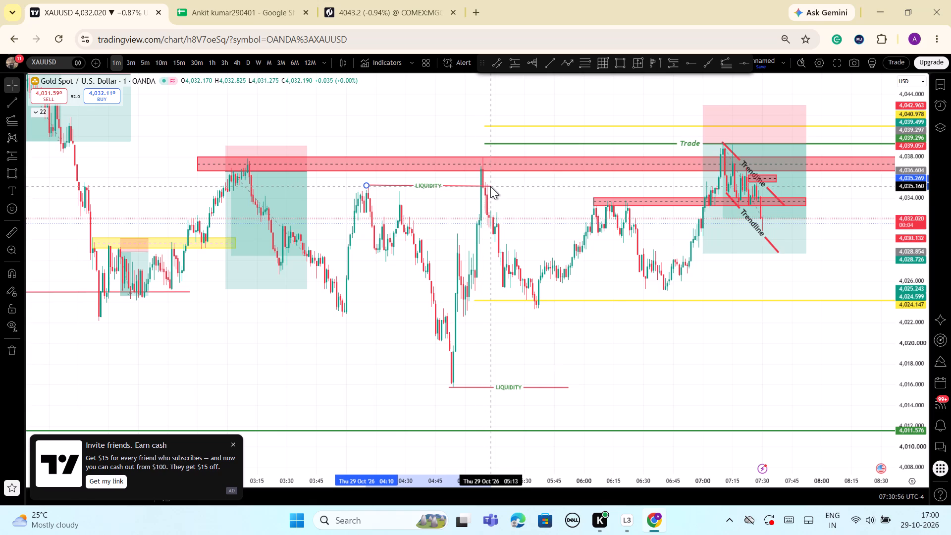
click(441, 212)
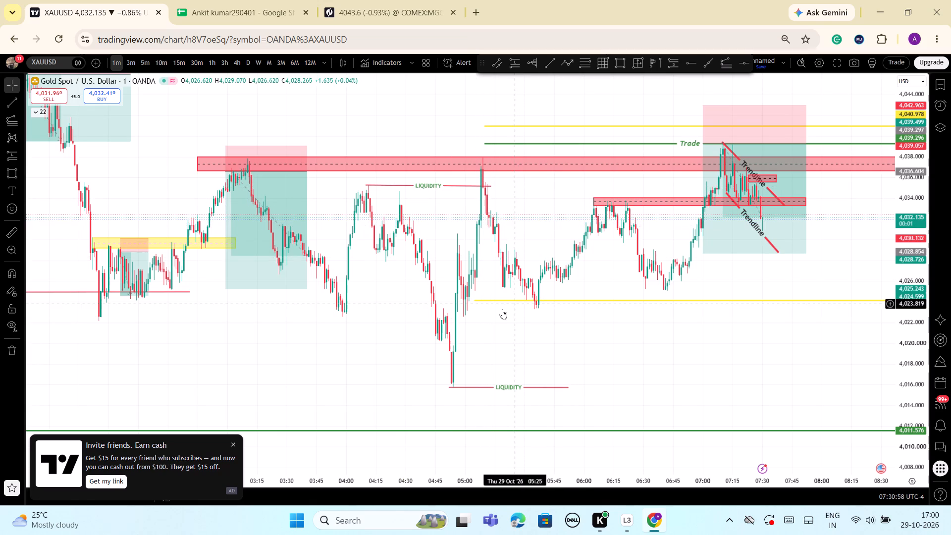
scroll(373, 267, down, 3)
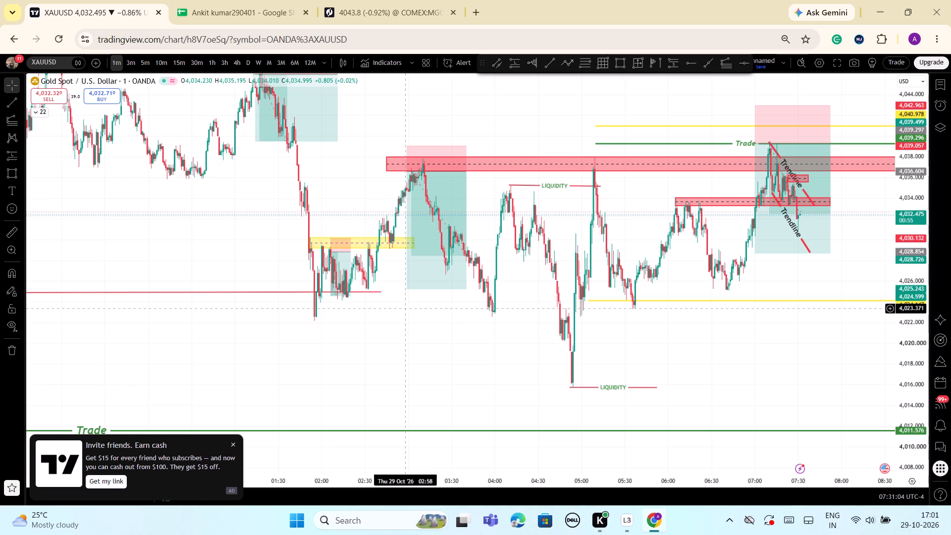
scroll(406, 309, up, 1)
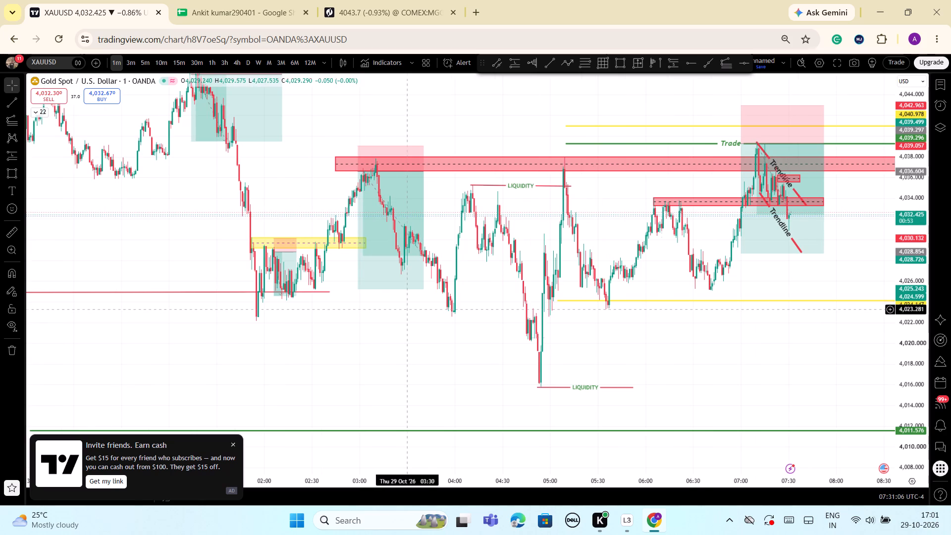
Shift the upper LIQUIDITY line earlier so it runs from about 04:05 to 05:08 at roughly 4,035.2.
scroll(674, 377, up, 2)
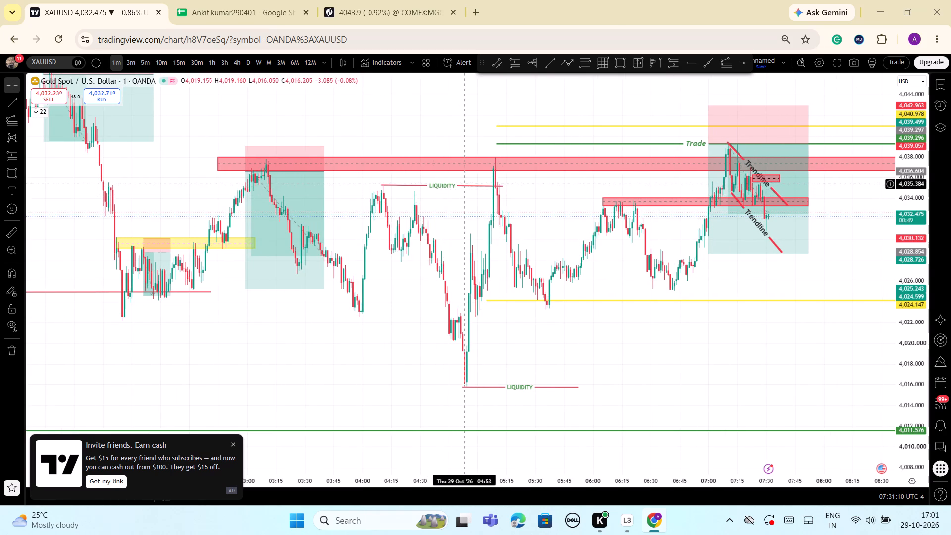
drag(467, 186, 463, 186)
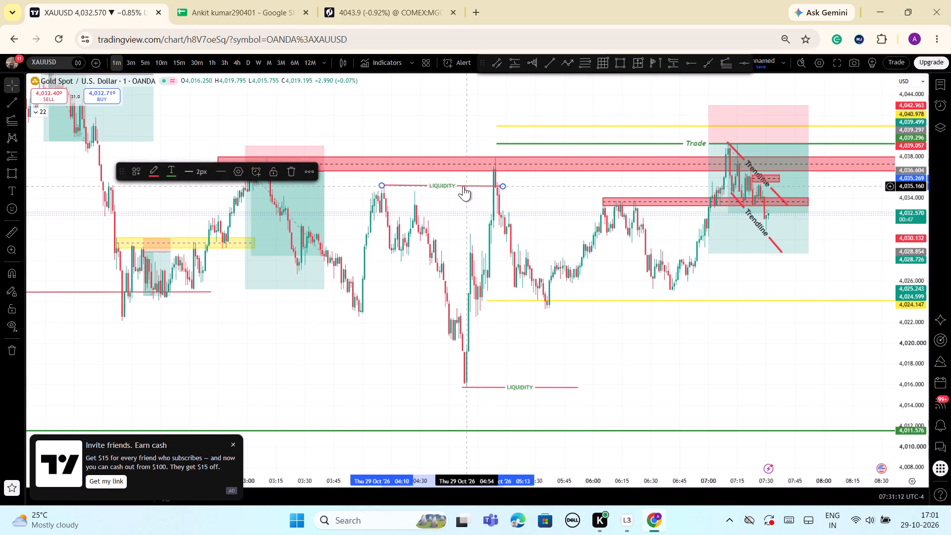
drag(463, 186, 455, 188)
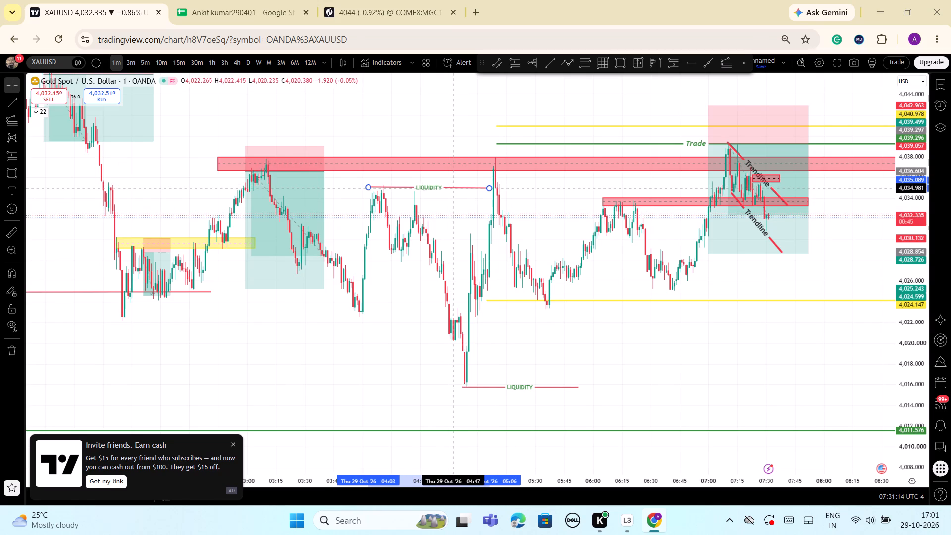
drag(455, 188, 456, 186)
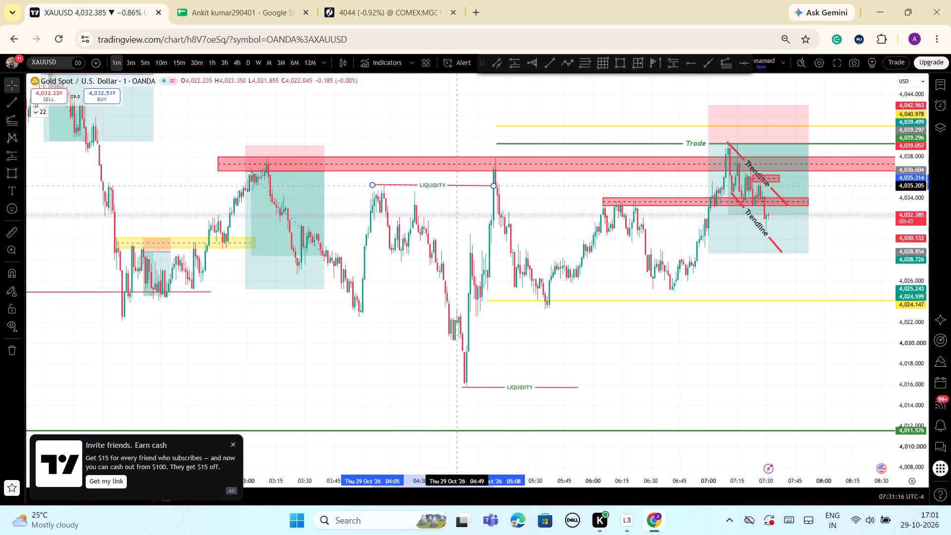
drag(456, 186, 456, 186)
click(463, 206)
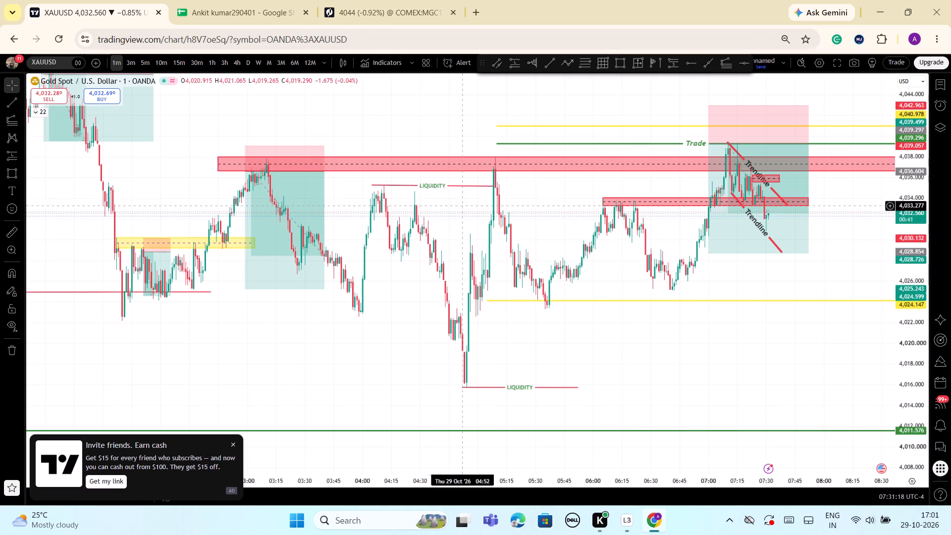
Fine-tune the end point of the upper LIQUIDITY line at about 05:08 so the line runs nearly level.
click(492, 186)
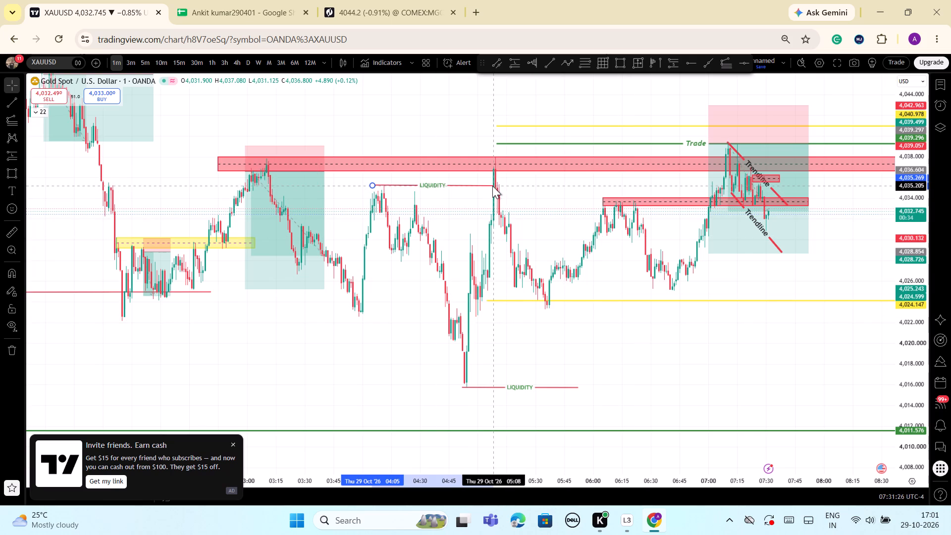
click(469, 210)
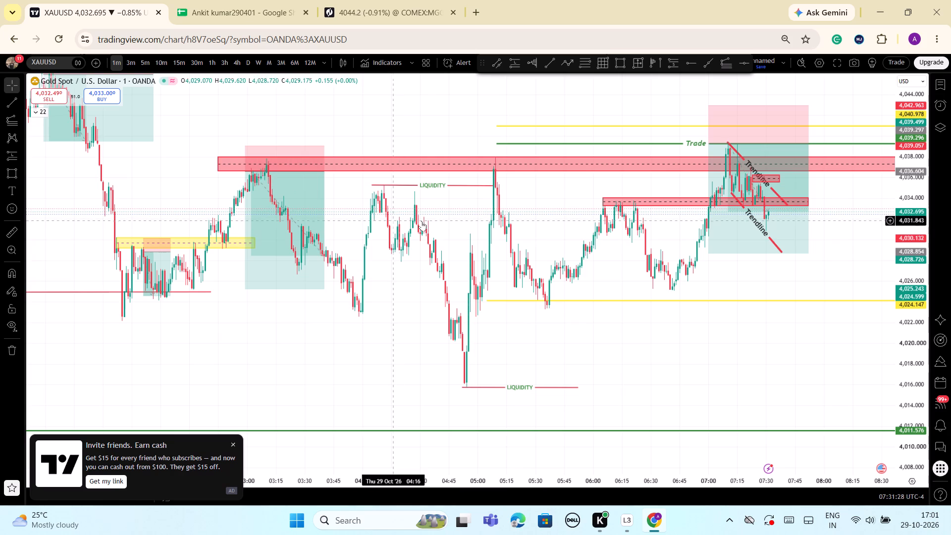
click(493, 185)
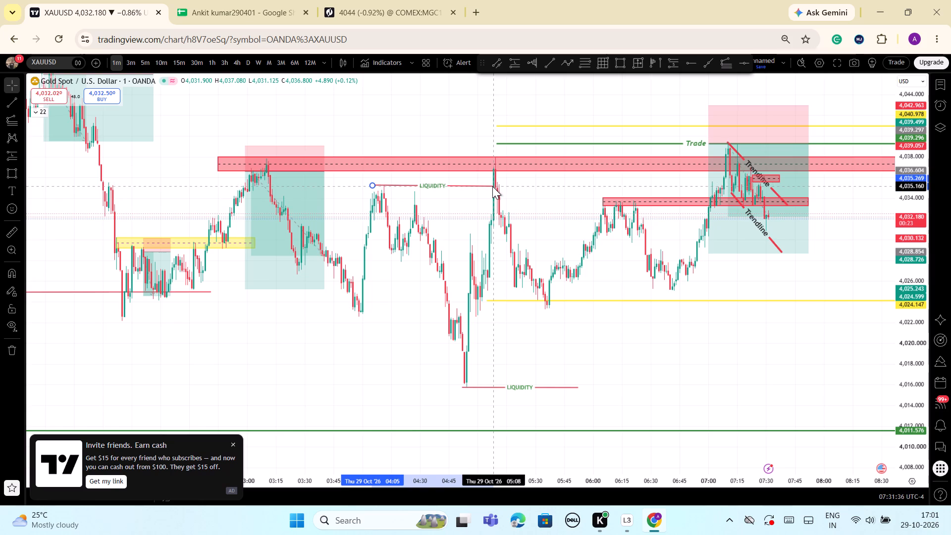
click(465, 203)
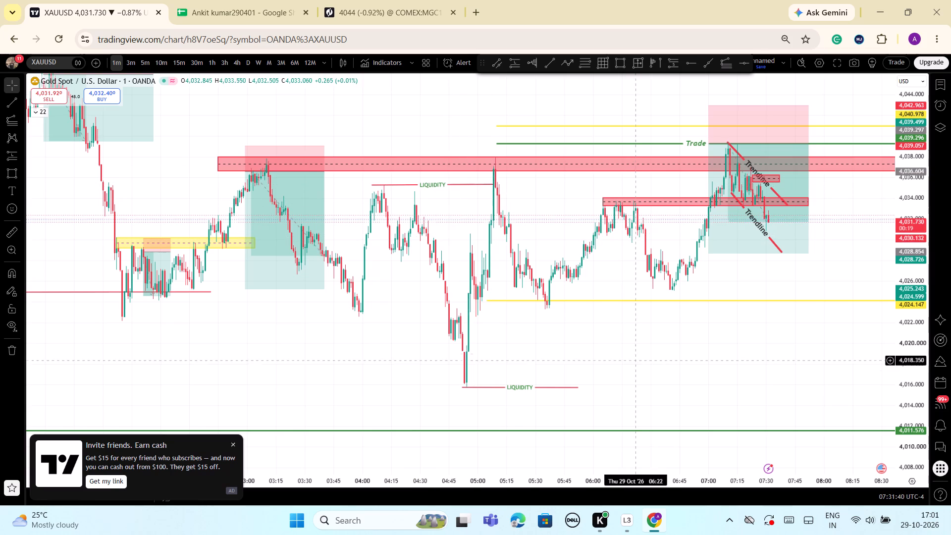
Examine the price action from 04:00 to the latest candles against the liquidity lines, red zones, trend lines and short position.
scroll(637, 373, up, 1)
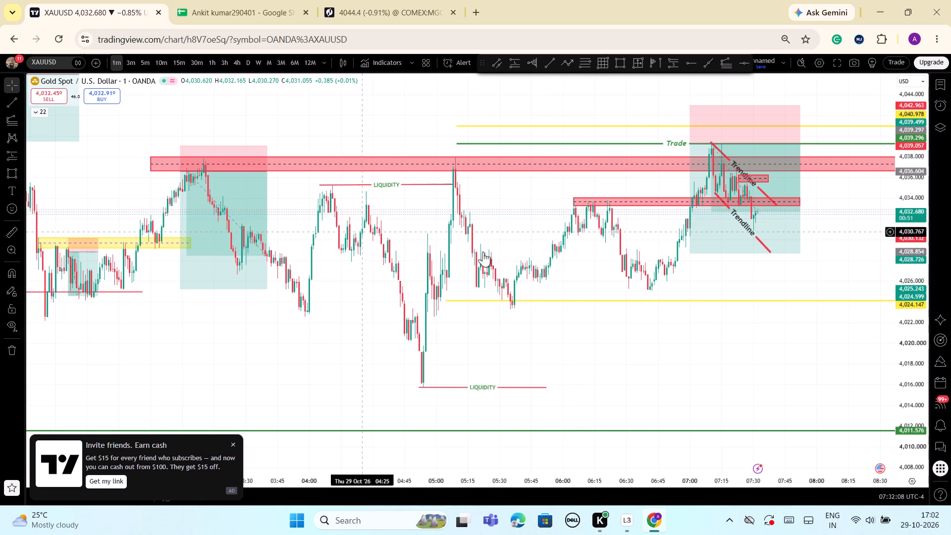
click(915, 282)
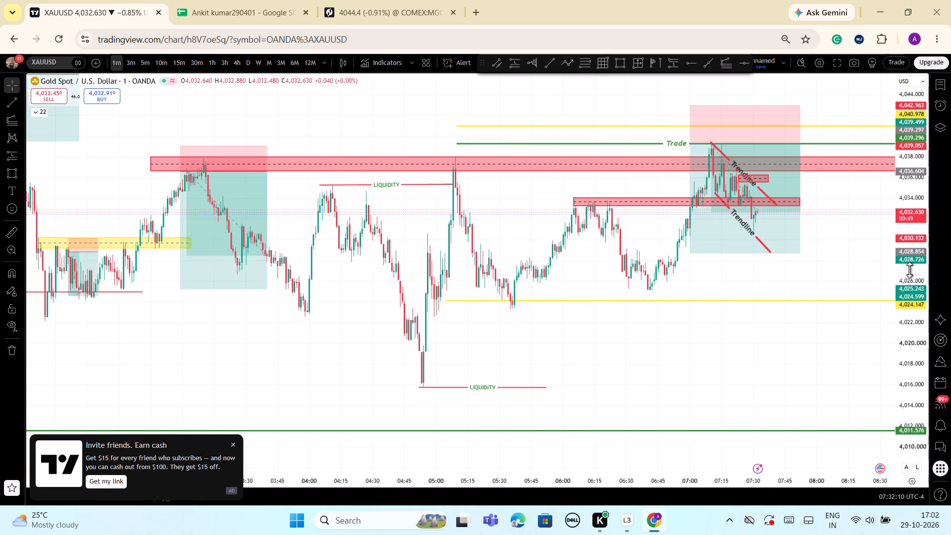
scroll(829, 340, up, 4)
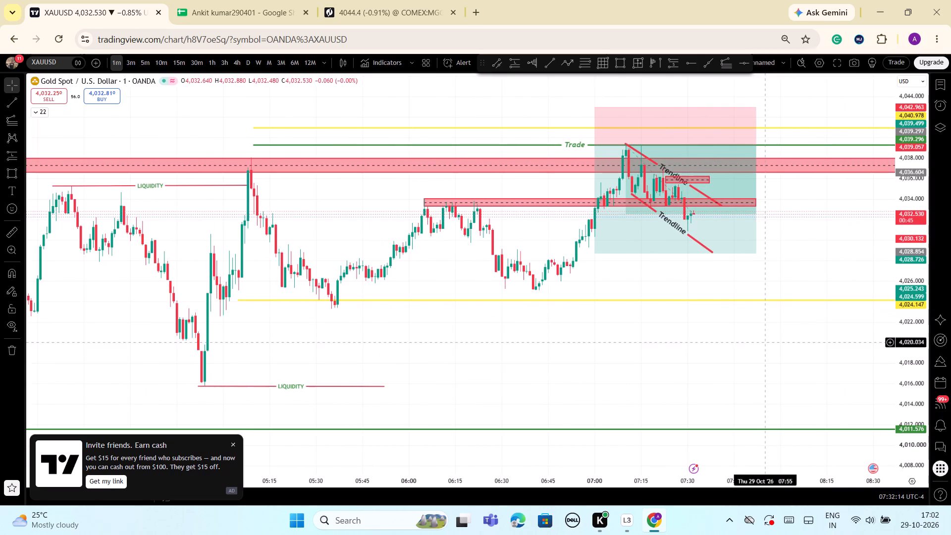
scroll(415, 347, down, 2)
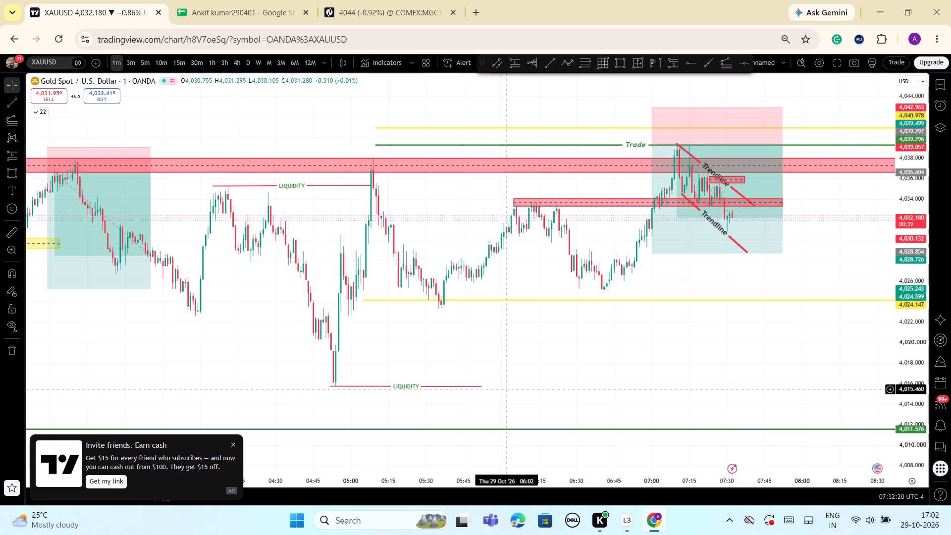
scroll(492, 345, down, 1)
scroll(492, 345, up, 1)
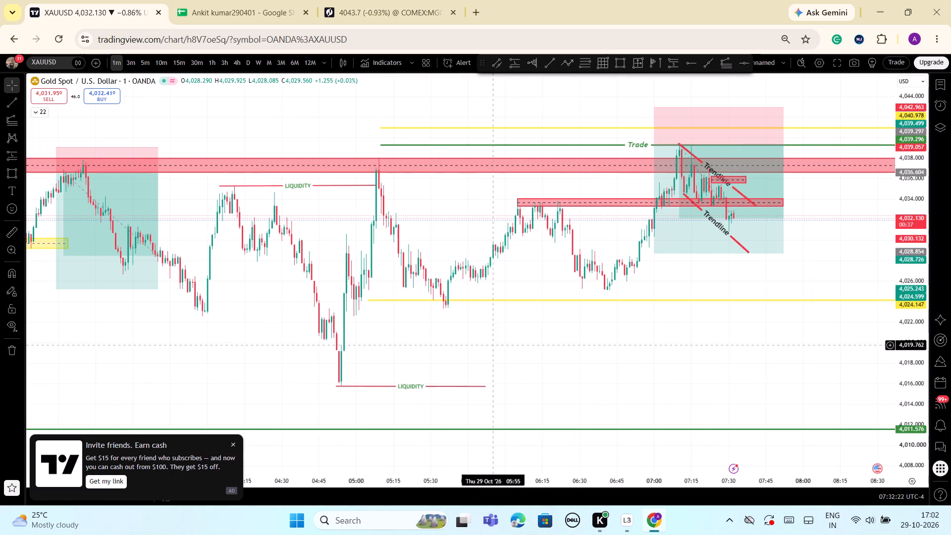
drag(659, 337, 719, 329)
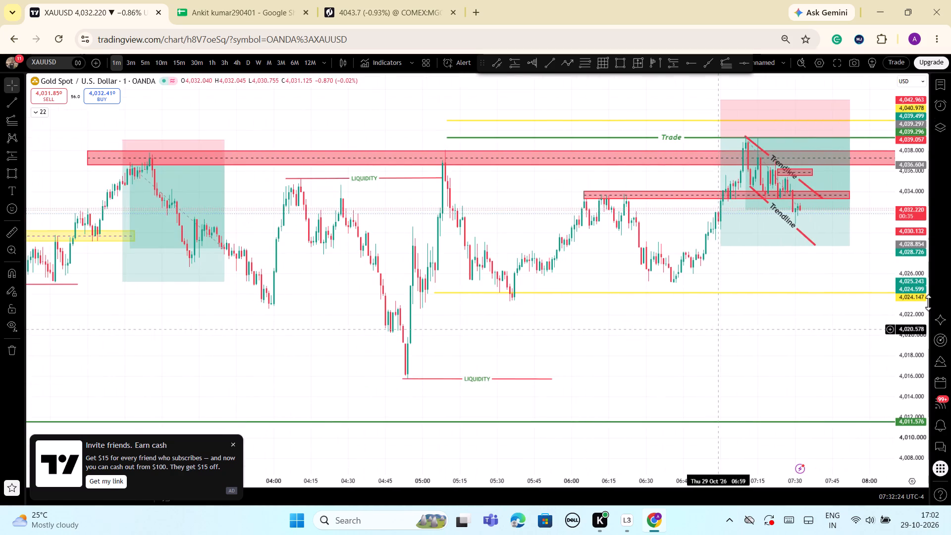
drag(918, 327, 914, 354)
scroll(749, 336, down, 3)
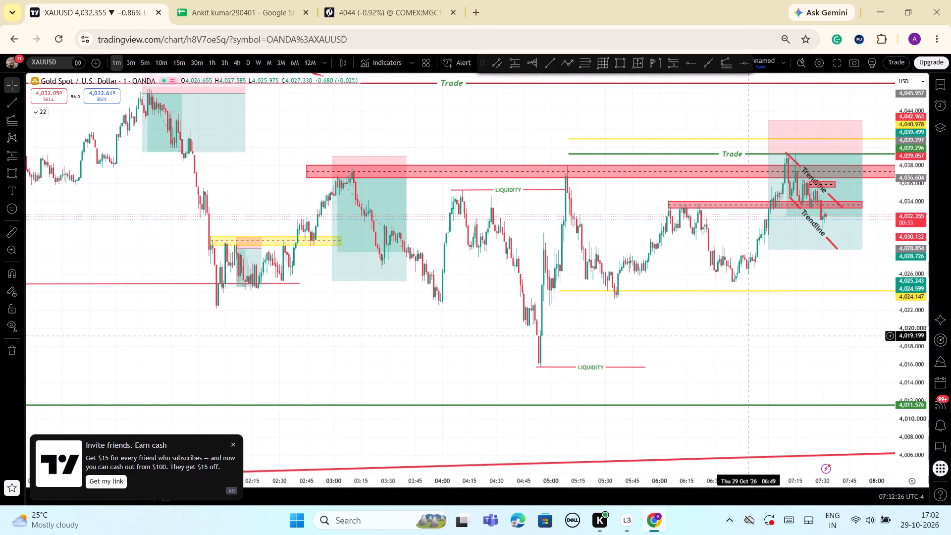
scroll(749, 336, up, 1)
drag(749, 336, 614, 337)
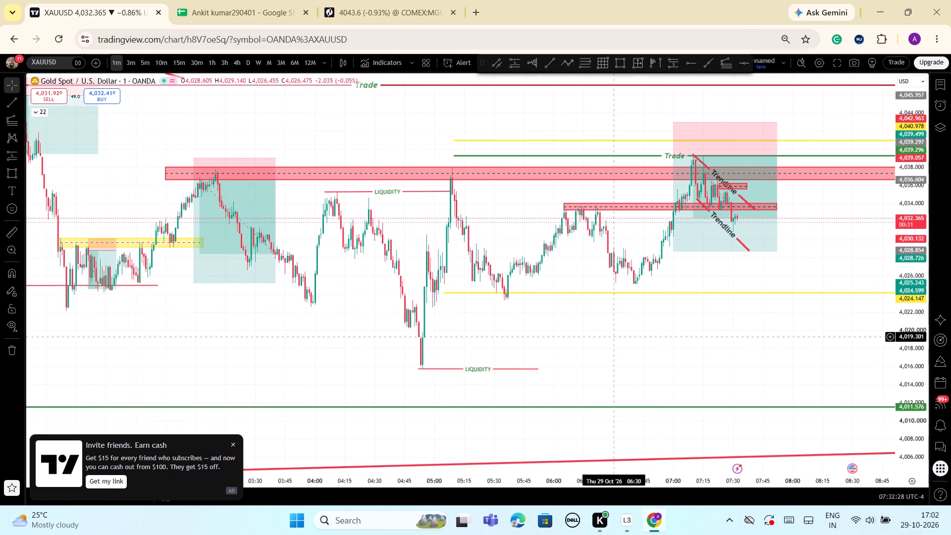
drag(909, 366, 908, 337)
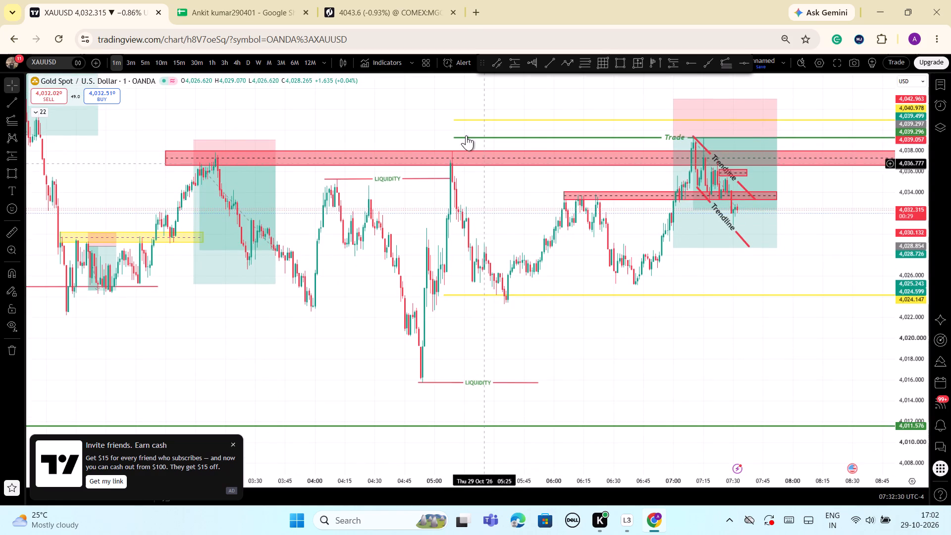
Move the start of the green Trade ray above the red zones to about 06:21 at 4,039.319.
drag(451, 137, 547, 143)
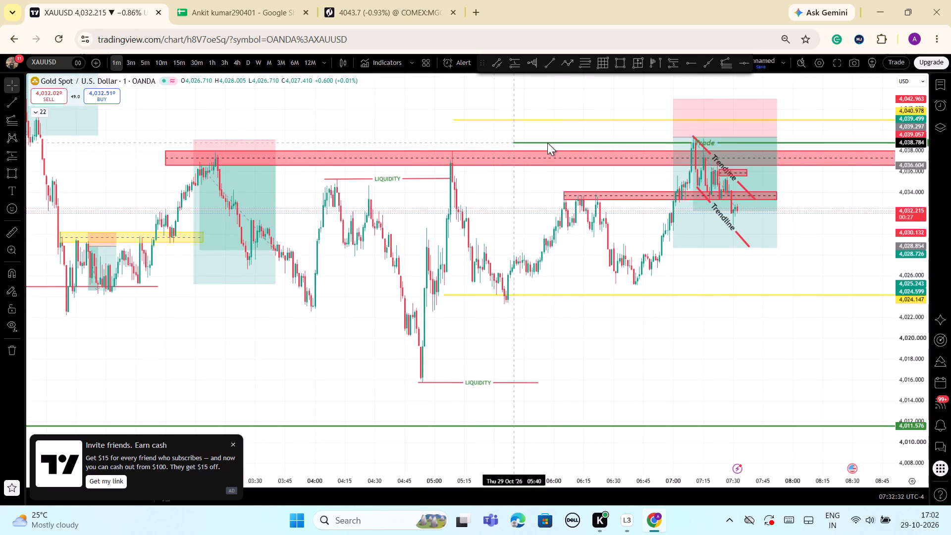
drag(547, 143, 602, 137)
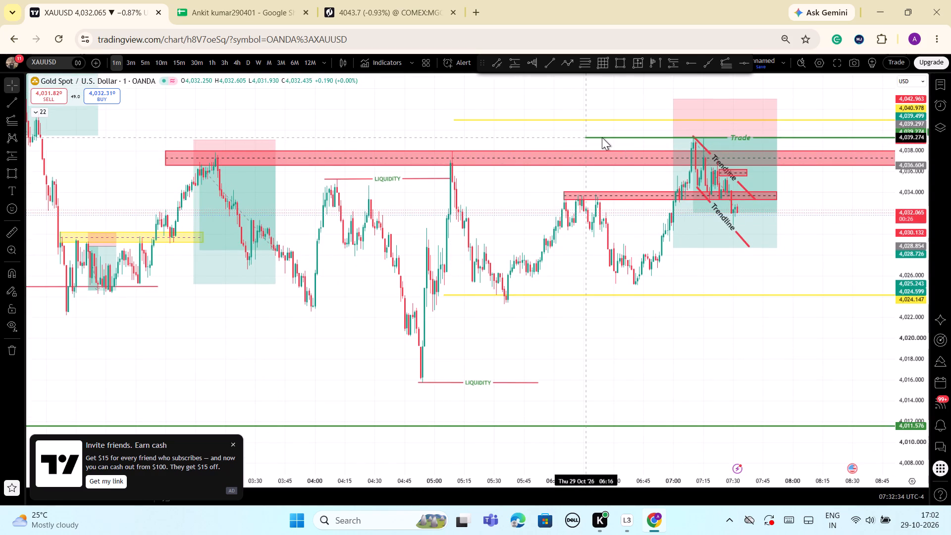
drag(602, 137, 595, 137)
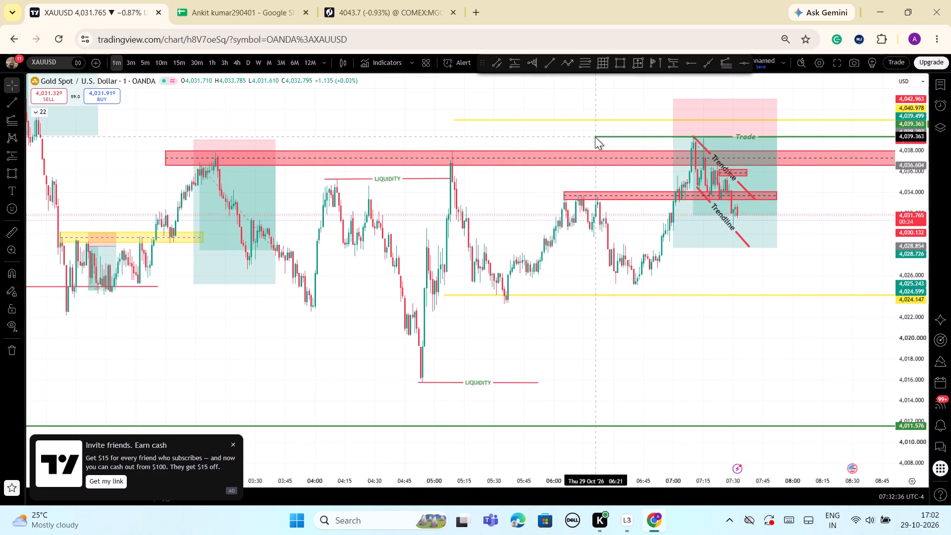
drag(595, 137, 596, 137)
click(471, 147)
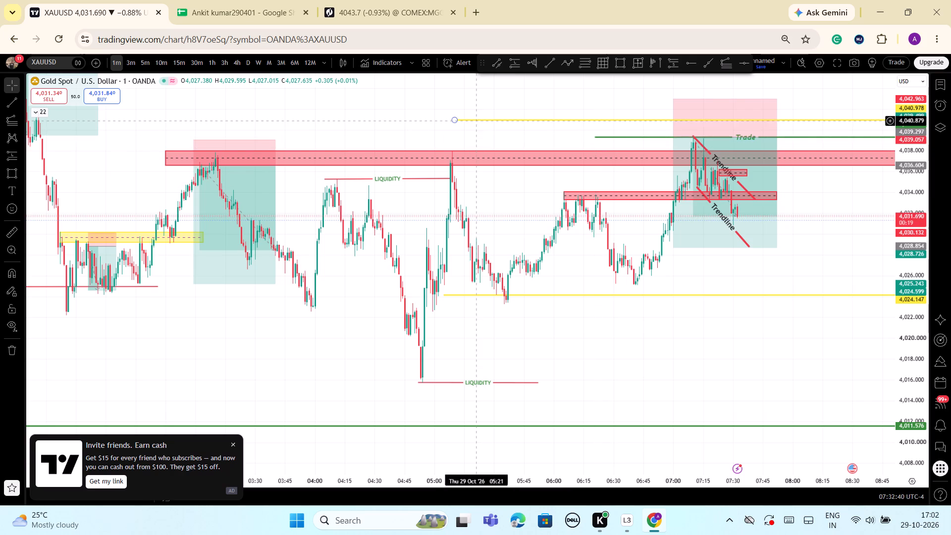
Move the start of the upper yellow ray to about 06:21 at 4,040.611, aligned with the start of the green Trade ray.
drag(455, 120, 595, 127)
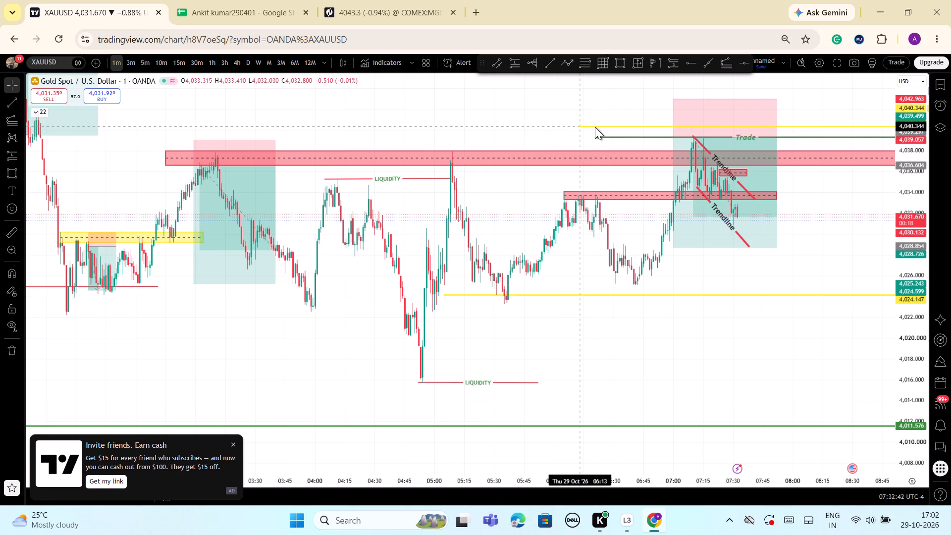
drag(595, 127, 594, 128)
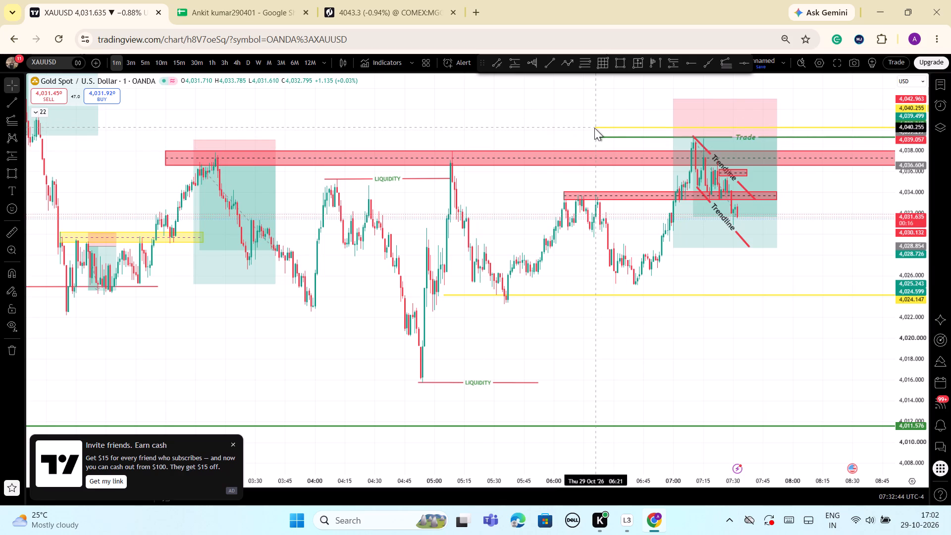
drag(594, 128, 590, 127)
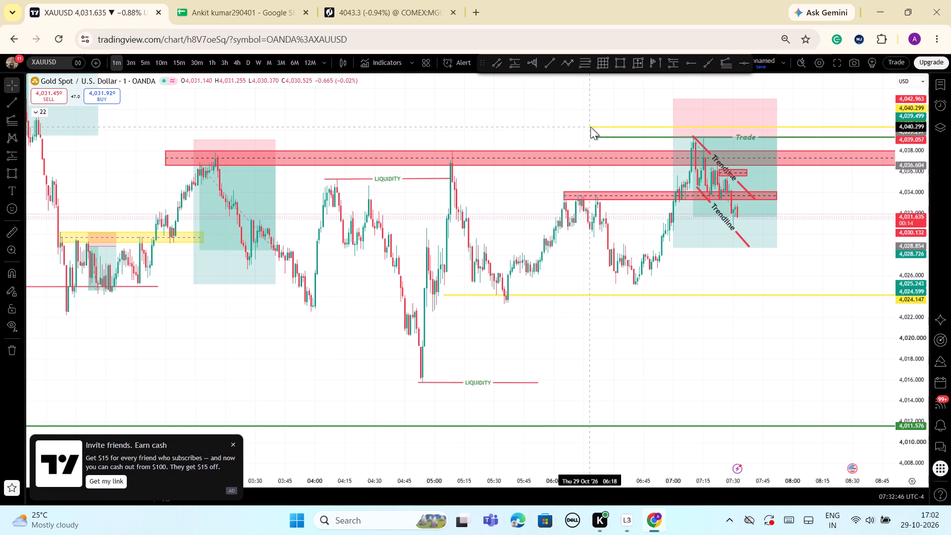
drag(590, 127, 592, 126)
click(550, 126)
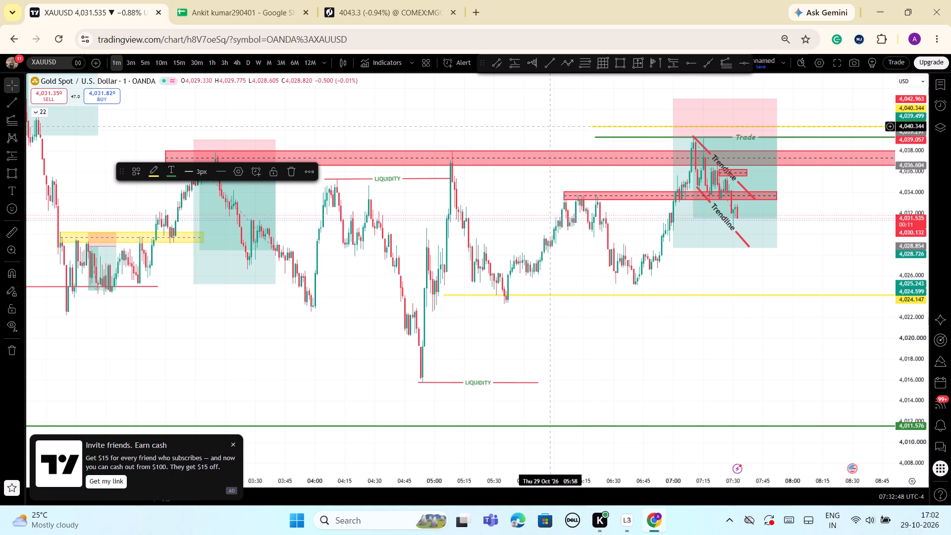
click(591, 127)
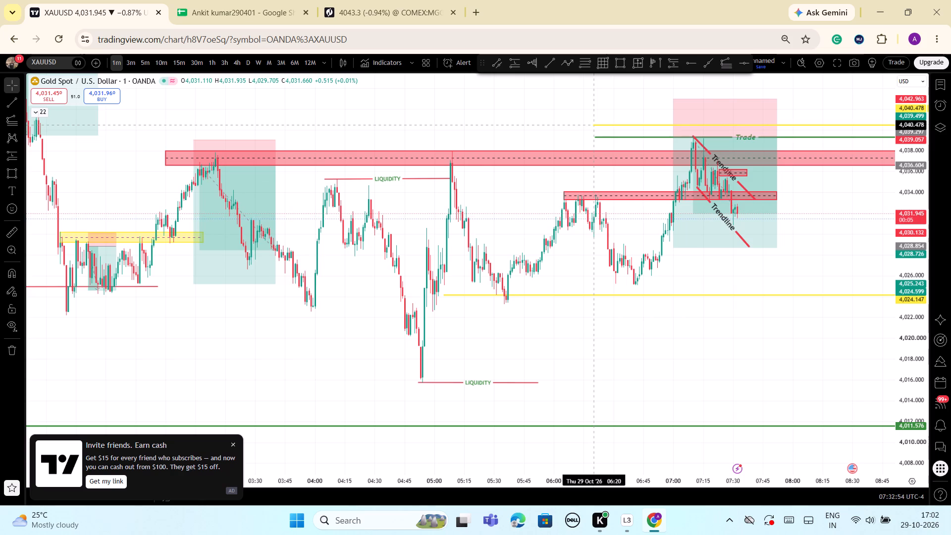
click(525, 126)
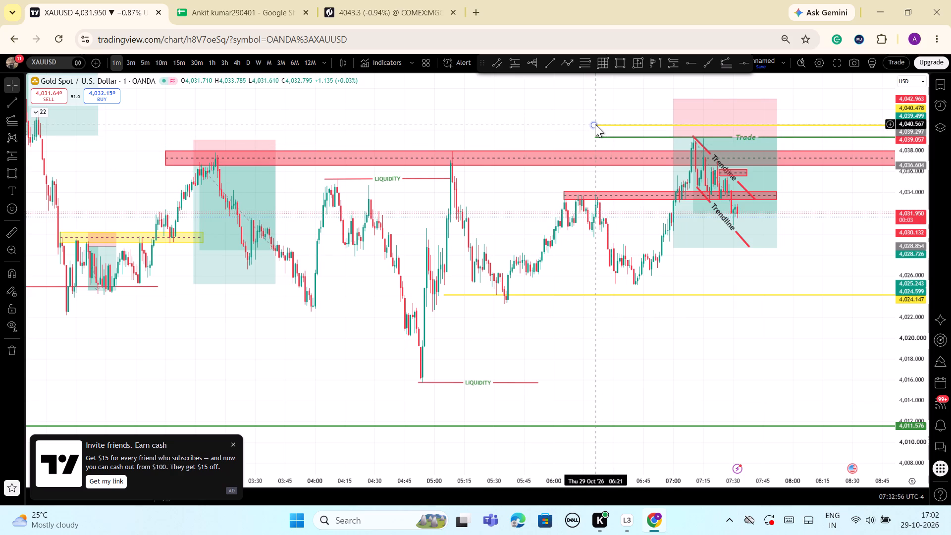
click(595, 124)
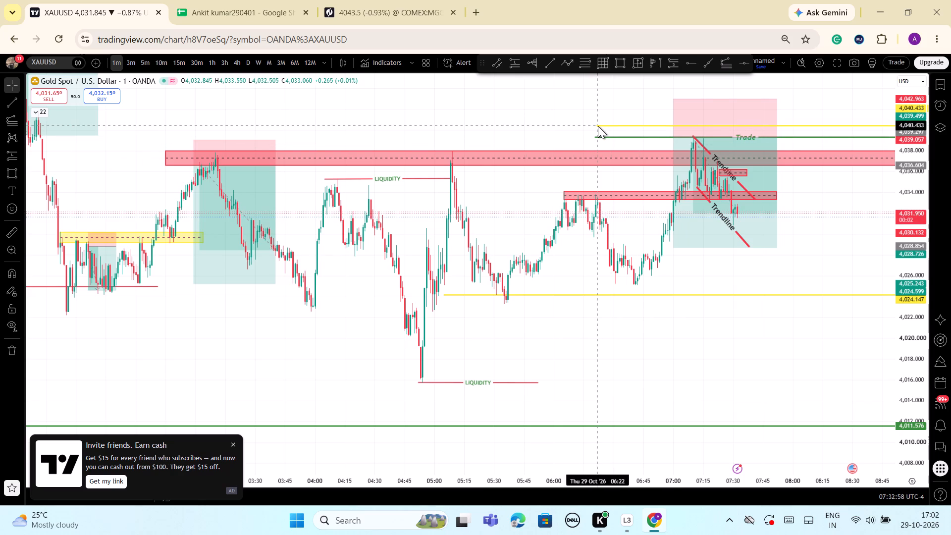
click(597, 126)
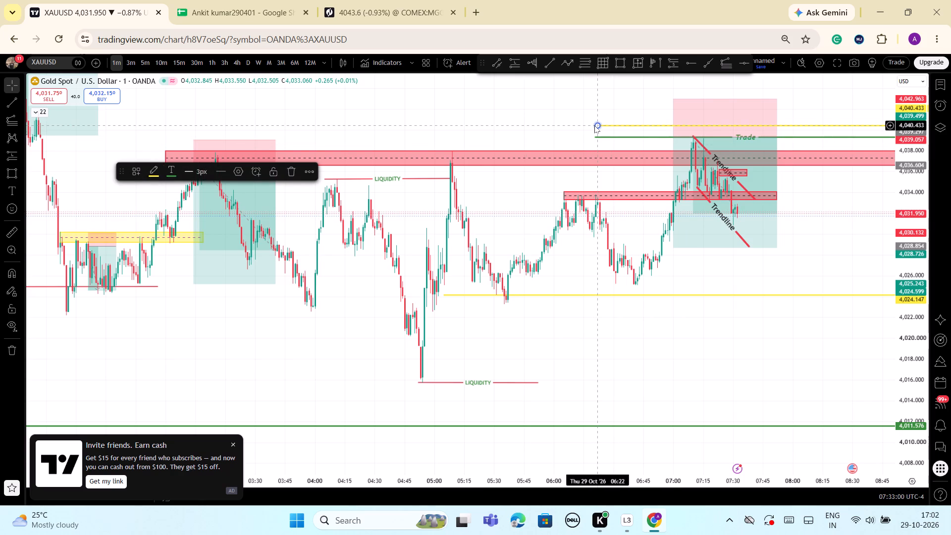
click(547, 124)
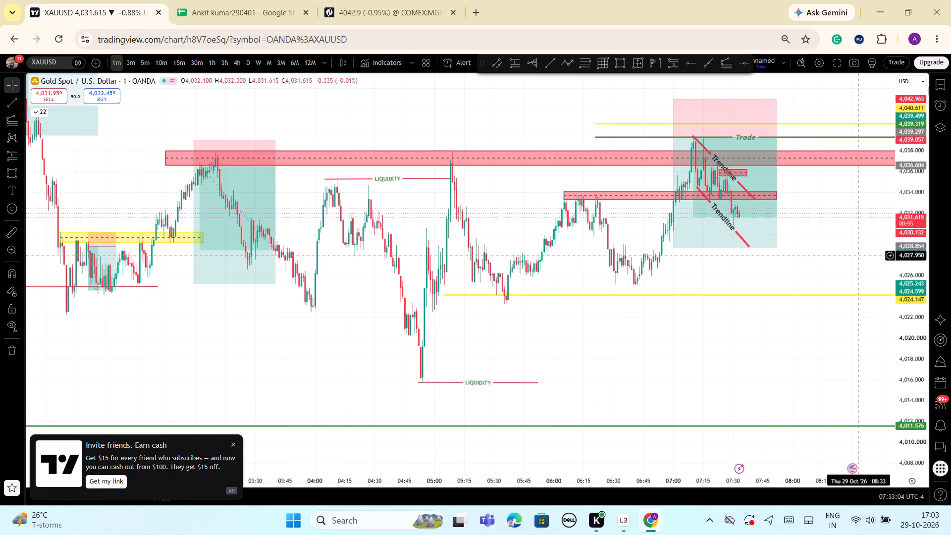
Examine the latest candles after 07:30 against the short position's target, the SELL ZONE and the lower trend line.
scroll(857, 256, up, 2)
drag(917, 387, 914, 362)
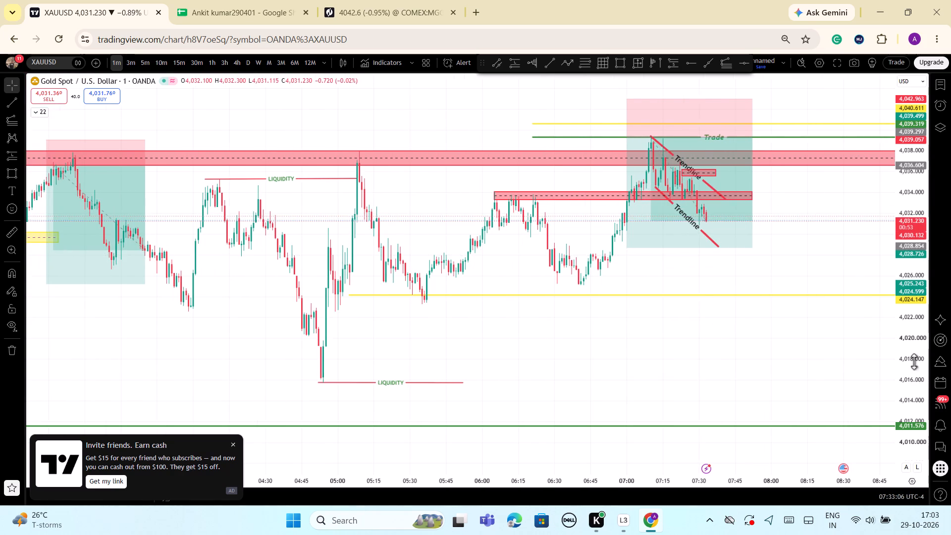
drag(914, 362, 902, 314)
scroll(819, 261, up, 3)
drag(898, 155, 901, 211)
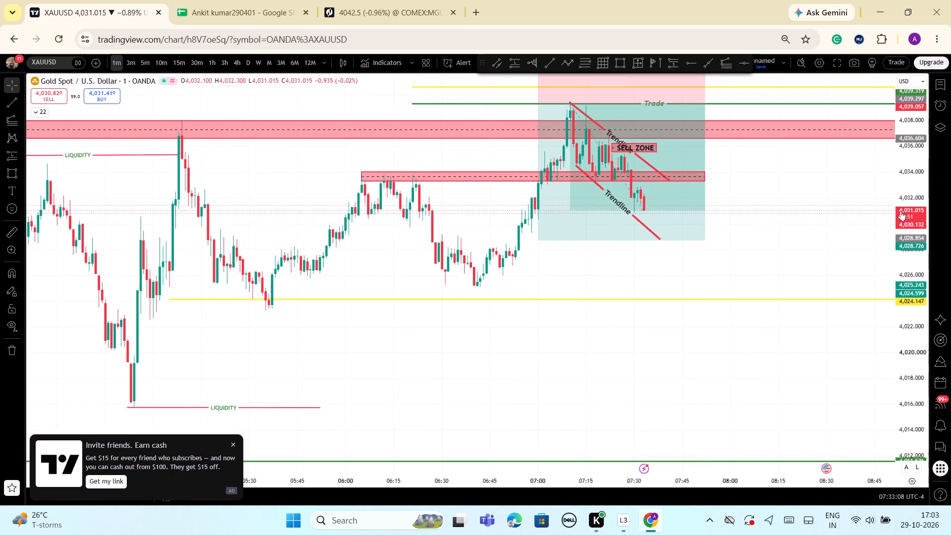
scroll(759, 259, down, 3)
drag(903, 405, 906, 385)
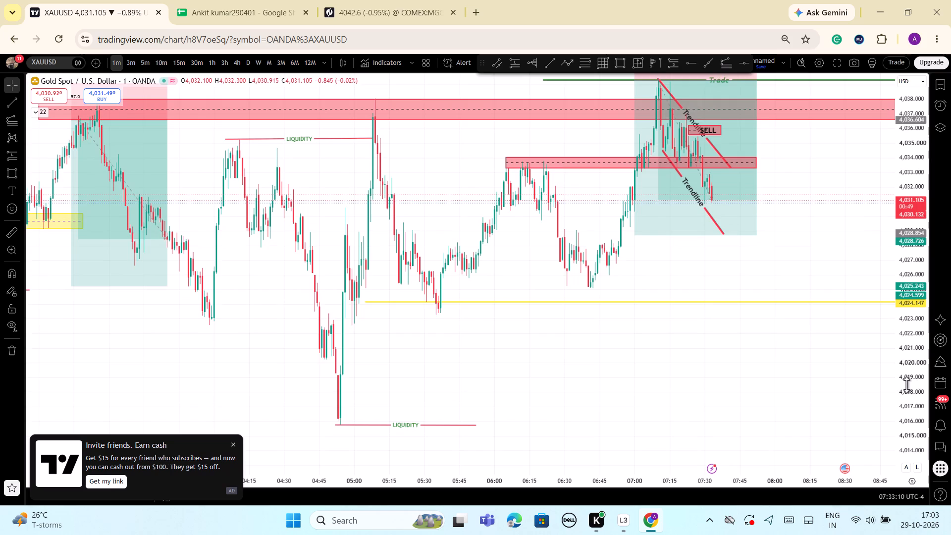
scroll(906, 385, up, 5)
scroll(906, 385, down, 4)
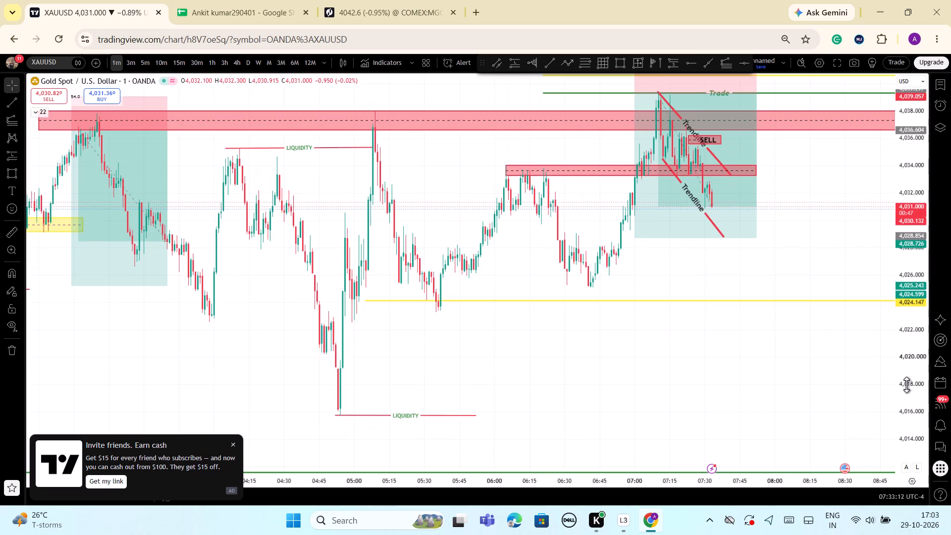
Delete the lower yellow ray that starts at about 05:04, below the recent price action.
drag(915, 385, 914, 360)
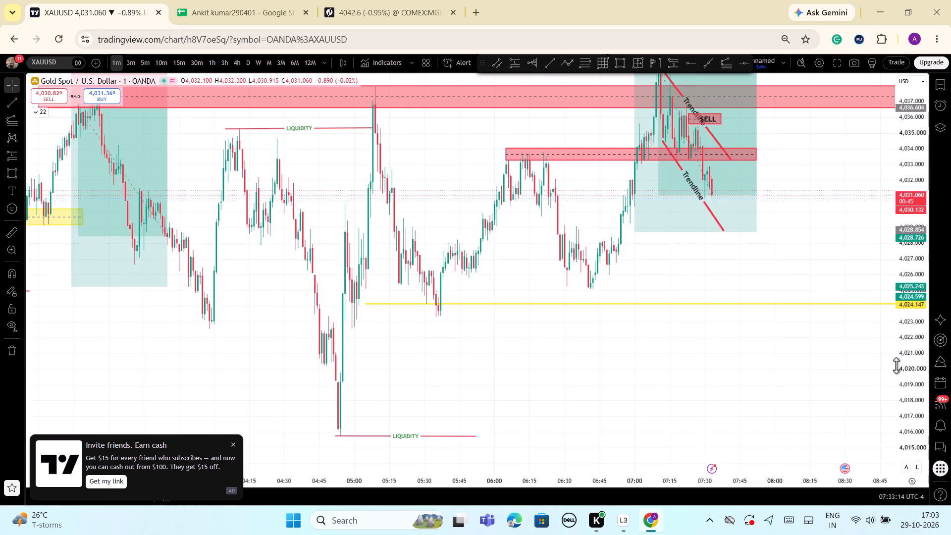
drag(606, 304, 604, 312)
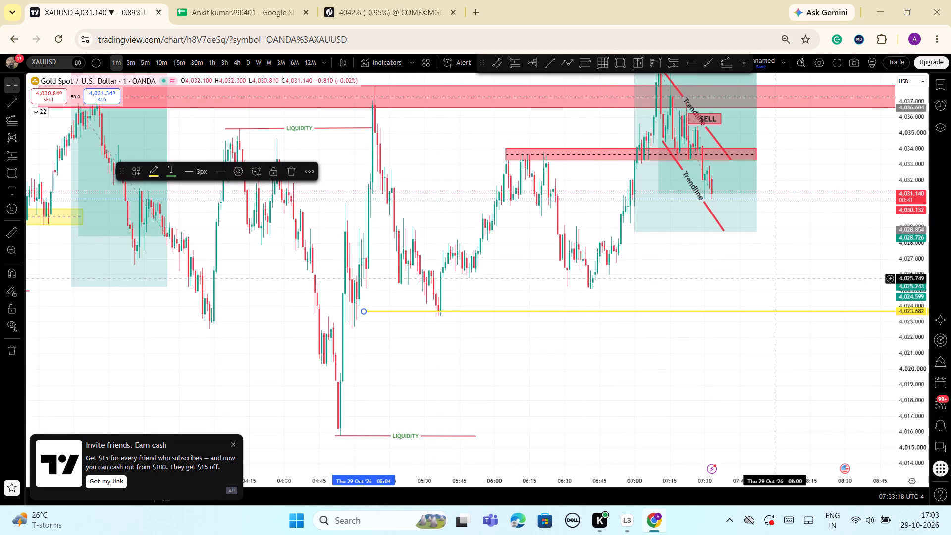
click(620, 313)
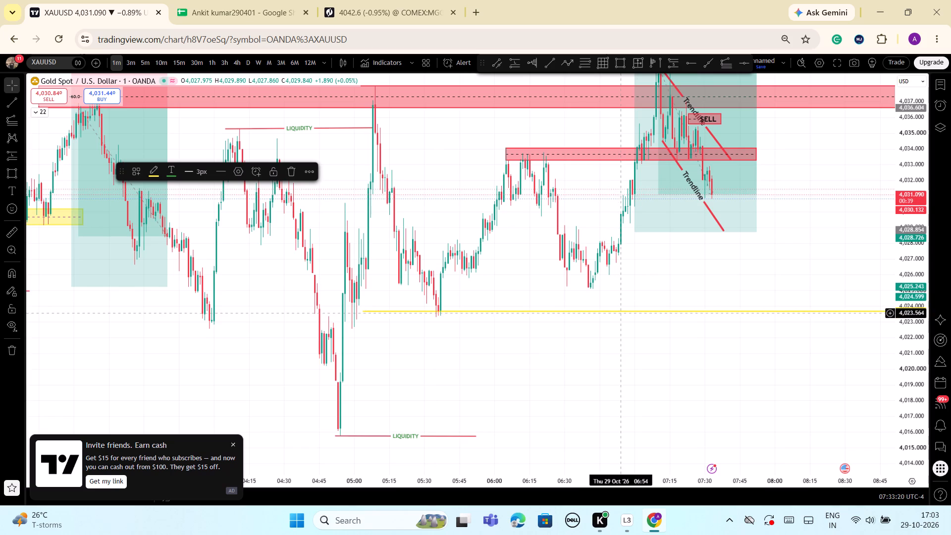
click(620, 312)
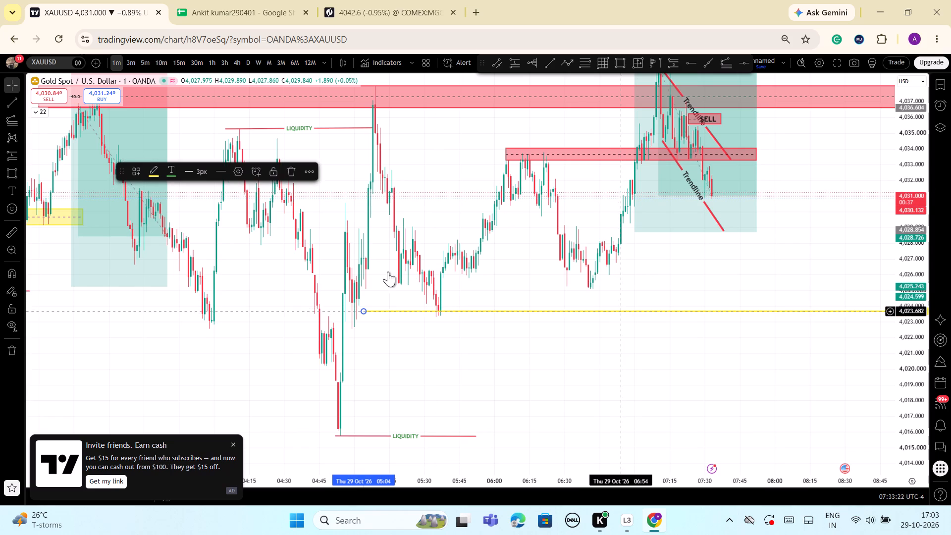
click(289, 168)
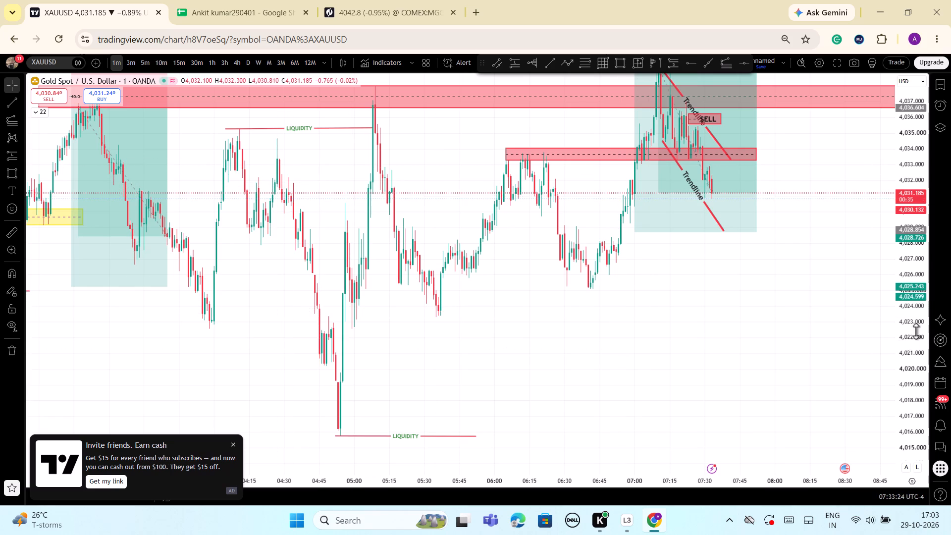
Examine the wider price action from the previous evening to the latest candles against the liquidity lines, Trade levels and red zones.
drag(907, 337, 918, 389)
scroll(743, 351, down, 3)
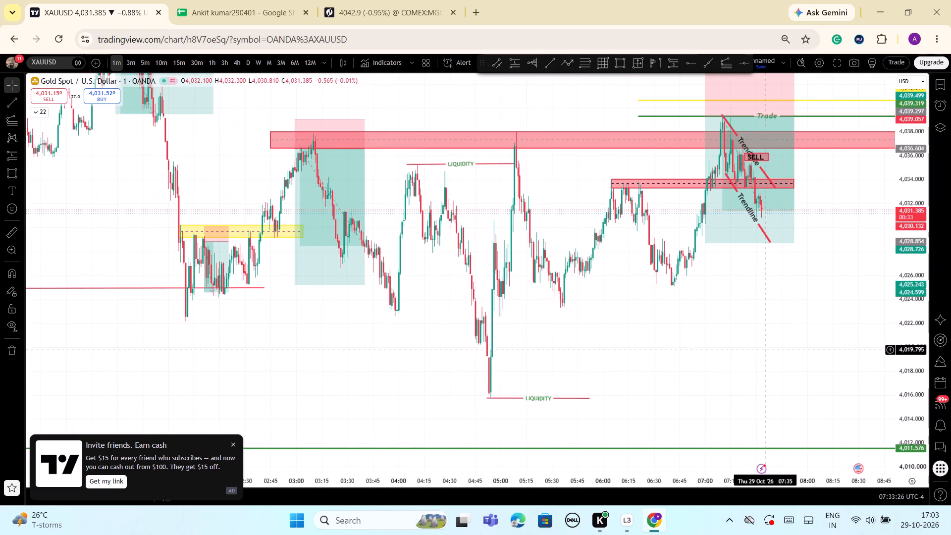
scroll(765, 350, up, 2)
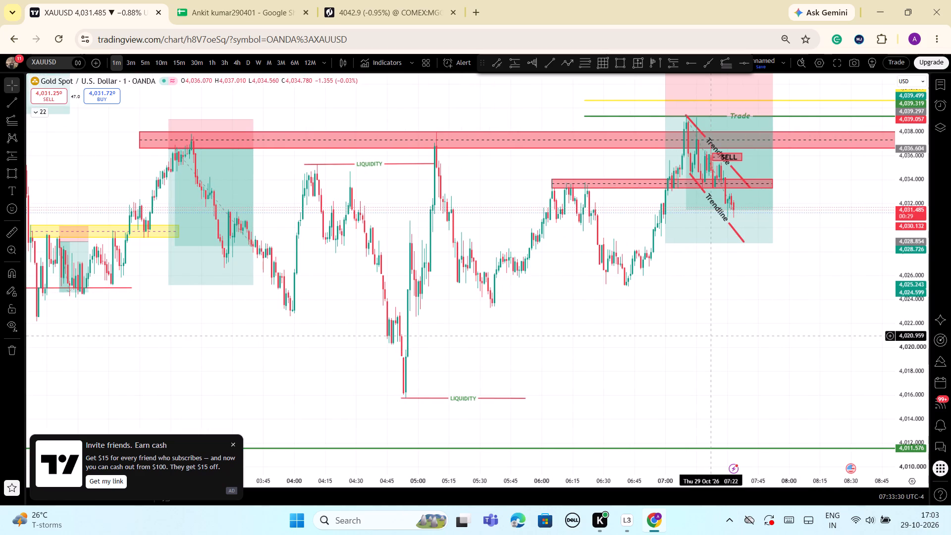
scroll(814, 357, up, 2)
scroll(864, 353, up, 2)
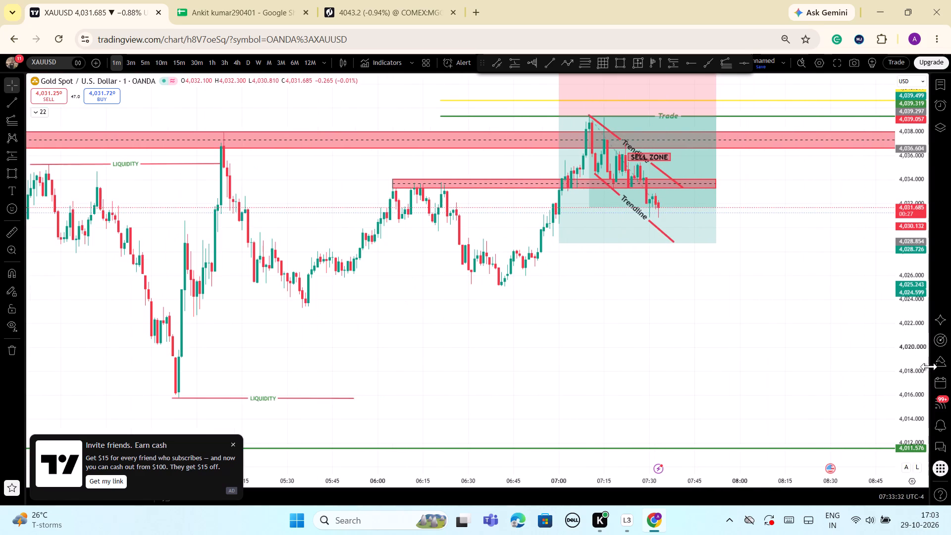
drag(916, 355, 918, 415)
scroll(733, 380, down, 3)
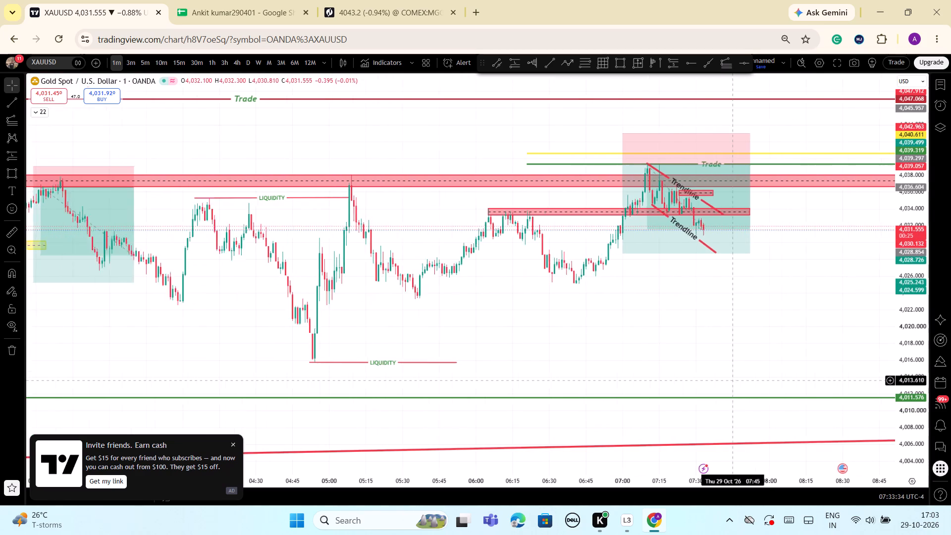
scroll(733, 380, down, 1)
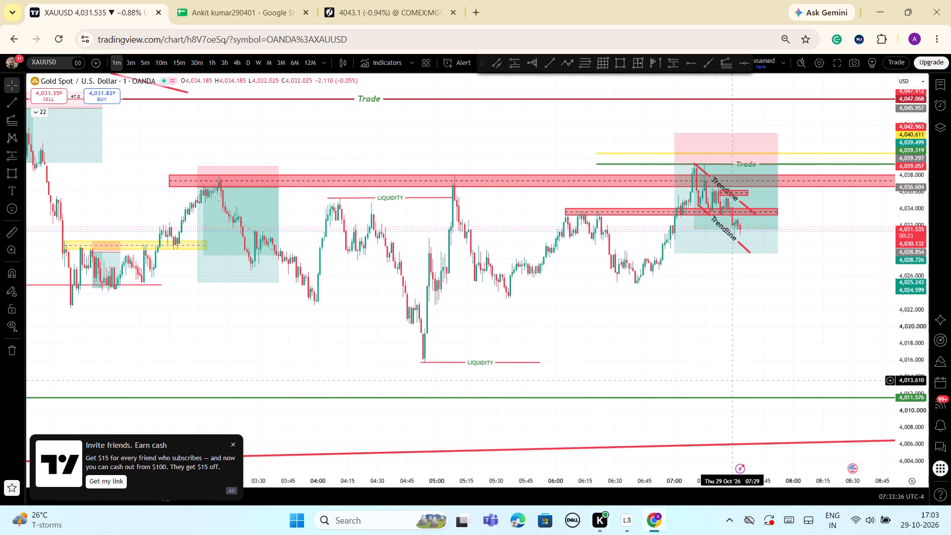
scroll(733, 380, down, 7)
scroll(733, 380, up, 1)
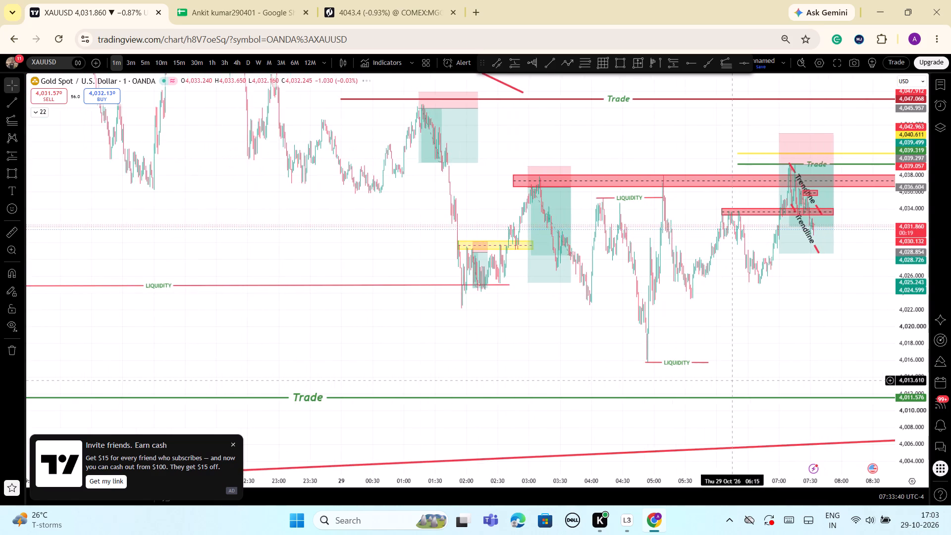
scroll(733, 380, up, 2)
scroll(733, 380, down, 3)
drag(827, 324, 810, 328)
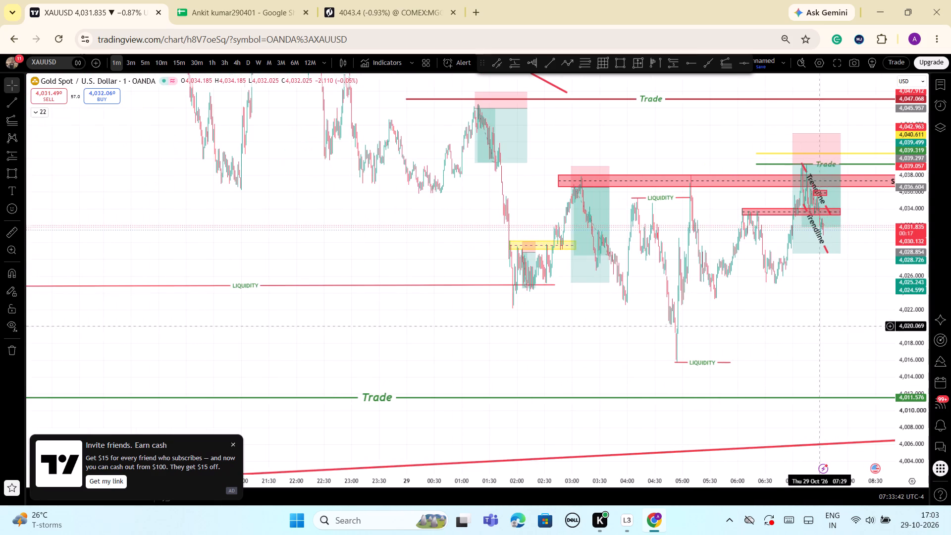
drag(810, 328, 760, 371)
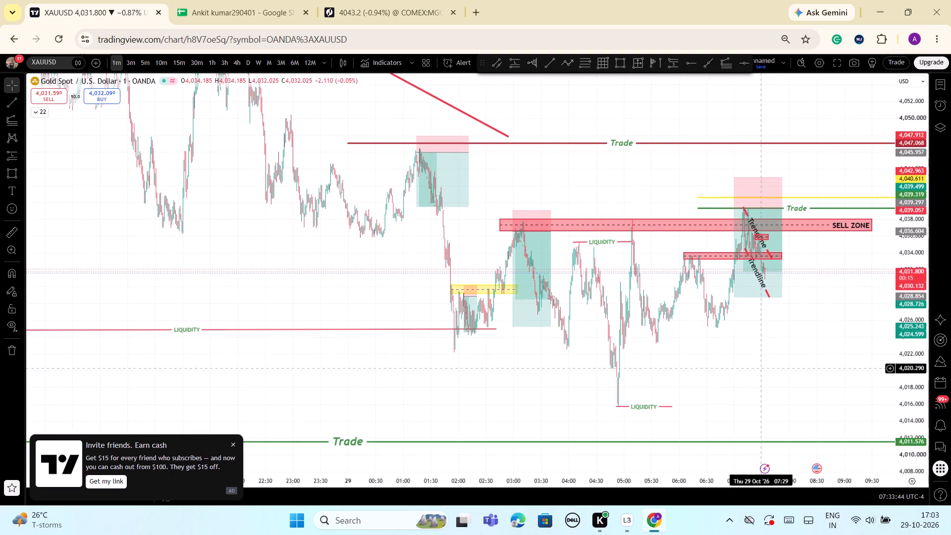
Delete the long red SELL ZONE rectangle between about 4,036.6 and 4,038.0.
scroll(767, 362, up, 4)
drag(907, 386, 888, 274)
scroll(870, 289, up, 3)
click(473, 197)
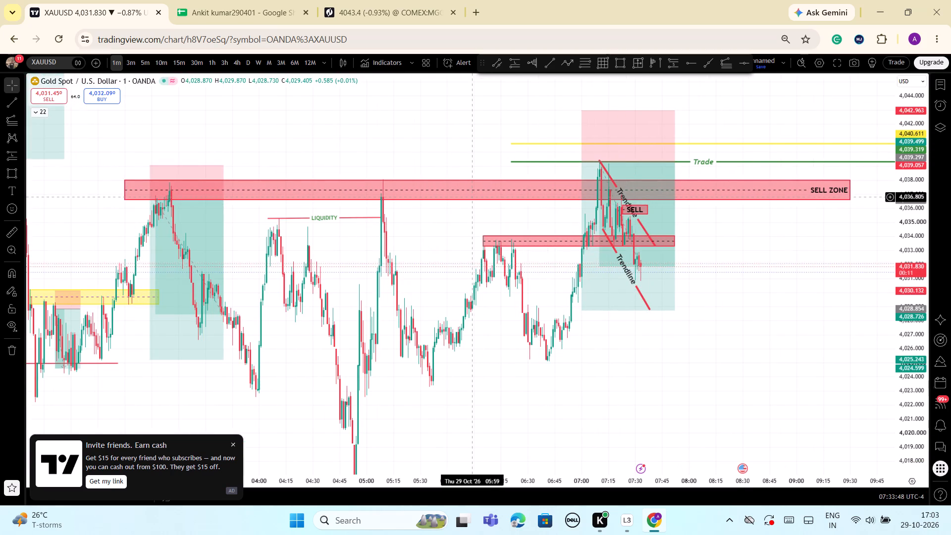
click(474, 190)
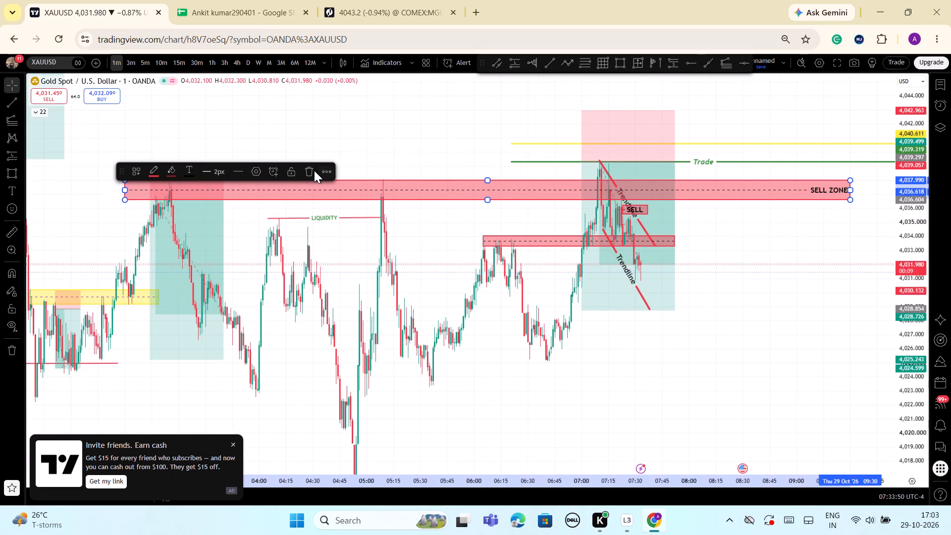
click(304, 171)
Delete the remaining unlabelled red zone rectangle between about 4,033 and 4,034, running from about 06:05 to 07:52.
scroll(405, 174, down, 2)
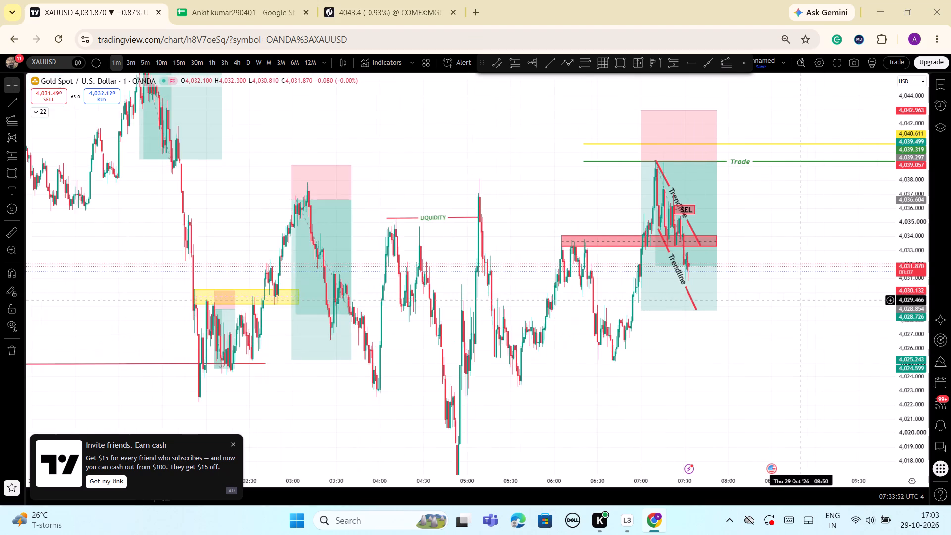
scroll(801, 300, up, 4)
drag(910, 246, 924, 325)
drag(641, 373, 671, 371)
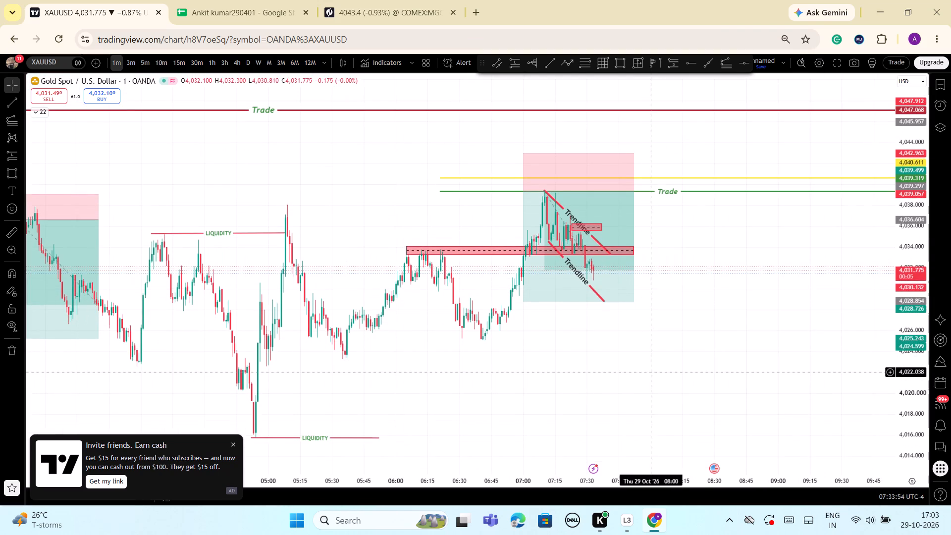
drag(671, 371, 775, 355)
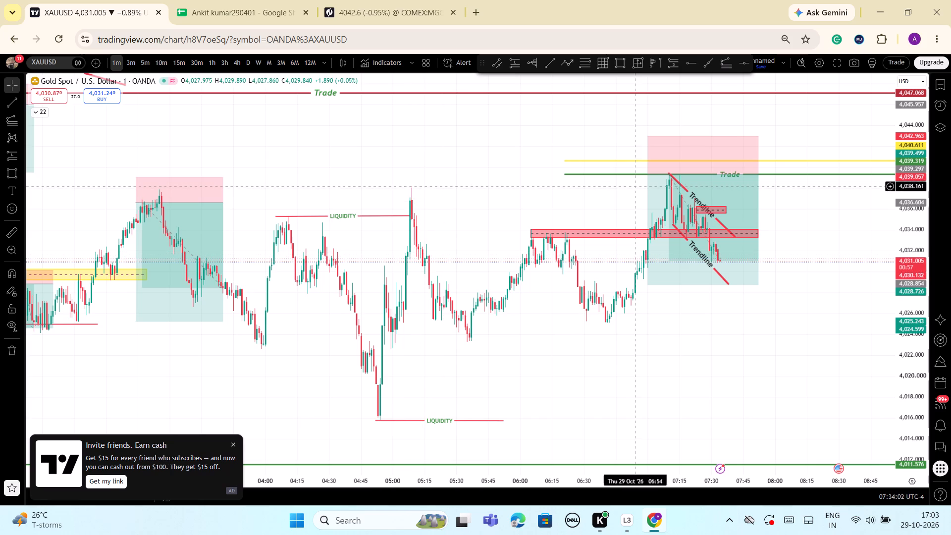
scroll(434, 220, down, 3)
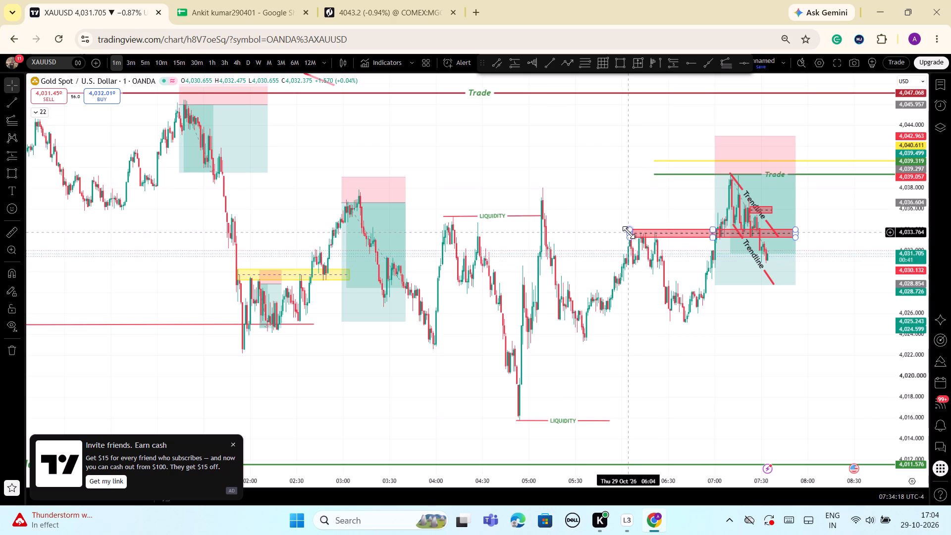
click(643, 233)
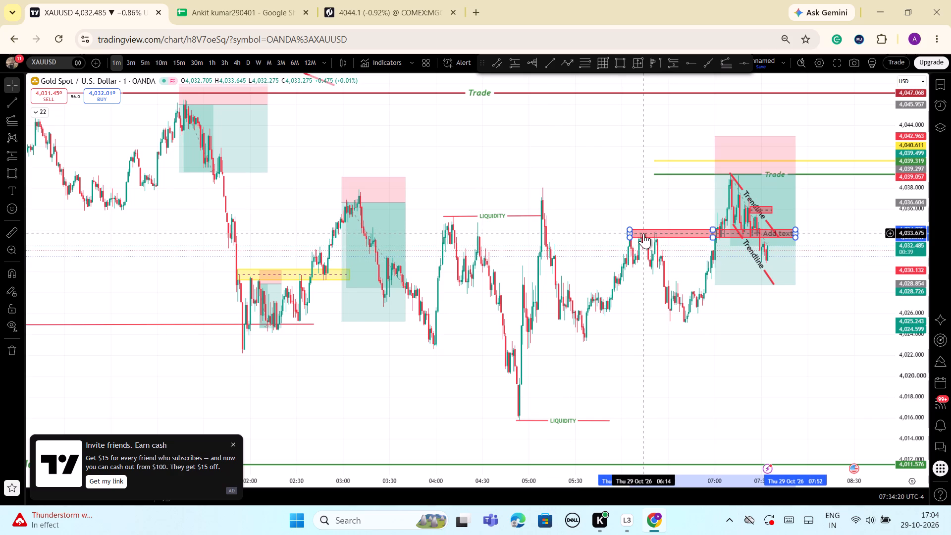
click(305, 173)
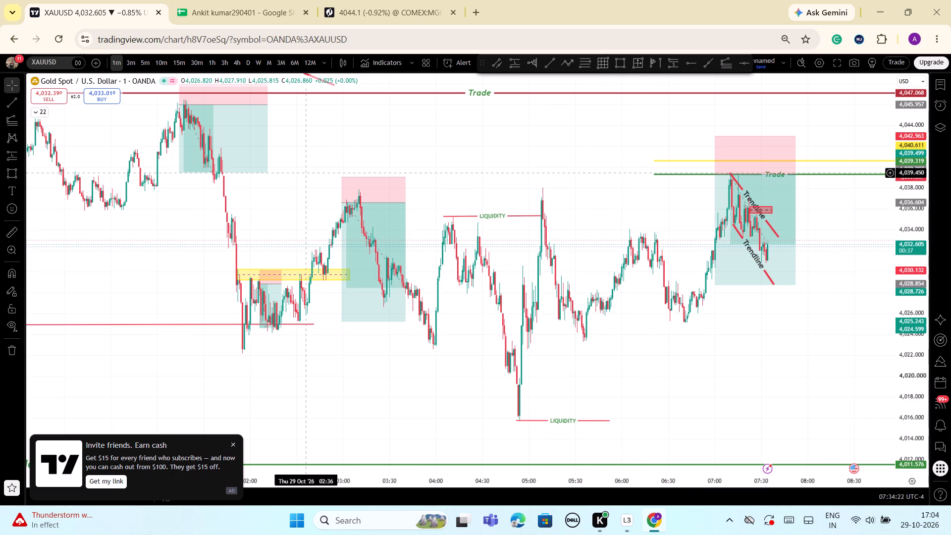
Examine the latest candles inside the short position against the descending trend lines and the 06:00–07:00 swings.
scroll(665, 247, up, 8)
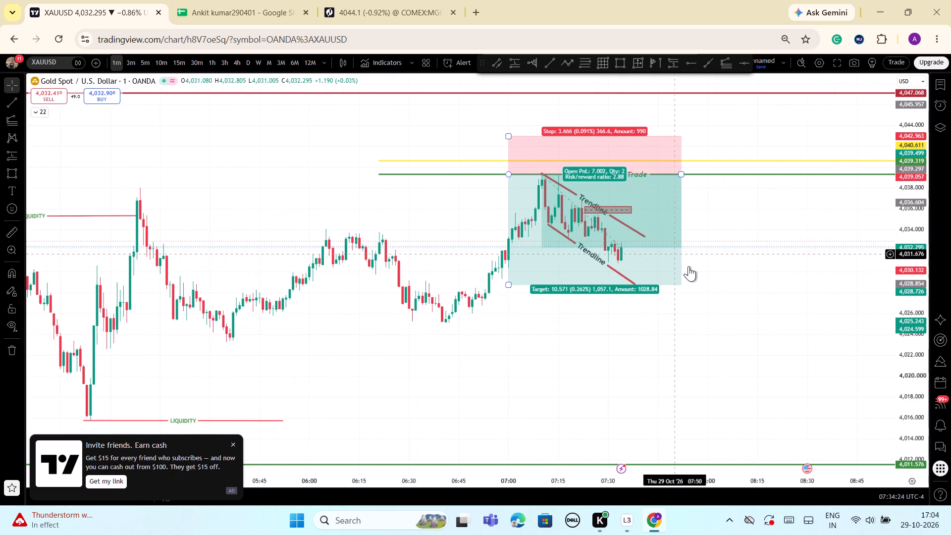
drag(920, 412, 899, 304)
scroll(752, 296, up, 3)
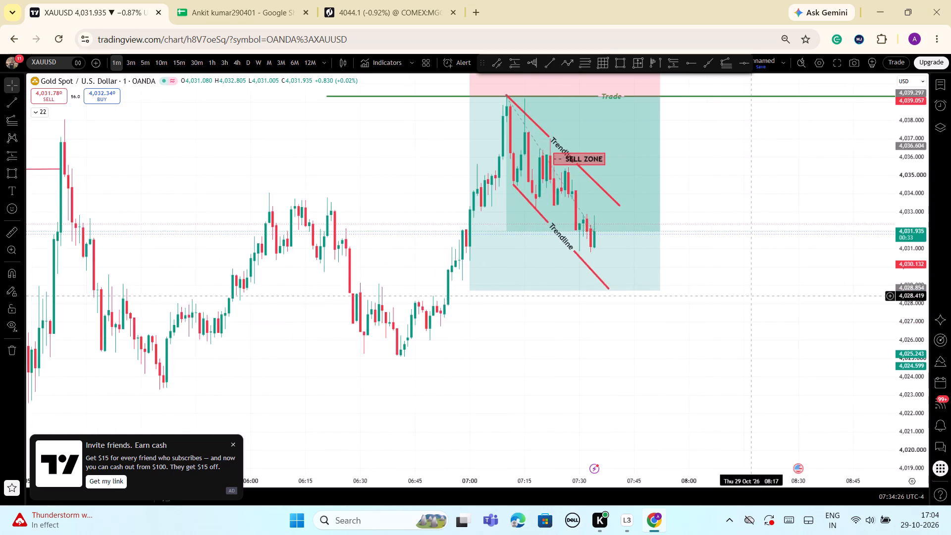
drag(909, 201, 911, 276)
scroll(712, 318, down, 3)
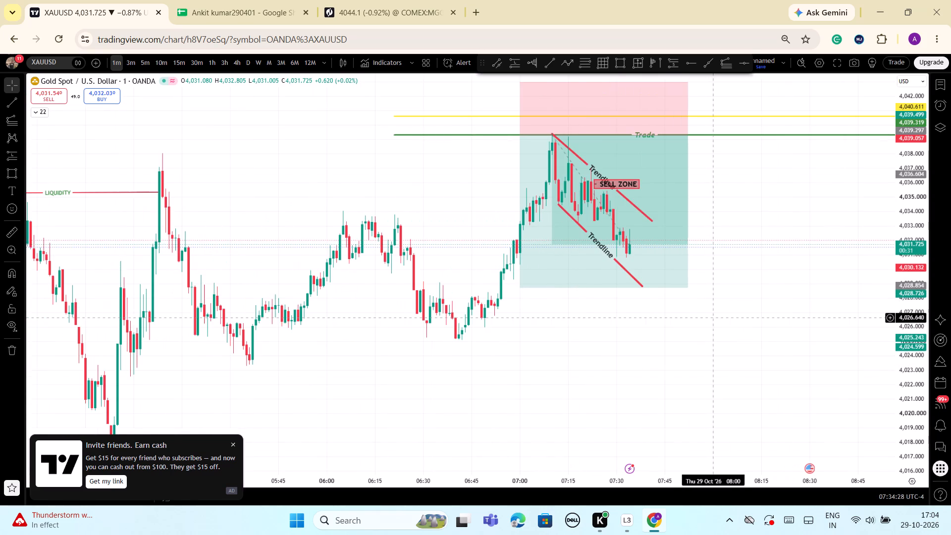
scroll(713, 320, down, 4)
scroll(727, 320, up, 3)
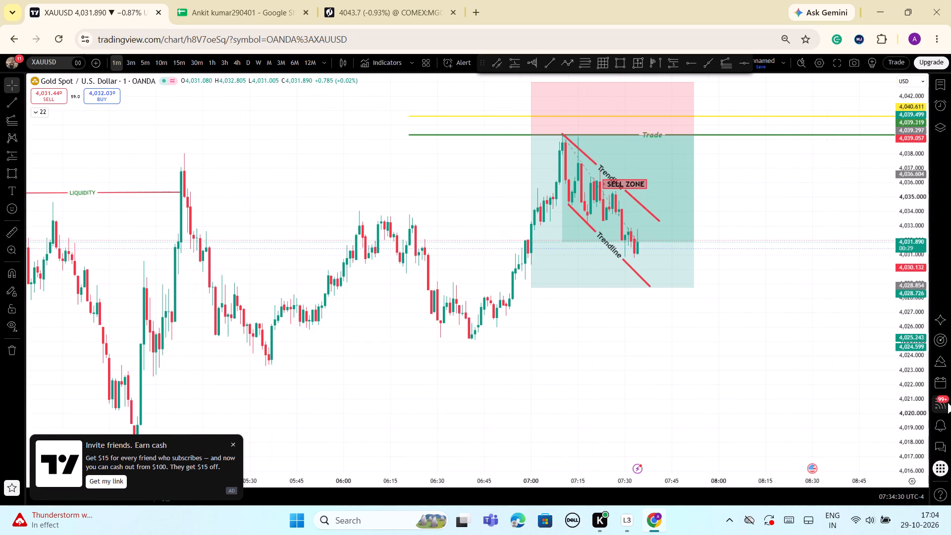
drag(914, 394, 914, 417)
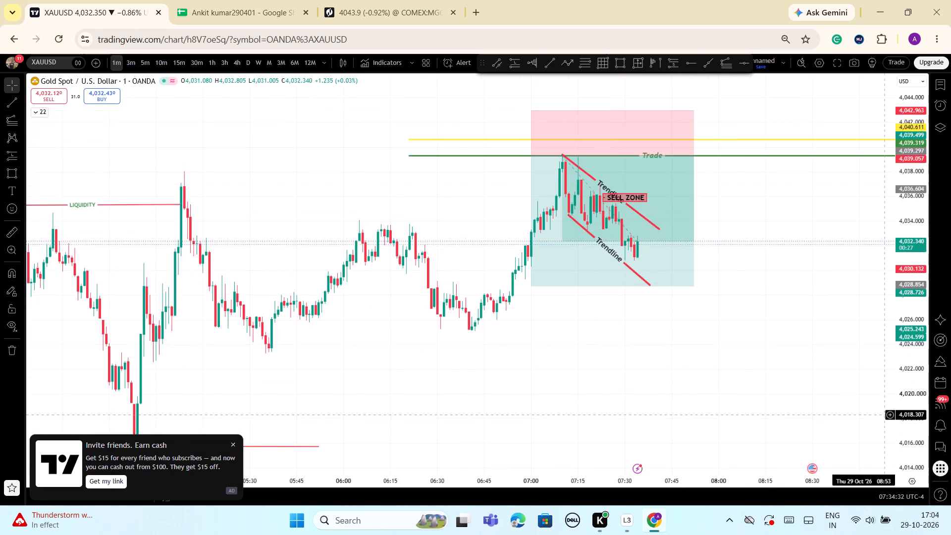
Draw a rising trend line under the lows from 05:35 at 4,023.351 to 08:24 at 4,027.754, and apply the style labelled Trendline.
scroll(738, 428, down, 4)
scroll(714, 392, down, 1)
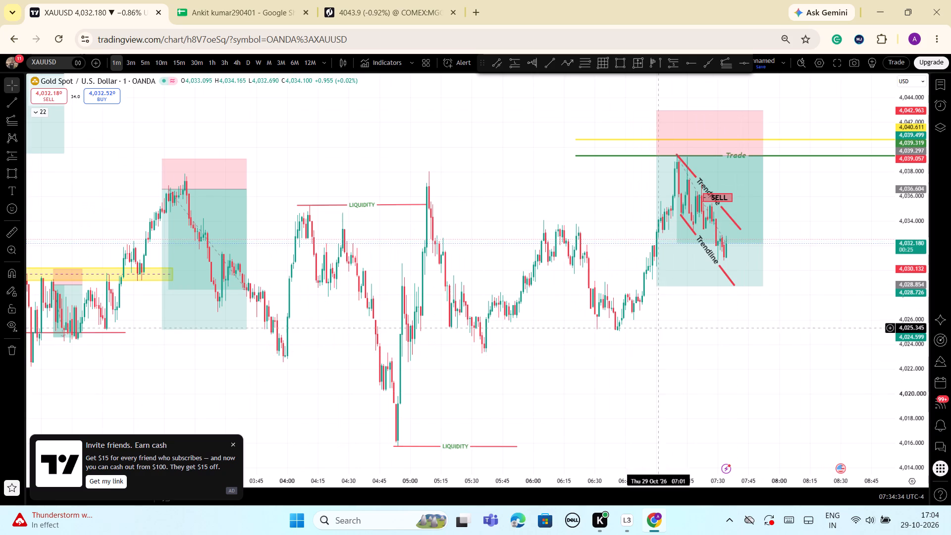
click(546, 65)
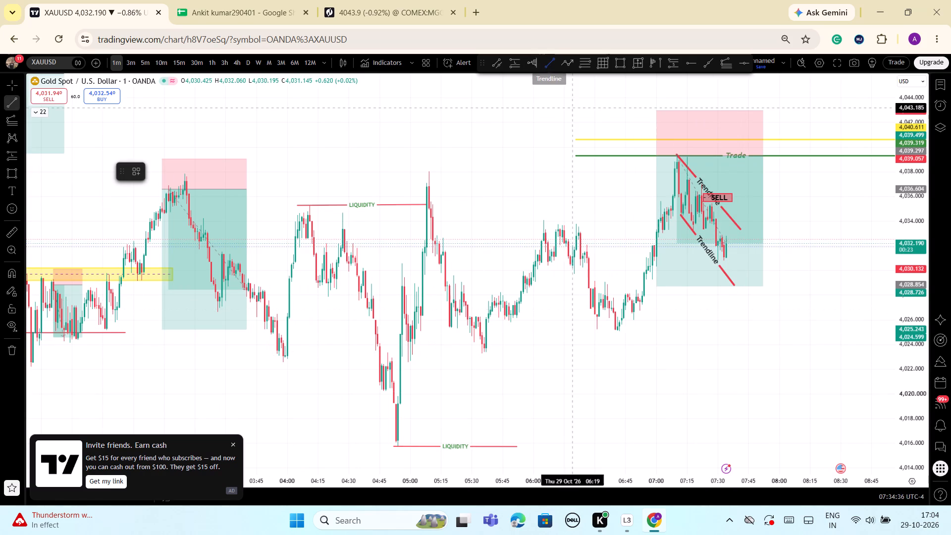
click(482, 353)
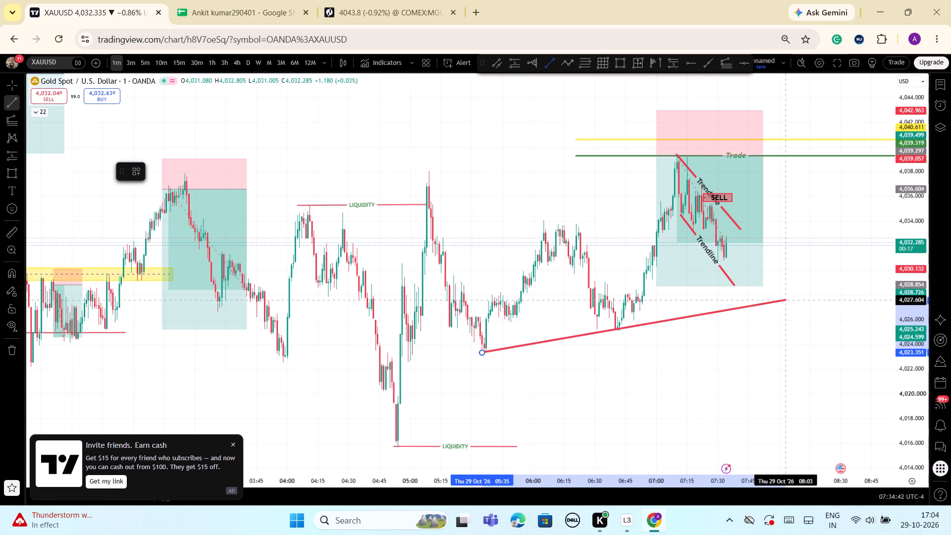
click(829, 298)
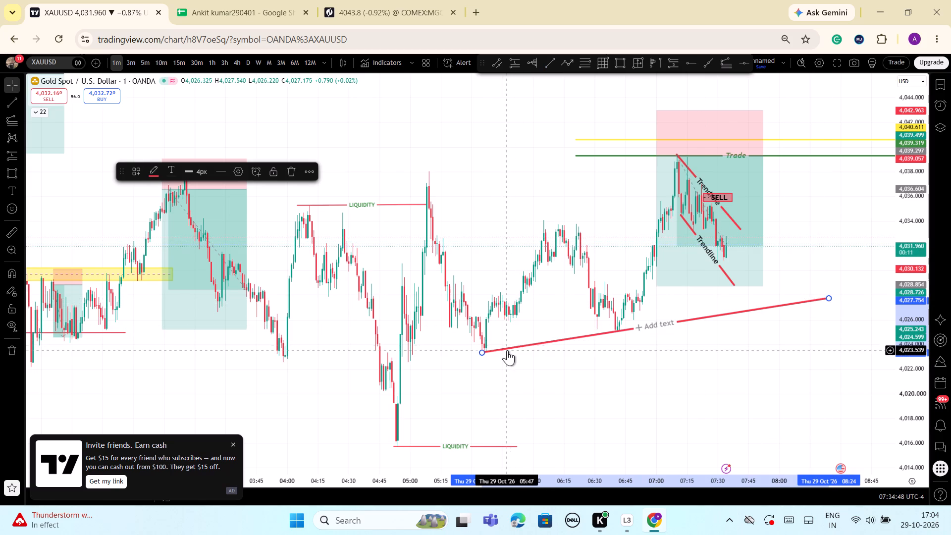
click(507, 350)
click(137, 169)
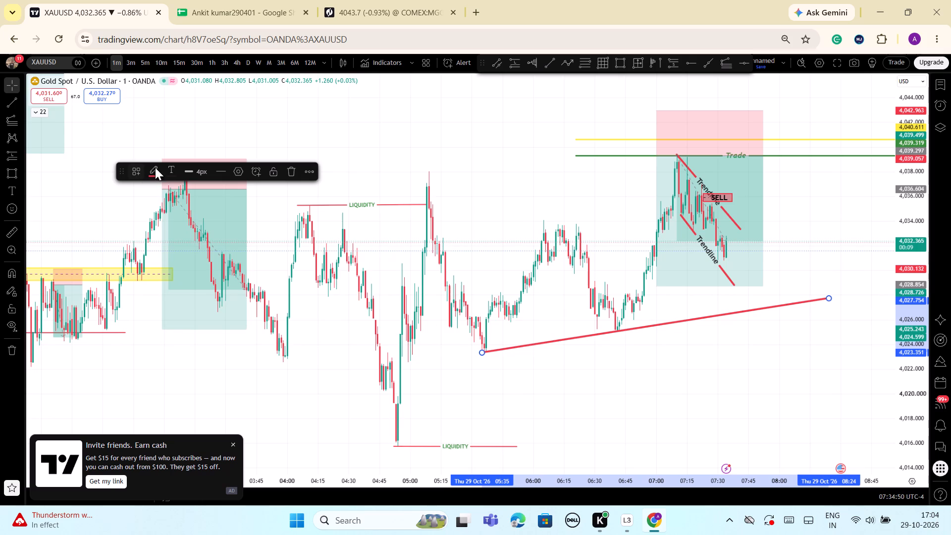
click(148, 258)
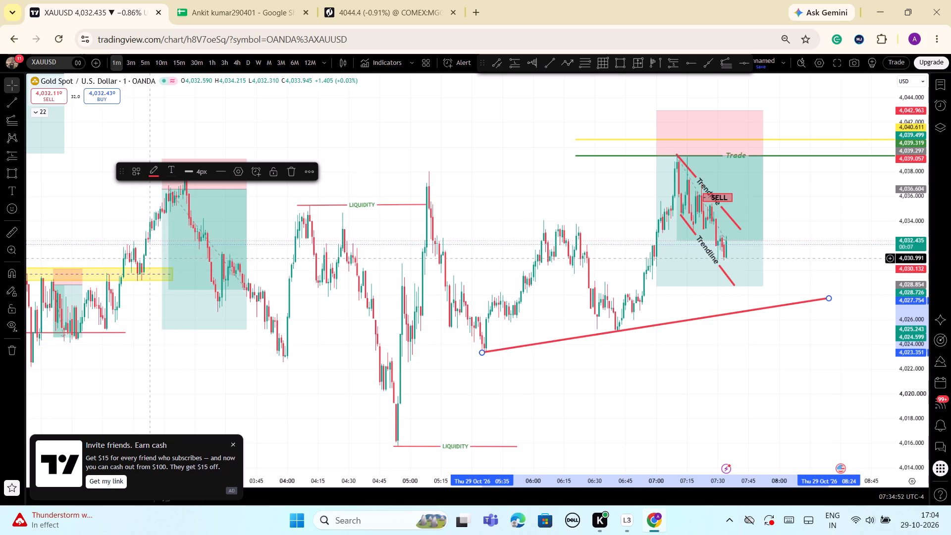
click(639, 372)
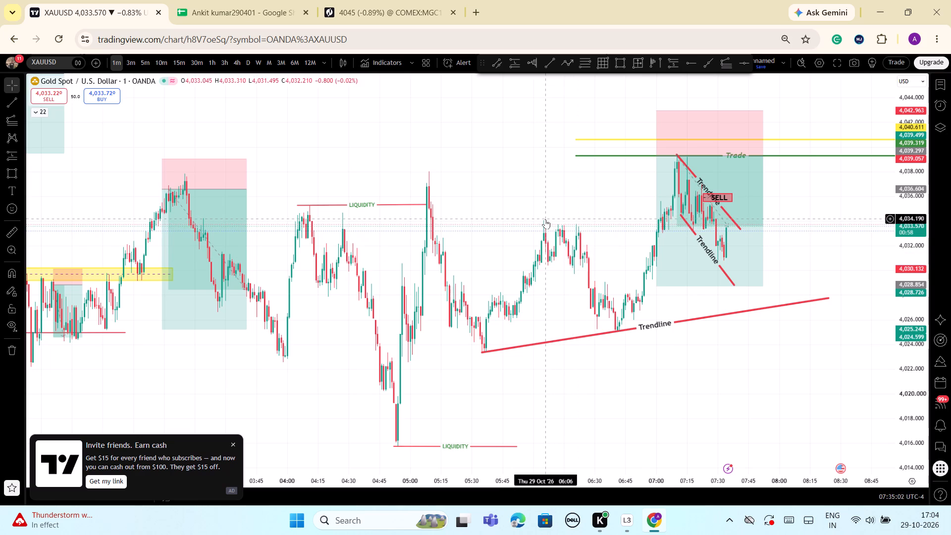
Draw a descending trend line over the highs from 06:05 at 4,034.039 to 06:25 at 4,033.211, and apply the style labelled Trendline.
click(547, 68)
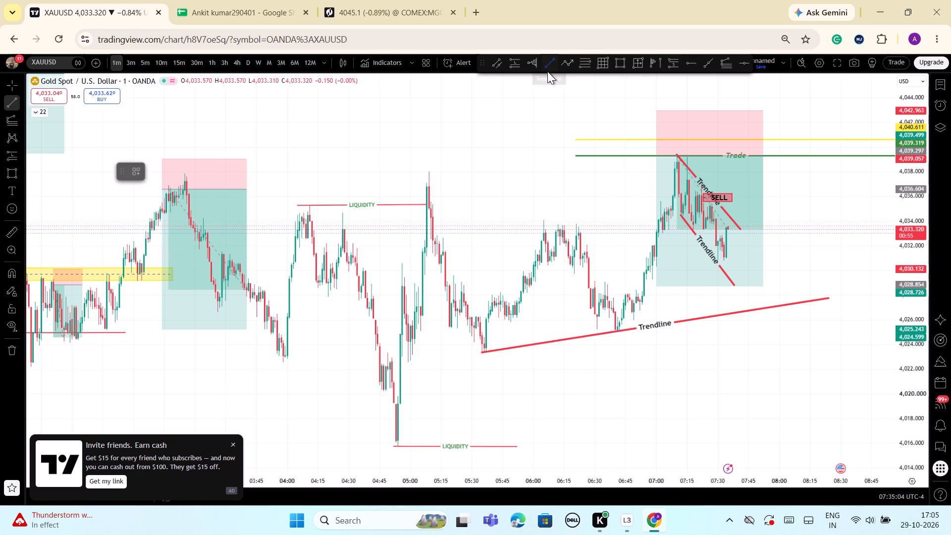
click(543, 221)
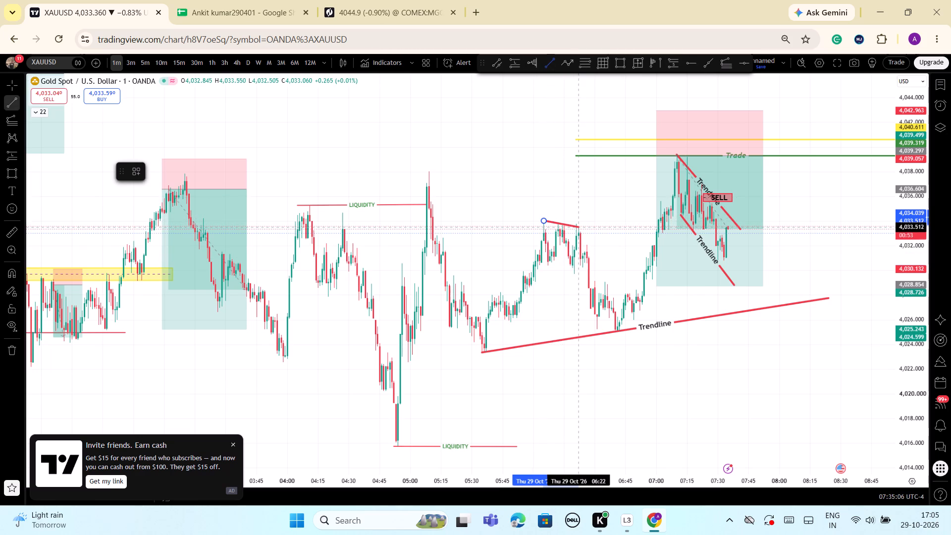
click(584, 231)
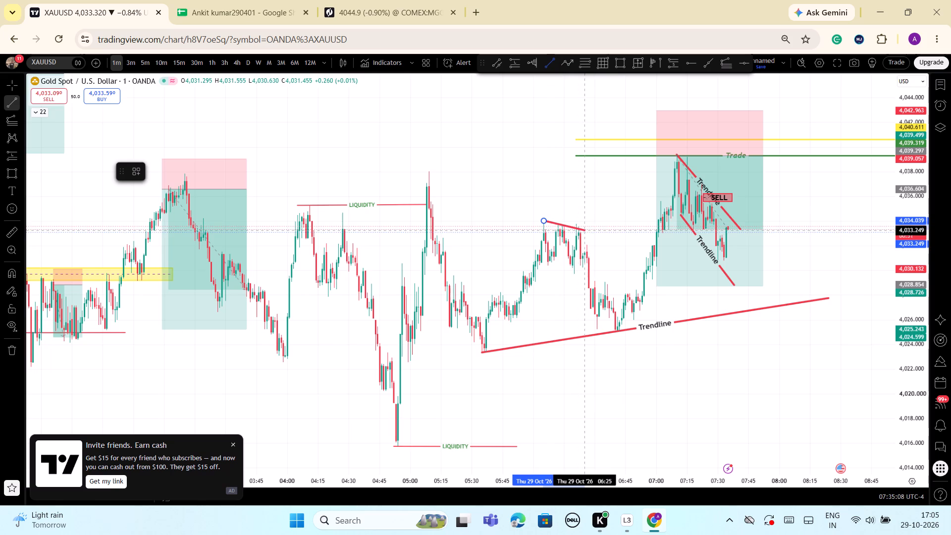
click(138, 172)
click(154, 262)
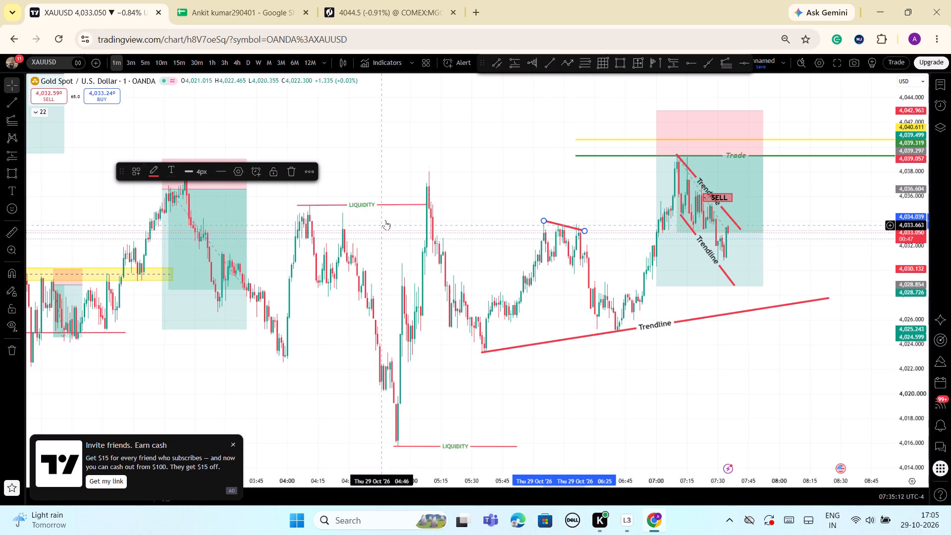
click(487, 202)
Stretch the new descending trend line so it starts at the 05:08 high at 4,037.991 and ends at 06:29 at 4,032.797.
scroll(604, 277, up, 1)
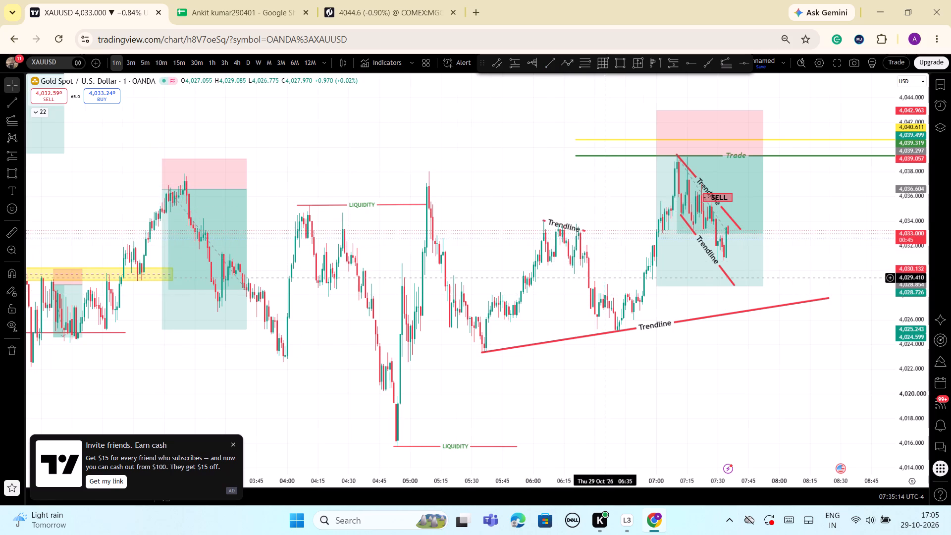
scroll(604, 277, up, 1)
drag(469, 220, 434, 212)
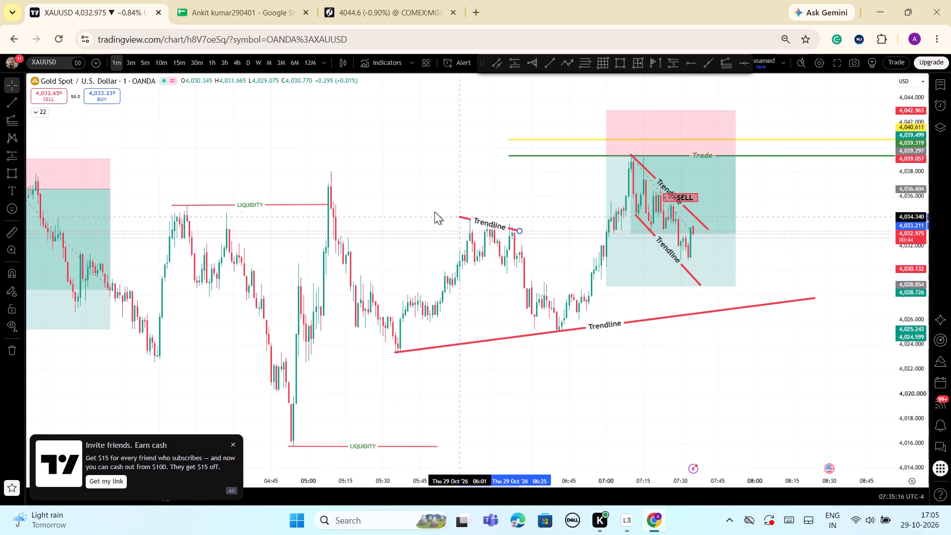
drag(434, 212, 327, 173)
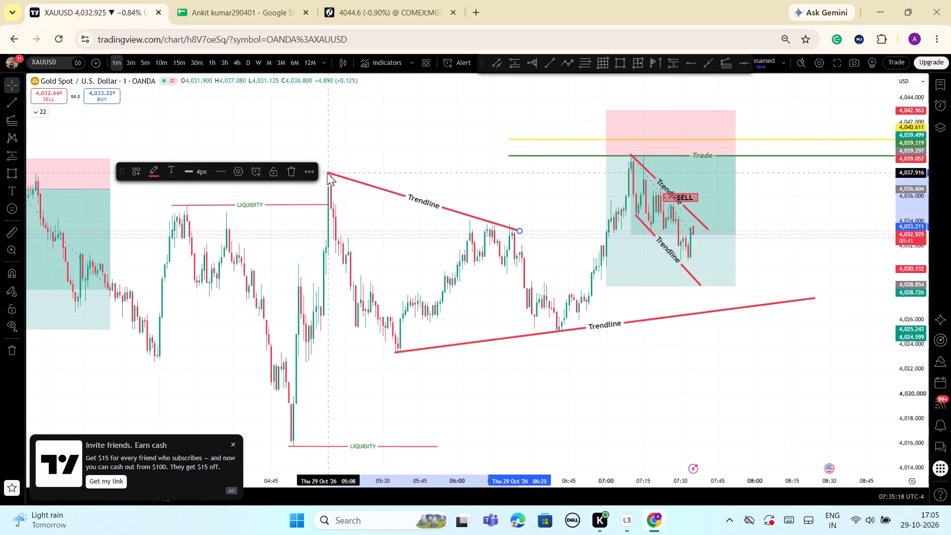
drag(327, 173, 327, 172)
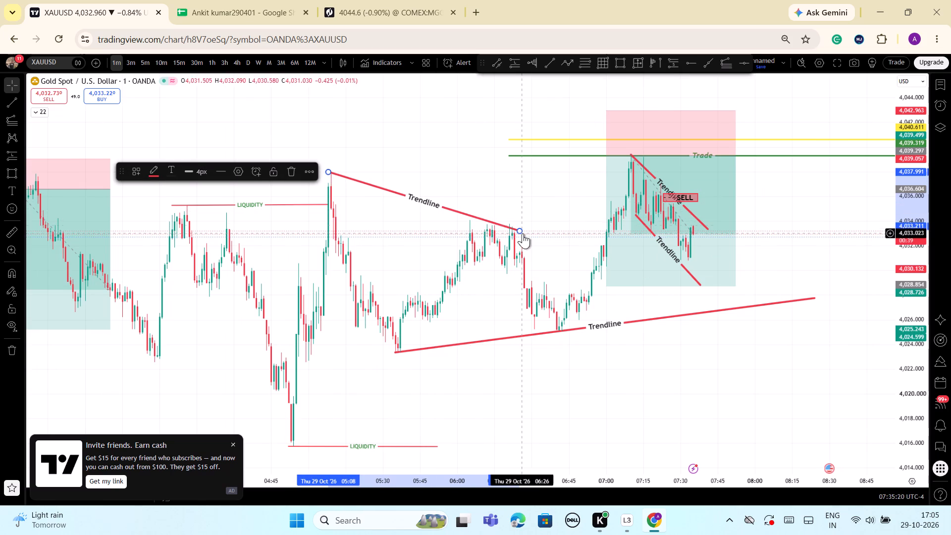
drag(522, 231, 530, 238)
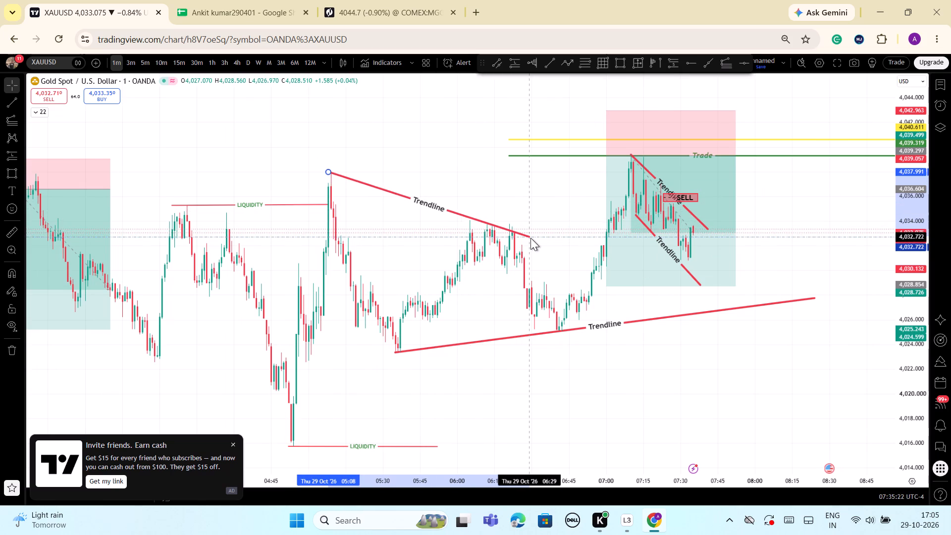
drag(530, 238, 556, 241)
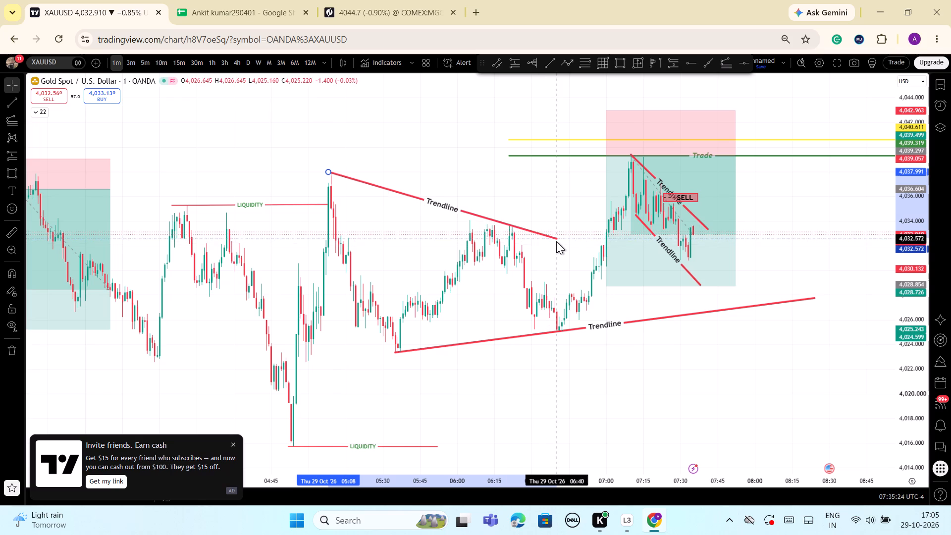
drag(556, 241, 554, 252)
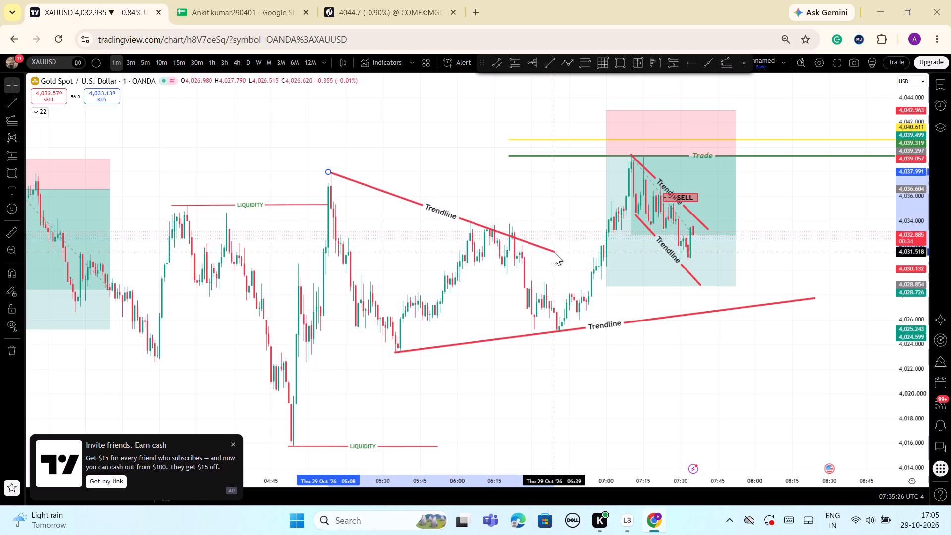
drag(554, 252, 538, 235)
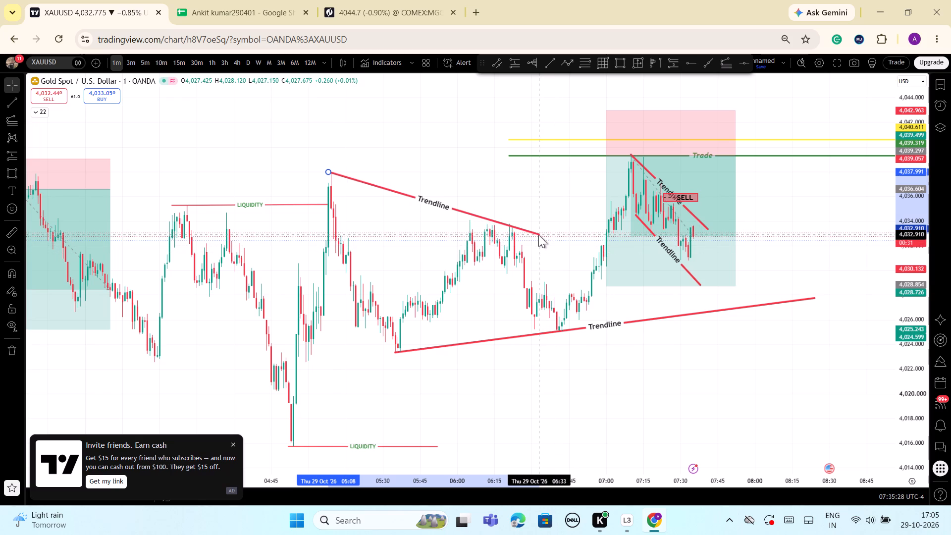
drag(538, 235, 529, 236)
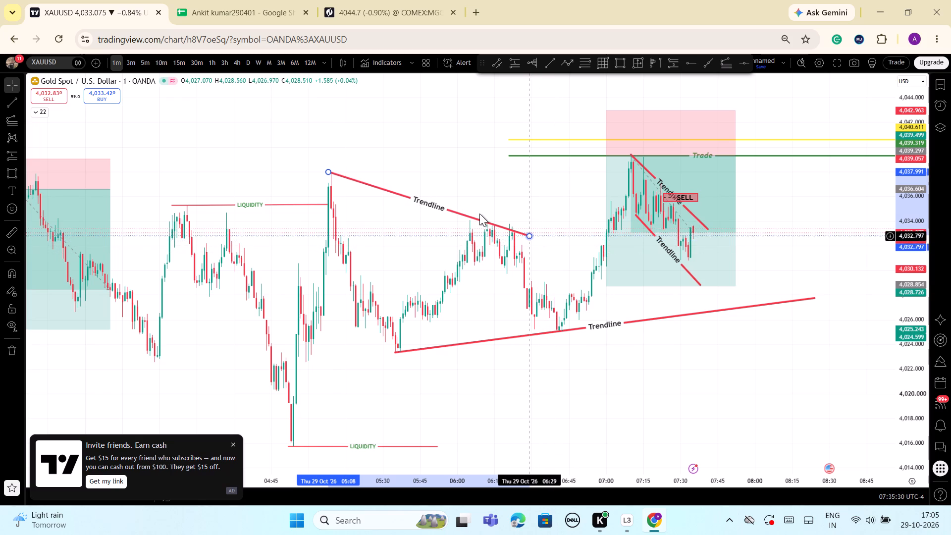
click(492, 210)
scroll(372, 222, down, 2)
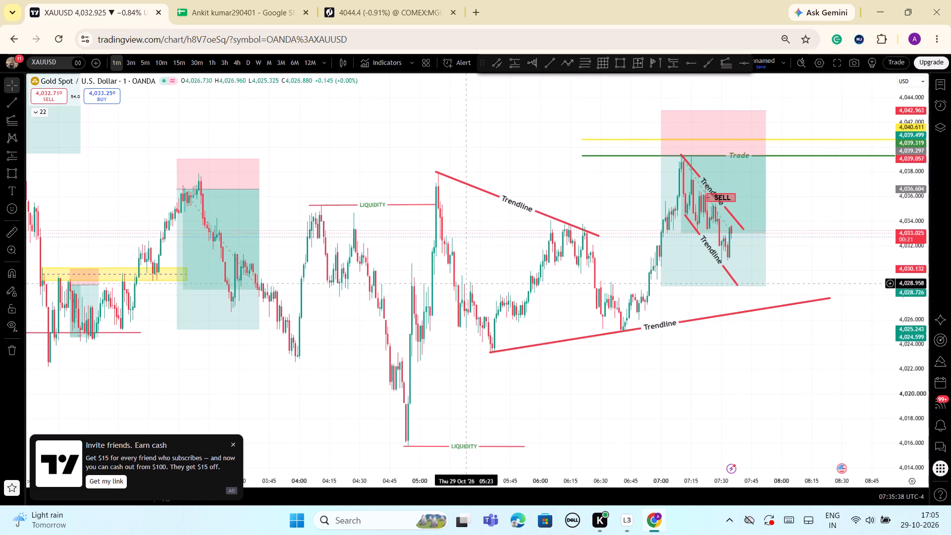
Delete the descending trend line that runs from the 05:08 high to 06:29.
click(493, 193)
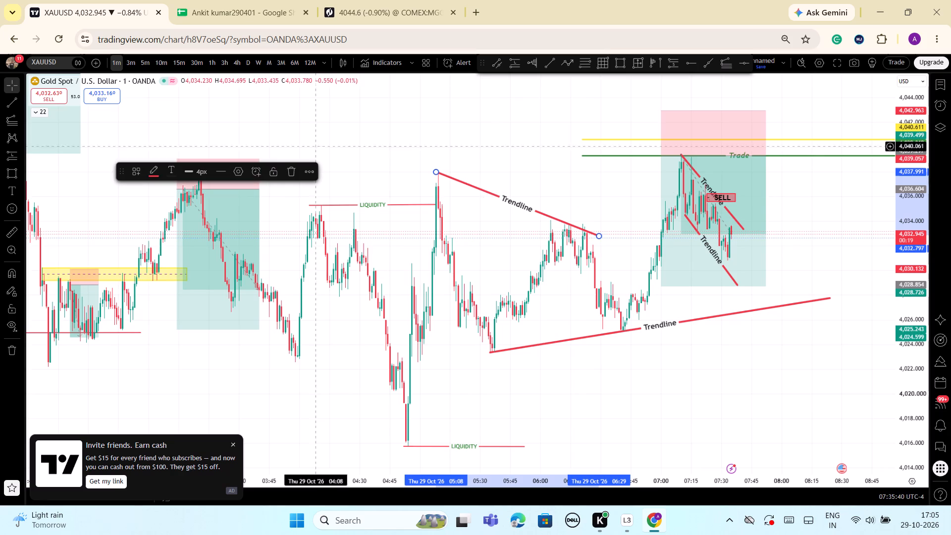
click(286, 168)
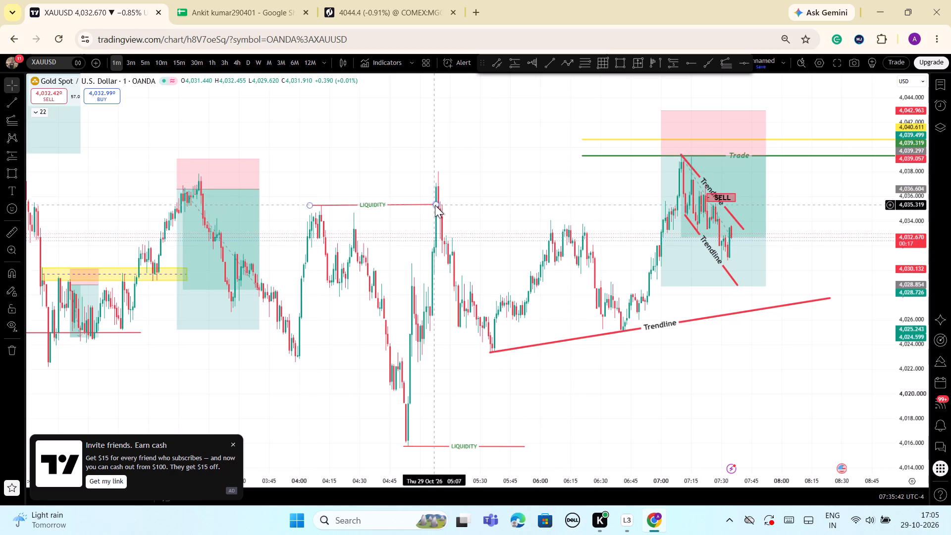
Adjust the later end of the upper LIQUIDITY line, near 05:08, so the line runs nearly level at about 4,035.2.
click(435, 205)
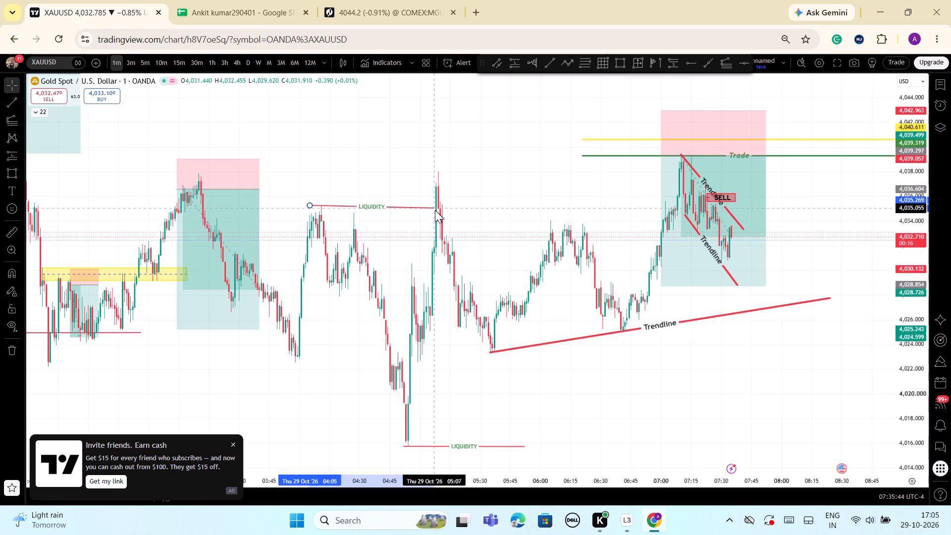
click(501, 207)
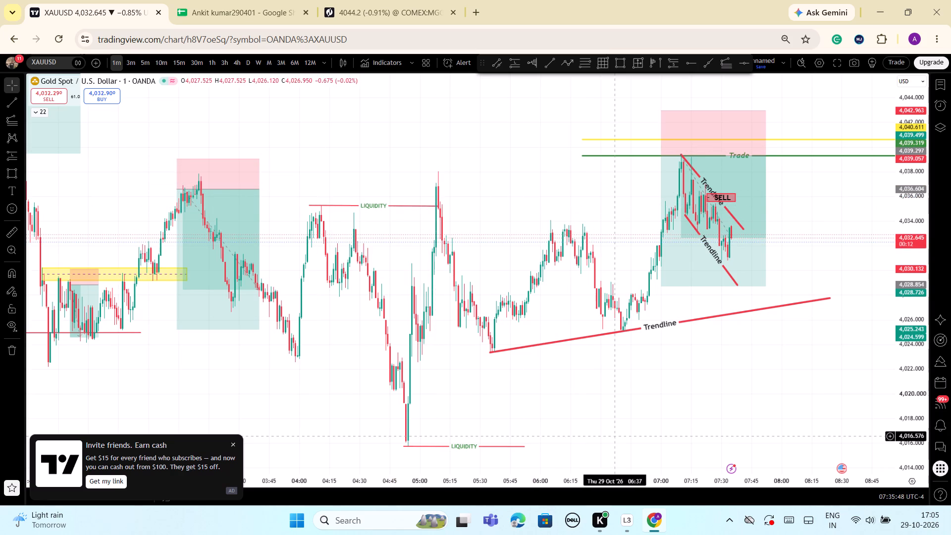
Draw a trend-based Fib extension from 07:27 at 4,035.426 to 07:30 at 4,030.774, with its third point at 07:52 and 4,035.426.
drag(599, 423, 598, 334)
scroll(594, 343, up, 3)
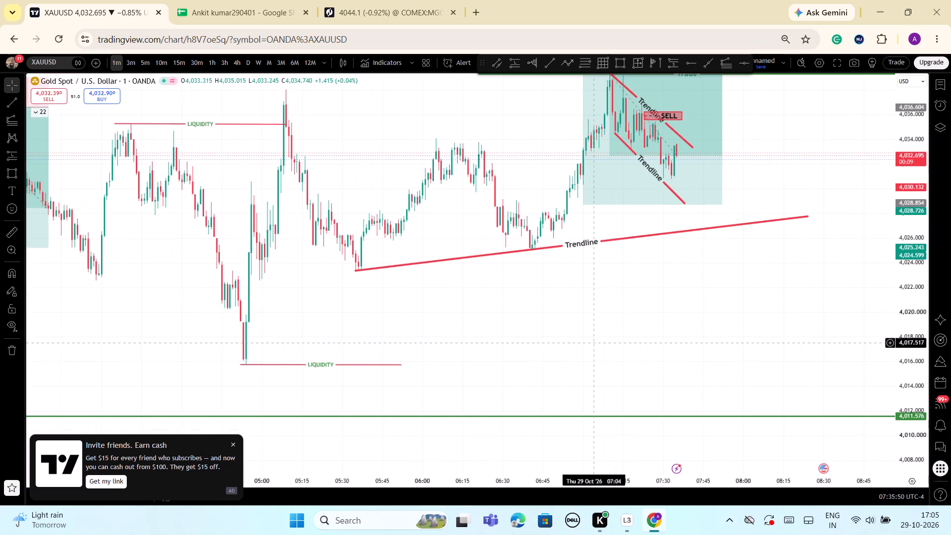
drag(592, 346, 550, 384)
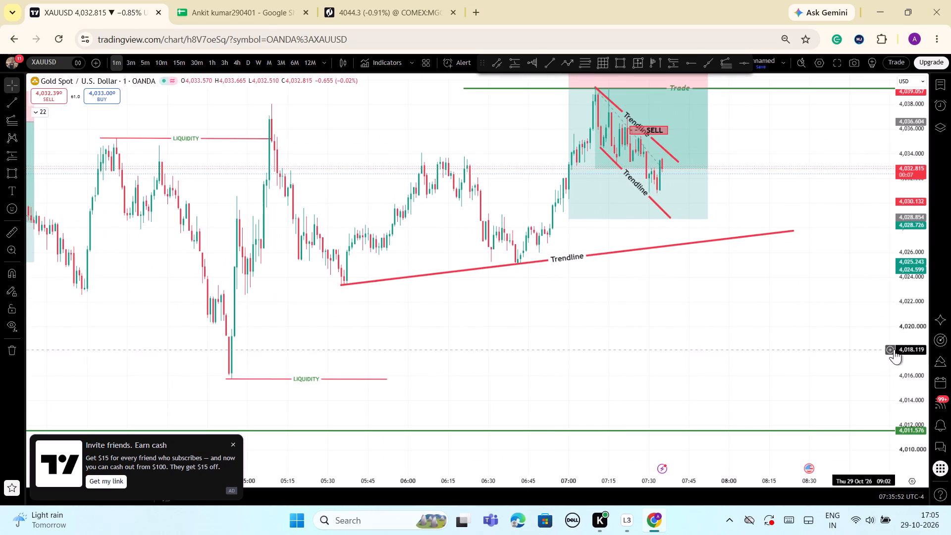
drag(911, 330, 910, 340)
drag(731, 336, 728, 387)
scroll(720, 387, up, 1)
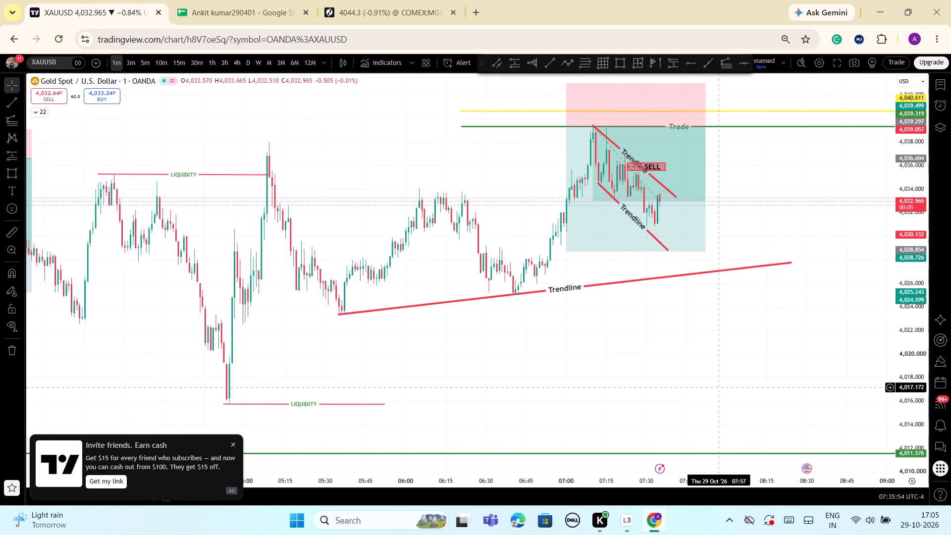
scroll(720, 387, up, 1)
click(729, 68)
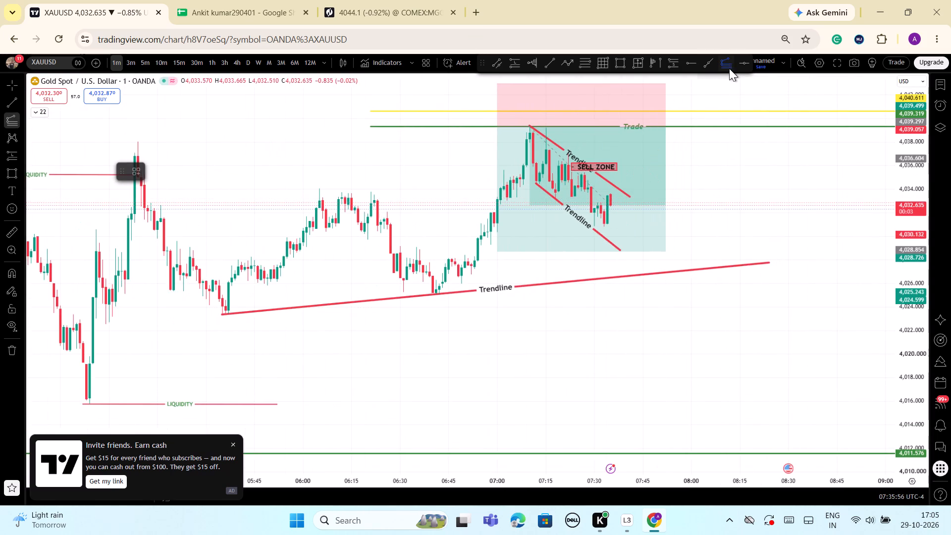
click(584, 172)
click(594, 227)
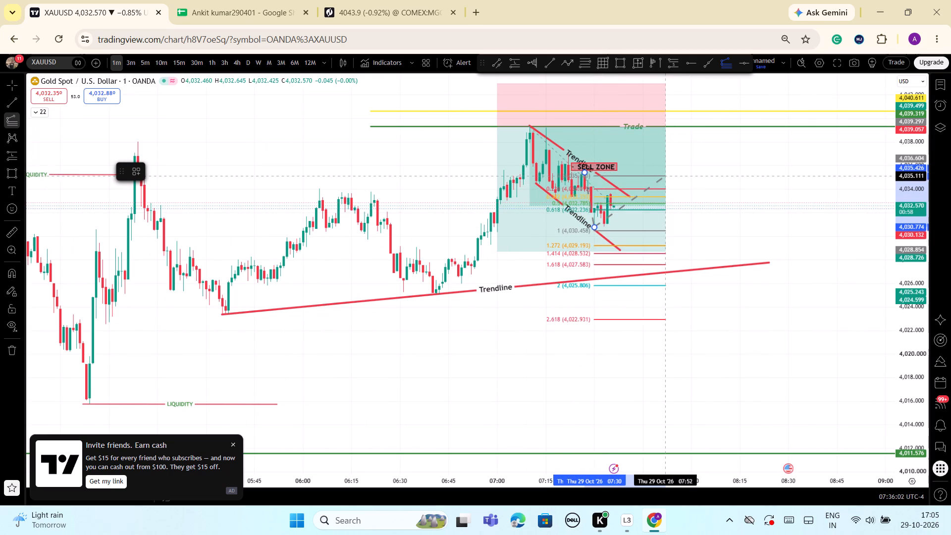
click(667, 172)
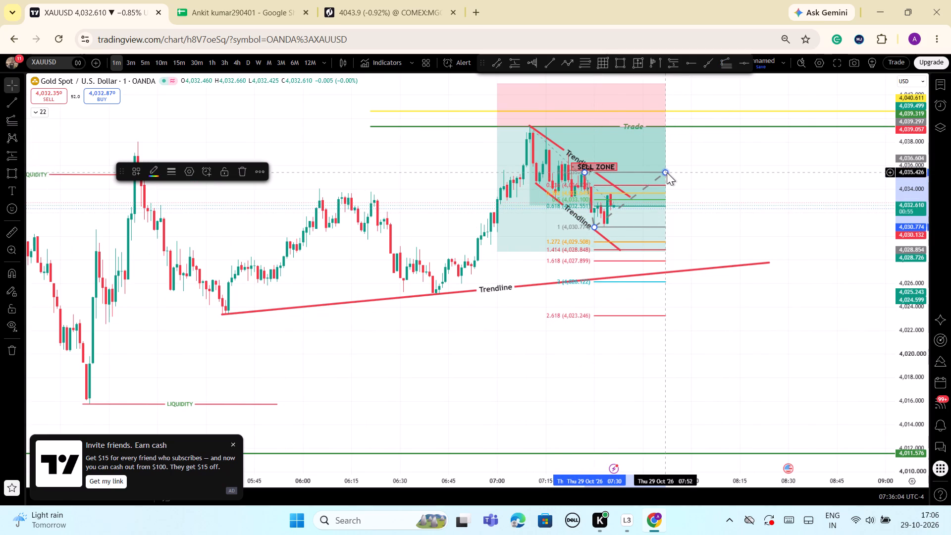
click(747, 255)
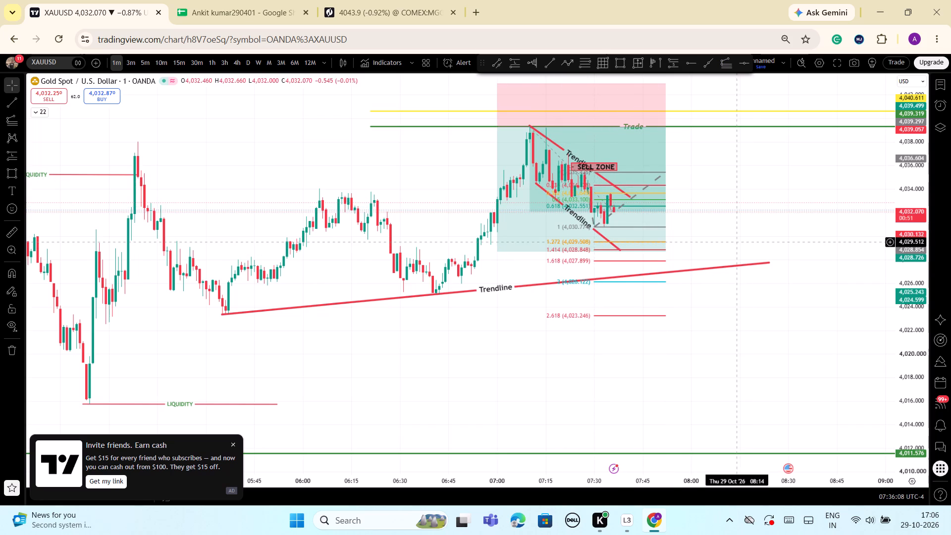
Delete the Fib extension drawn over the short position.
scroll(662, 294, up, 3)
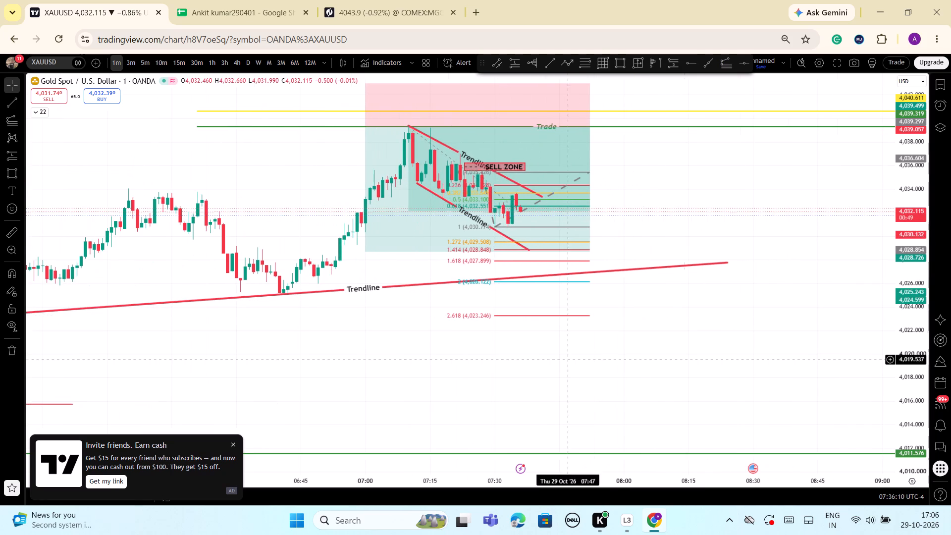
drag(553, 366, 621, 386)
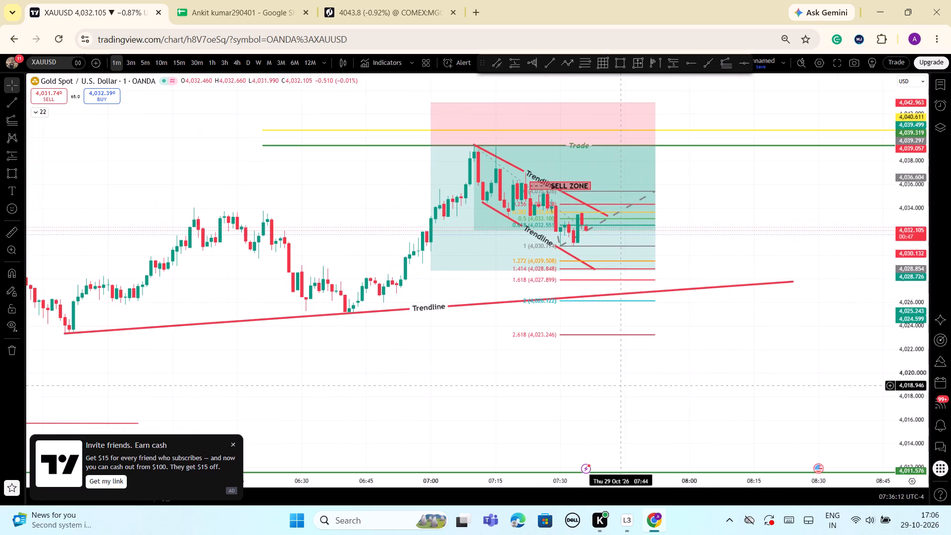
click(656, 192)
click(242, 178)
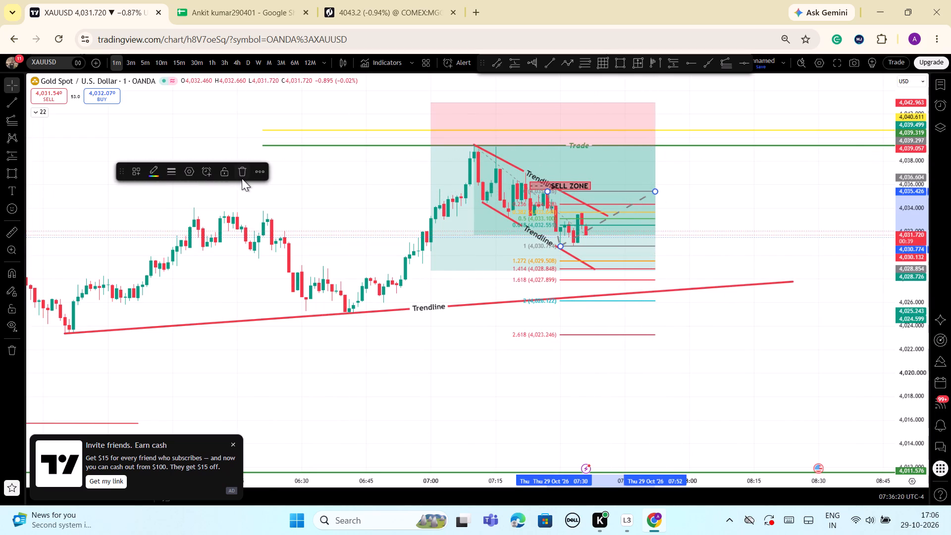
Examine the latest candles between the two descending trend lines and their distance from the rising trend line below.
drag(908, 423, 909, 370)
scroll(761, 355, up, 2)
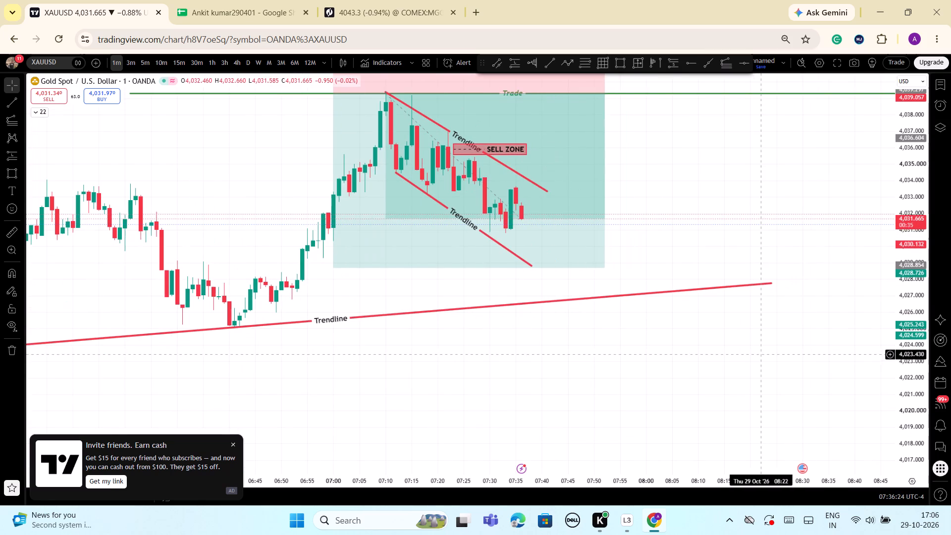
drag(906, 152, 911, 190)
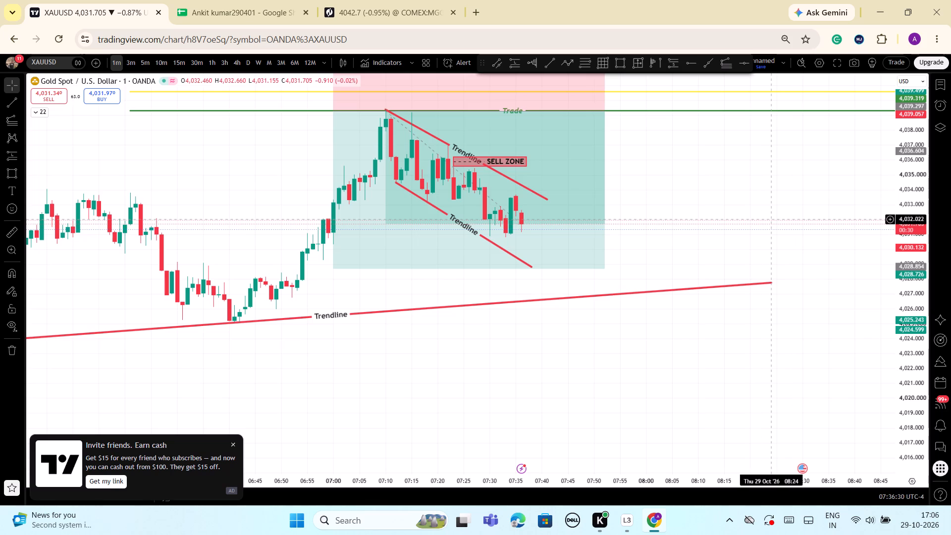
scroll(697, 334, down, 1)
drag(900, 343, 901, 349)
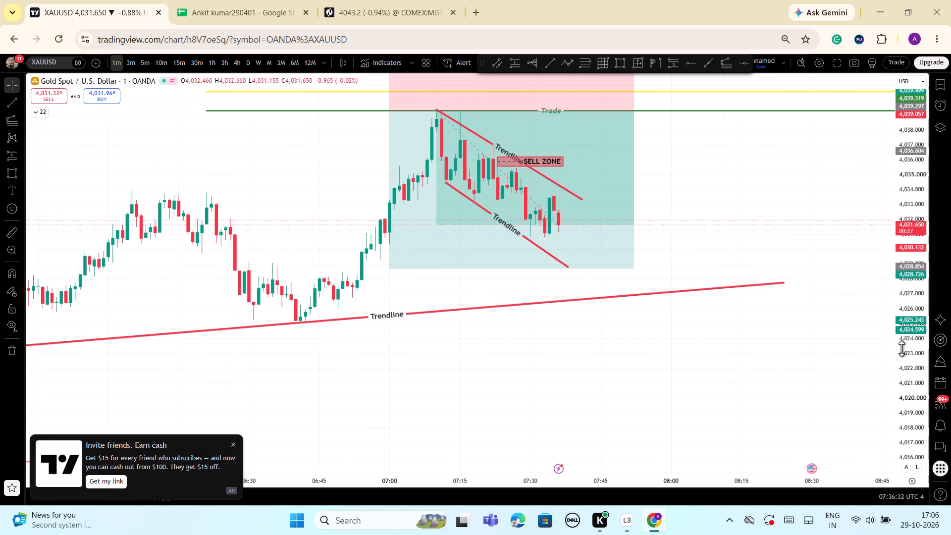
drag(901, 349, 909, 389)
scroll(687, 364, up, 3)
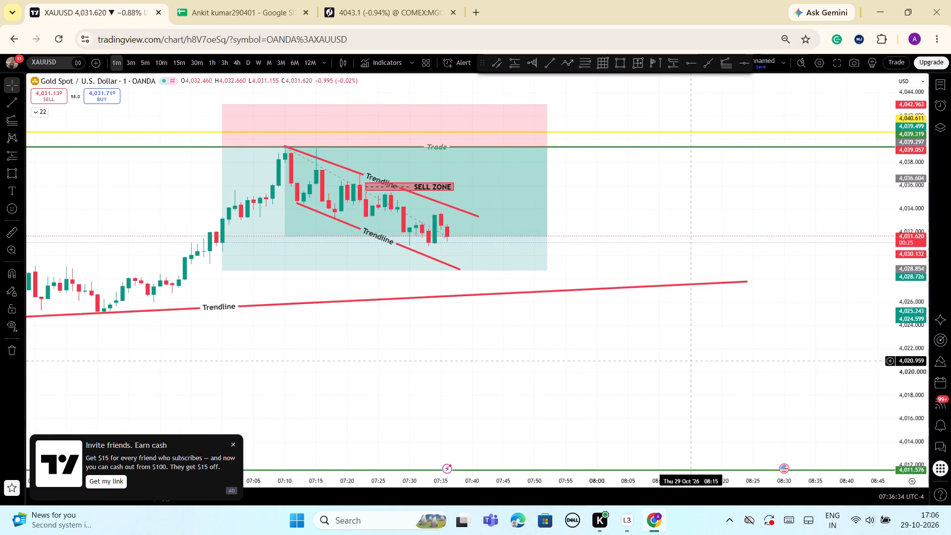
scroll(687, 361, down, 3)
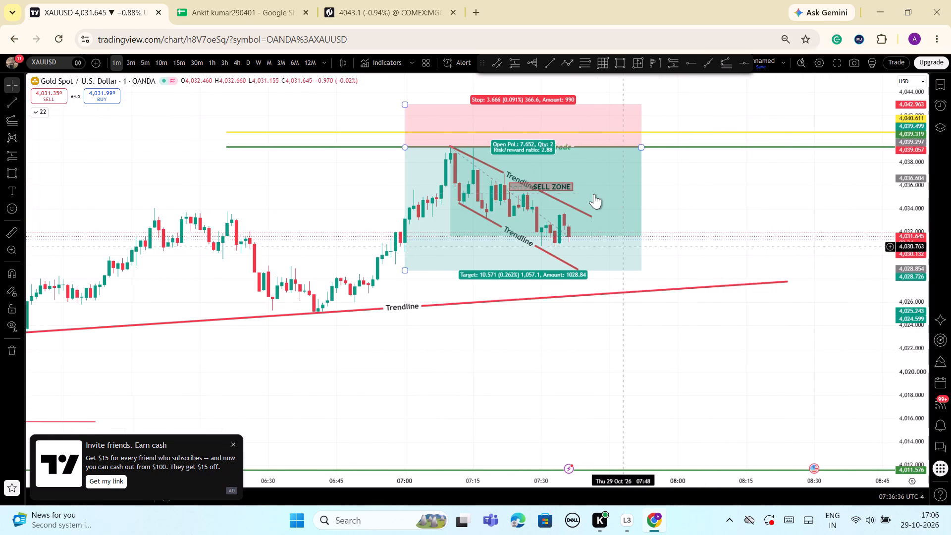
Delete the small red SELL ZONE rectangle inside the short position, between about 4,035.6 and 4,036.2.
click(567, 184)
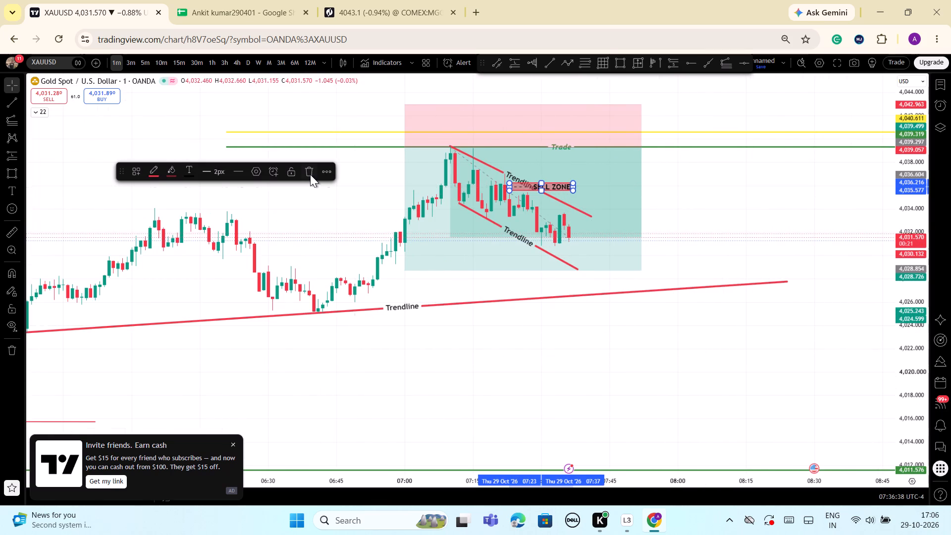
click(310, 174)
scroll(874, 400, down, 3)
drag(916, 372, 925, 412)
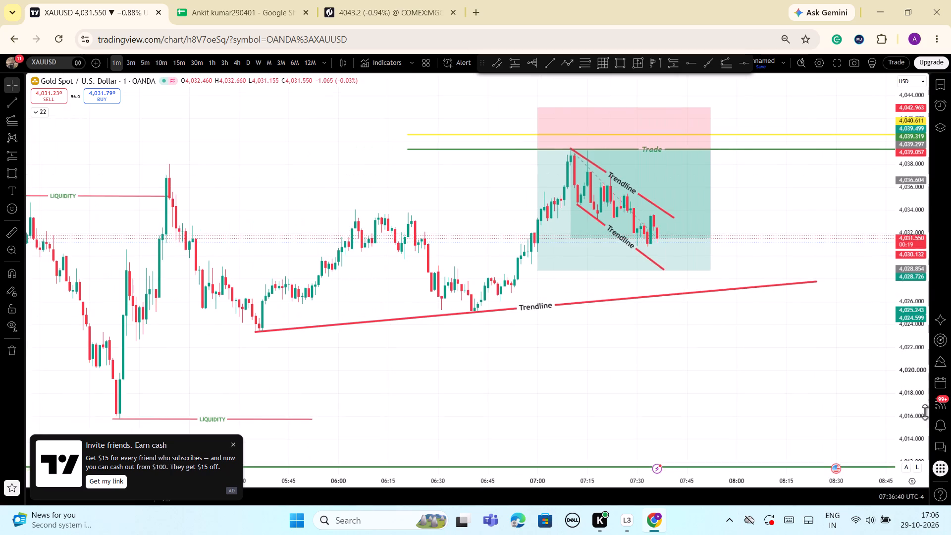
Draw a rectangle from 07:28 at 4,033.778 to 07:51 at 4,032.527 inside the short position and apply the SELL ZONE template.
drag(925, 412, 925, 415)
scroll(730, 375, down, 3)
scroll(730, 375, up, 3)
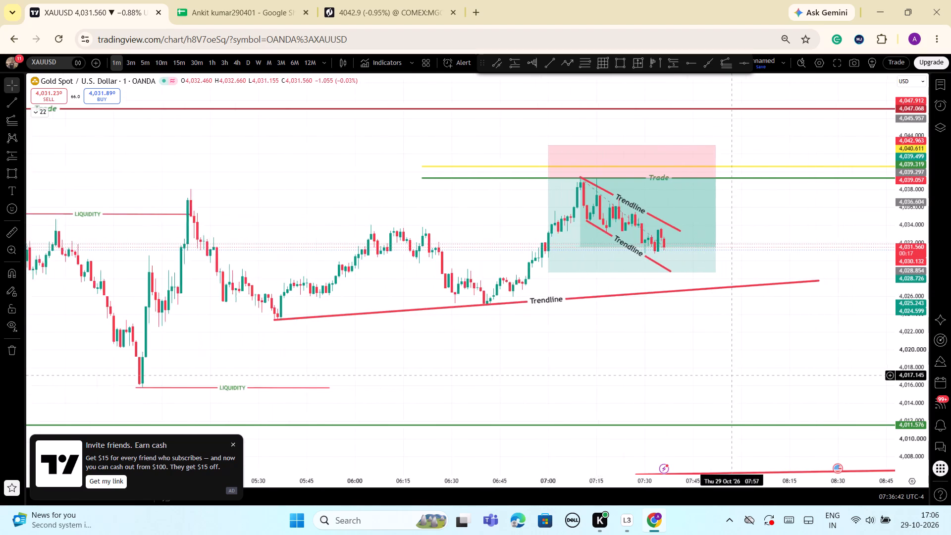
scroll(730, 375, up, 1)
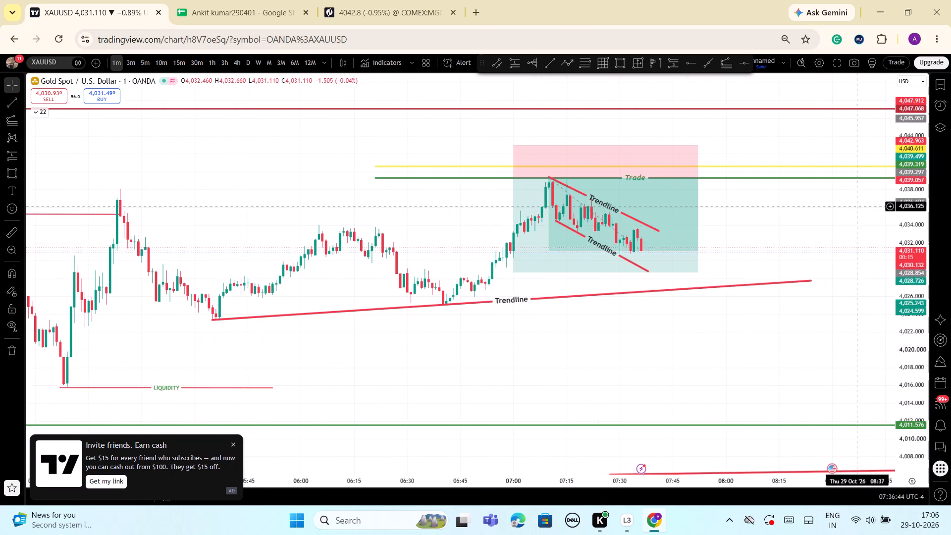
click(617, 65)
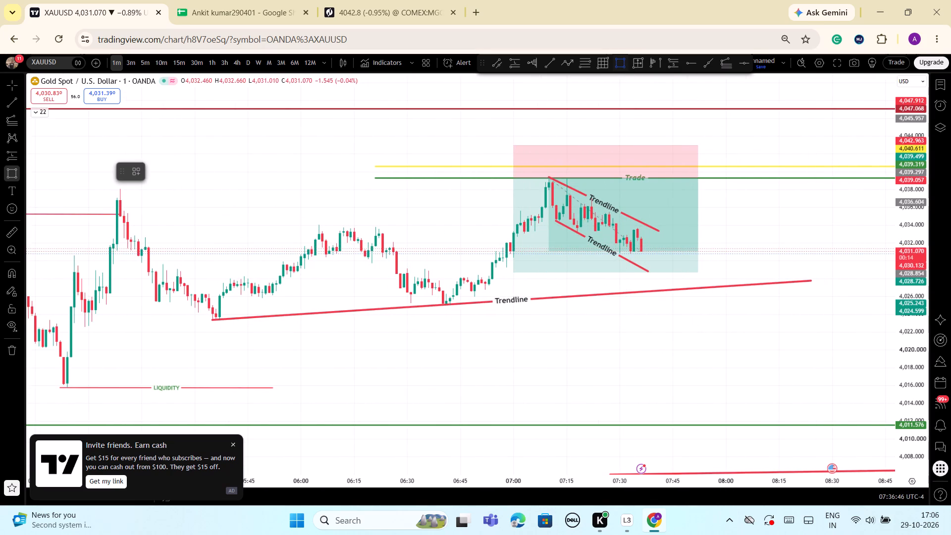
click(614, 227)
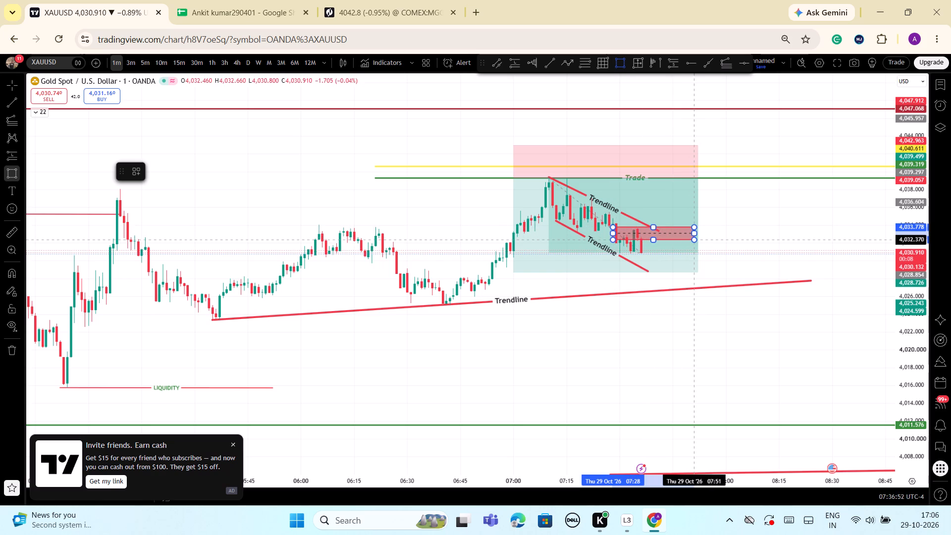
click(694, 238)
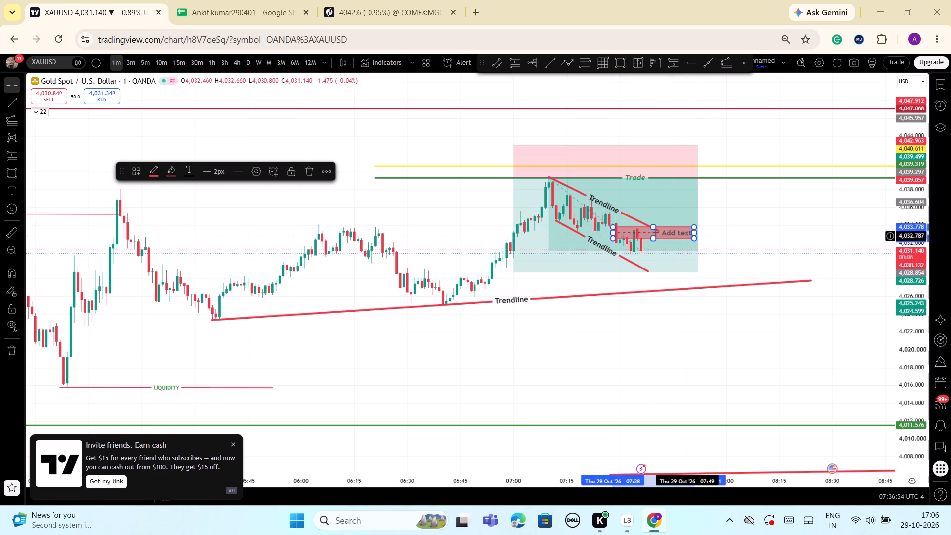
click(136, 171)
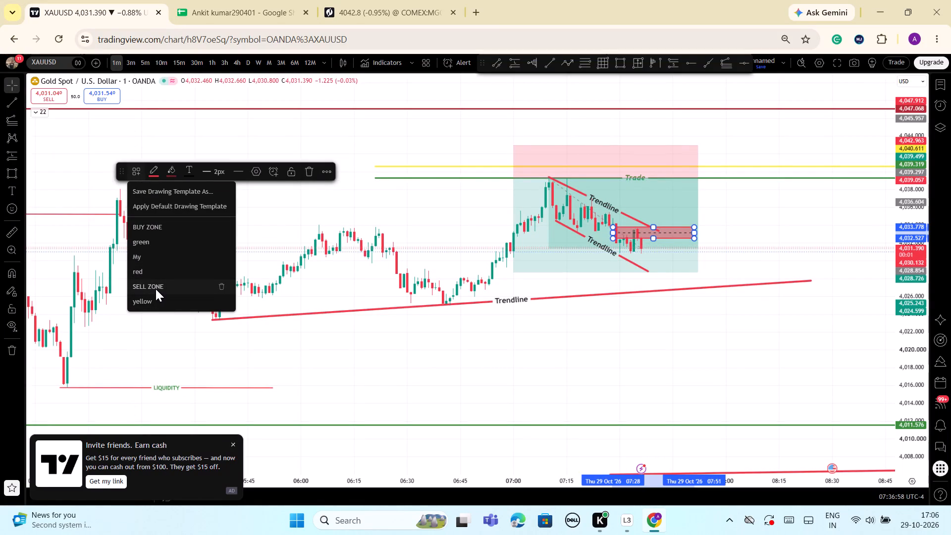
click(156, 288)
click(689, 375)
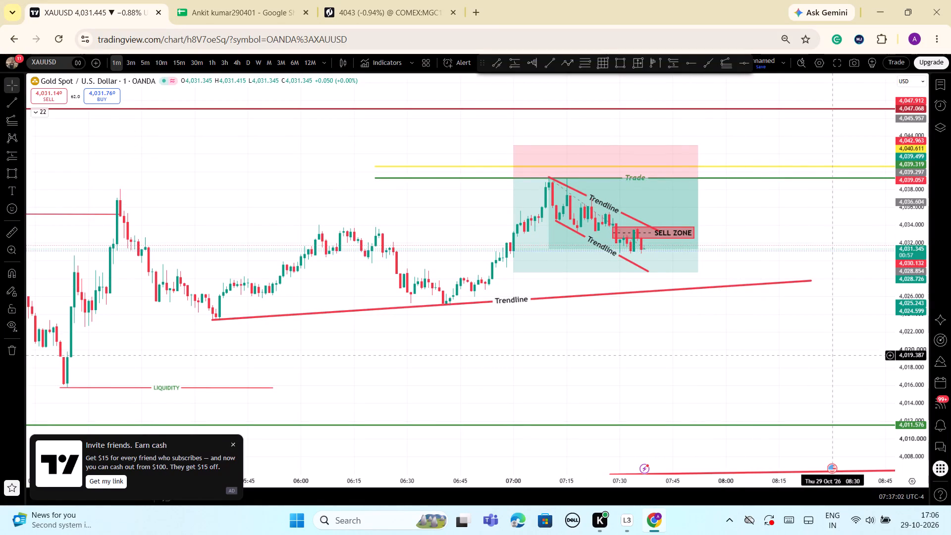
Extend the new SELL ZONE rectangle's later edge to line up with the end of the short position.
drag(915, 402, 874, 269)
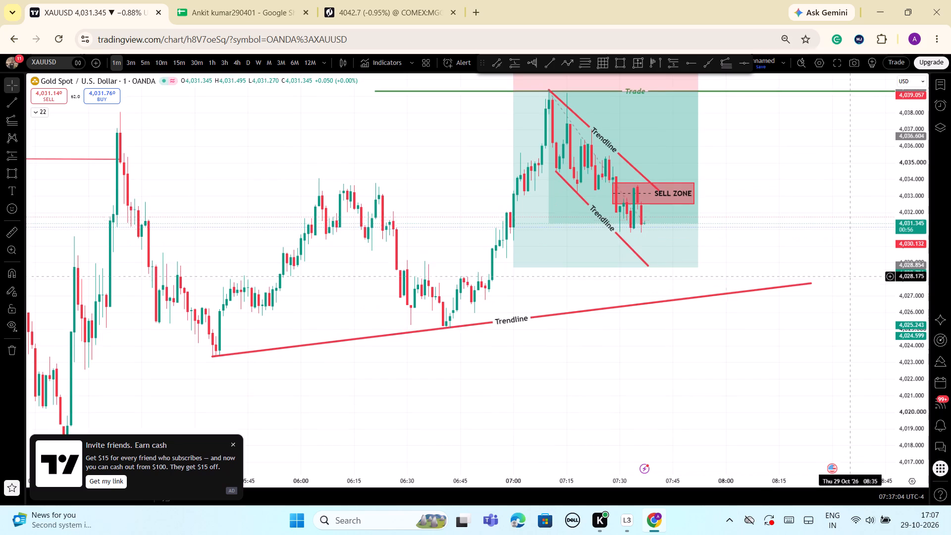
scroll(734, 216, up, 2)
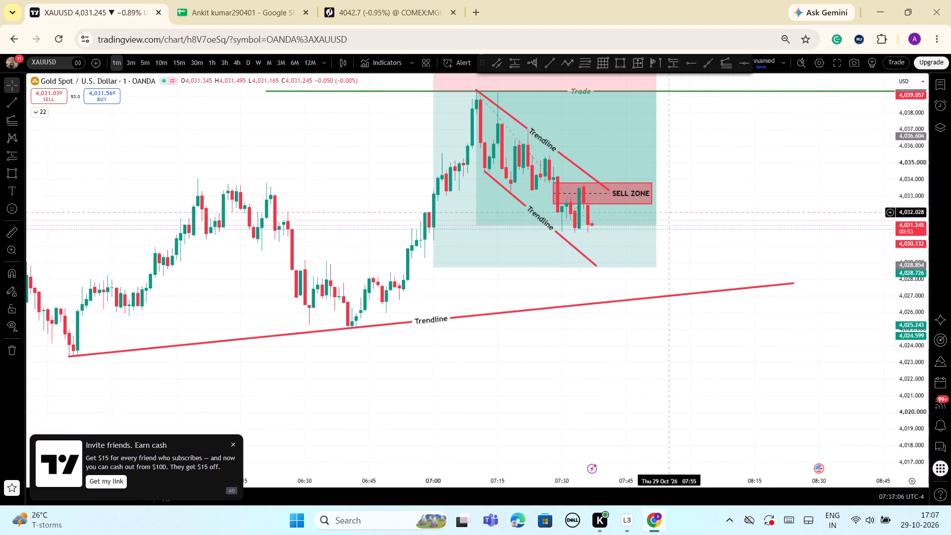
drag(650, 191, 656, 191)
click(750, 184)
Examine the latest candles below the SELL ZONE, the short position's target area and the earlier swings above the rising trend line.
scroll(761, 195, down, 2)
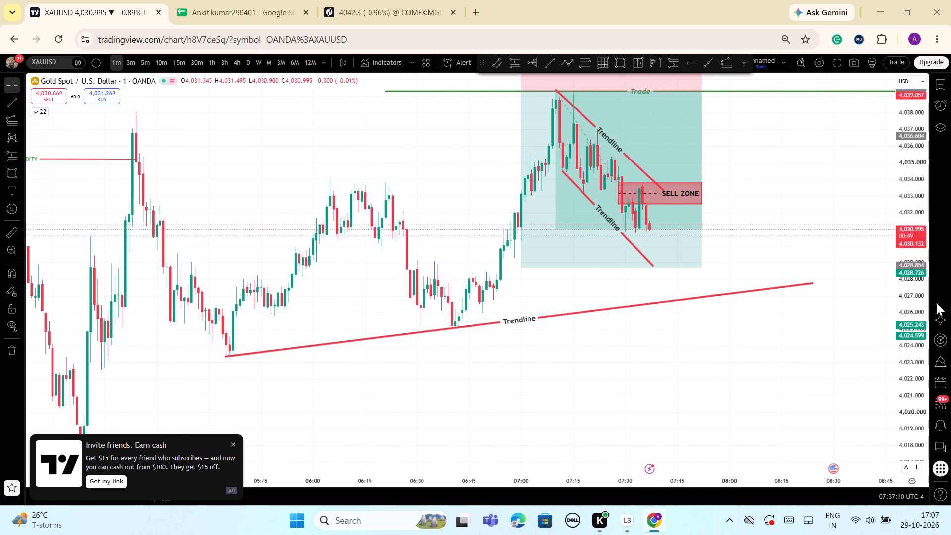
drag(918, 328, 917, 369)
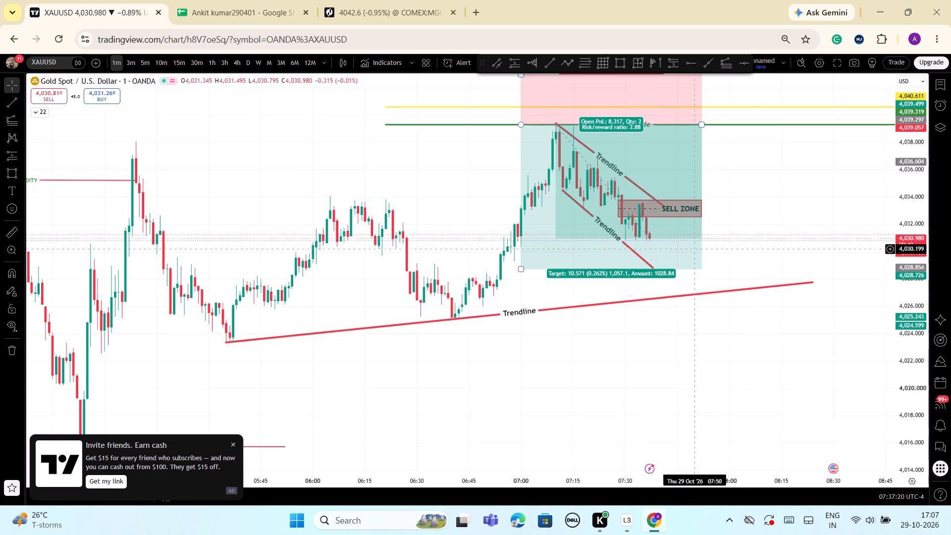
drag(921, 408, 919, 400)
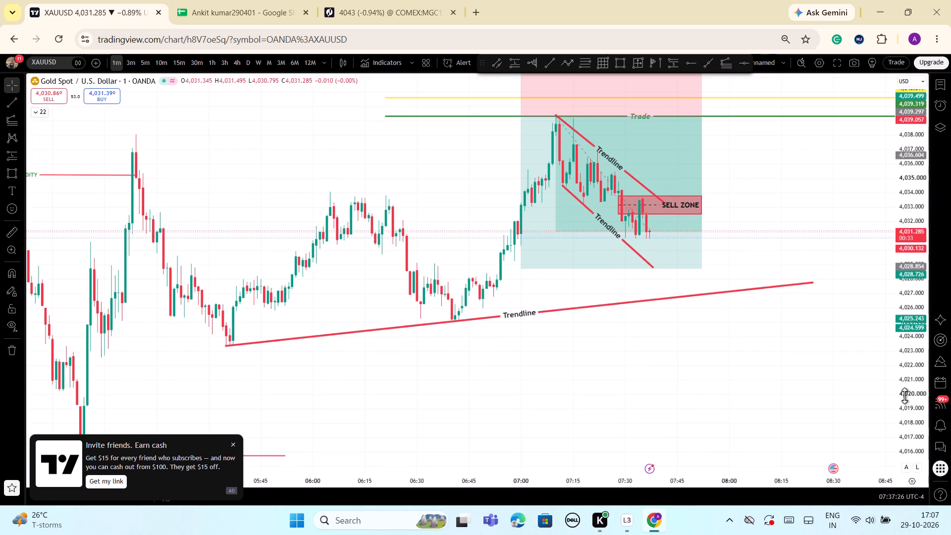
drag(906, 348, 916, 379)
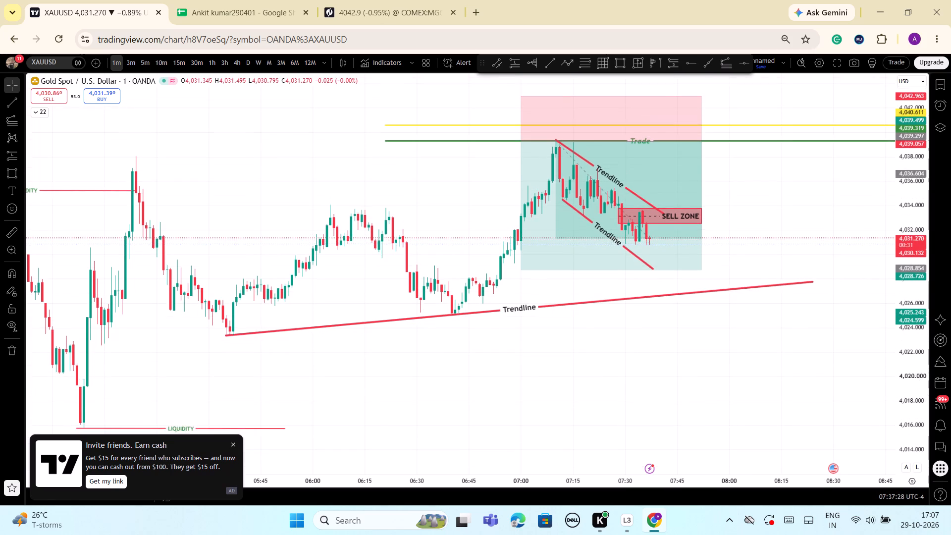
scroll(791, 379, up, 3)
drag(921, 440, 907, 360)
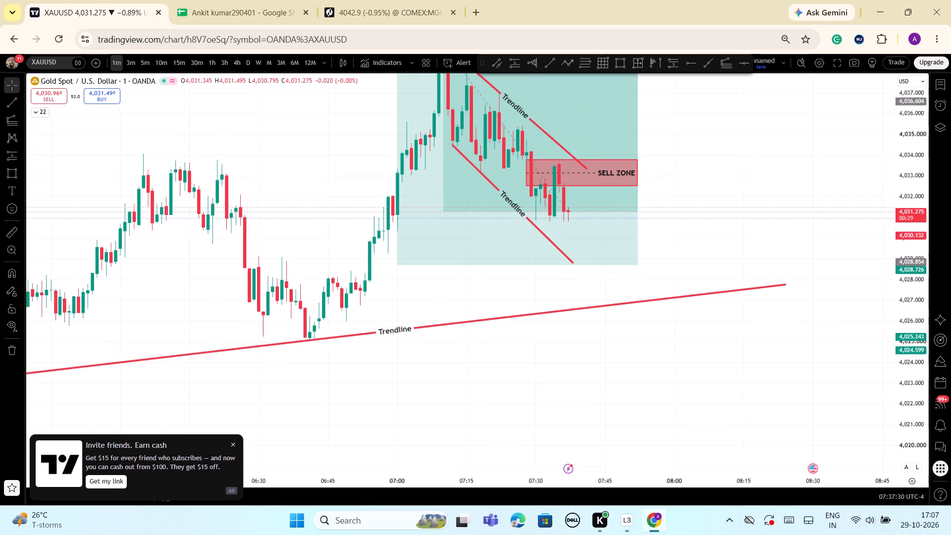
scroll(526, 303, down, 2)
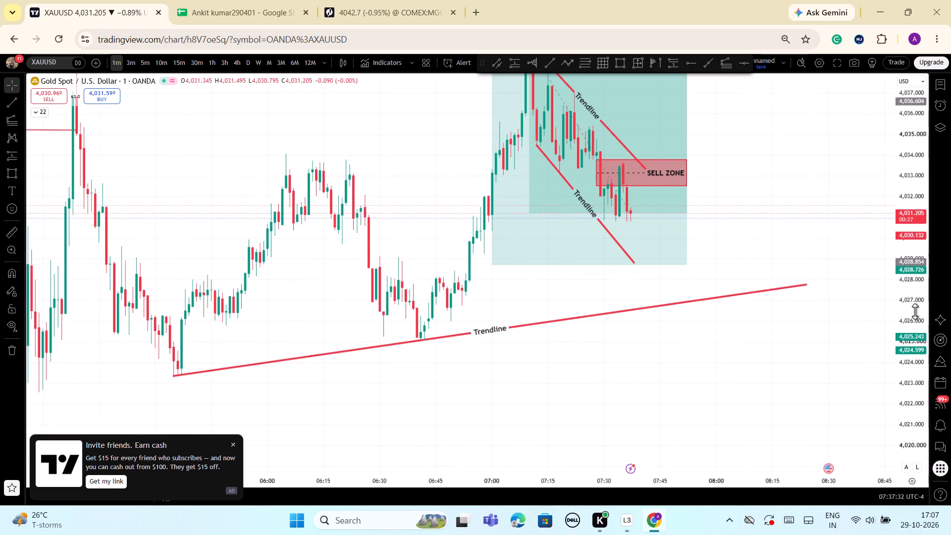
drag(915, 312, 915, 358)
scroll(806, 359, down, 3)
drag(798, 379, 786, 468)
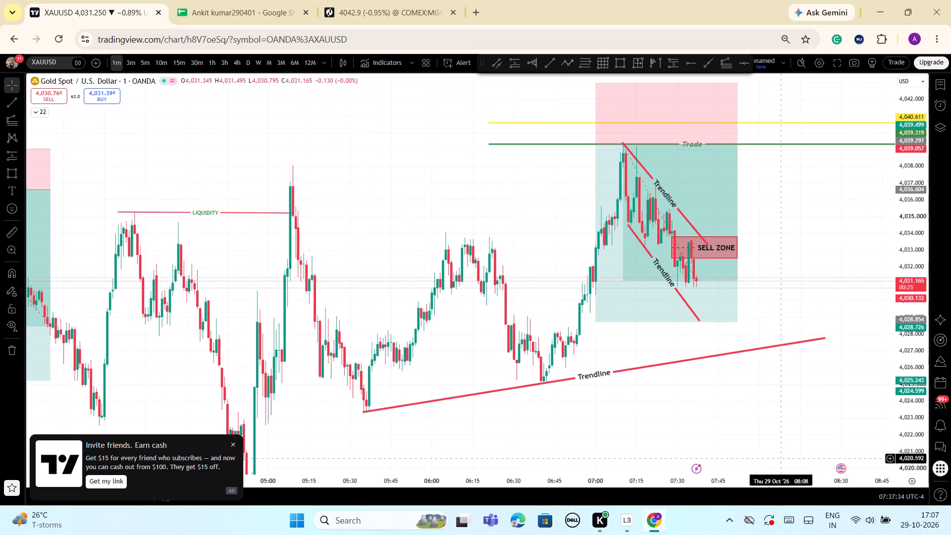
scroll(774, 442, down, 3)
scroll(774, 440, up, 3)
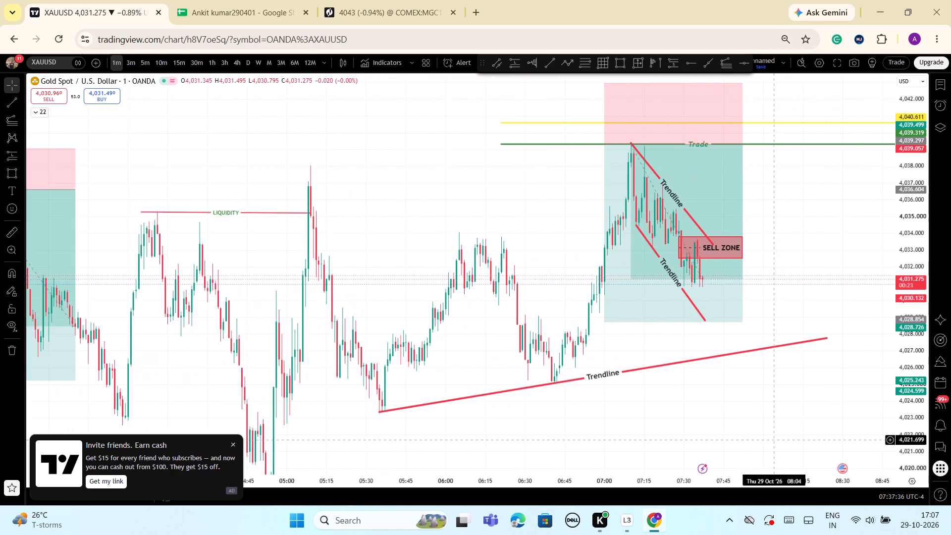
scroll(812, 398, up, 2)
drag(910, 241, 910, 271)
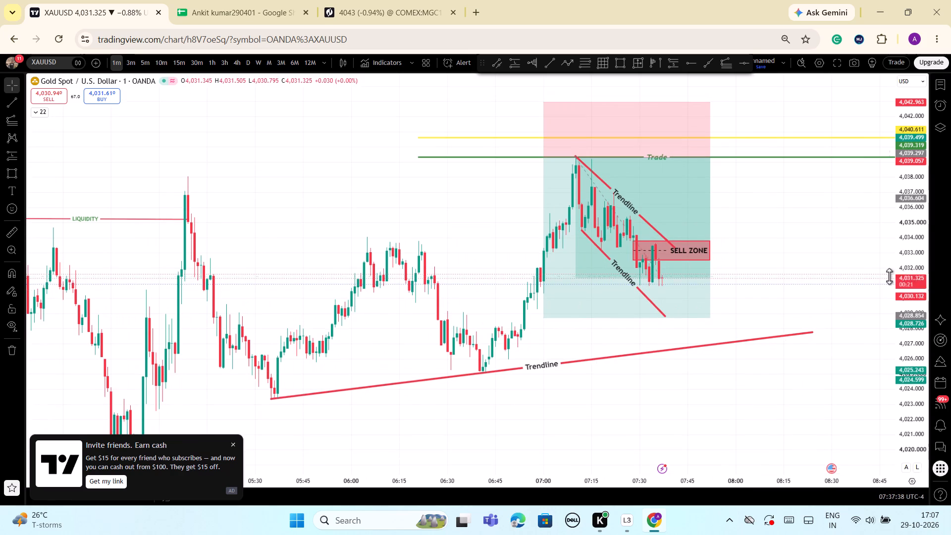
Draw a trend-based Fib extension from 06:42 at 4,025.194 to 07:10 at 4,039.544, with its third point at 07:54 and 4,025.224.
drag(803, 268, 860, 236)
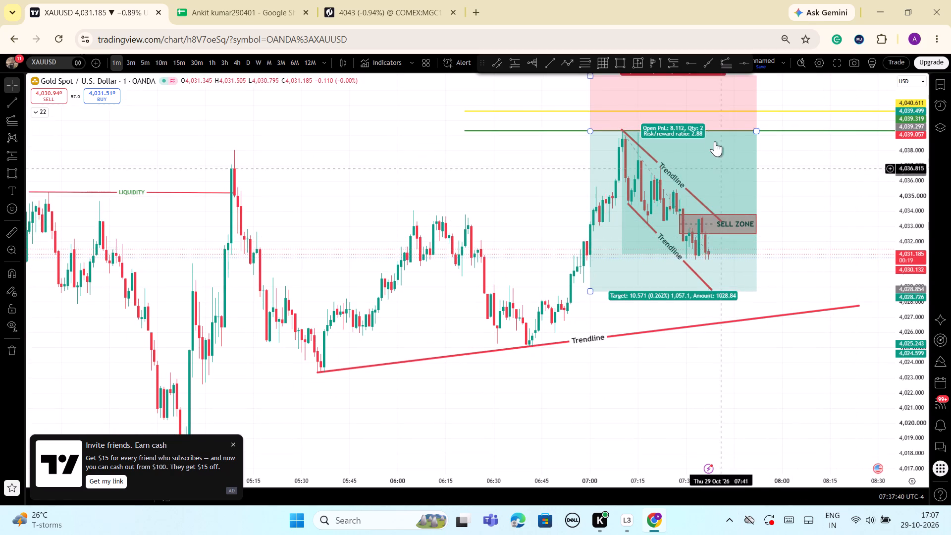
click(725, 64)
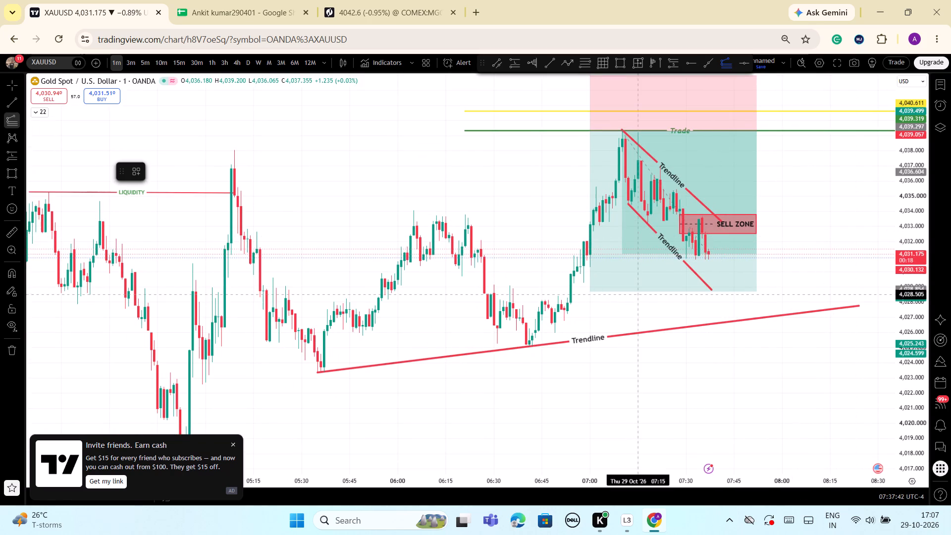
click(532, 345)
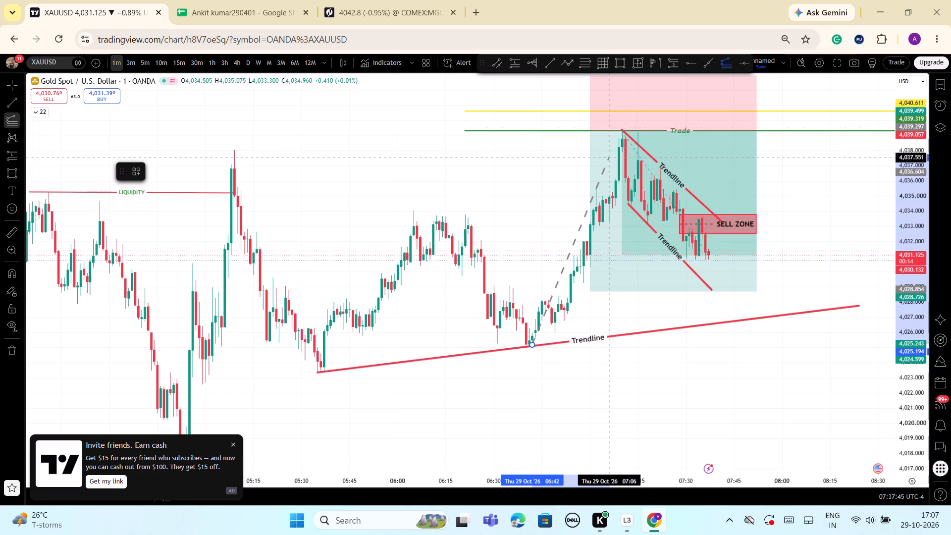
click(622, 127)
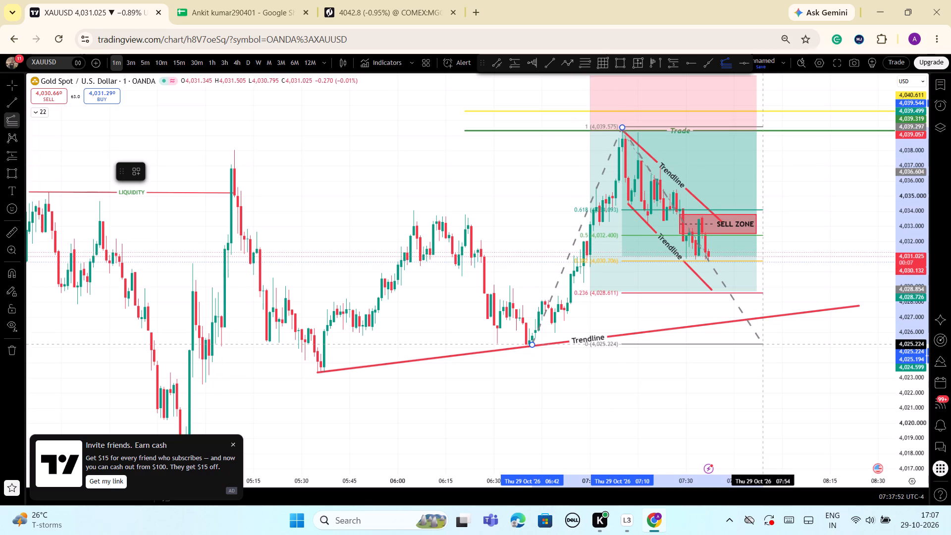
click(763, 344)
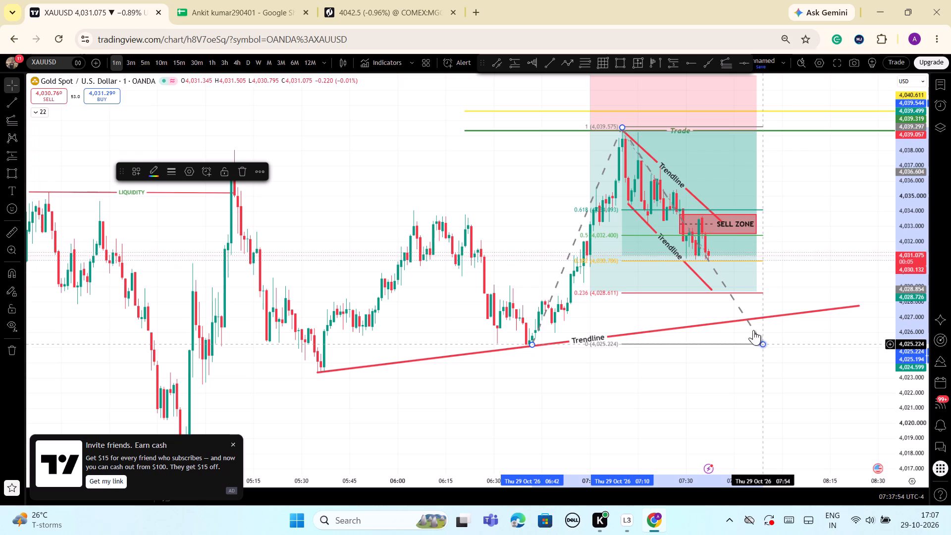
Move the Fib extension's third point to 07:50 at 4,025.089.
drag(921, 413, 920, 382)
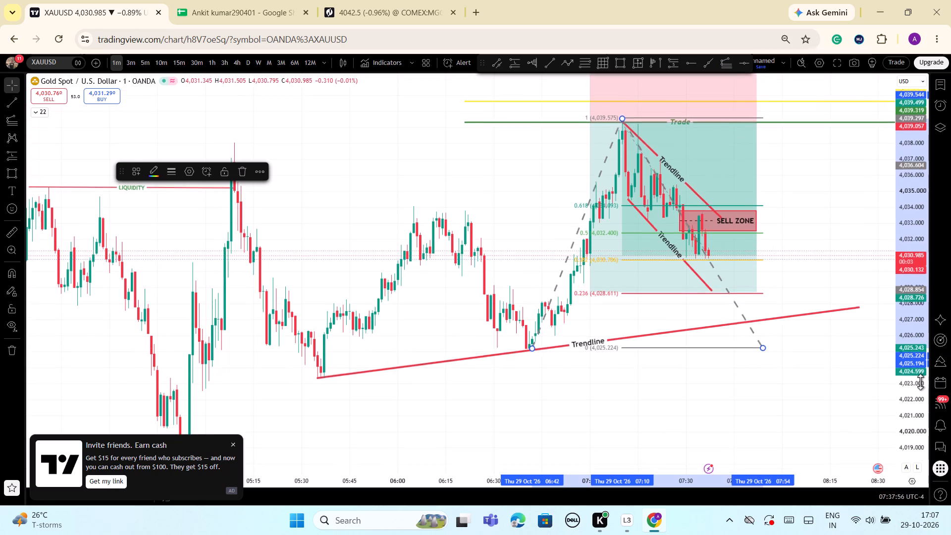
drag(920, 382, 920, 377)
scroll(752, 325, up, 4)
drag(729, 288, 753, 281)
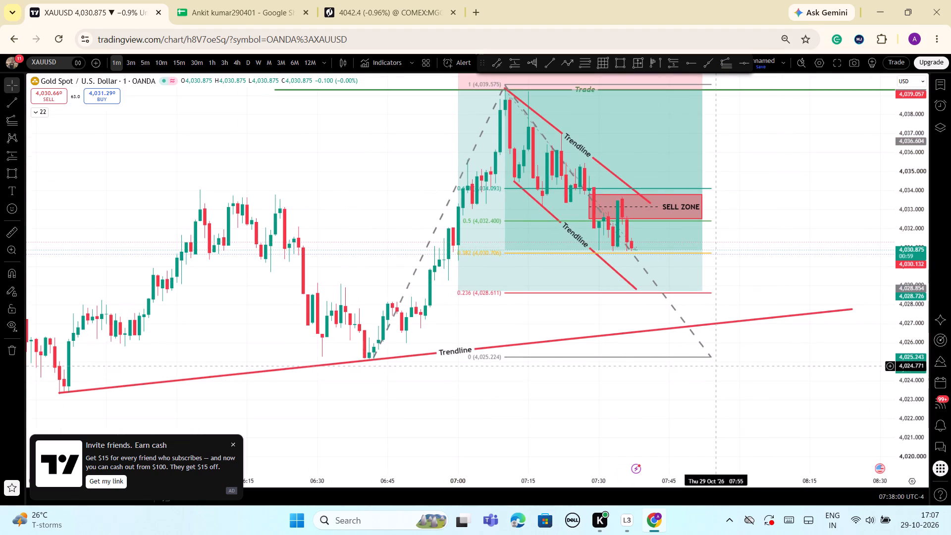
drag(713, 358, 695, 356)
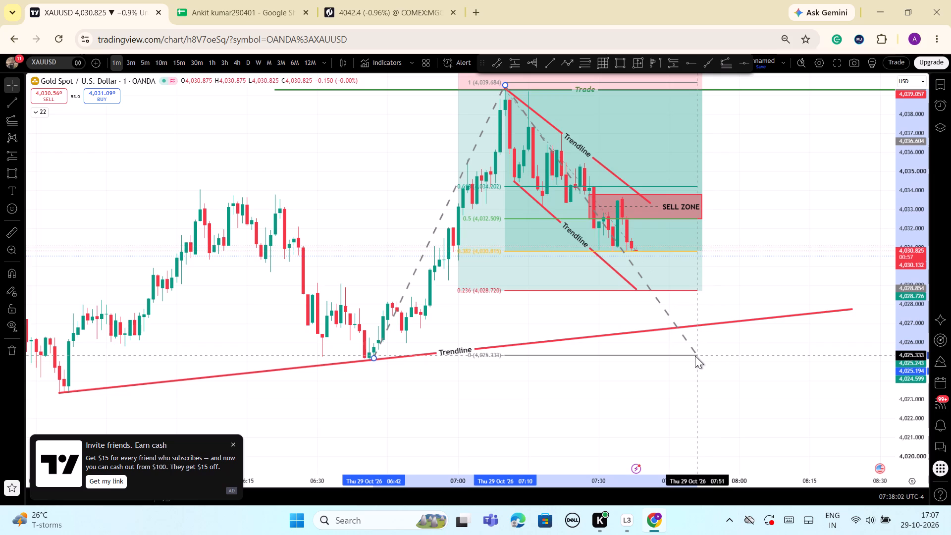
drag(695, 356, 693, 360)
click(531, 416)
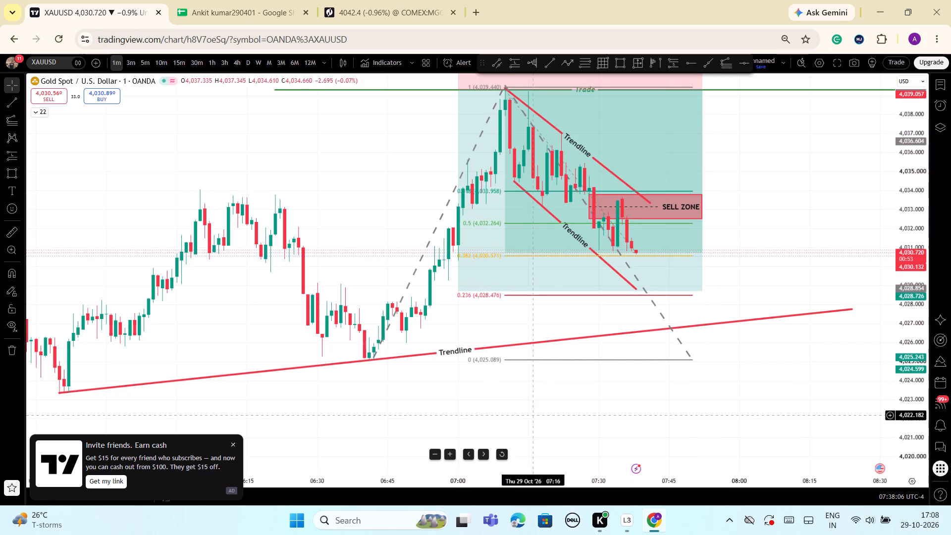
Examine the latest candles against the Fib levels, the short position's target and the rising trend line below.
scroll(564, 410, up, 5)
scroll(615, 414, down, 3)
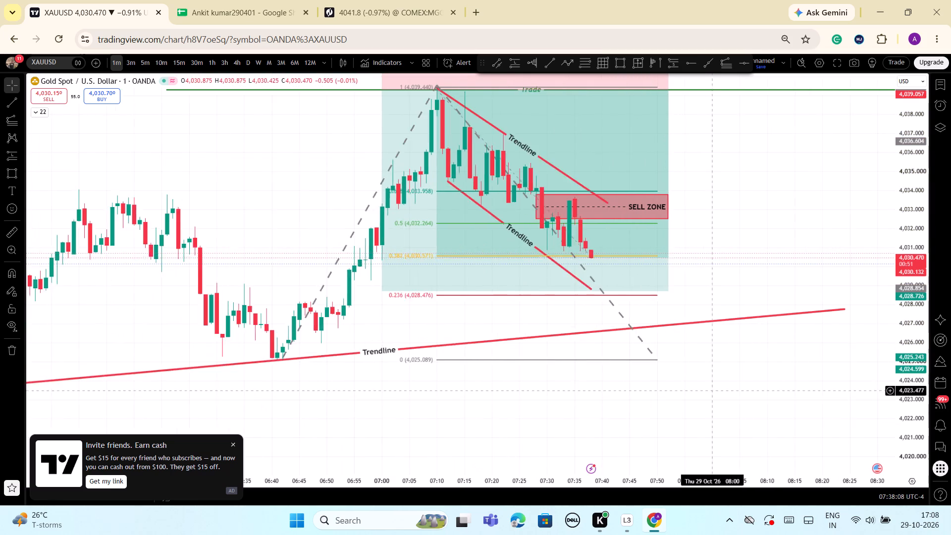
scroll(713, 391, down, 3)
drag(909, 415, 905, 358)
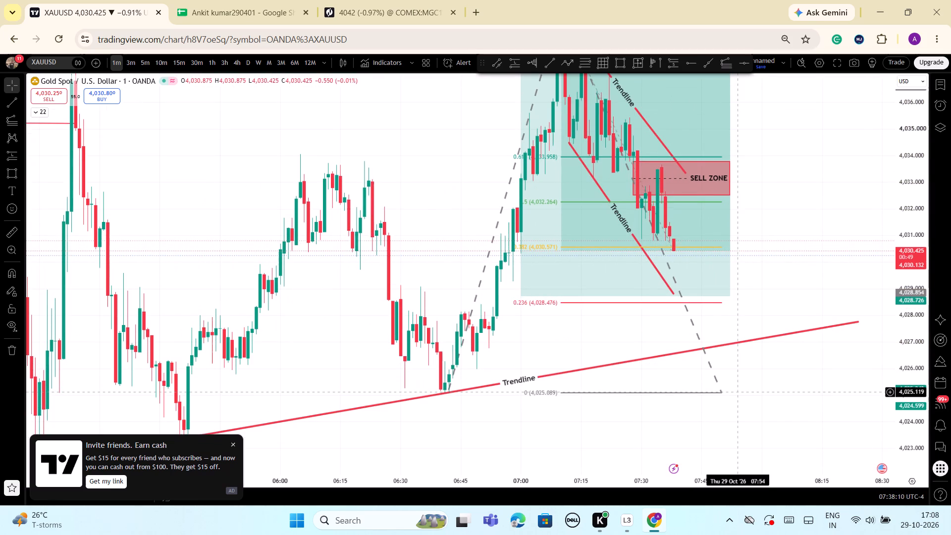
drag(784, 187, 801, 364)
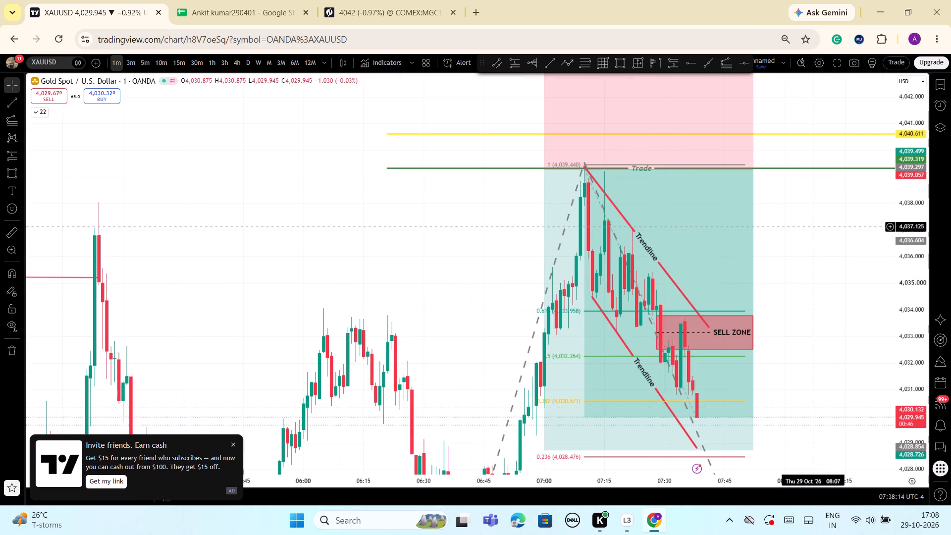
drag(910, 218, 935, 313)
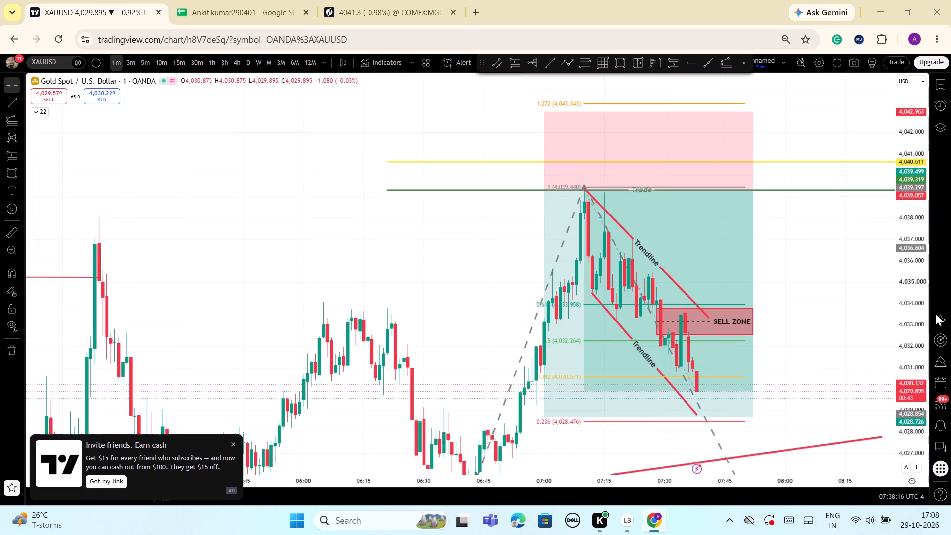
drag(935, 313, 923, 339)
scroll(815, 359, up, 2)
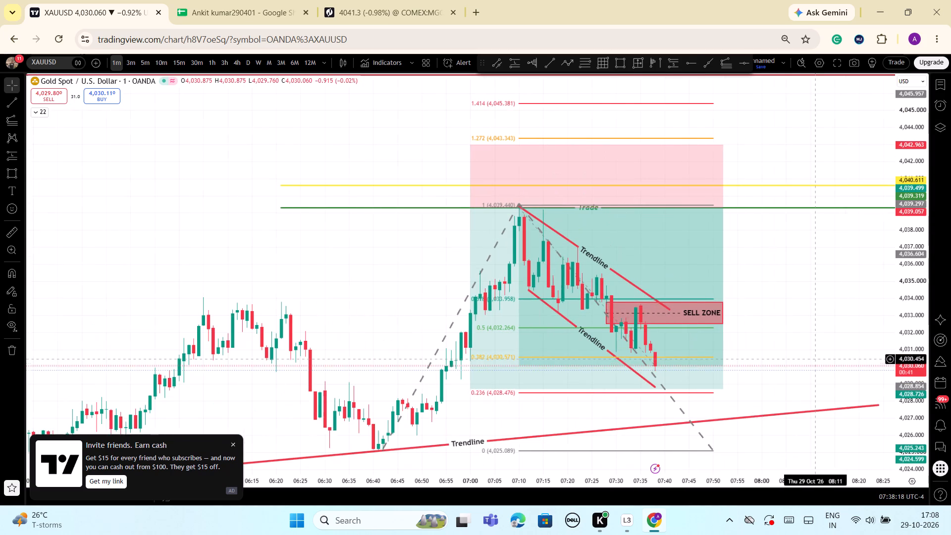
drag(911, 435, 908, 365)
drag(822, 373, 835, 233)
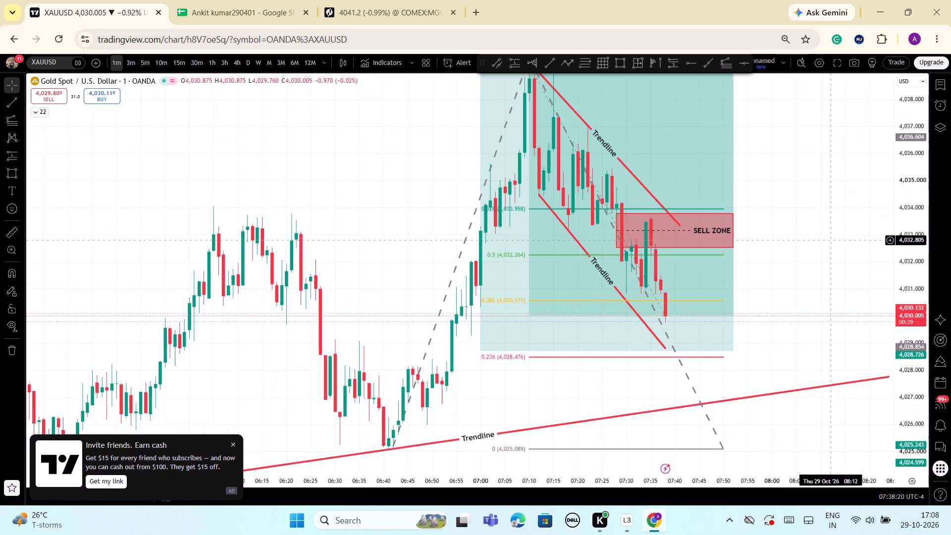
scroll(812, 257, up, 3)
drag(908, 260, 912, 335)
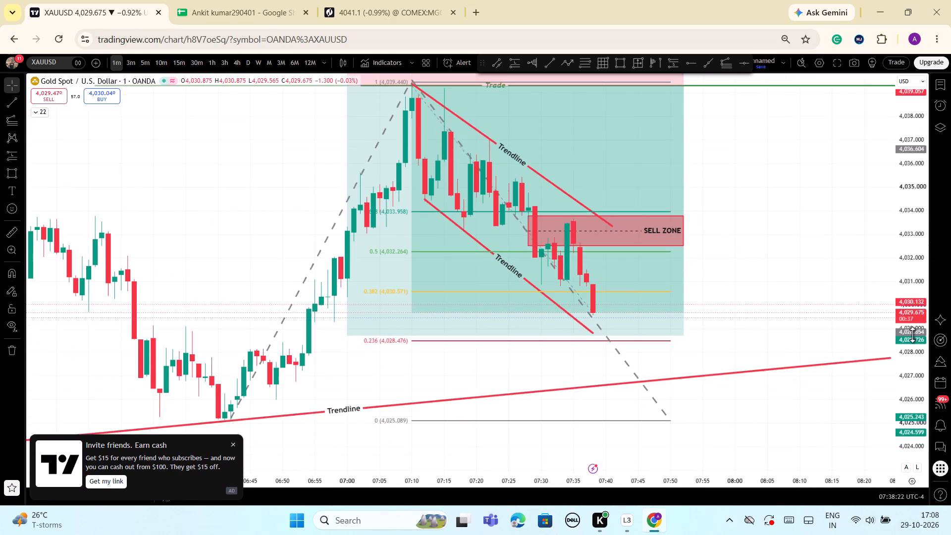
drag(912, 335, 911, 356)
scroll(792, 363, down, 3)
scroll(817, 401, down, 2)
drag(838, 396, 825, 295)
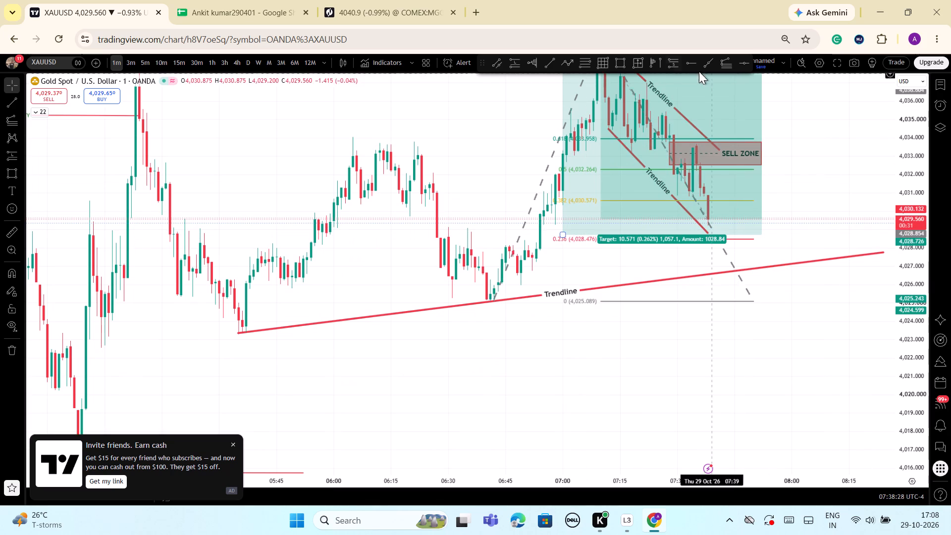
Draw a horizontal ray from 07:10 at 4,028.551, along the short position's target level.
click(688, 63)
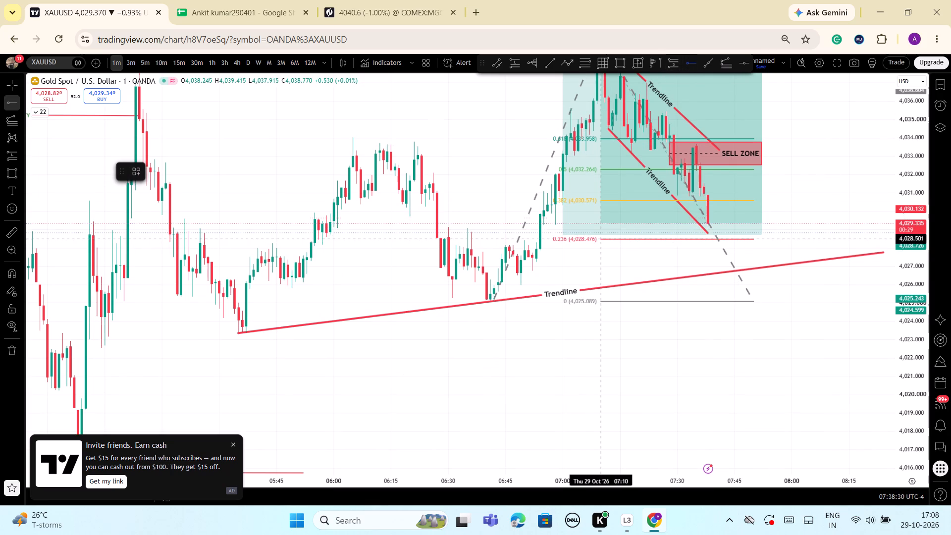
click(601, 238)
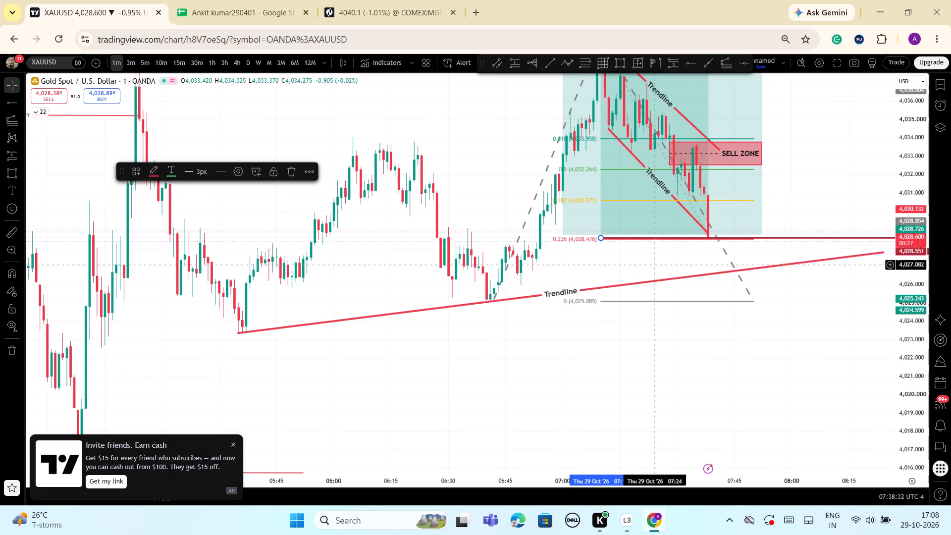
click(642, 263)
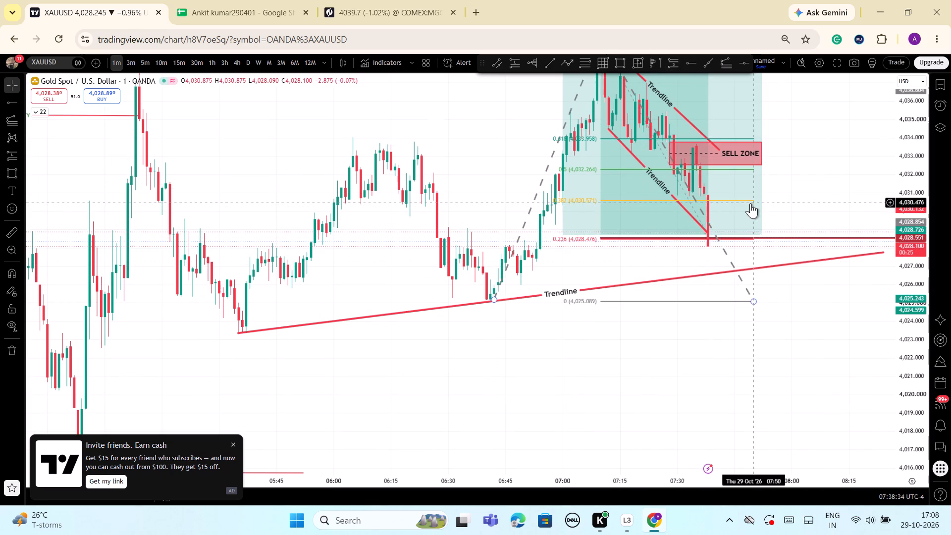
Delete the trend-based Fib extension anchored at 06:42, 07:10 and 07:50.
click(752, 300)
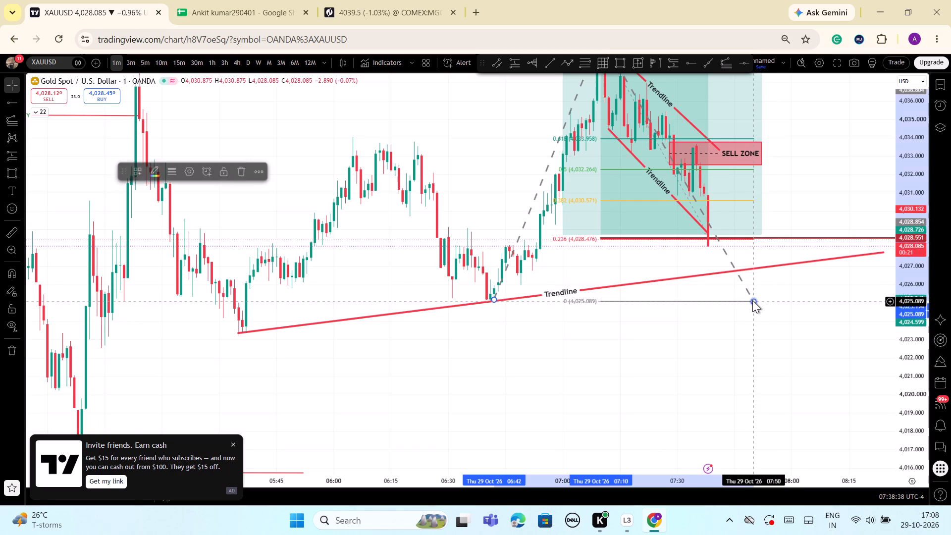
click(241, 172)
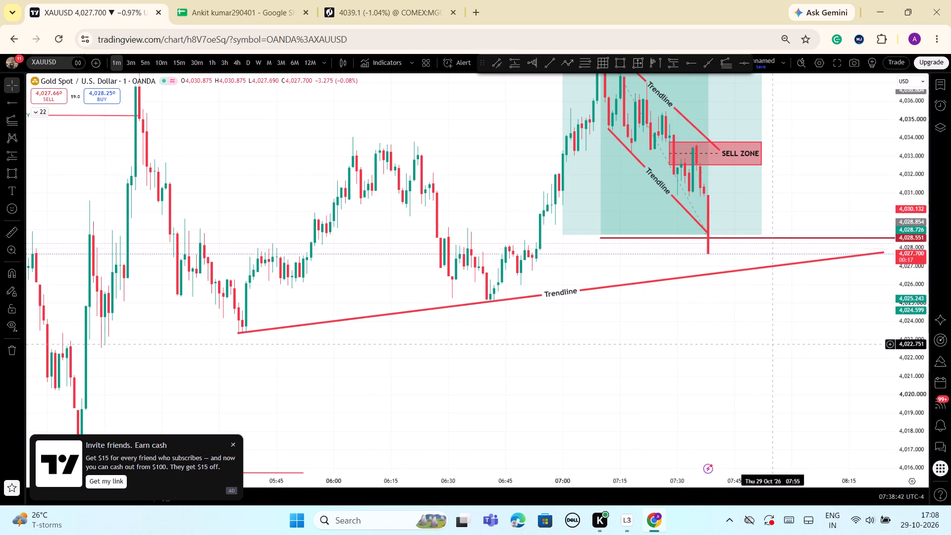
Examine the latest drop against the whole short position, the SELL ZONE and the rising trend line.
drag(920, 402, 901, 377)
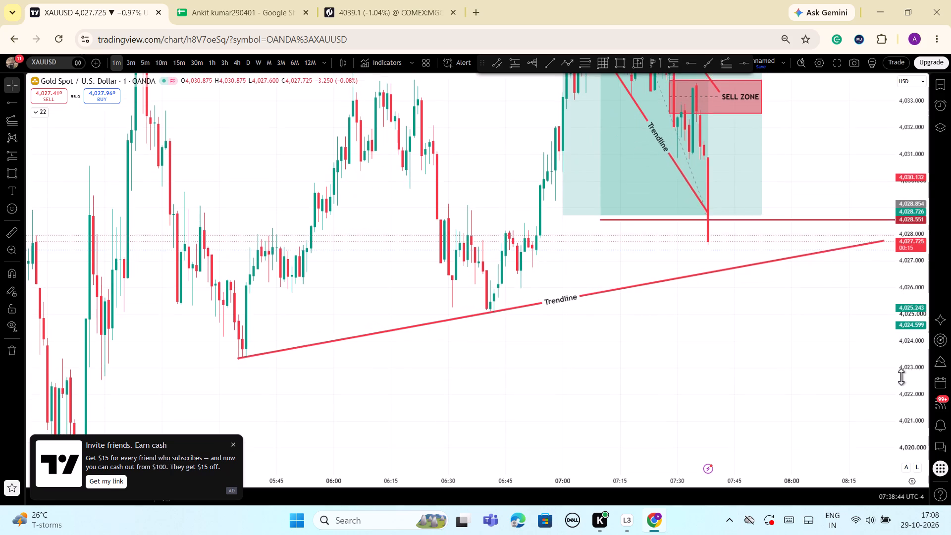
drag(901, 377, 895, 401)
drag(906, 312, 909, 377)
scroll(810, 378, down, 1)
drag(796, 336, 768, 400)
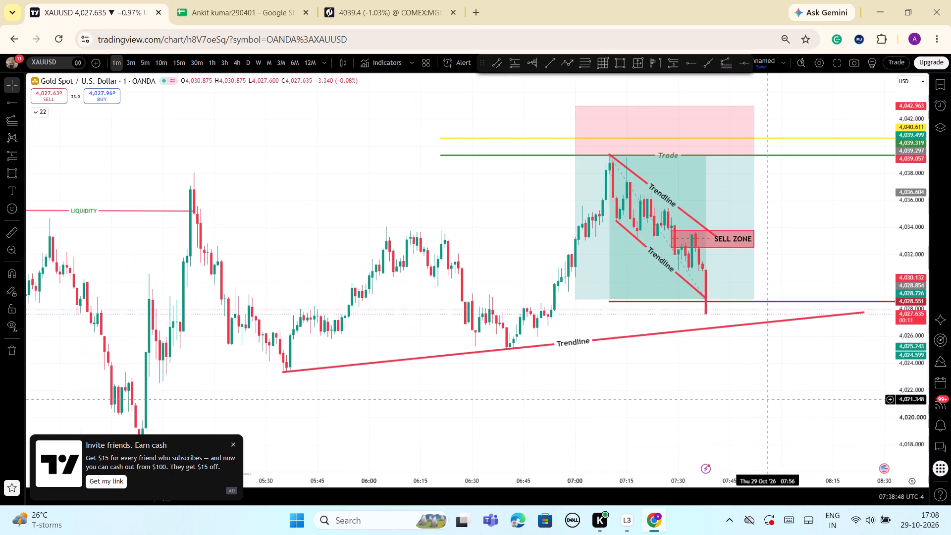
scroll(770, 398, down, 2)
scroll(770, 398, up, 3)
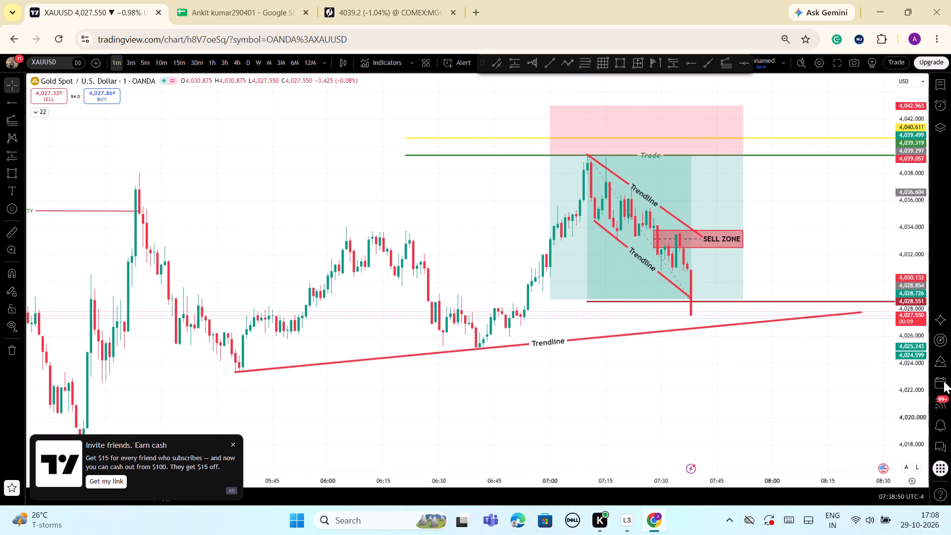
drag(916, 408, 921, 406)
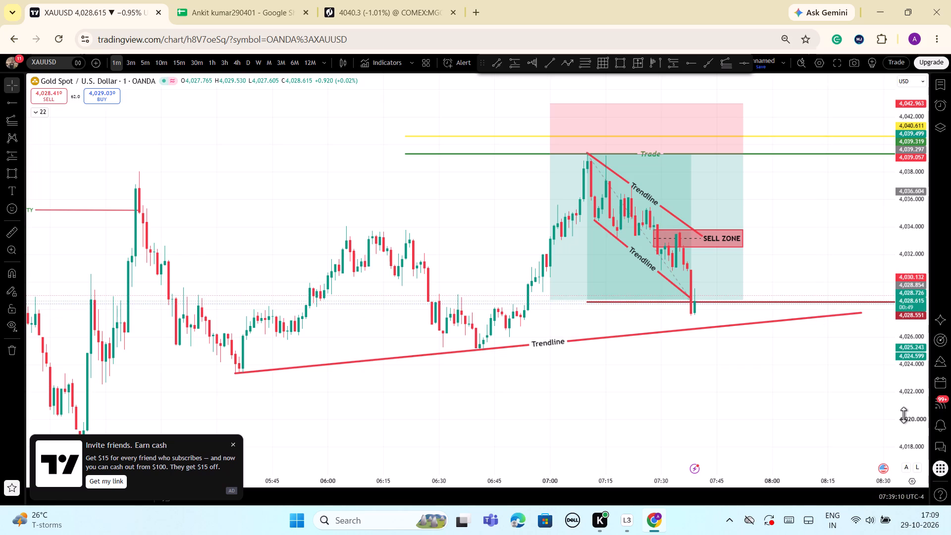
Examine the newest candles around the 4,028.551 ray and the lower trend line of the falling channel.
scroll(559, 389, down, 1)
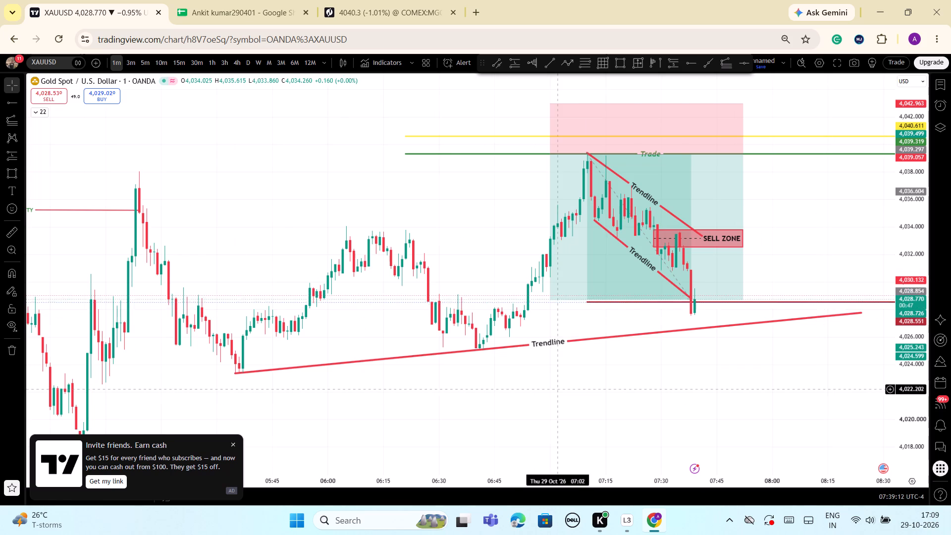
scroll(559, 389, up, 2)
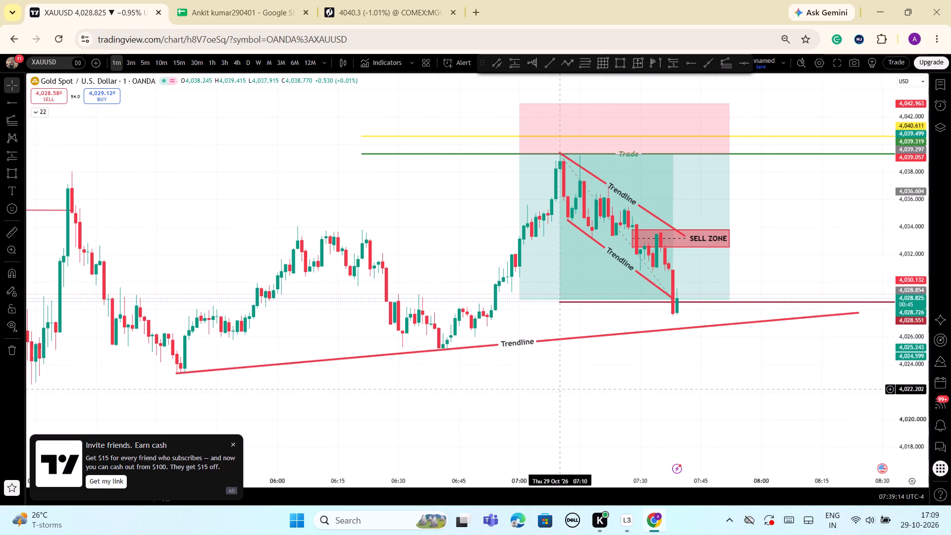
scroll(559, 389, down, 1)
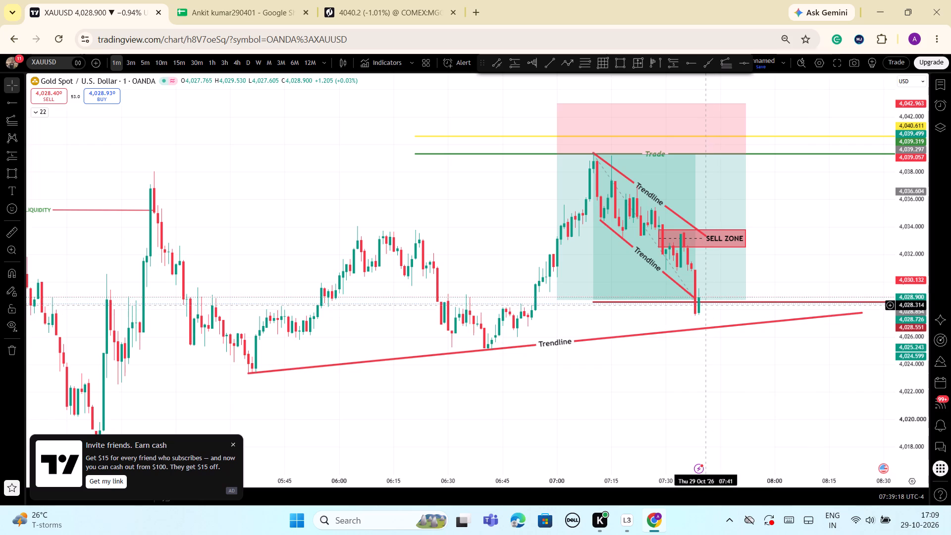
drag(917, 437, 917, 425)
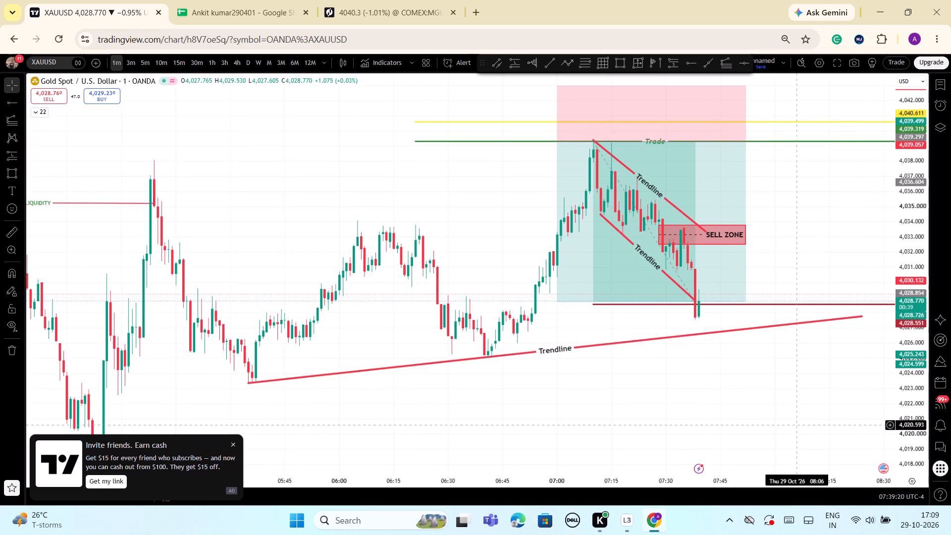
scroll(795, 425, up, 6)
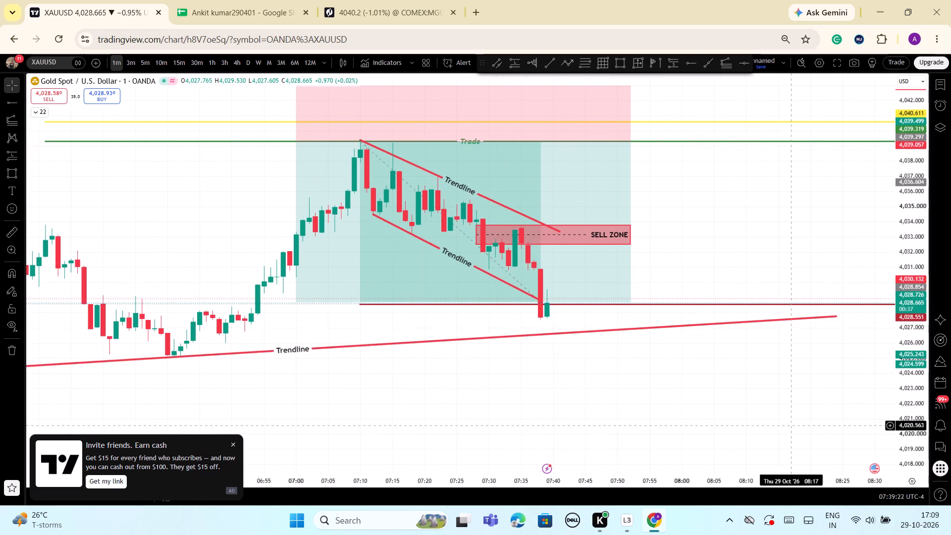
scroll(726, 423, down, 3)
drag(733, 405, 836, 363)
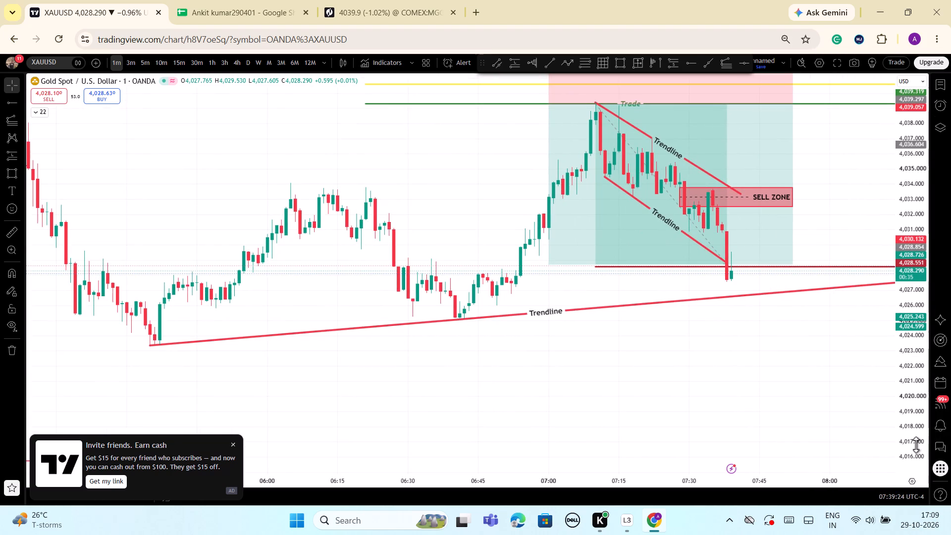
Examine the earlier price history, including the two LIQUIDITY levels and the previous short position, against the current drop.
drag(916, 445, 916, 420)
scroll(877, 425, down, 4)
drag(925, 367, 920, 402)
scroll(843, 407, down, 4)
drag(841, 407, 813, 408)
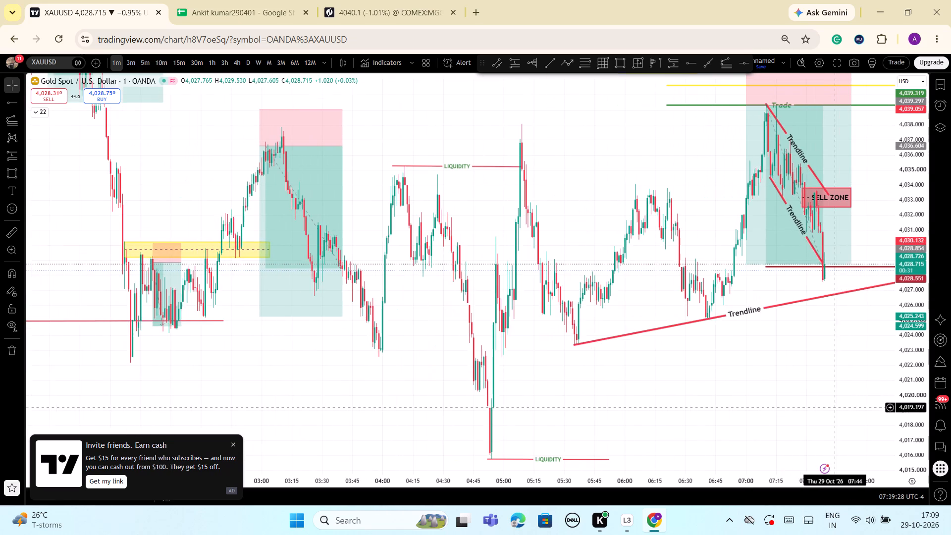
drag(813, 408, 771, 385)
drag(914, 361, 908, 393)
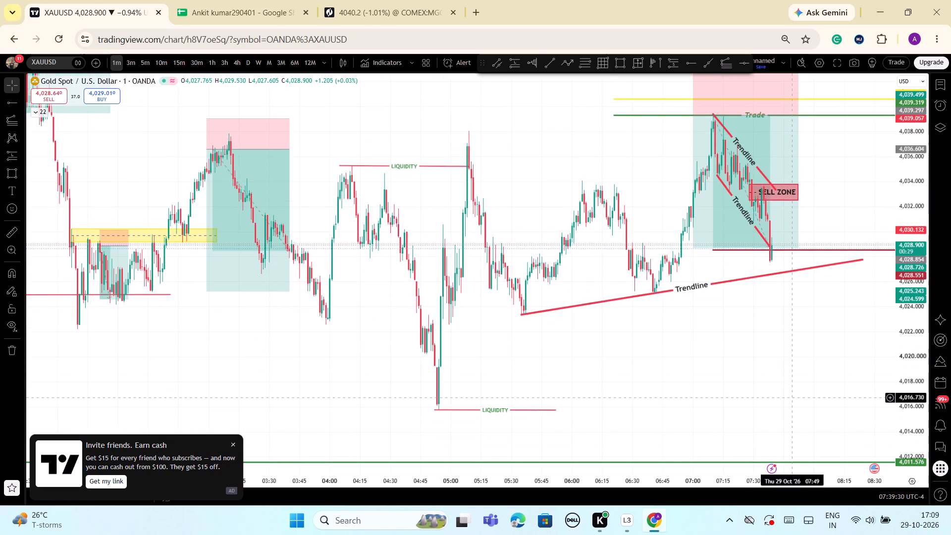
scroll(792, 398, up, 4)
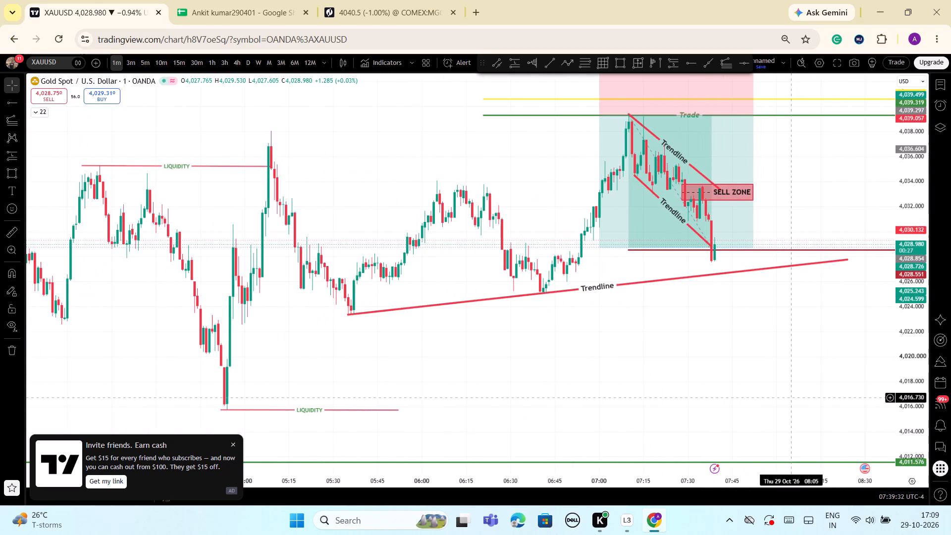
scroll(792, 398, down, 1)
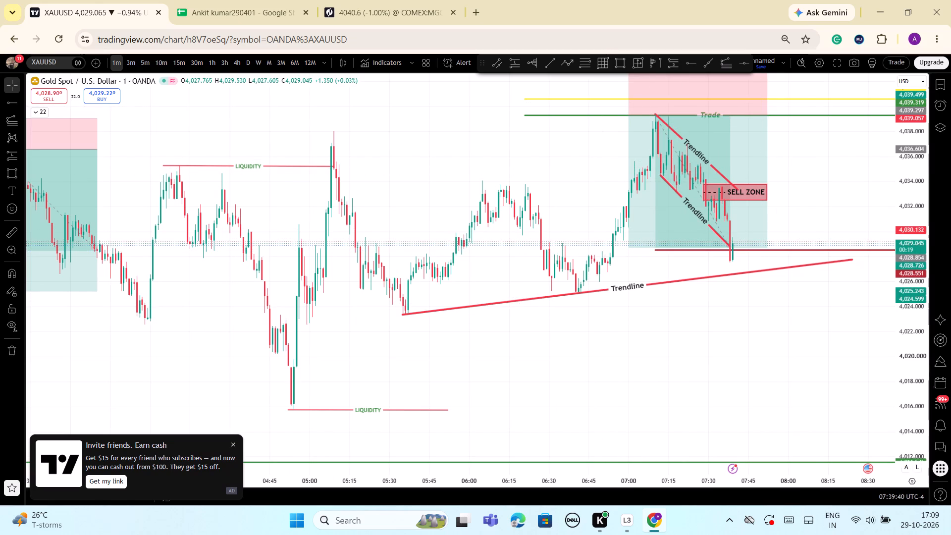
Examine the levels below price: the rising trend line, the lower LIQUIDITY line, the 4,011.576 line and the long red trend line.
drag(918, 331, 920, 366)
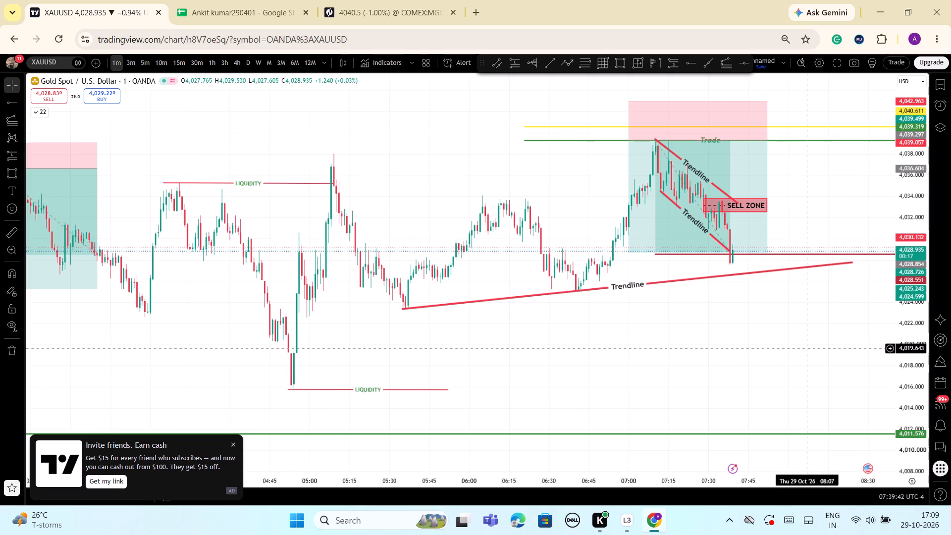
scroll(808, 349, down, 2)
drag(781, 371, 855, 289)
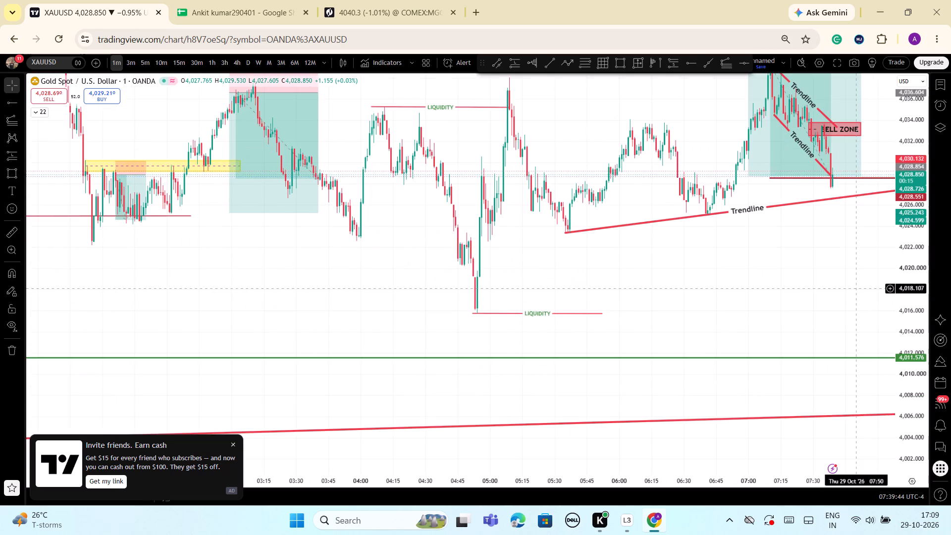
scroll(901, 307, up, 5)
scroll(901, 307, down, 3)
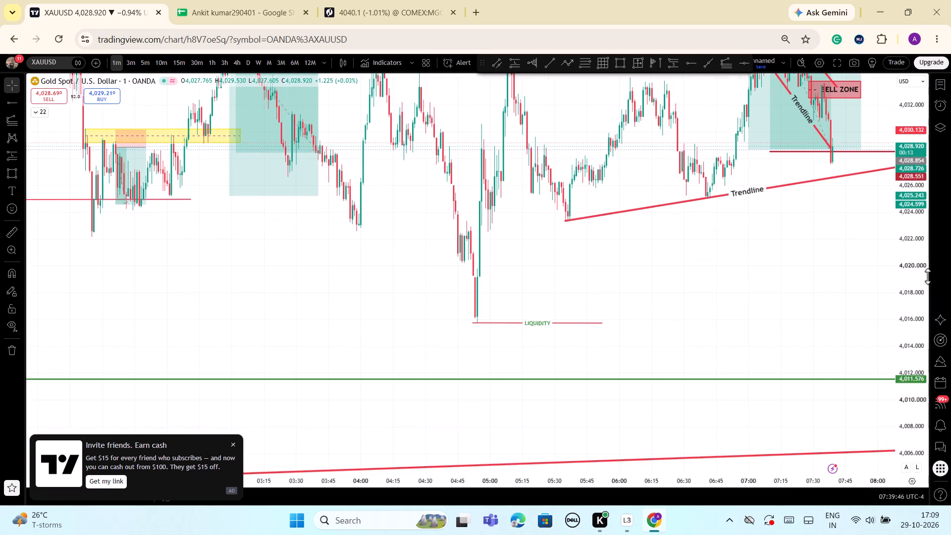
drag(907, 262, 908, 301)
scroll(865, 297, up, 6)
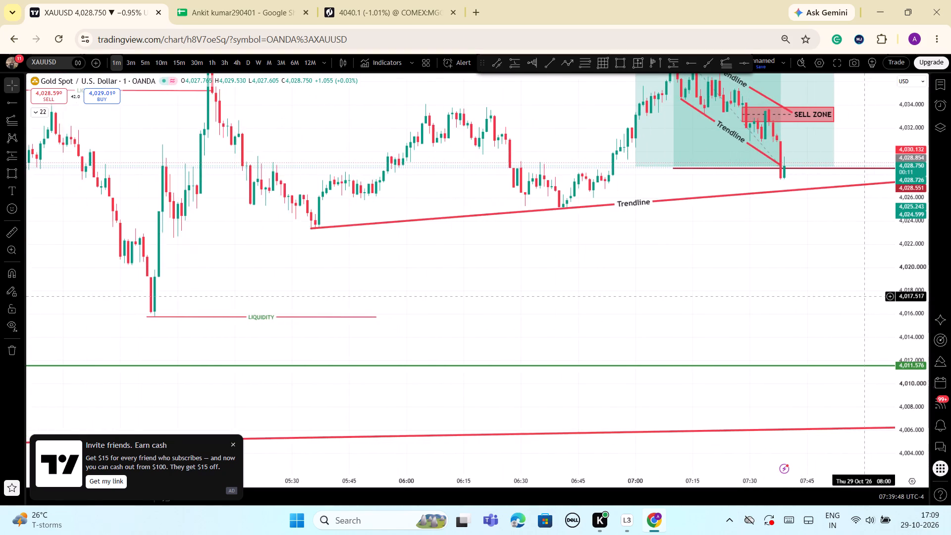
scroll(865, 297, up, 4)
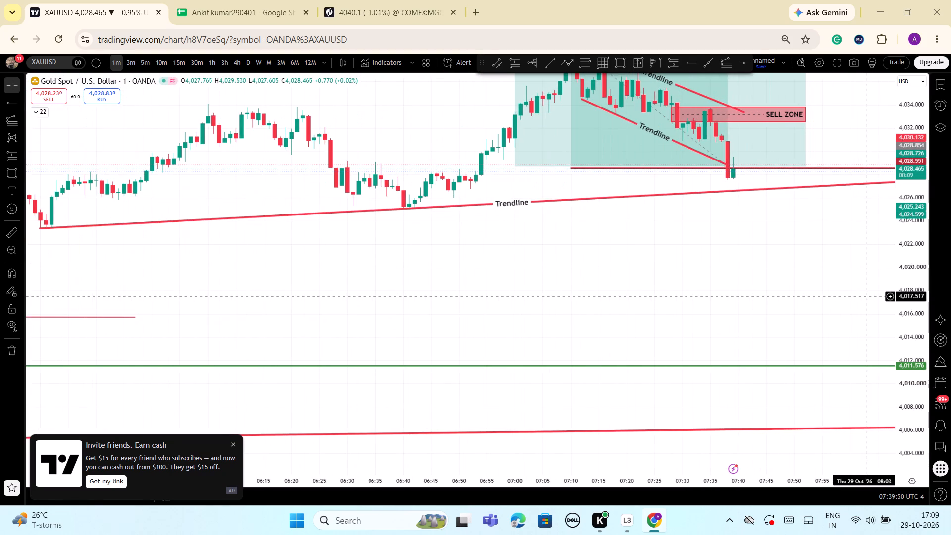
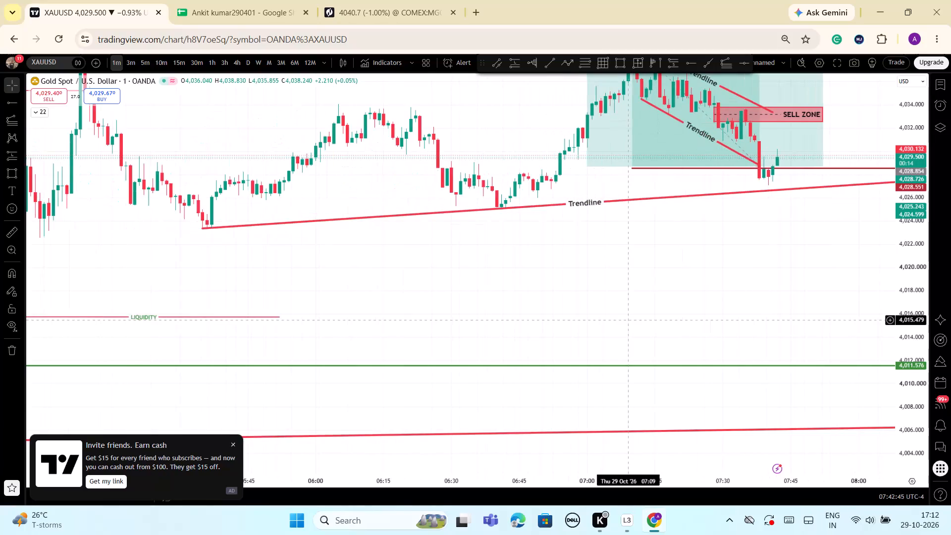
Draw a trend-based Fib extension from the 4,033.818 swing high to the 4,027.263 low, with its third point at 4,033.591.
drag(796, 258, 605, 298)
scroll(631, 291, down, 3)
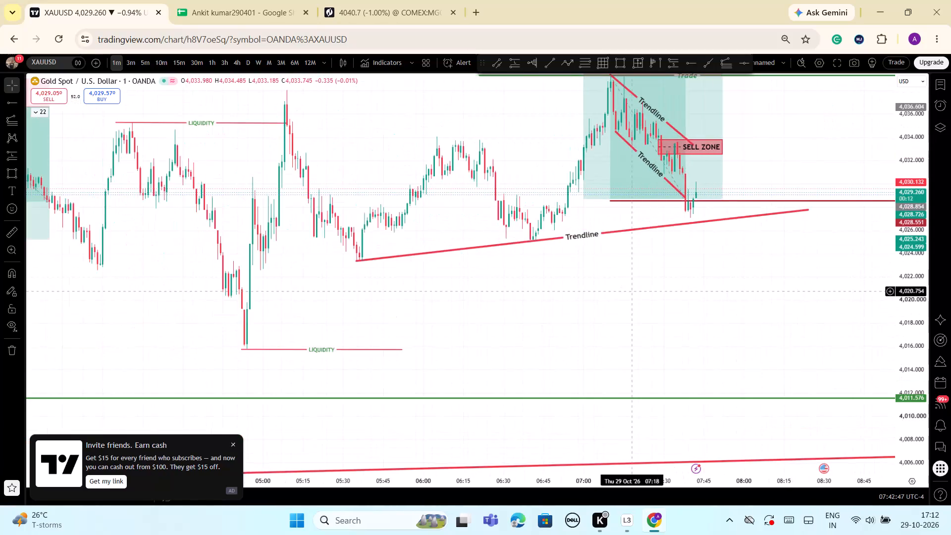
scroll(630, 291, down, 3)
drag(775, 285, 686, 327)
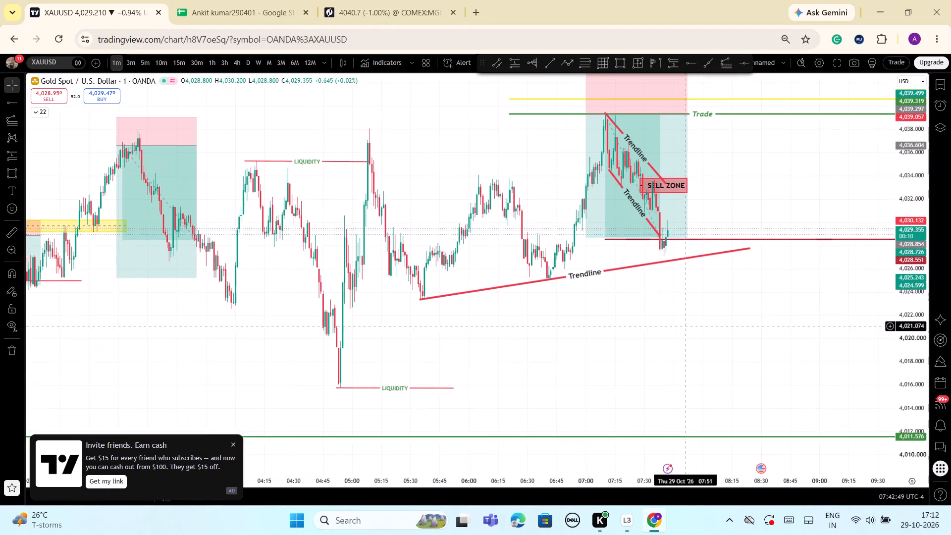
scroll(689, 344, up, 1)
scroll(689, 344, down, 2)
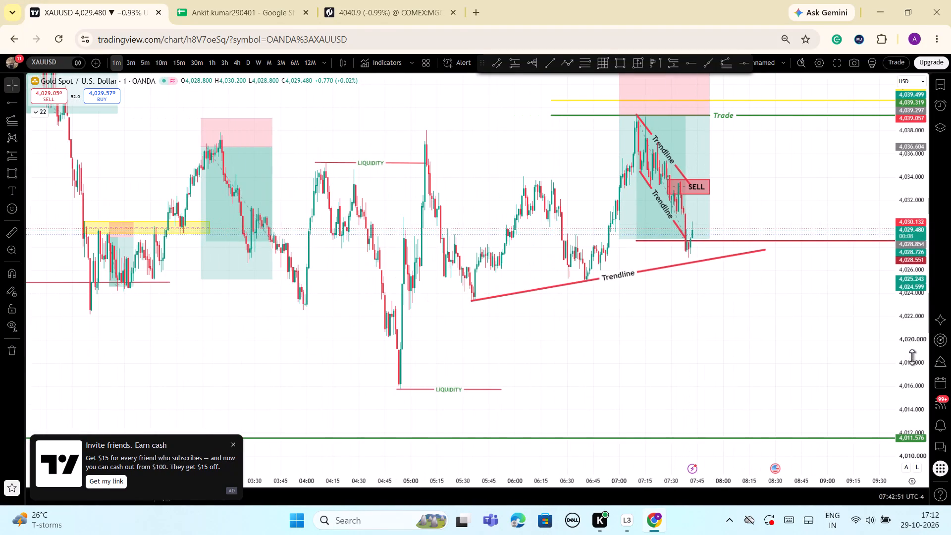
drag(912, 357, 904, 381)
scroll(803, 392, up, 4)
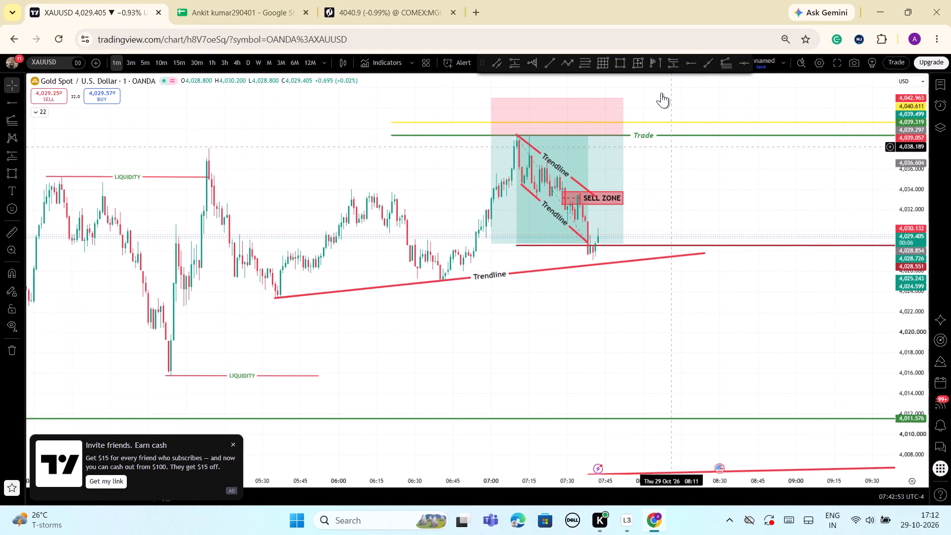
click(728, 65)
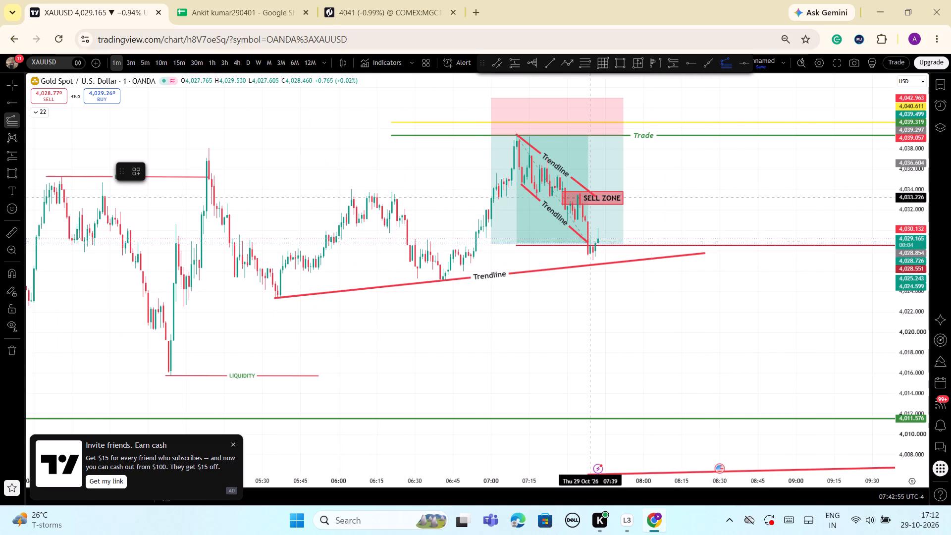
click(580, 192)
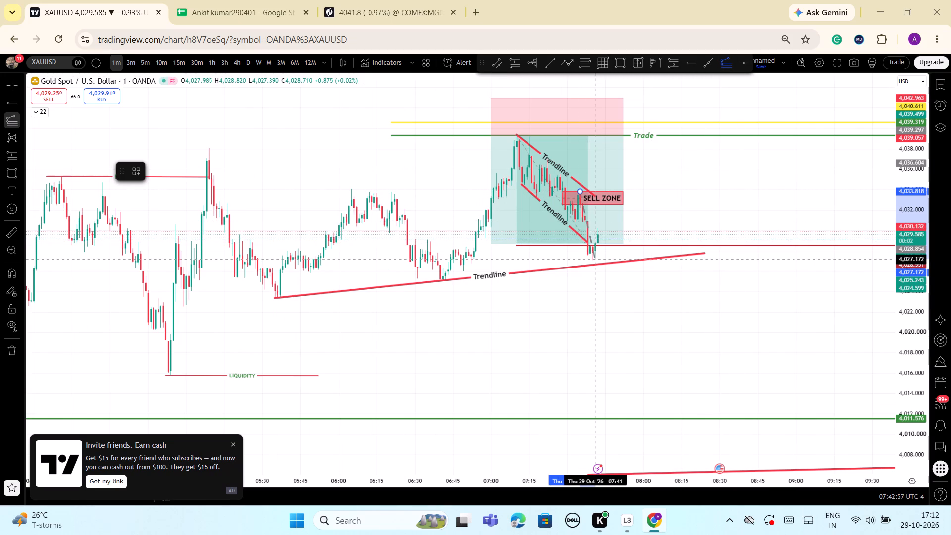
click(593, 259)
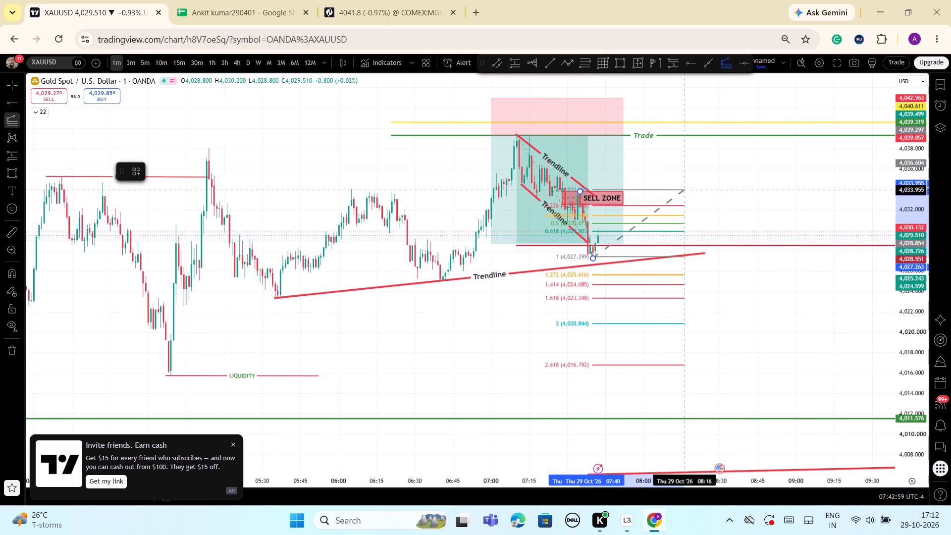
click(684, 194)
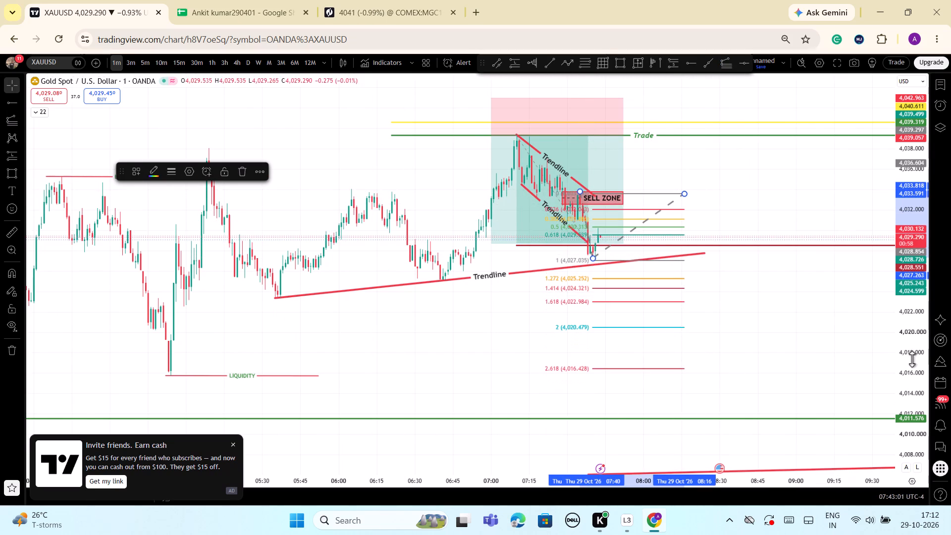
Place horizontal rays at 4,031.151 and 4,032.103 from 07:41, at the Fib extension's second and first retracement levels below the top.
drag(919, 357, 909, 261)
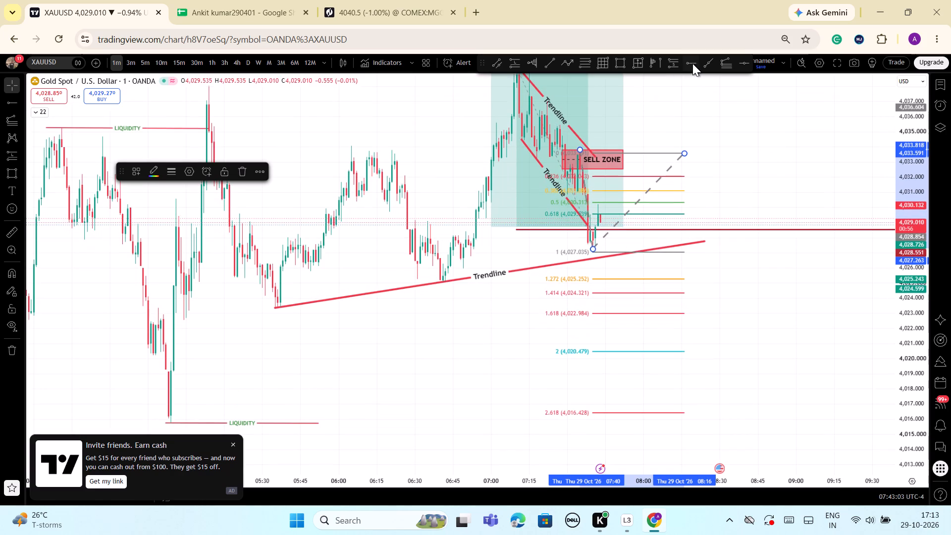
click(692, 63)
click(596, 190)
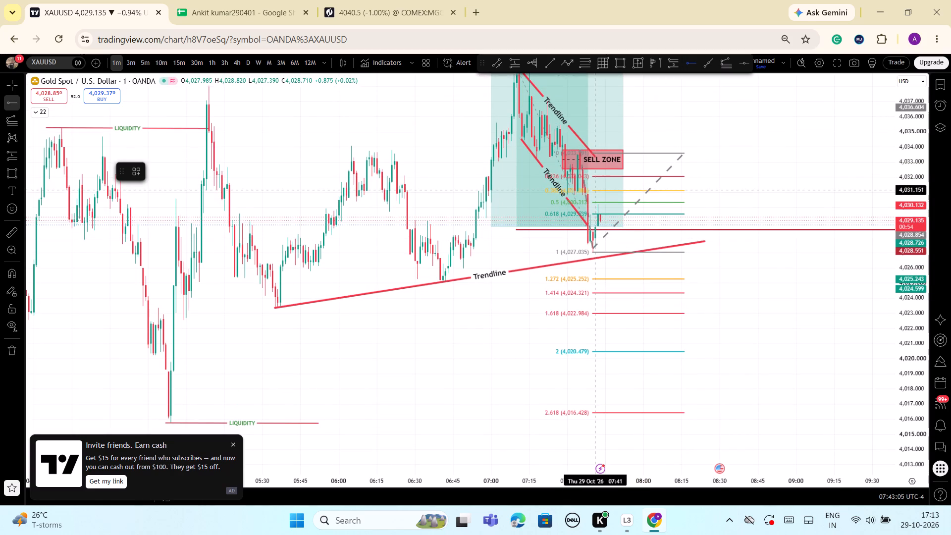
click(689, 64)
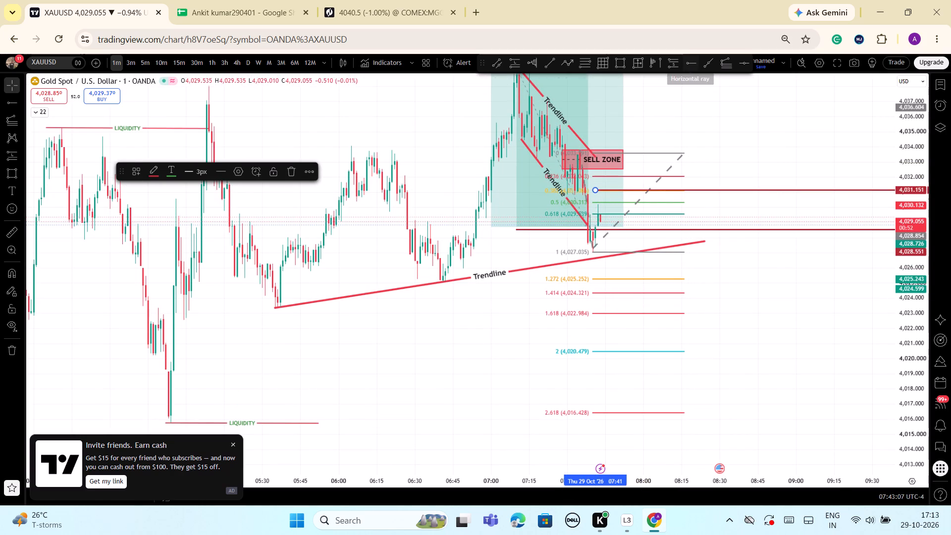
click(595, 176)
click(715, 157)
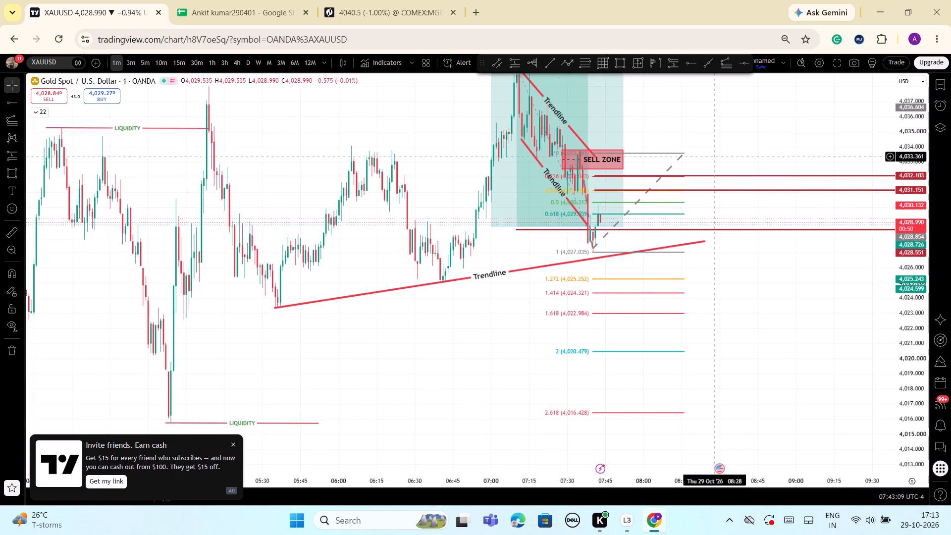
Delete the Fib extension drawn over the latest drop.
click(682, 155)
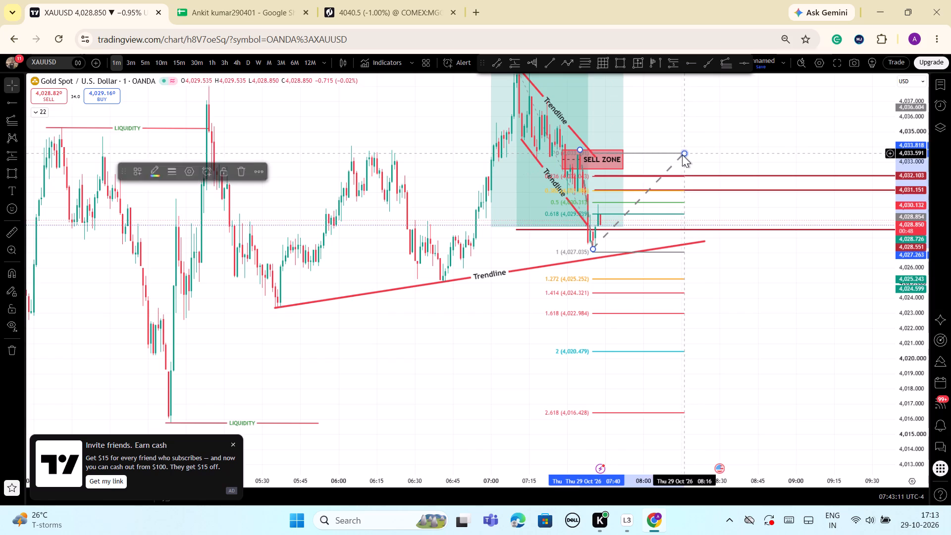
click(241, 171)
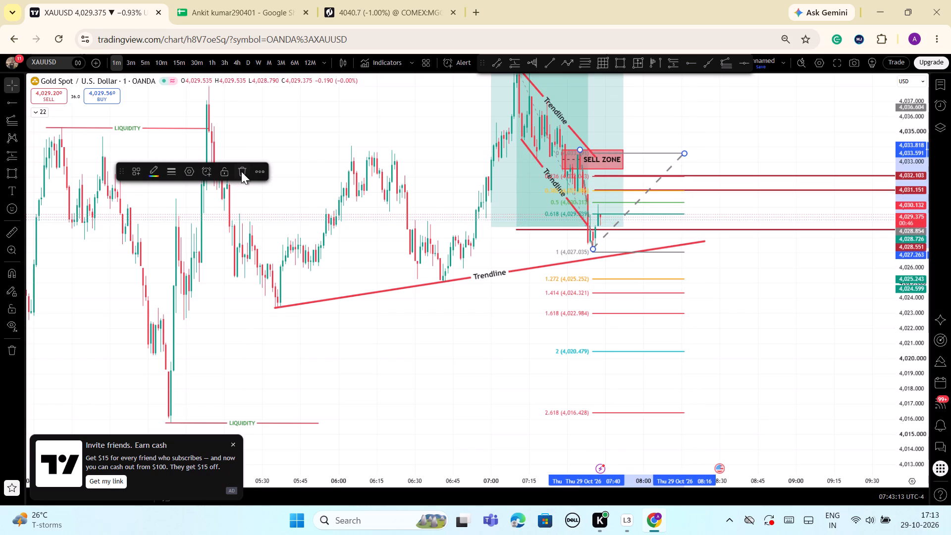
Draw a rectangle between the 4,032.103 and 4,031.151 rays, spanning 07:41 to 08:14.
scroll(816, 310, up, 2)
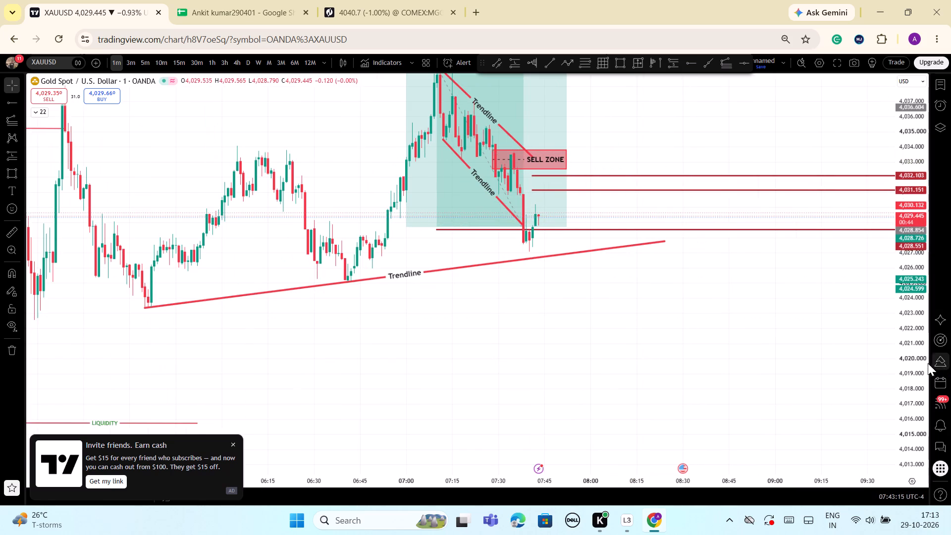
drag(918, 345, 905, 441)
scroll(702, 344, down, 2)
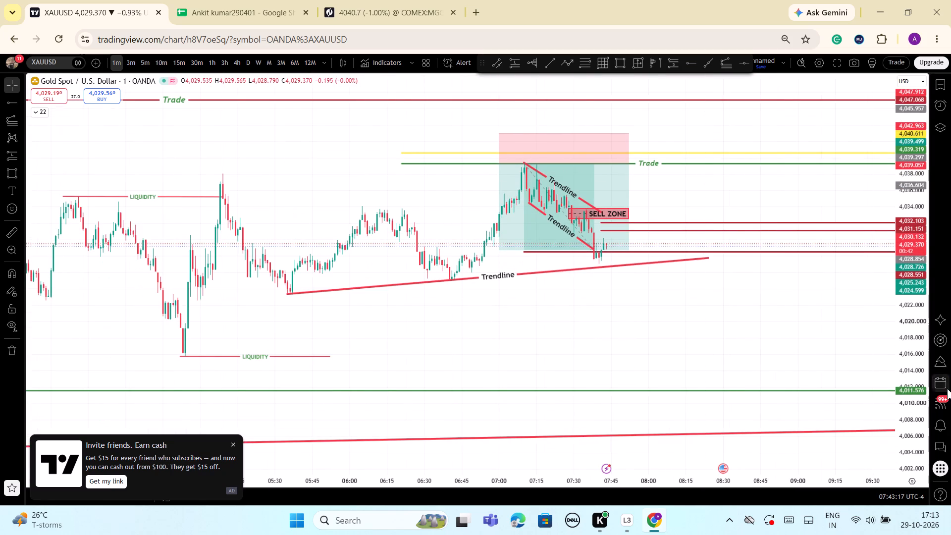
drag(920, 396, 921, 347)
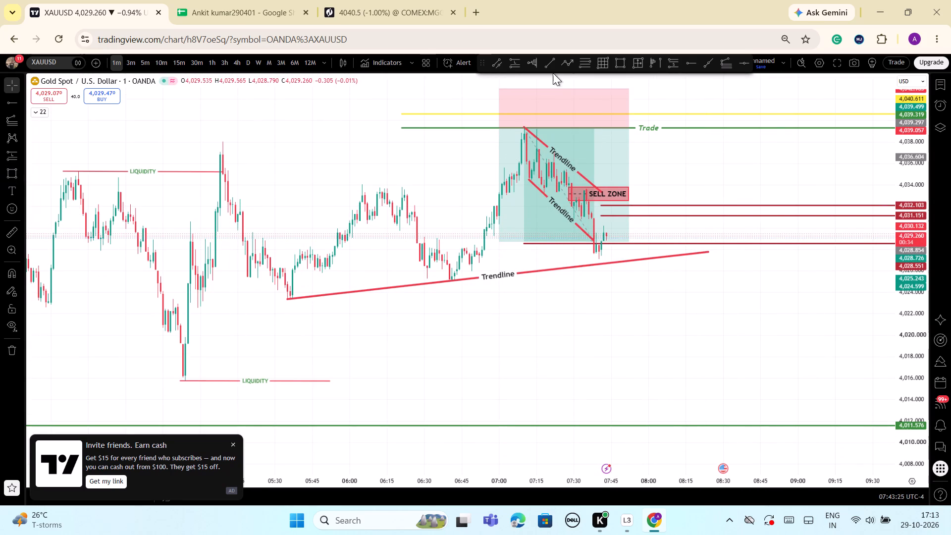
click(621, 66)
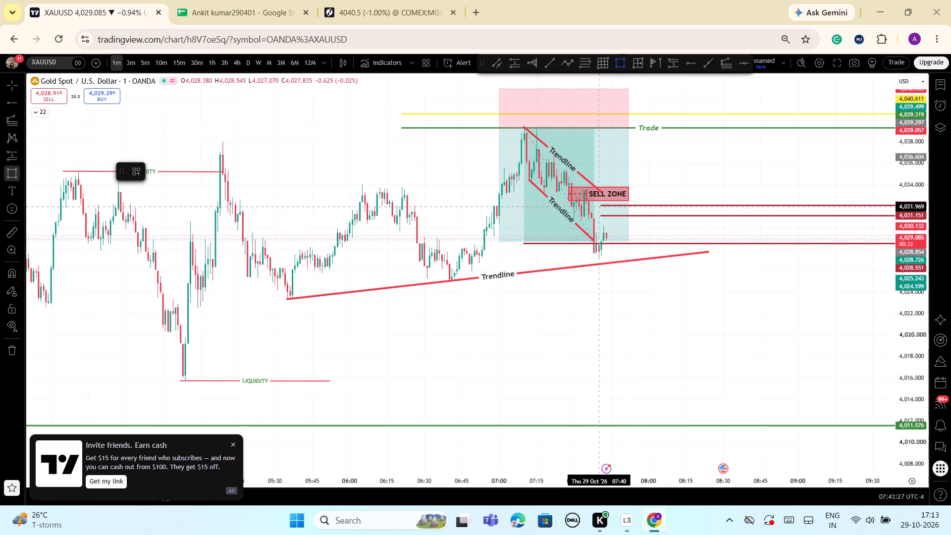
click(600, 206)
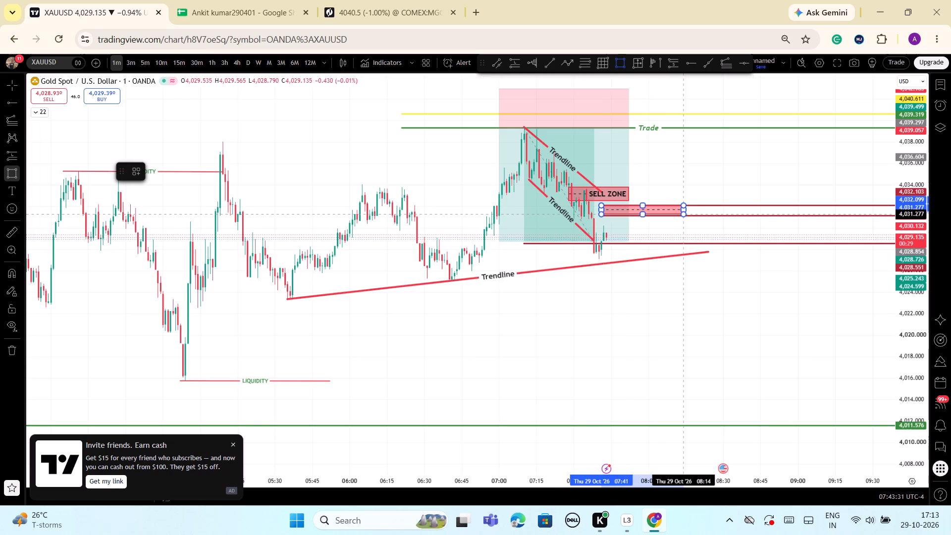
click(683, 215)
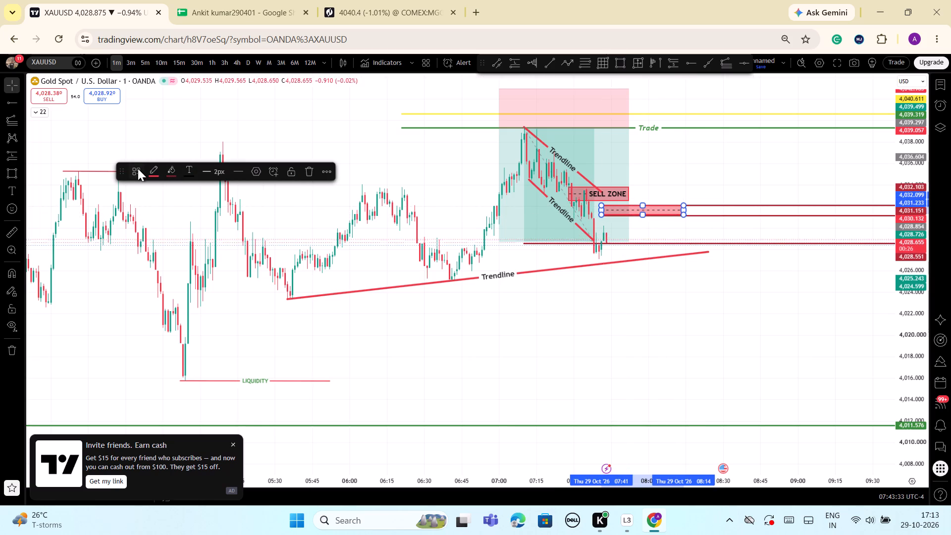
Apply the saved SELL ZONE template to the new rectangle between the two rays.
click(137, 169)
click(160, 285)
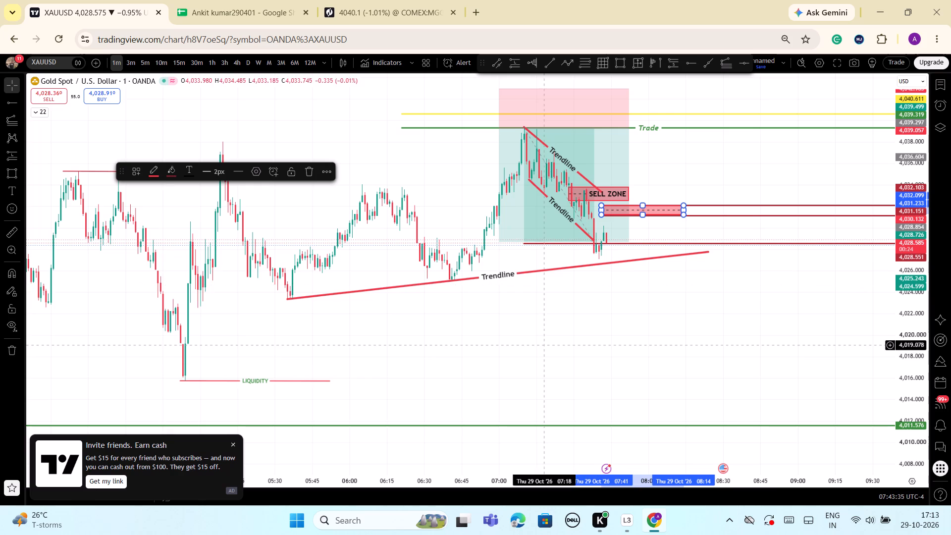
click(749, 349)
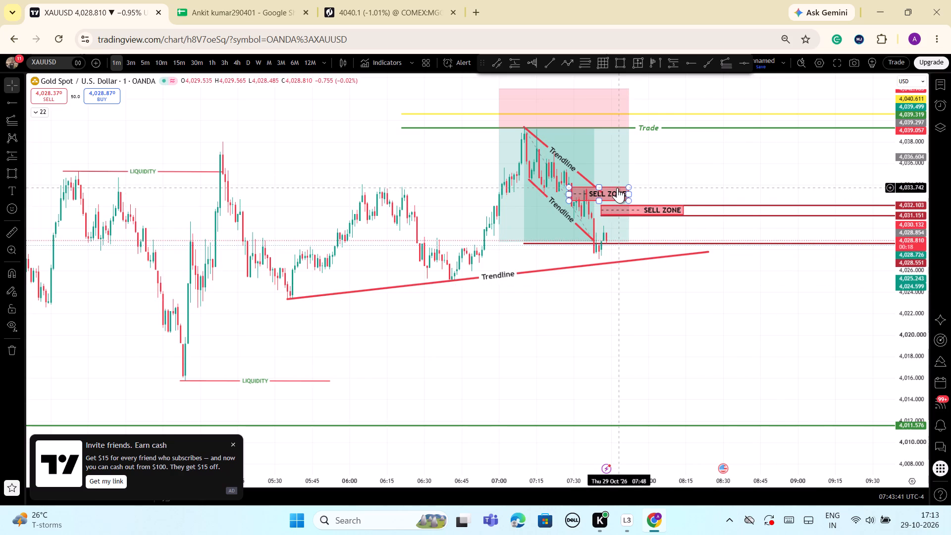
Delete the older SELL ZONE rectangle above the new one.
click(617, 188)
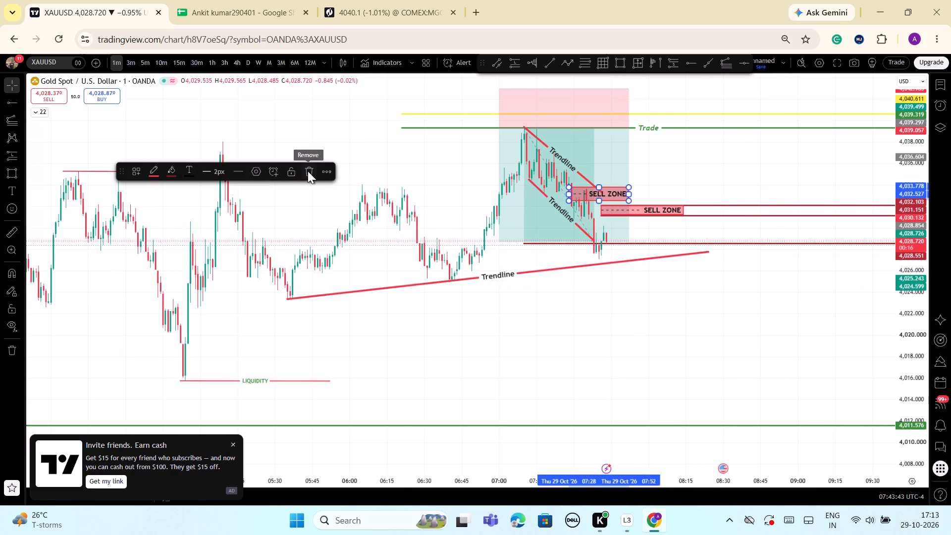
click(308, 171)
Examine the newest candles against the new SELL ZONE, the falling channel, the rising trend line and the lower levels.
scroll(638, 279, down, 1)
scroll(794, 290, up, 1)
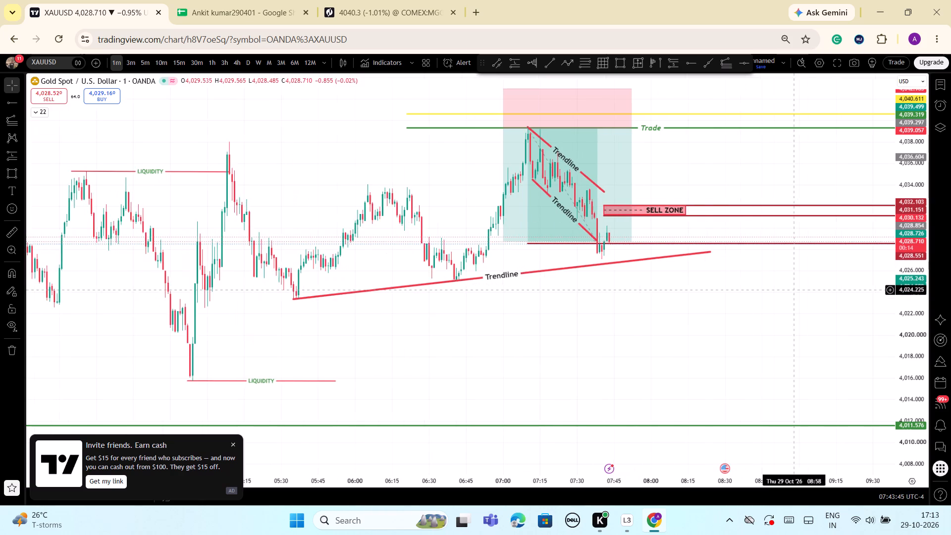
scroll(796, 291, up, 2)
scroll(834, 310, up, 1)
scroll(834, 310, down, 2)
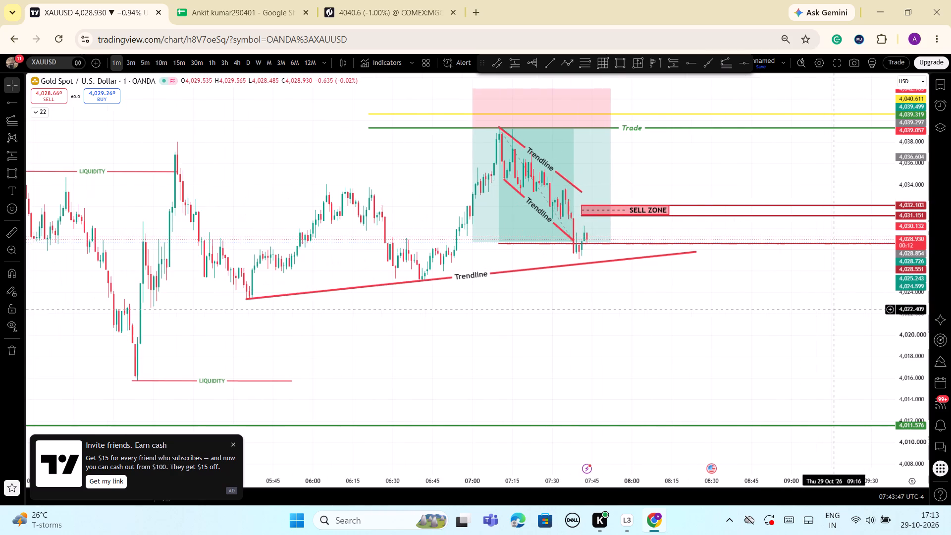
drag(918, 396, 906, 342)
scroll(815, 354, up, 3)
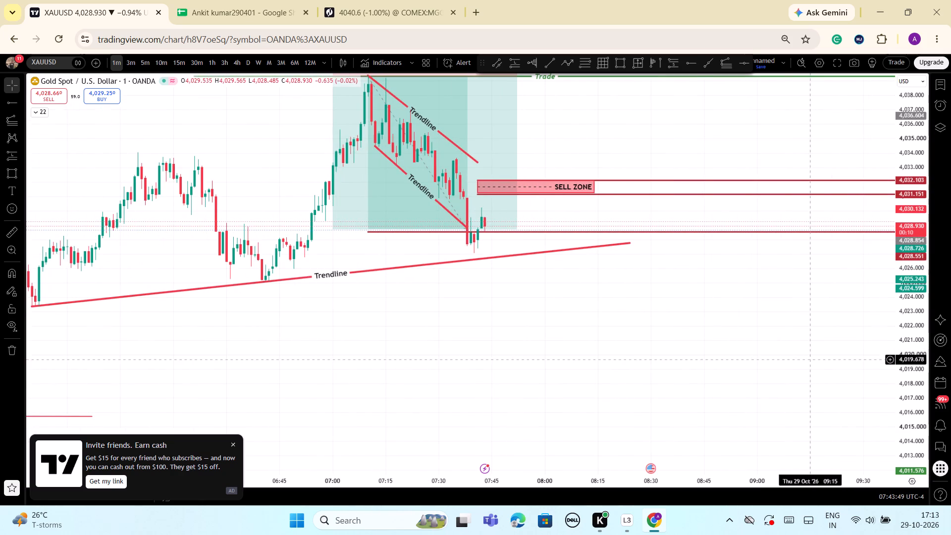
drag(530, 354, 654, 369)
drag(915, 369, 916, 409)
scroll(820, 431, down, 2)
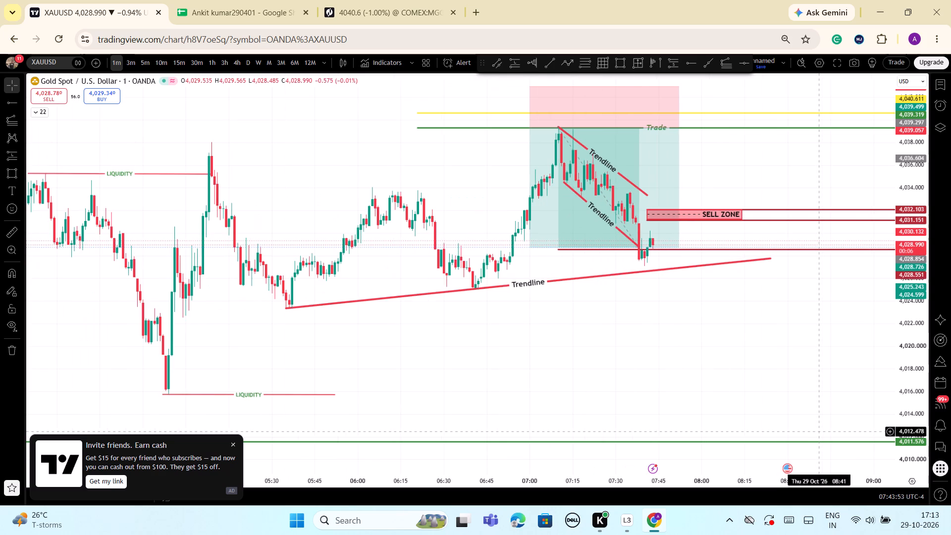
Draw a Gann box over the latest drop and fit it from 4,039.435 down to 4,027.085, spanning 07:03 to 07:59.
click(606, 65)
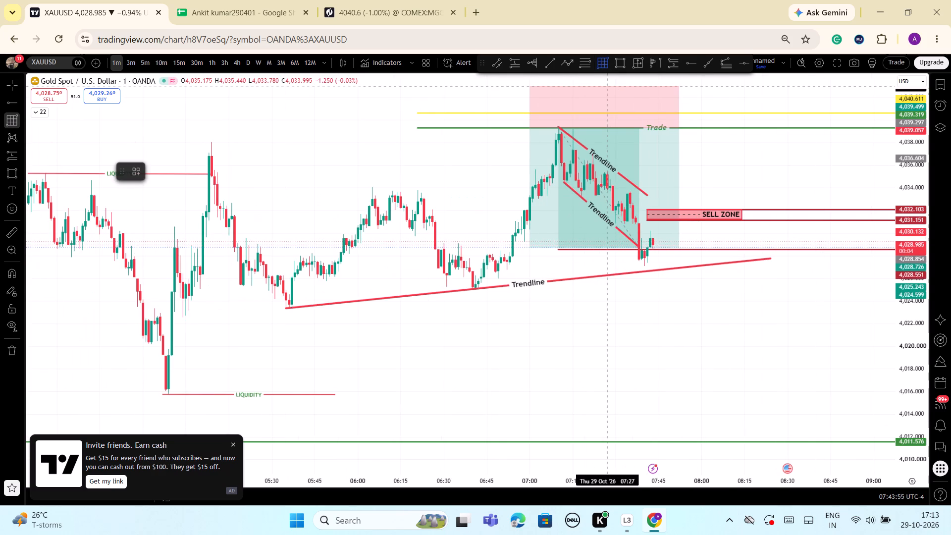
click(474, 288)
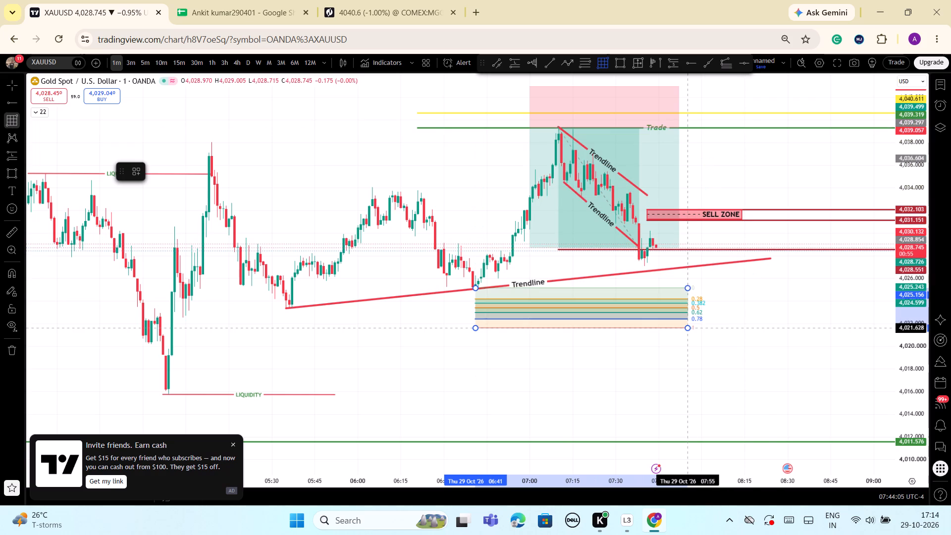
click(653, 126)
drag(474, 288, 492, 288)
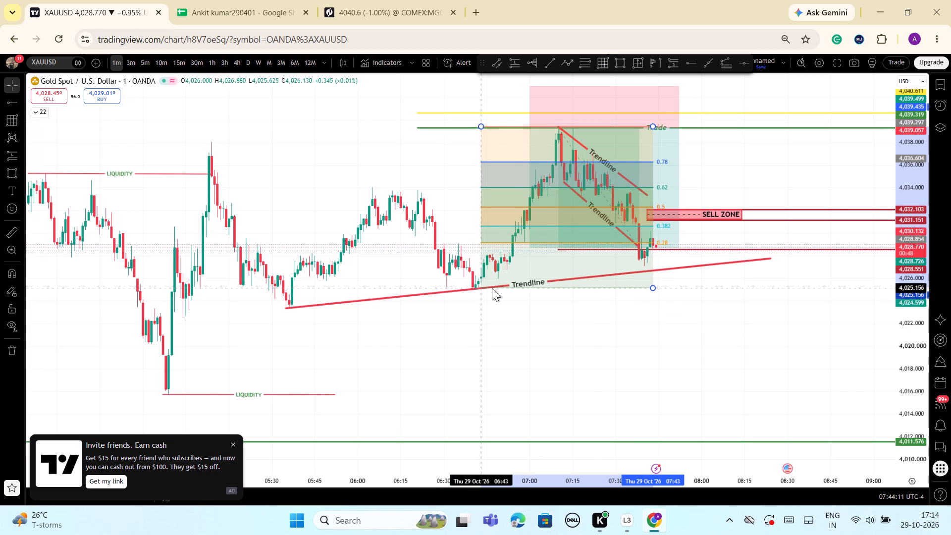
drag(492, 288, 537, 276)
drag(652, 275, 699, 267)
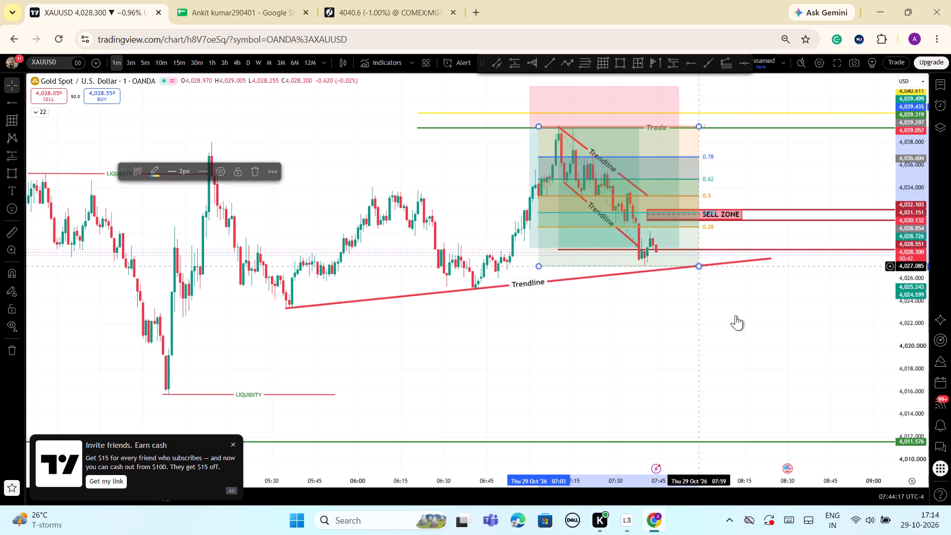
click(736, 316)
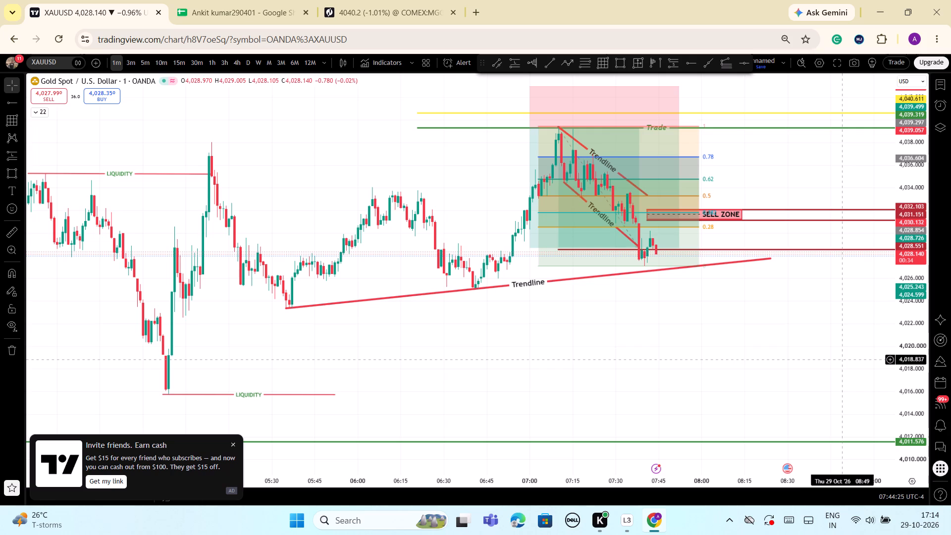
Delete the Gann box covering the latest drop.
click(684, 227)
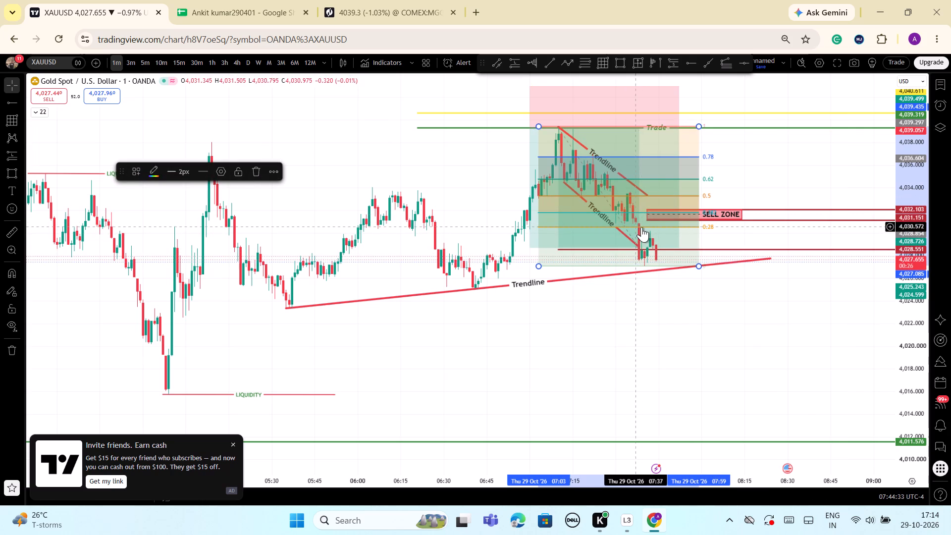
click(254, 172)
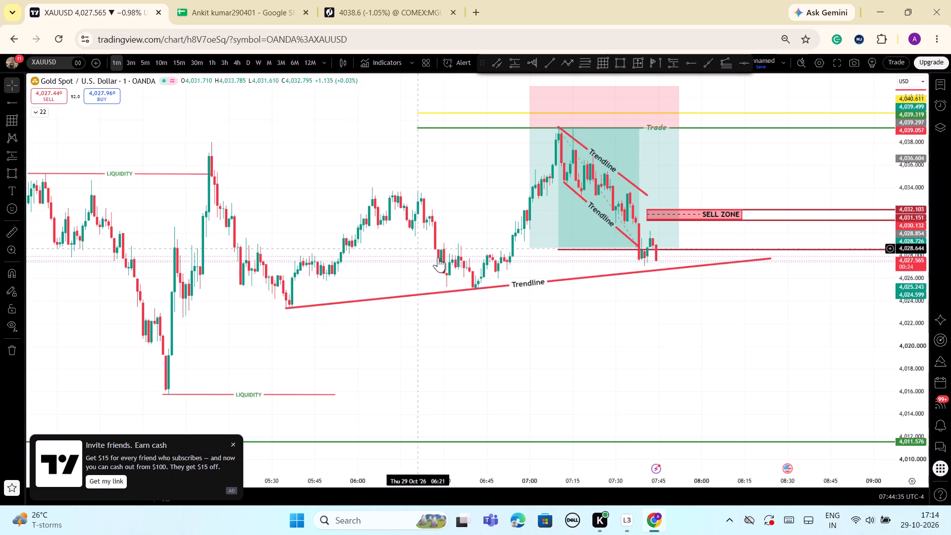
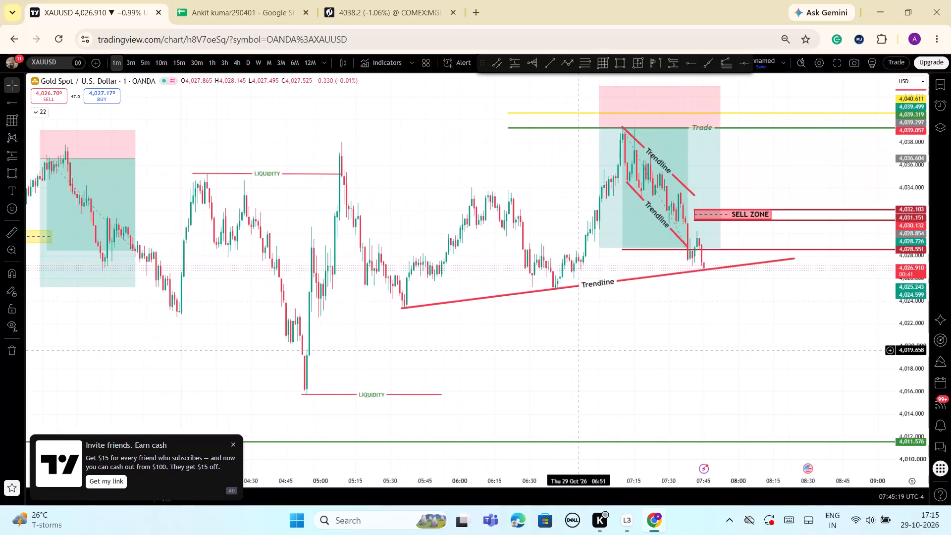
Draw a trend-based Fib extension from the 04:54 low at 4,015.842 to the 07:11 high, ending at 4,015.719 around 08:40.
scroll(587, 349, down, 2)
scroll(663, 351, down, 2)
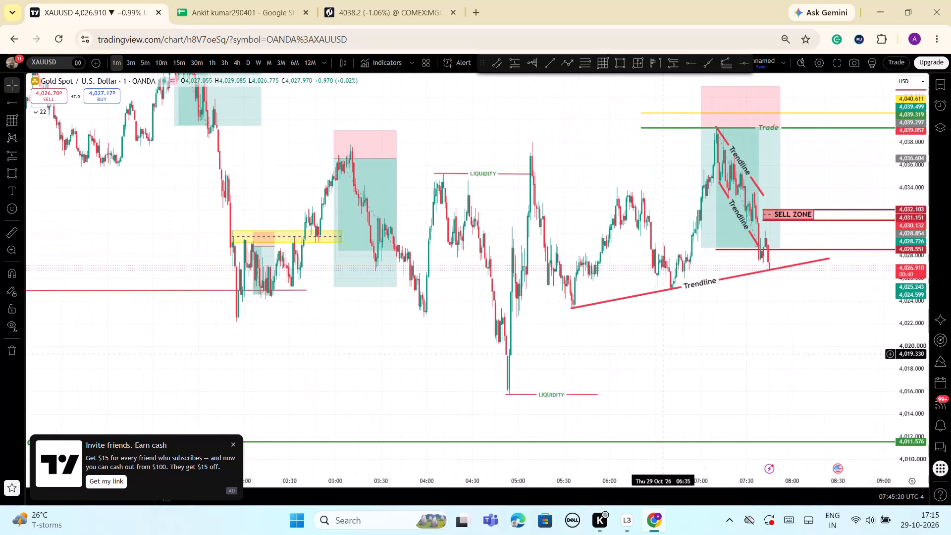
drag(732, 345, 734, 354)
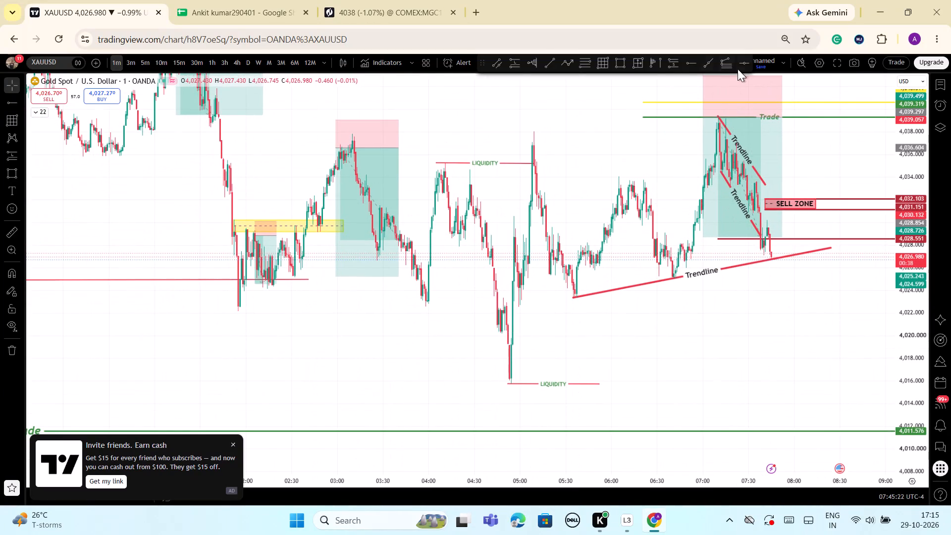
click(727, 67)
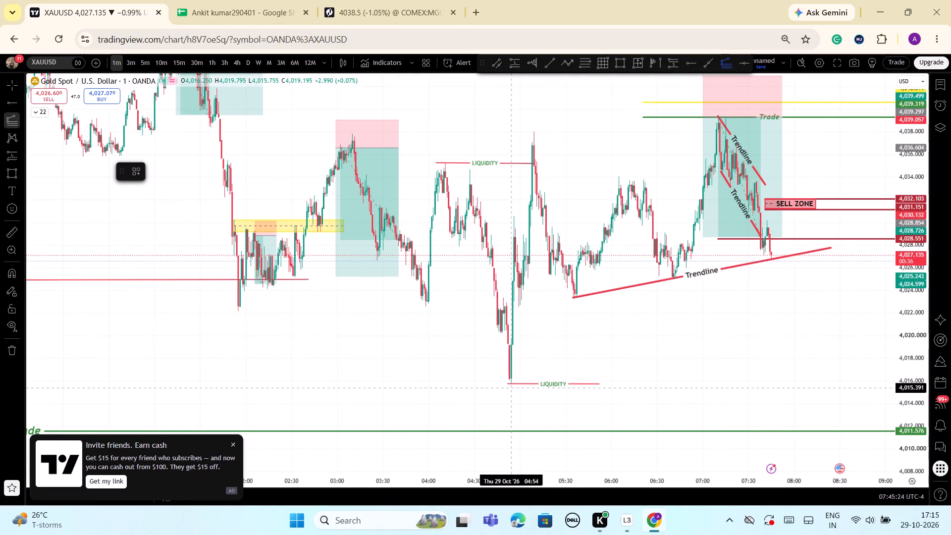
click(512, 383)
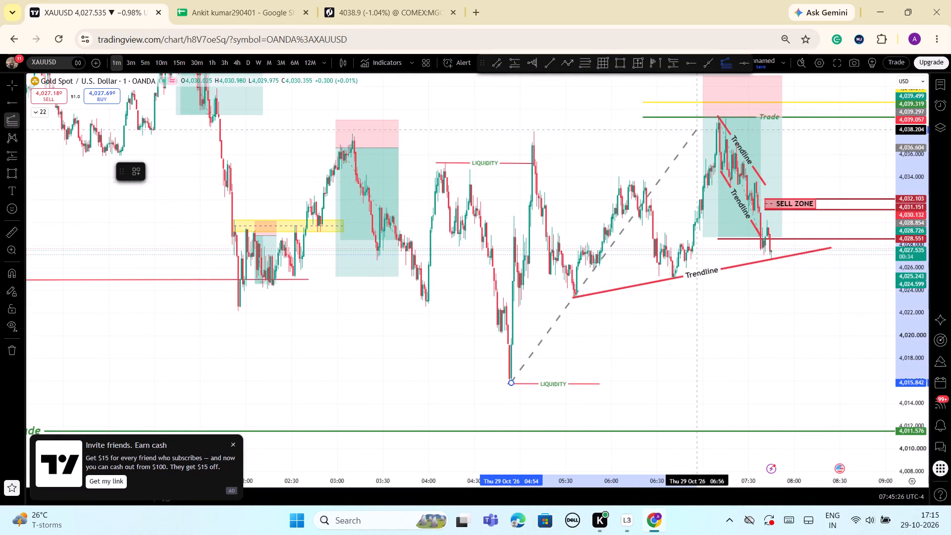
click(720, 115)
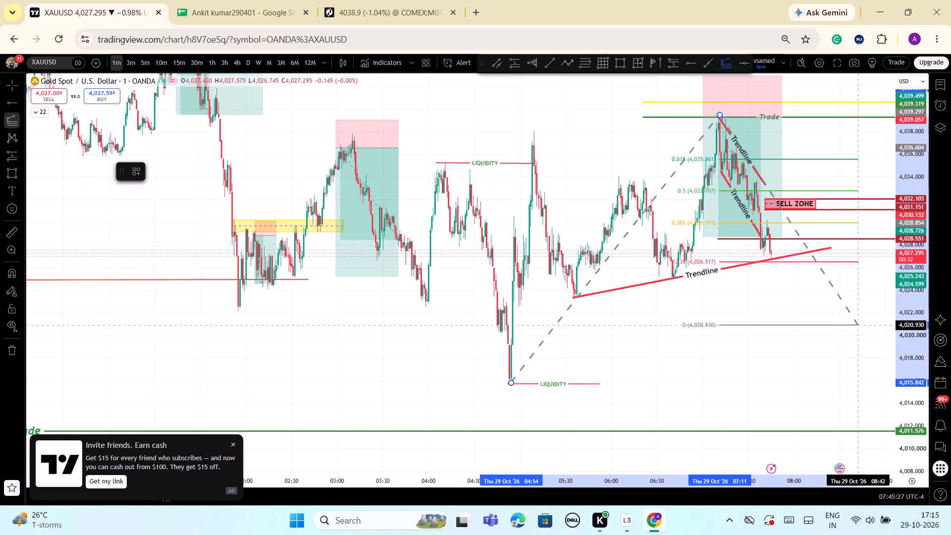
click(854, 384)
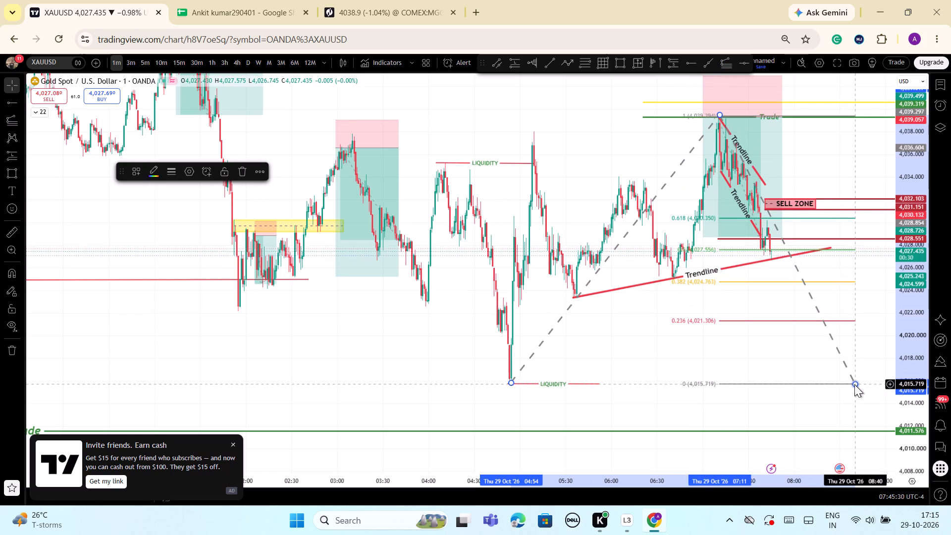
click(664, 364)
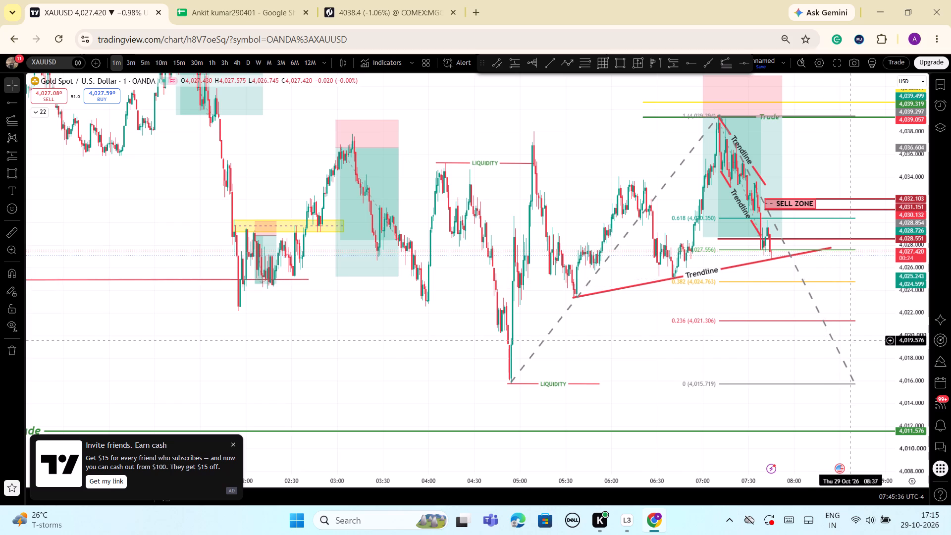
Add horizontal rays along the Fib's 0.382 and 0.236 levels, at 4,024.869 and 4,021.299.
scroll(851, 341, up, 6)
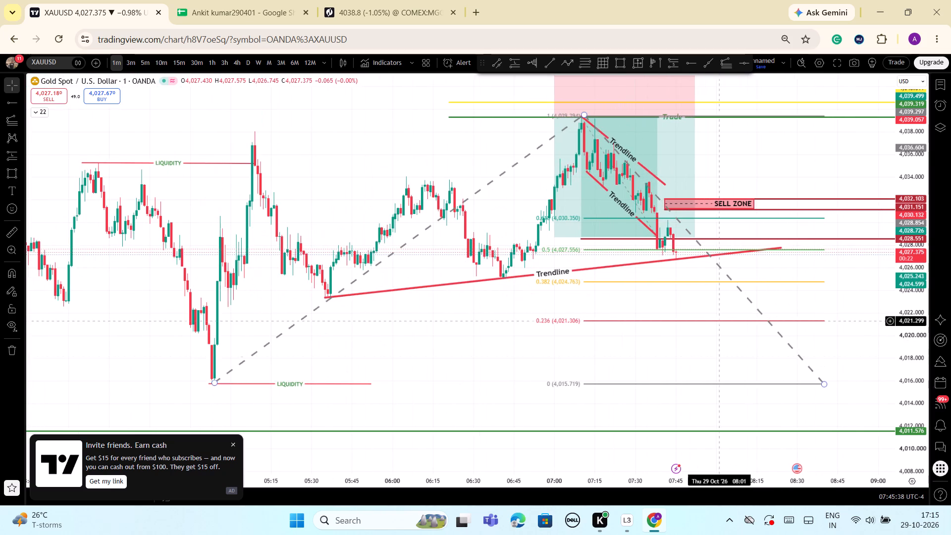
click(690, 63)
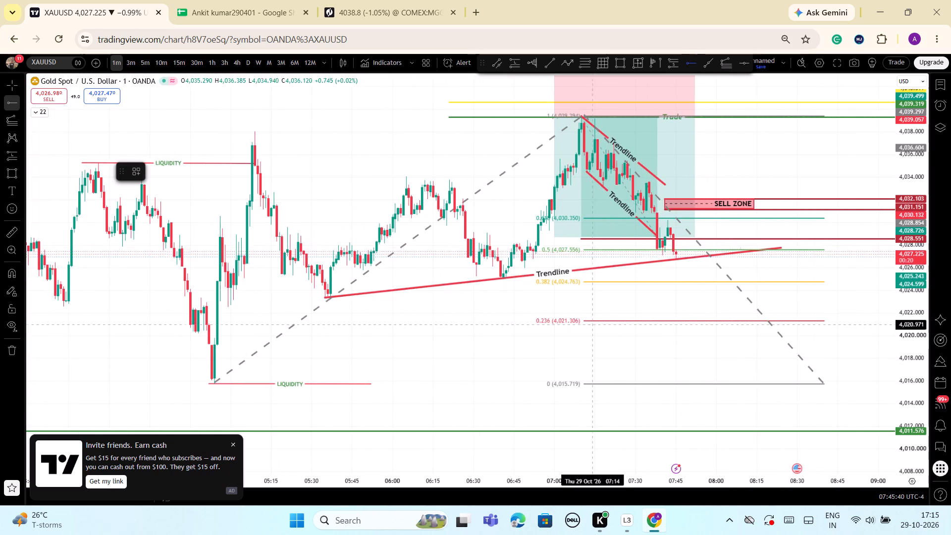
click(584, 281)
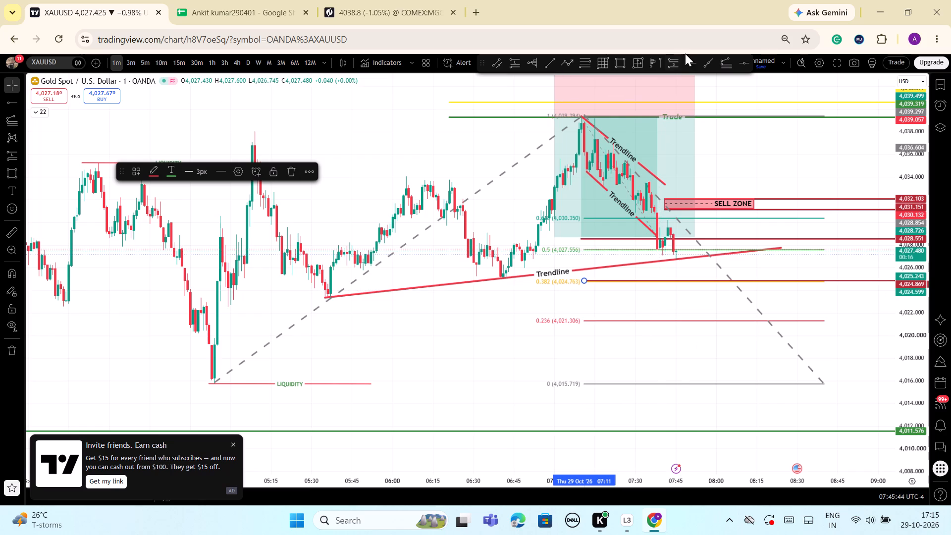
click(691, 62)
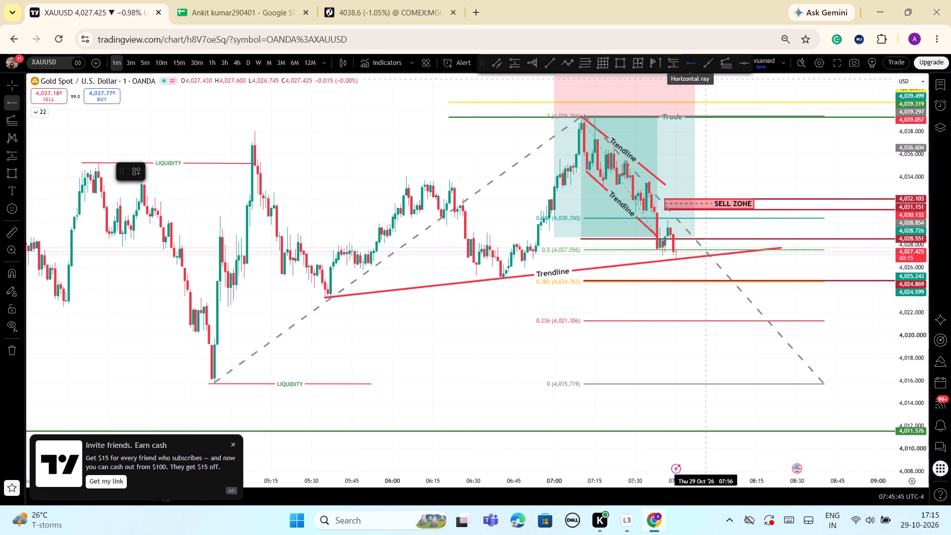
click(587, 321)
click(621, 303)
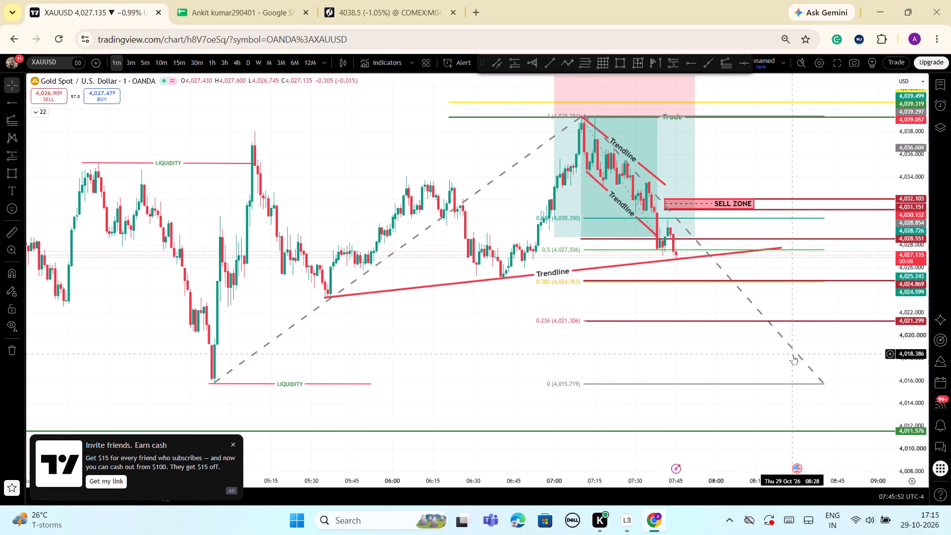
Delete the trend-based Fib extension.
click(796, 355)
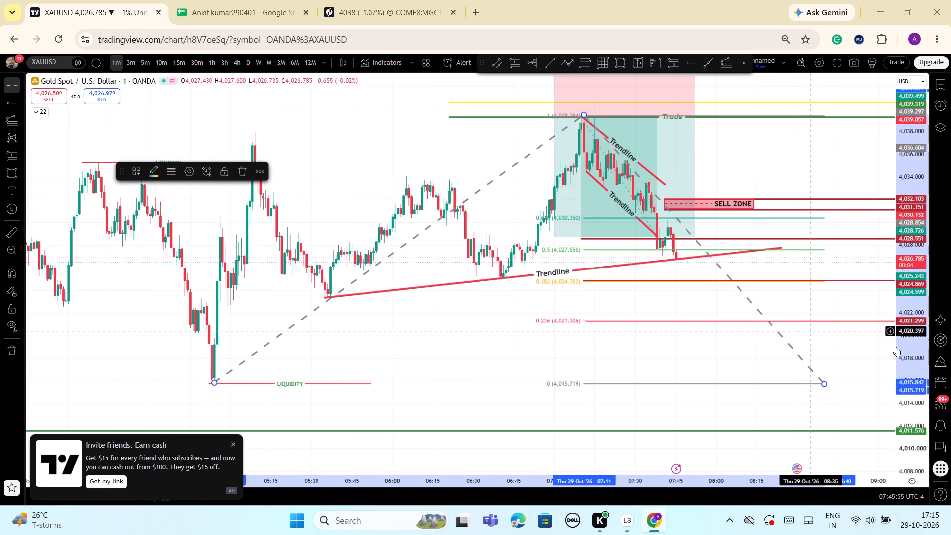
click(827, 383)
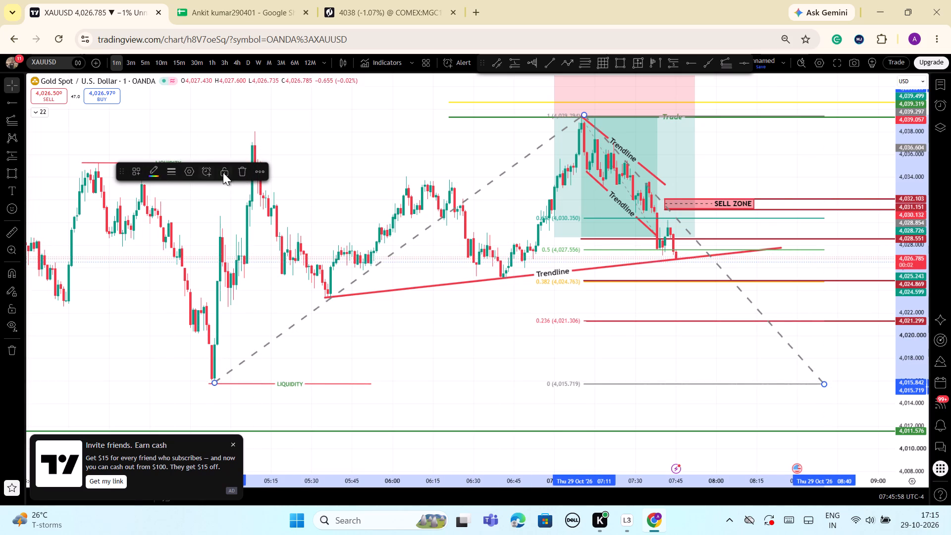
click(241, 172)
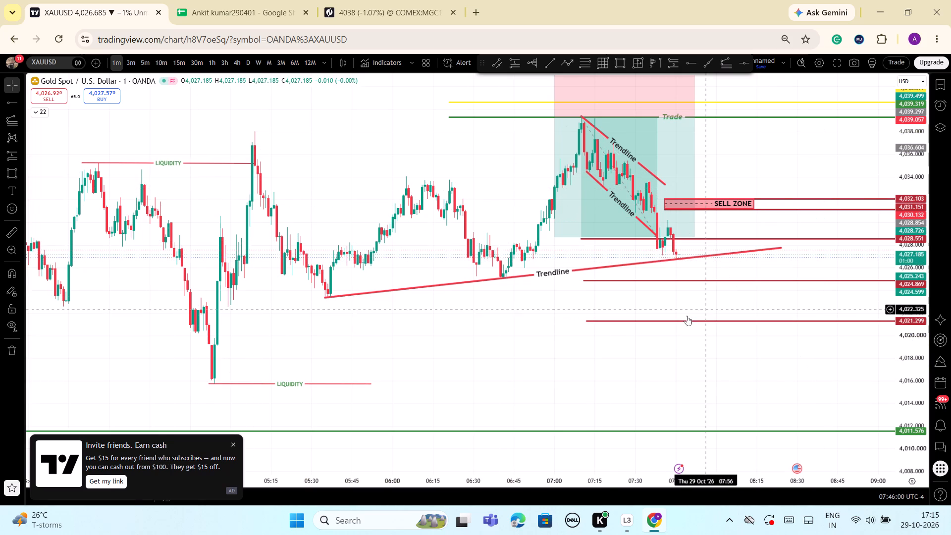
Recolour the horizontal rays at 4,021.299 and 4,024.869 dark green.
click(643, 321)
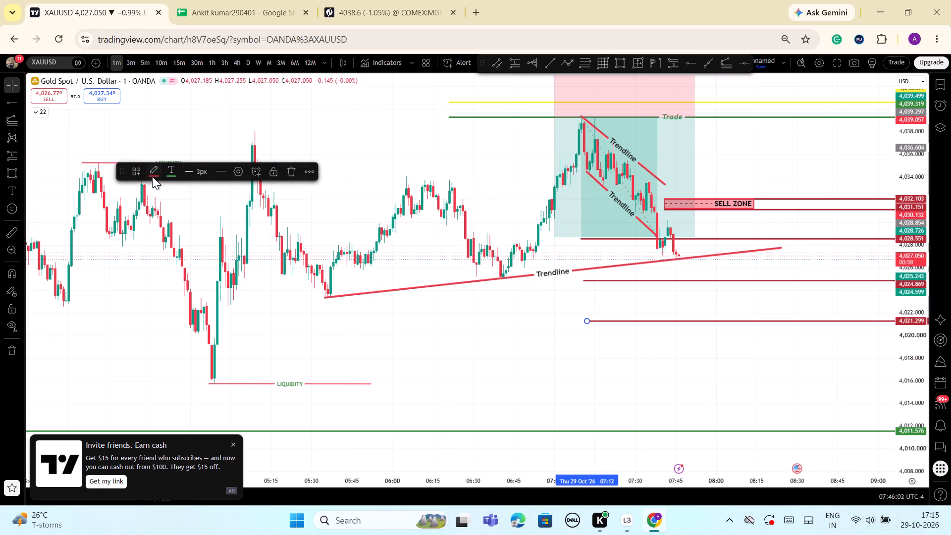
click(153, 173)
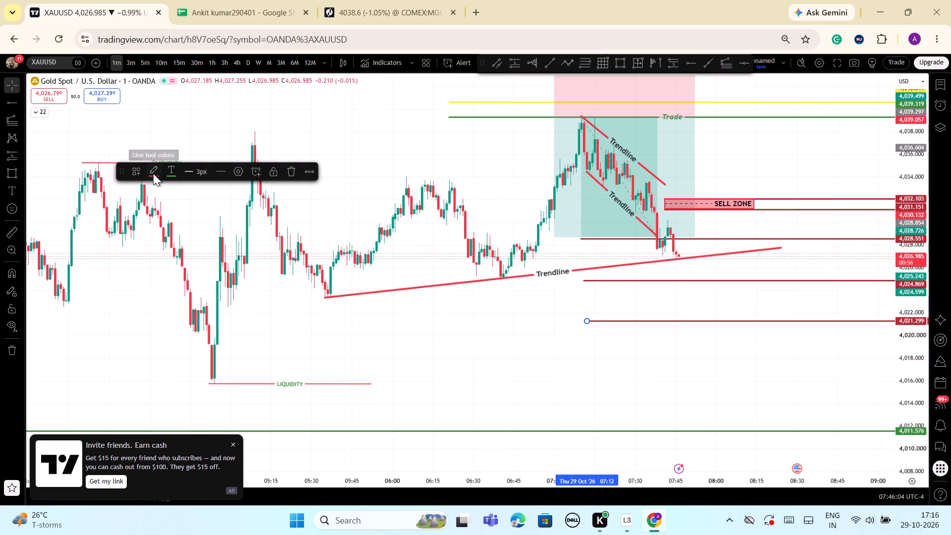
click(188, 258)
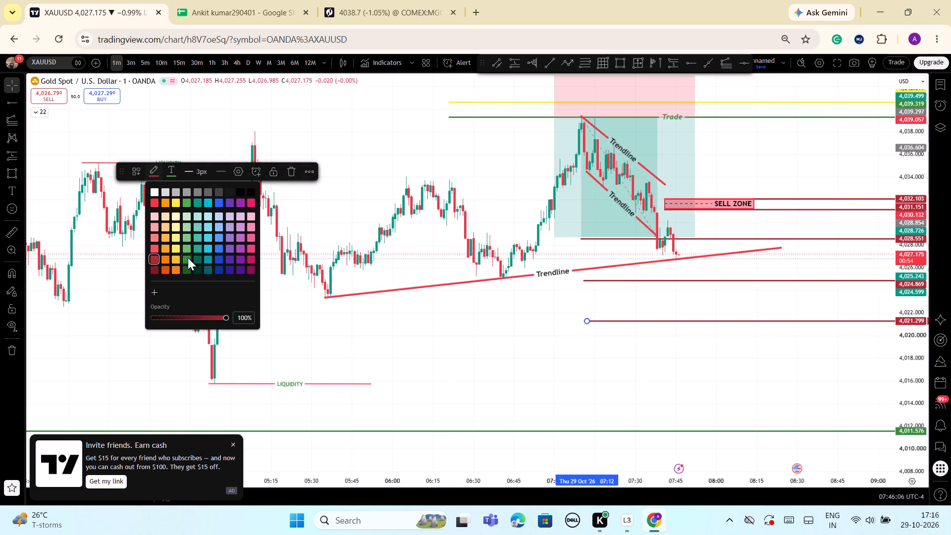
click(638, 280)
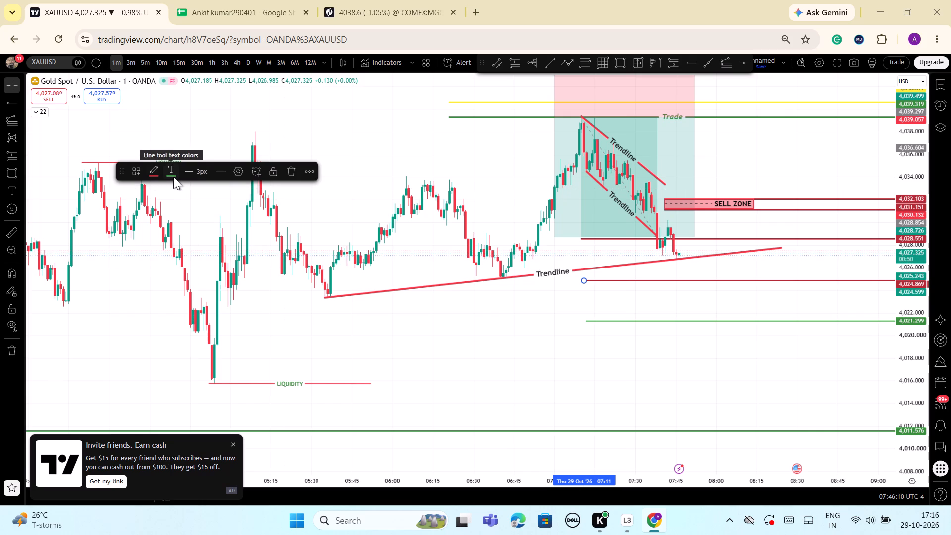
click(150, 176)
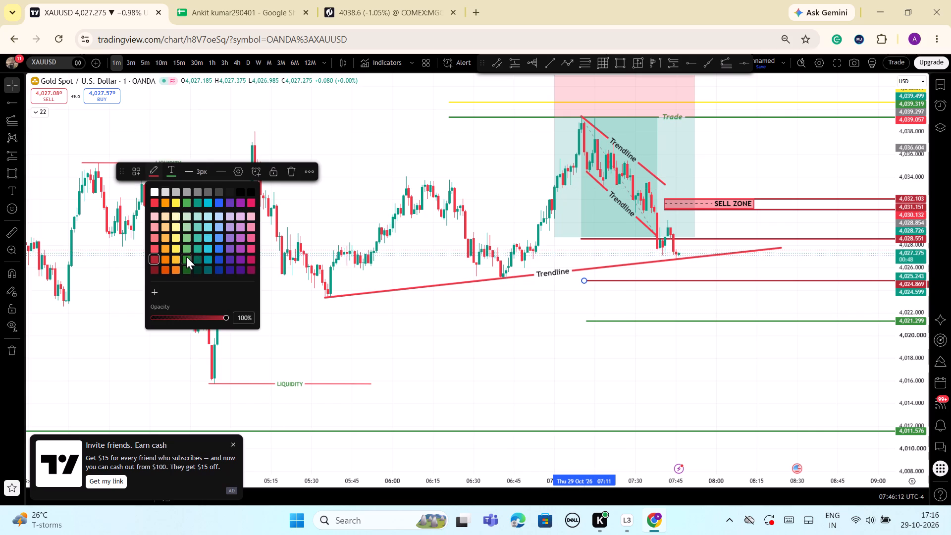
click(186, 257)
click(495, 331)
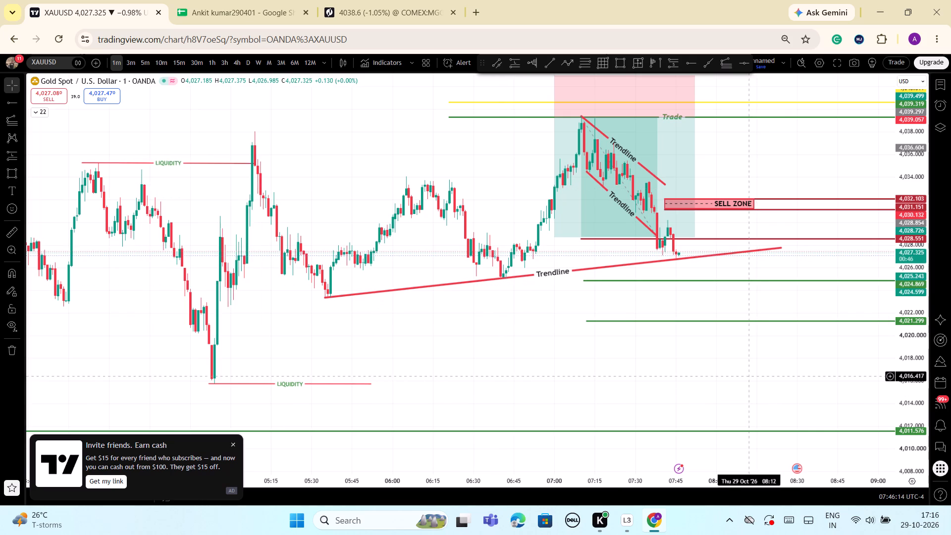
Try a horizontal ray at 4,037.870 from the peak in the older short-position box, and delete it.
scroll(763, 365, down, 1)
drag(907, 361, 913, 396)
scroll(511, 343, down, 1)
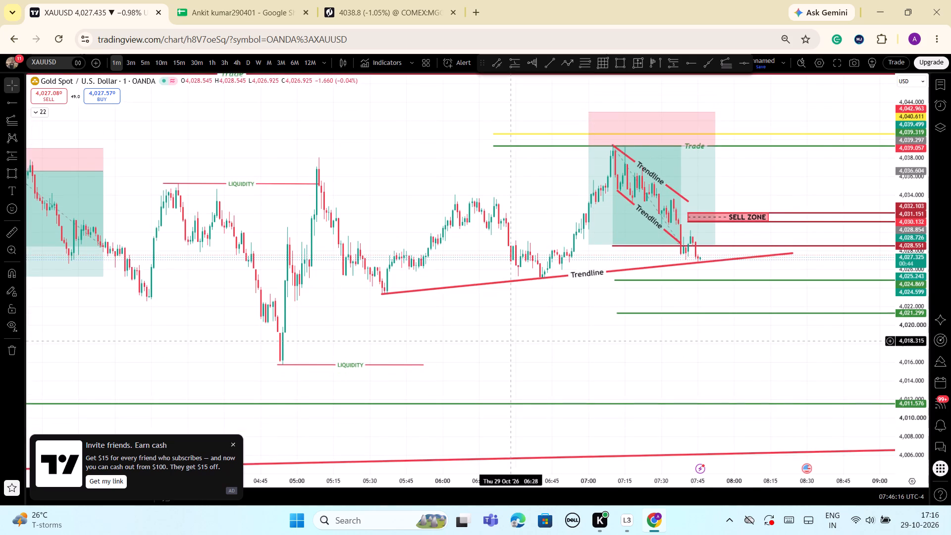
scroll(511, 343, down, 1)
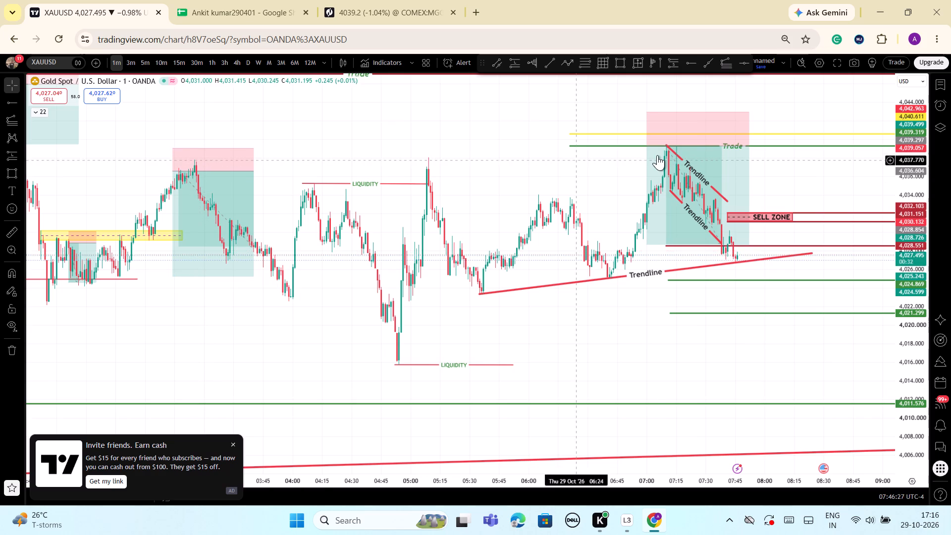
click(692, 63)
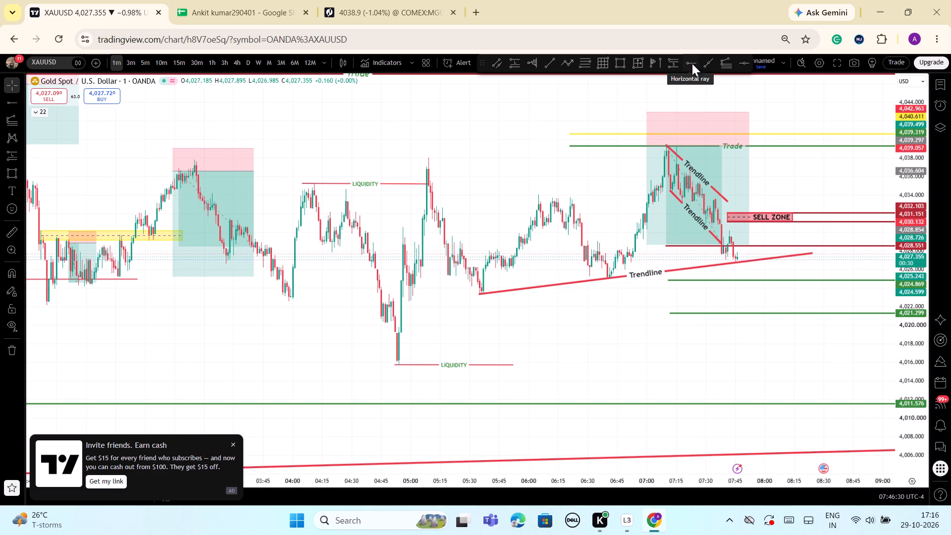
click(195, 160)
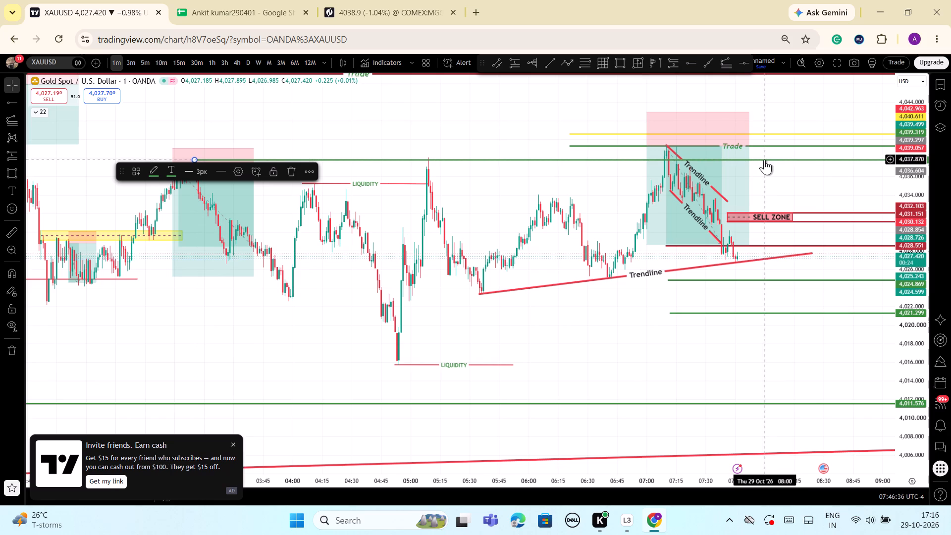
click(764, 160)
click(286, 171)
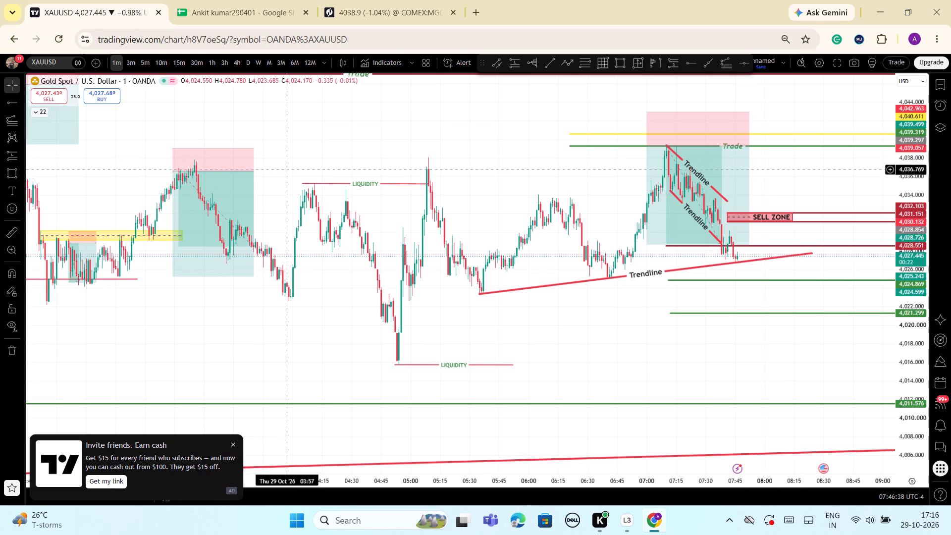
Draw a trend line from the older short-position peak at 4,037.870 to 4,038.020 at 07:10 and apply the LIQUIDITY template.
click(548, 68)
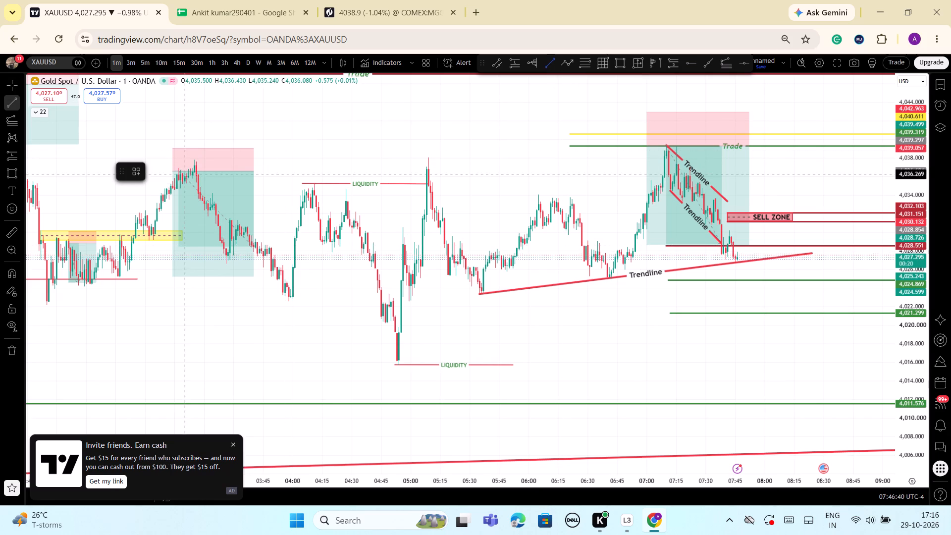
click(194, 160)
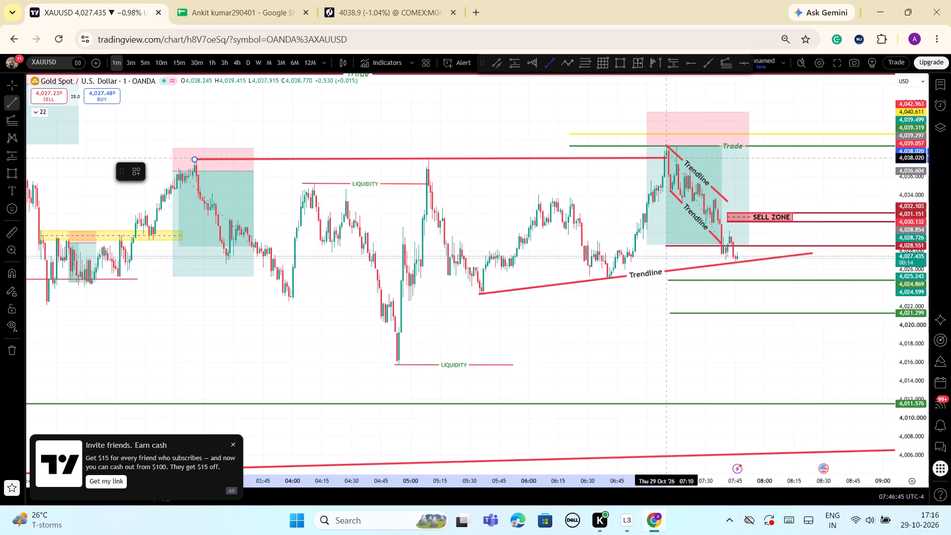
click(666, 158)
click(467, 138)
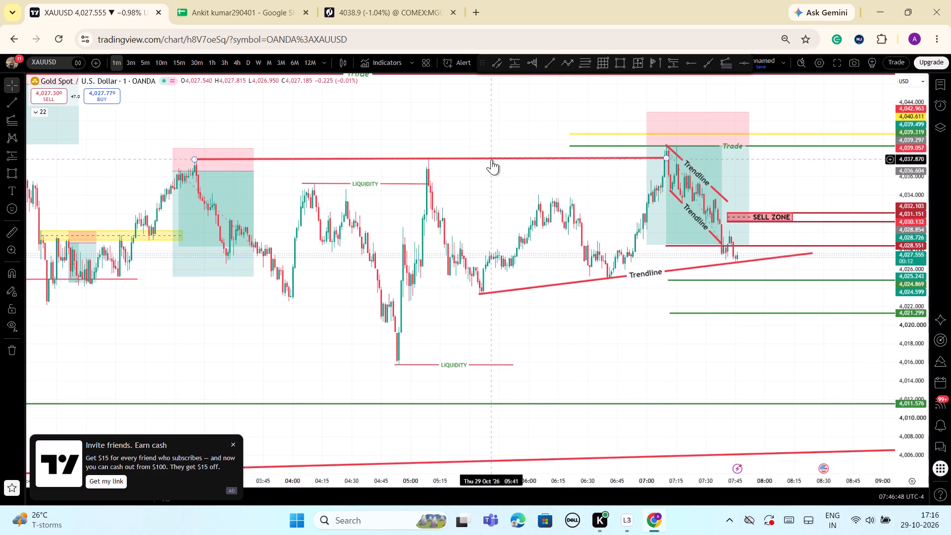
click(491, 158)
click(135, 175)
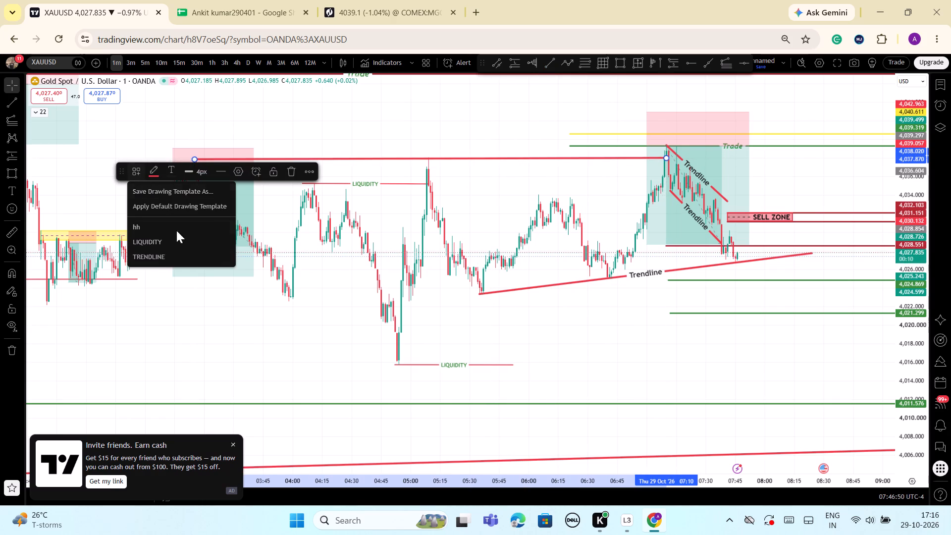
click(156, 241)
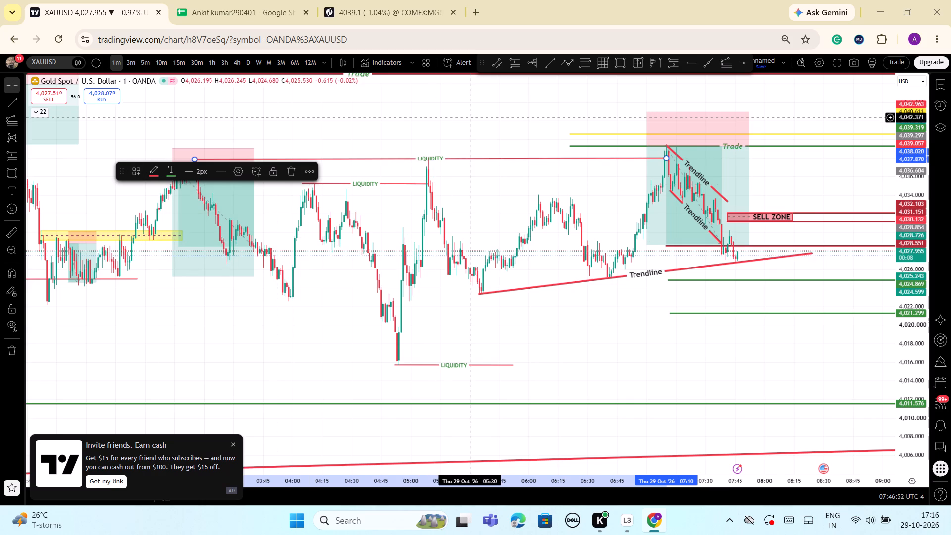
click(469, 118)
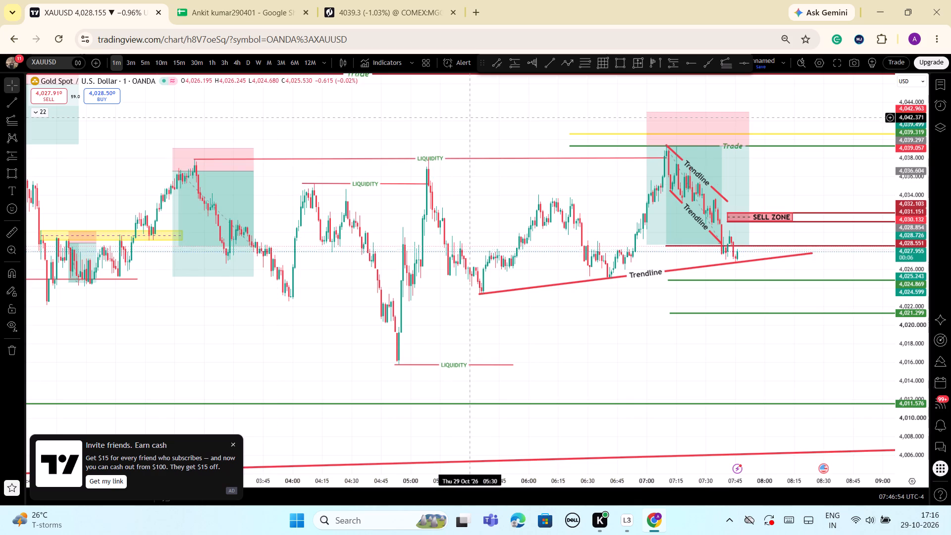
Draw a near-horizontal trend line from the 4,023.416 low at 05:36 to 4,023.516 at 07:31 and apply the LIQUIDITY template.
scroll(536, 221, down, 2)
drag(644, 337, 632, 339)
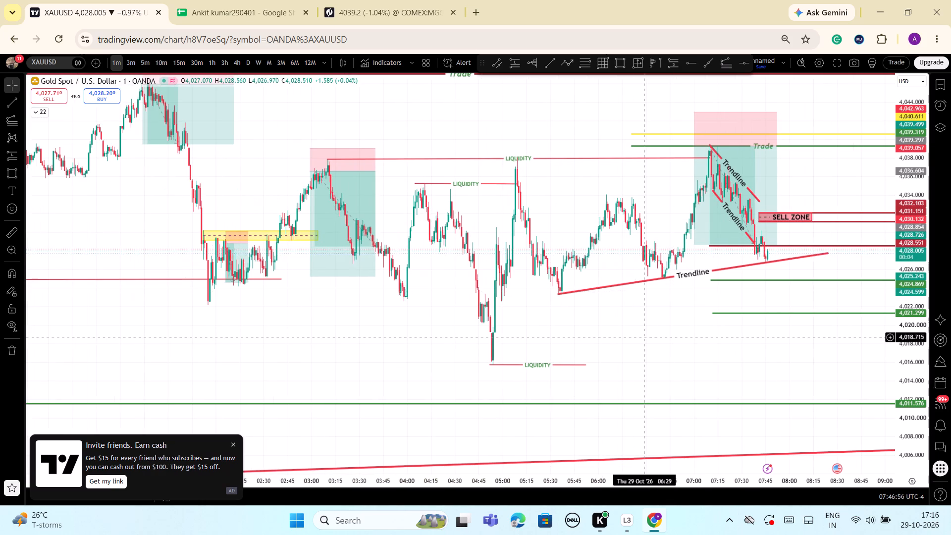
drag(632, 339, 607, 343)
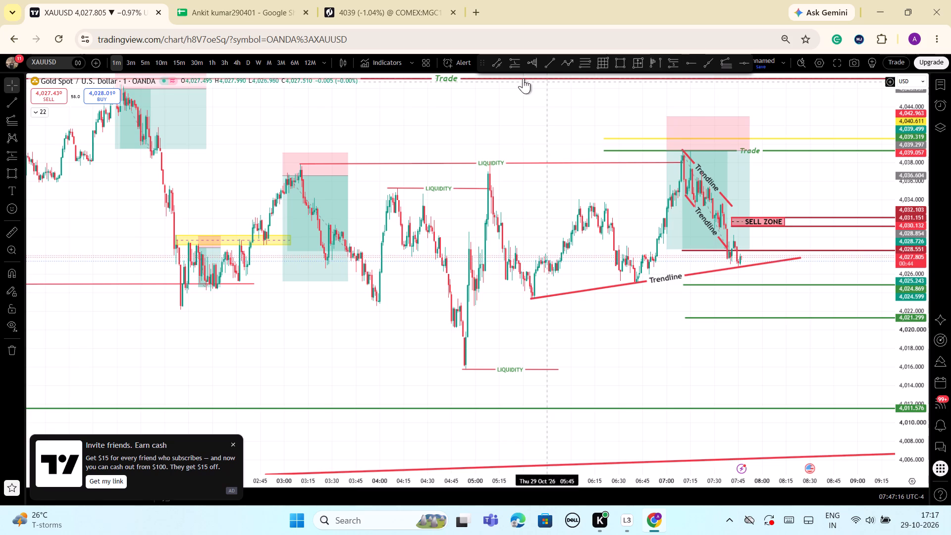
click(544, 68)
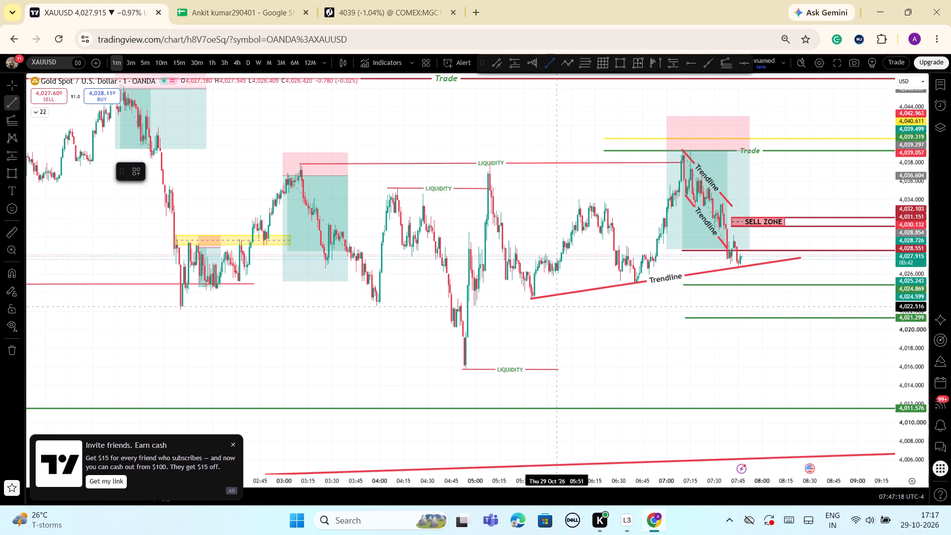
click(532, 298)
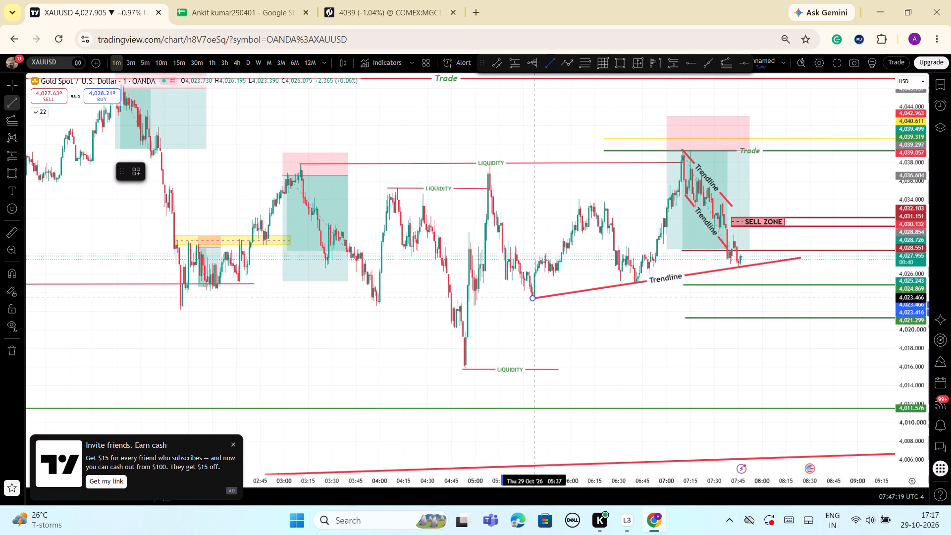
click(716, 297)
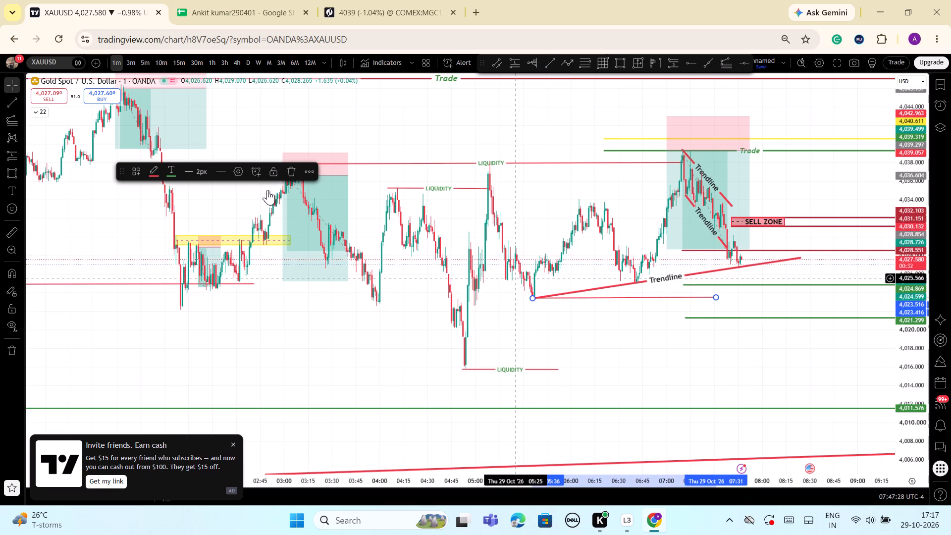
click(137, 174)
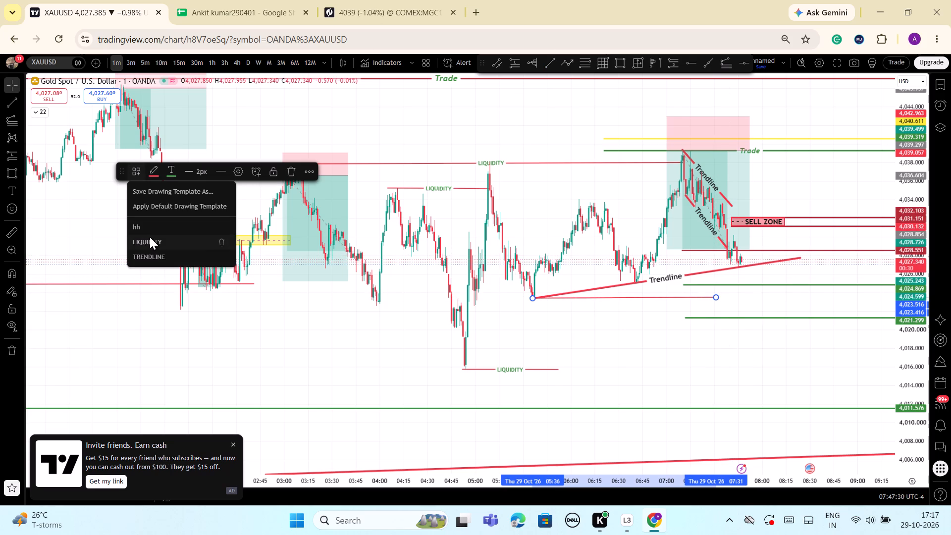
click(150, 237)
click(688, 363)
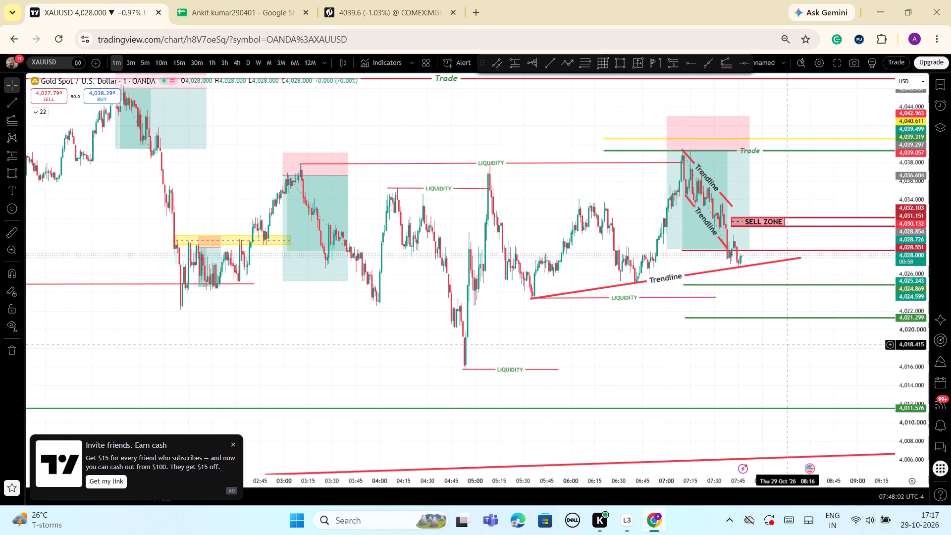
Shorten the yellow zone between 4,029.179 and 4,030.191 so it ends at 02:27, and apply the SELL ZONE template.
click(212, 239)
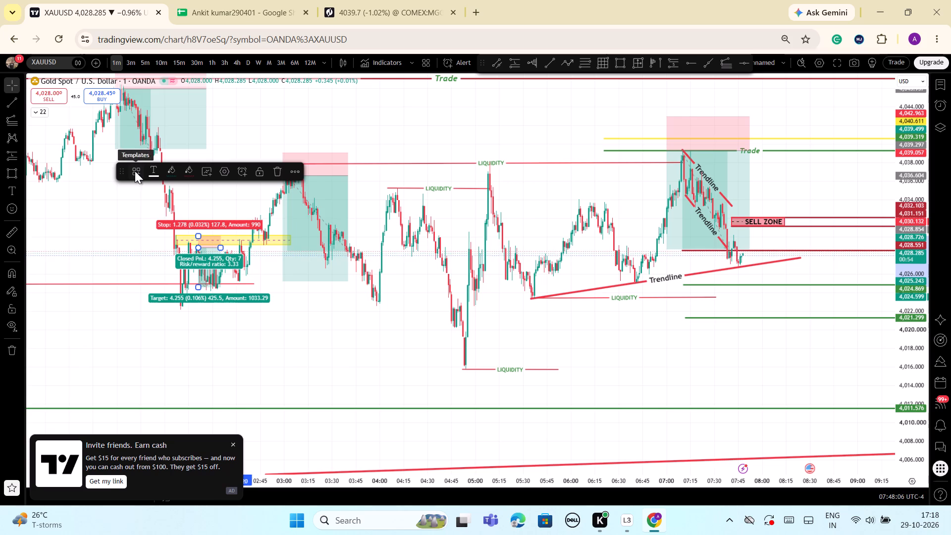
drag(289, 240, 224, 244)
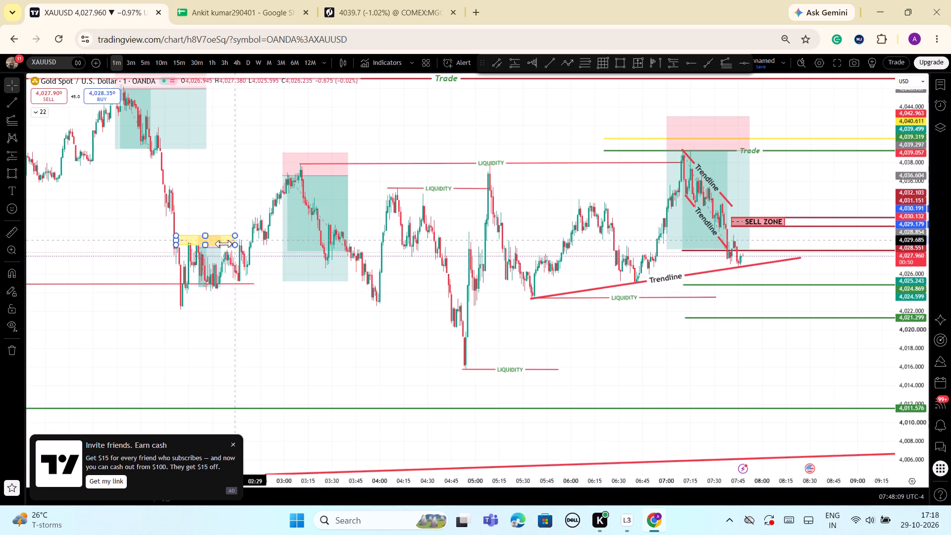
drag(224, 244, 232, 244)
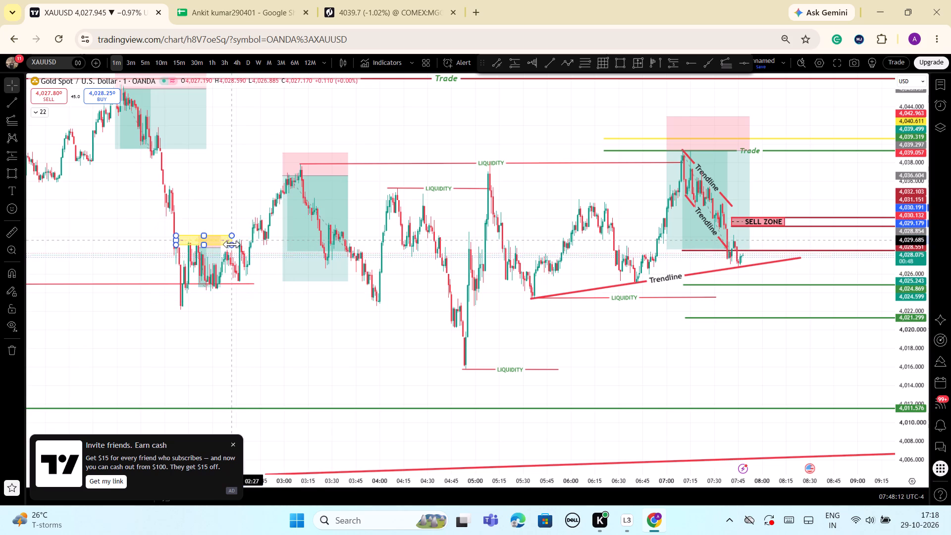
click(135, 172)
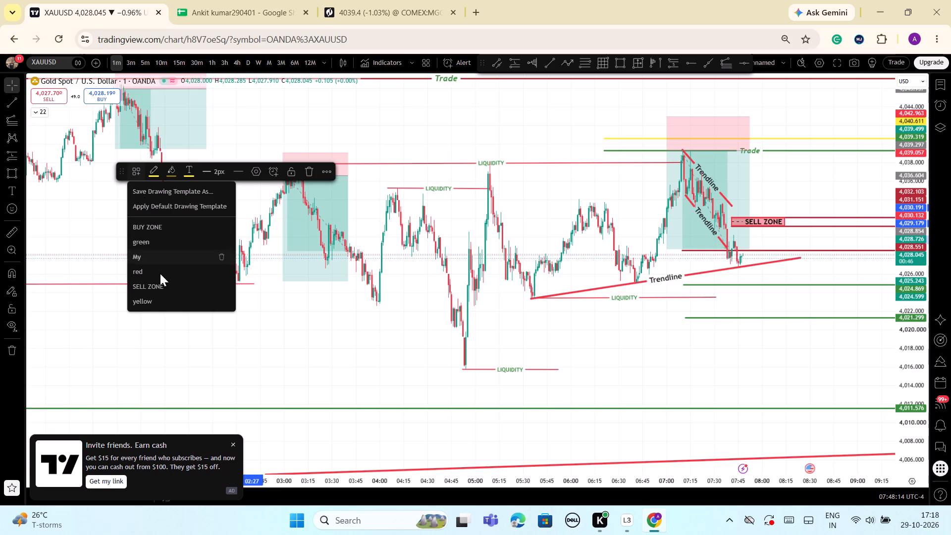
click(154, 285)
click(304, 350)
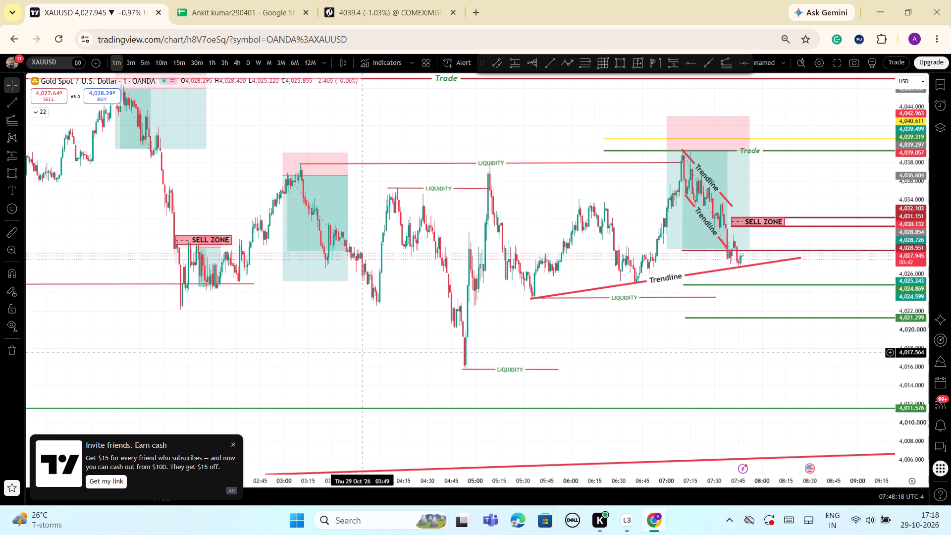
Draw a horizontal trend line at about 4,044.721 from the 23:41 peak to 01:12 and apply the LIQUIDITY template.
scroll(360, 354, up, 1)
scroll(360, 354, down, 1)
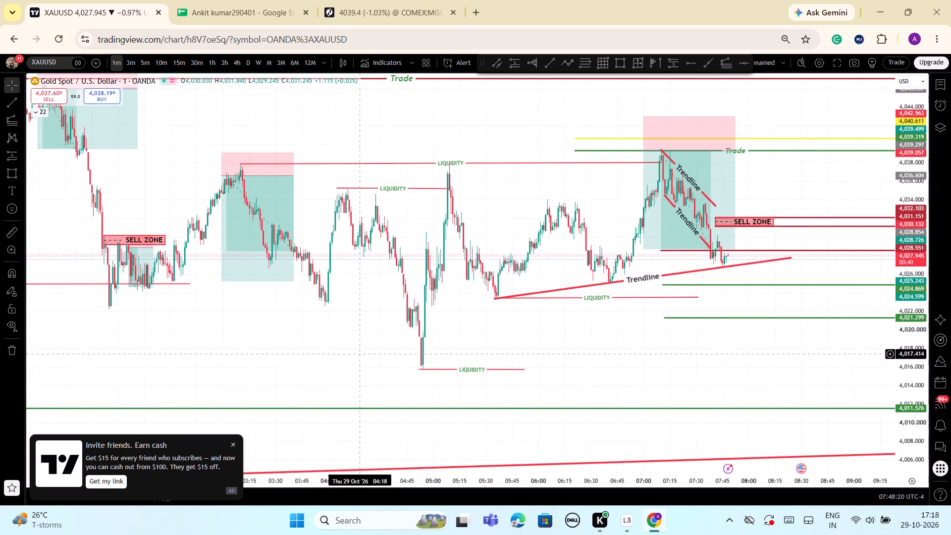
drag(385, 350, 333, 352)
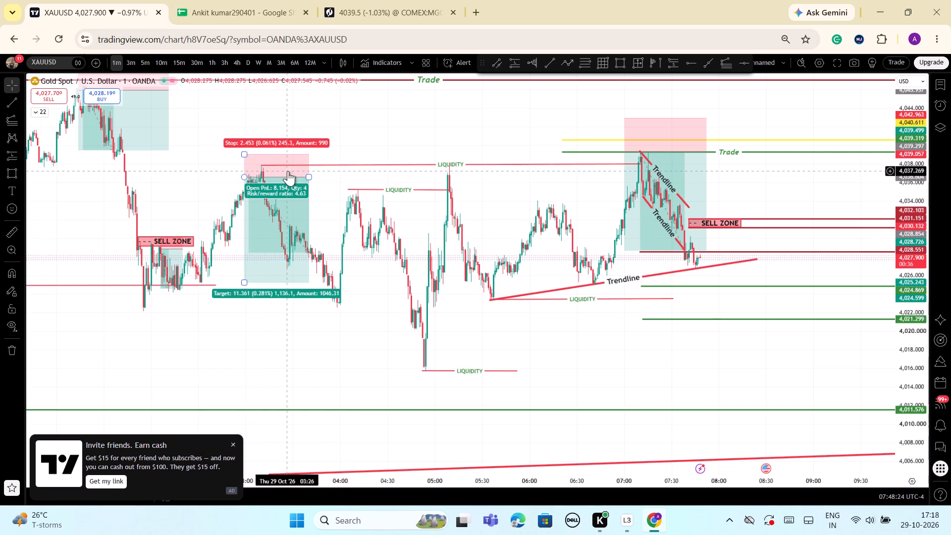
drag(240, 336, 397, 444)
scroll(284, 322, down, 3)
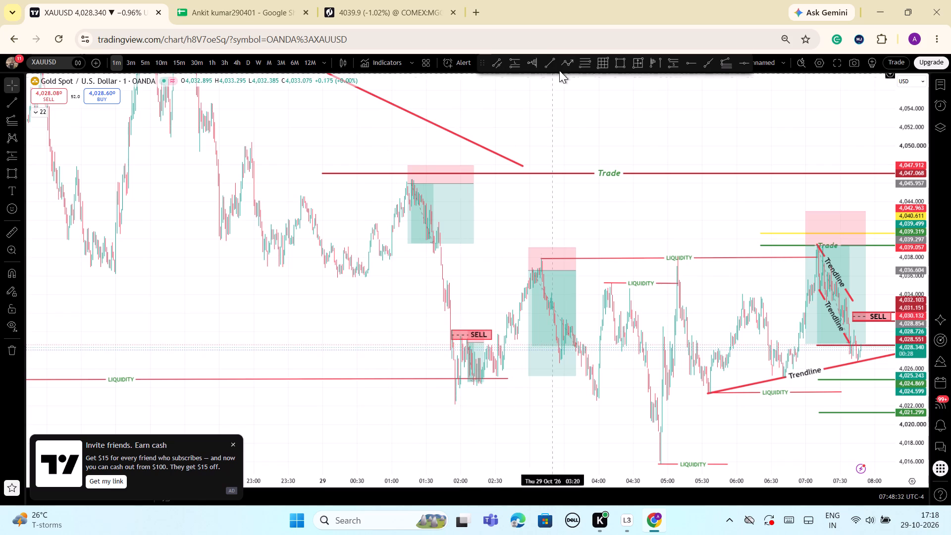
click(541, 69)
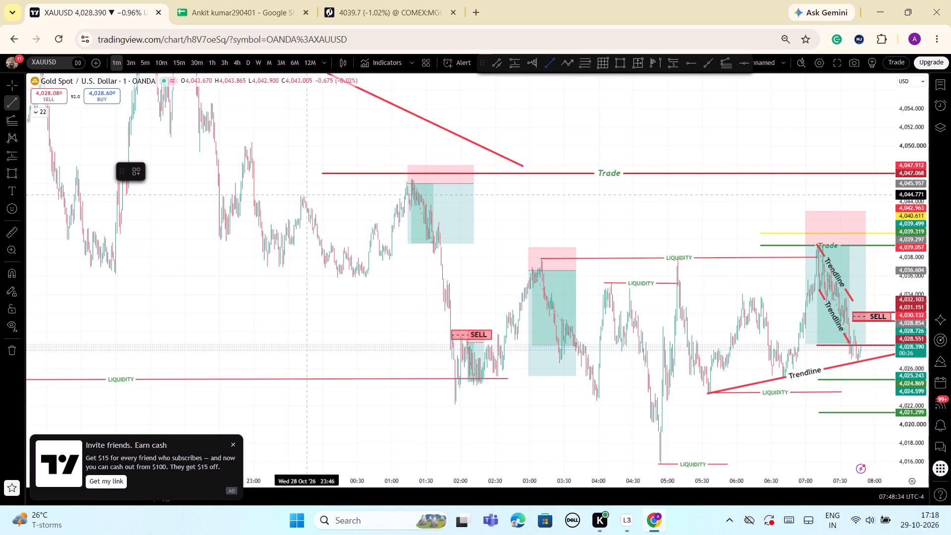
click(301, 195)
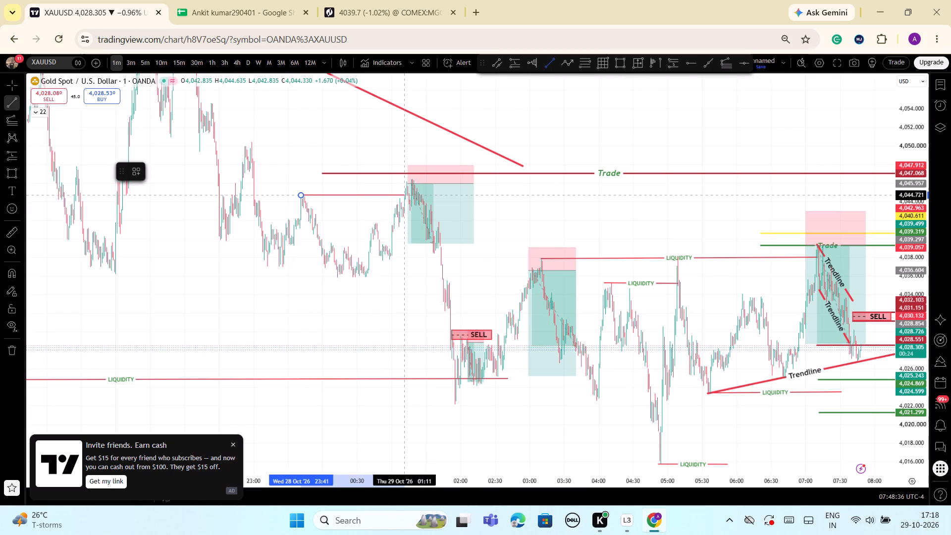
click(405, 195)
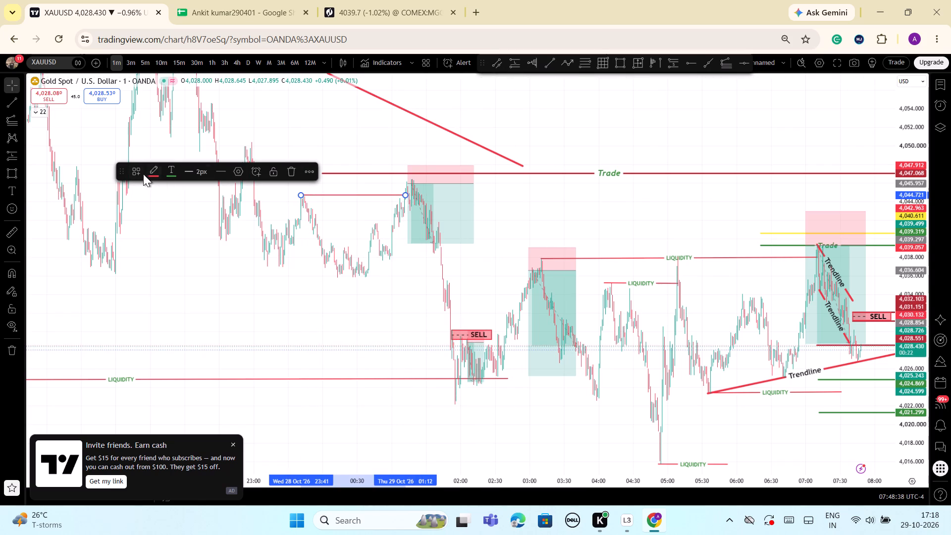
click(136, 173)
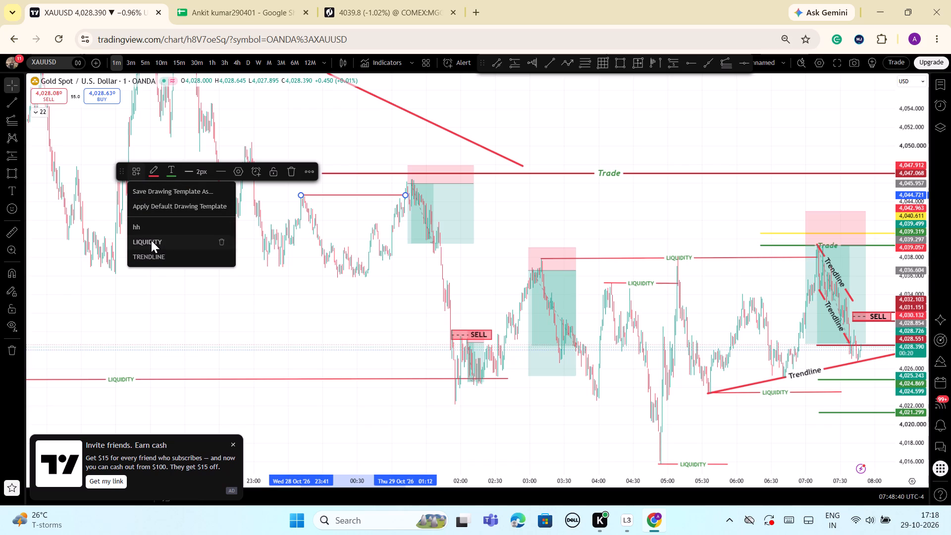
click(151, 240)
click(354, 151)
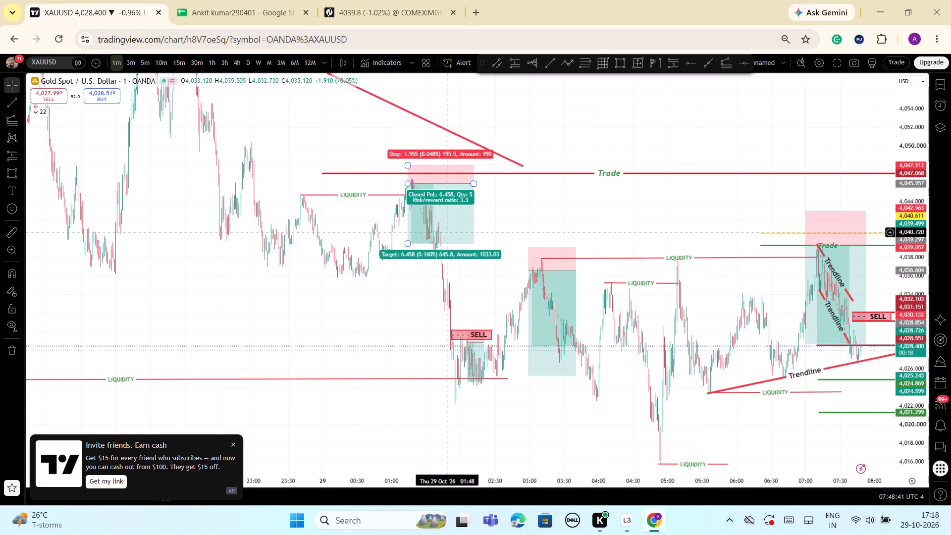
click(398, 328)
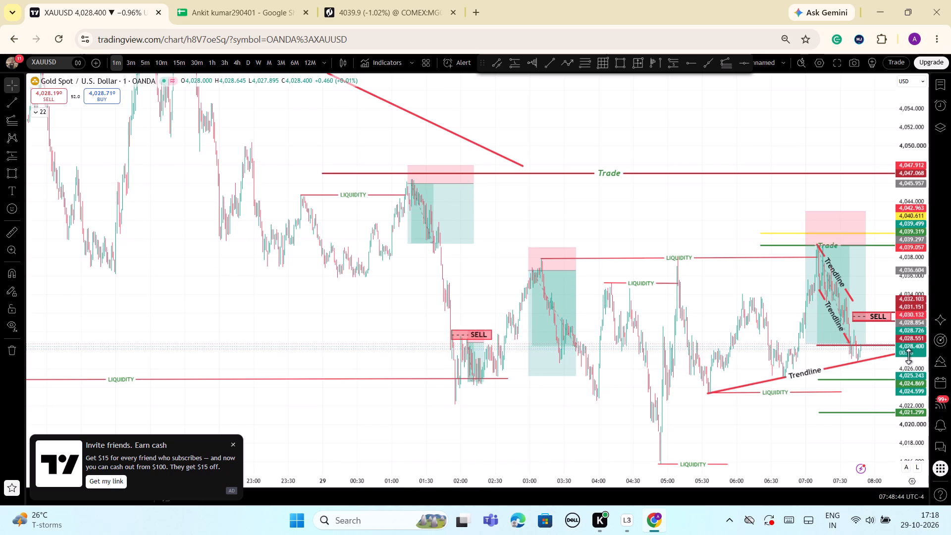
Delete the dark red Trade ray at 4,047.068 above the 01:15 short-position box.
drag(910, 356, 897, 271)
drag(917, 304, 913, 260)
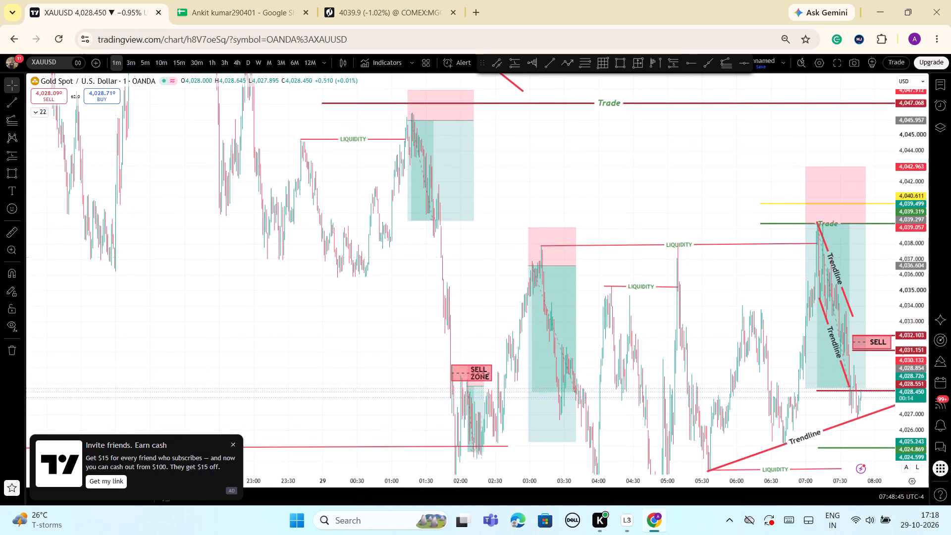
scroll(323, 238, up, 3)
drag(145, 309, 257, 310)
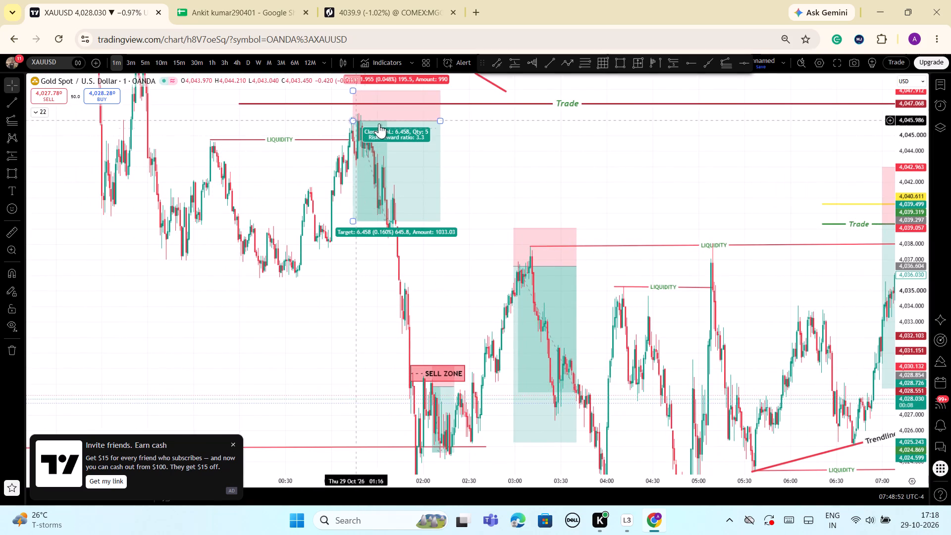
drag(177, 114, 185, 136)
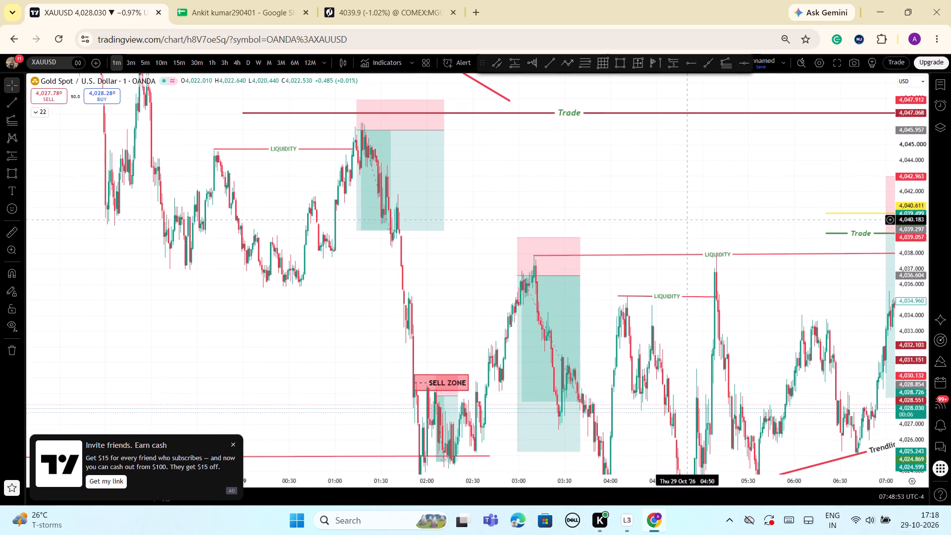
drag(914, 249, 914, 279)
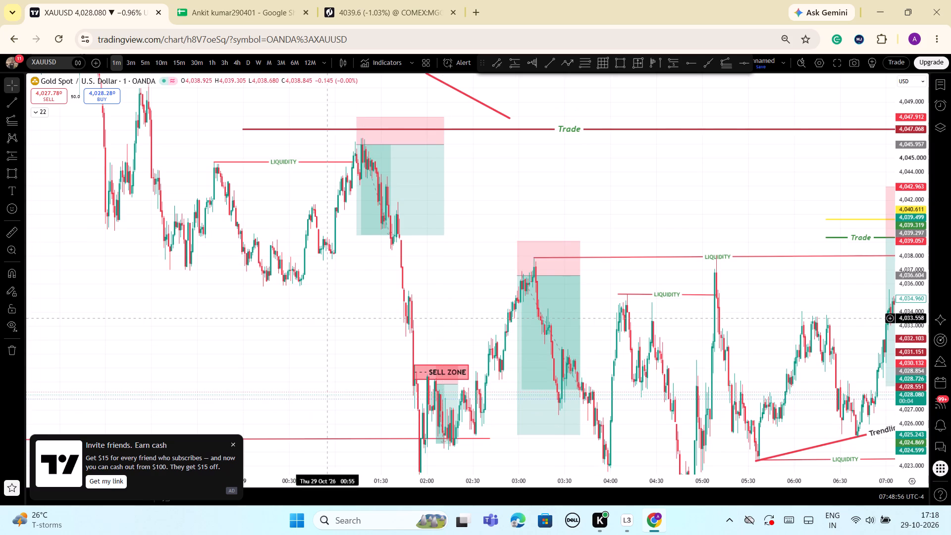
scroll(328, 319, down, 1)
drag(334, 326, 353, 386)
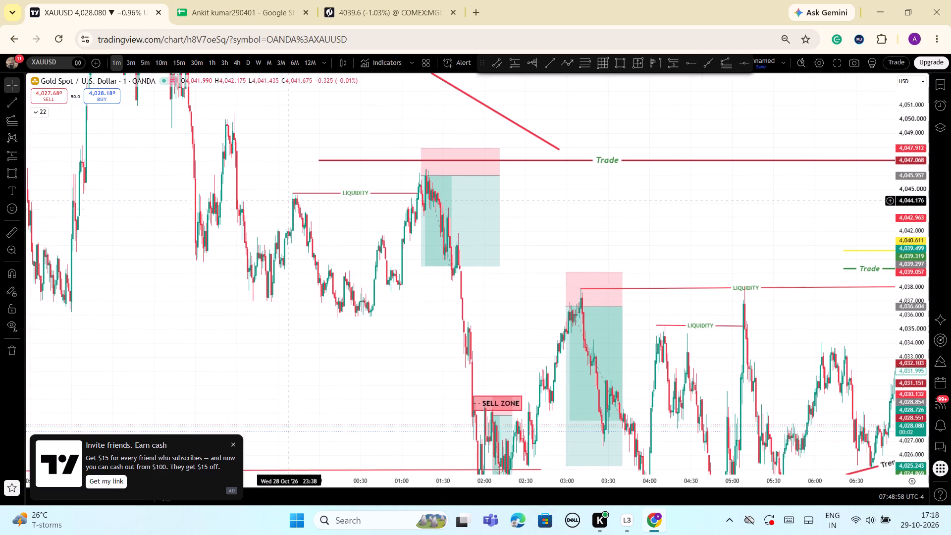
drag(306, 104, 338, 162)
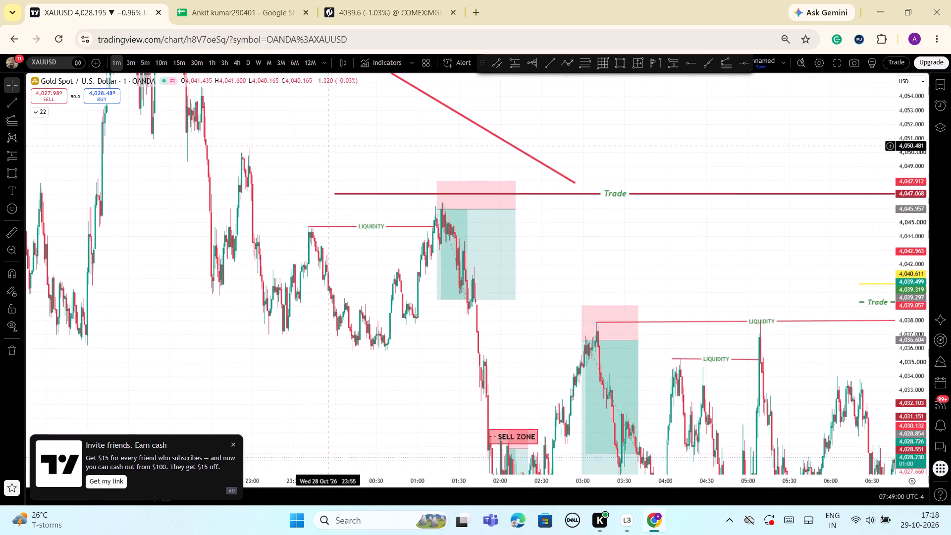
drag(338, 162, 367, 220)
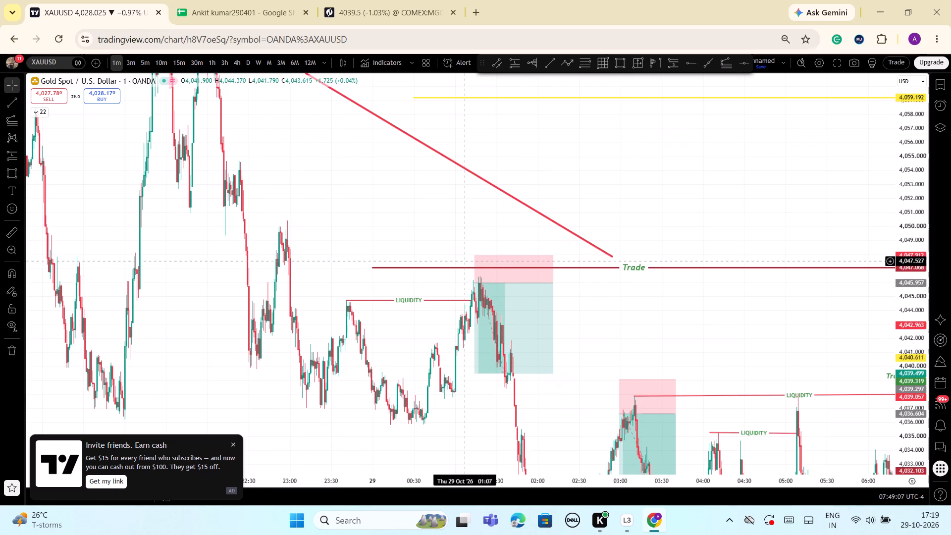
click(661, 268)
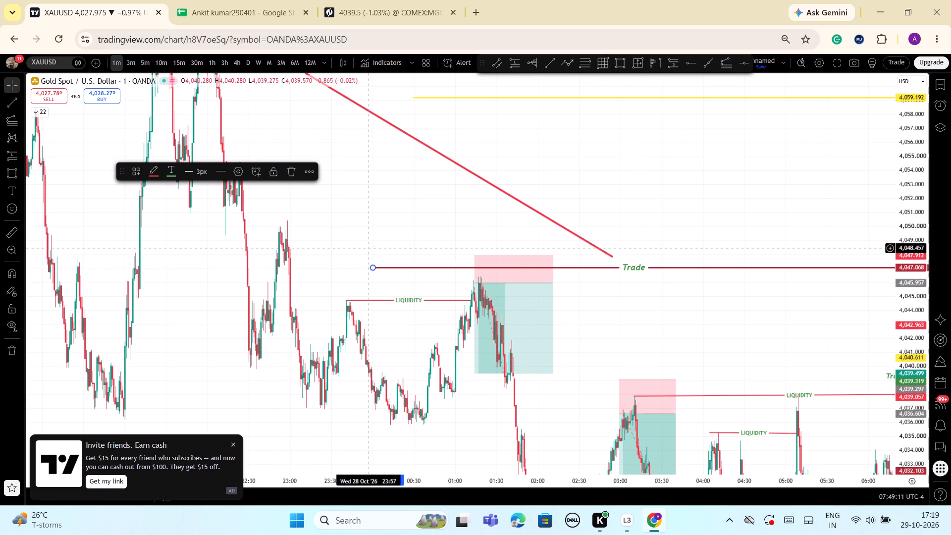
click(290, 178)
Extend the long descending trend line from the 4,082.819 peak so that it ends at about 4,026.706 at 08:00.
scroll(369, 195, down, 2)
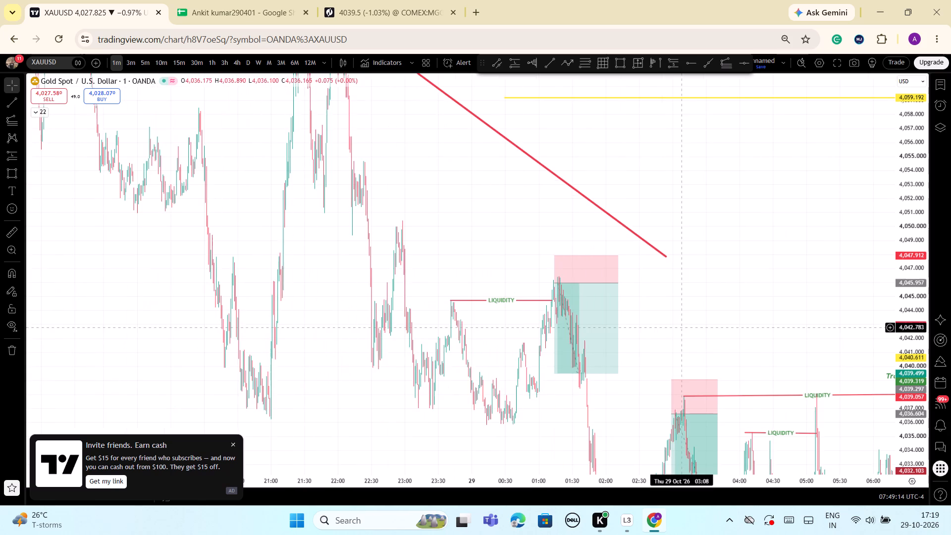
drag(682, 327, 520, 177)
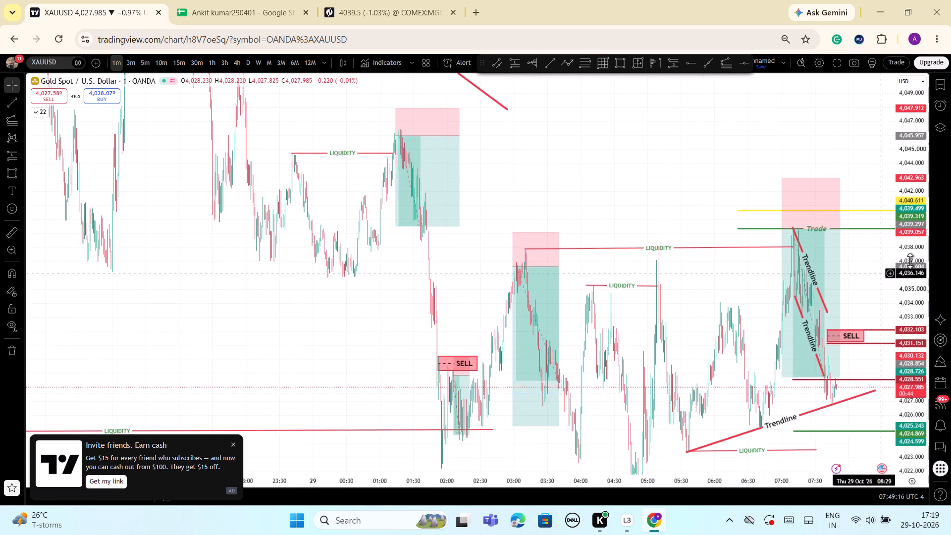
drag(910, 261, 944, 419)
scroll(586, 222, down, 4)
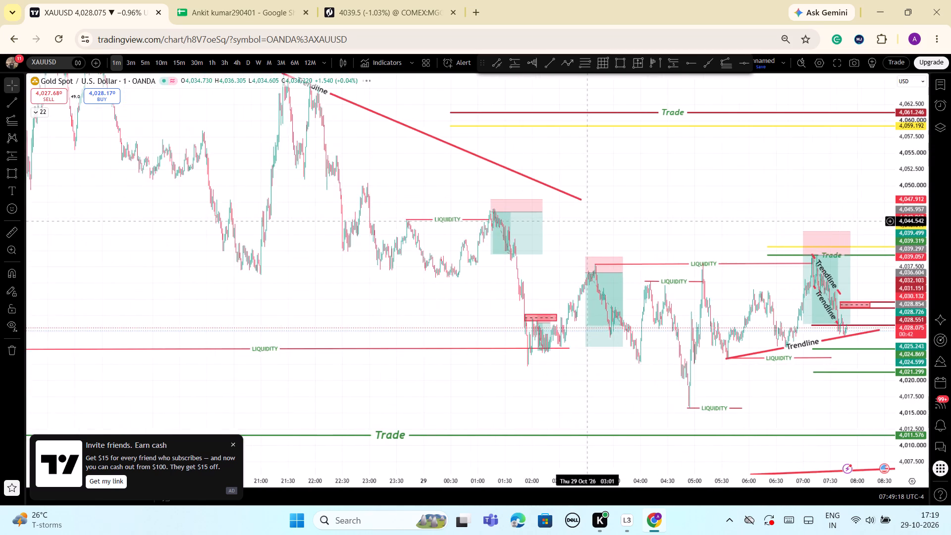
drag(910, 160, 945, 357)
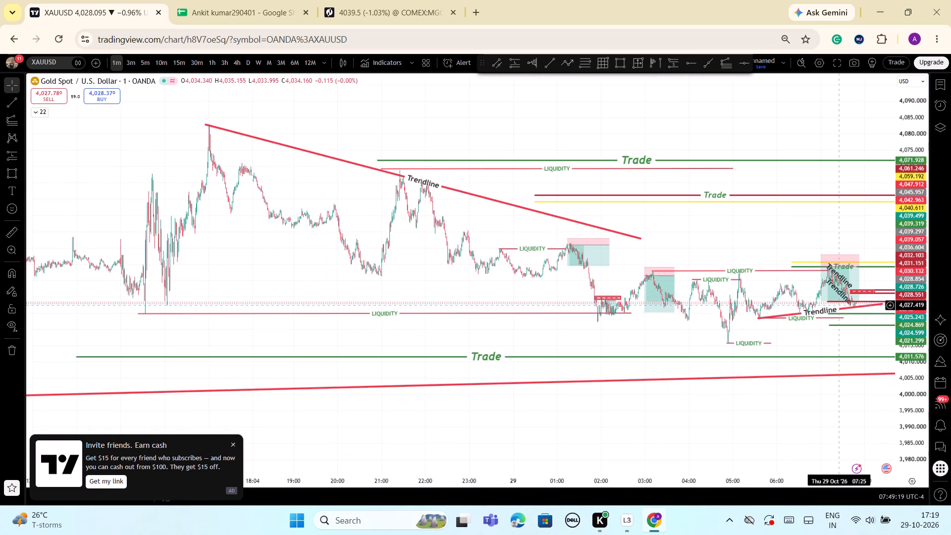
drag(641, 238, 769, 269)
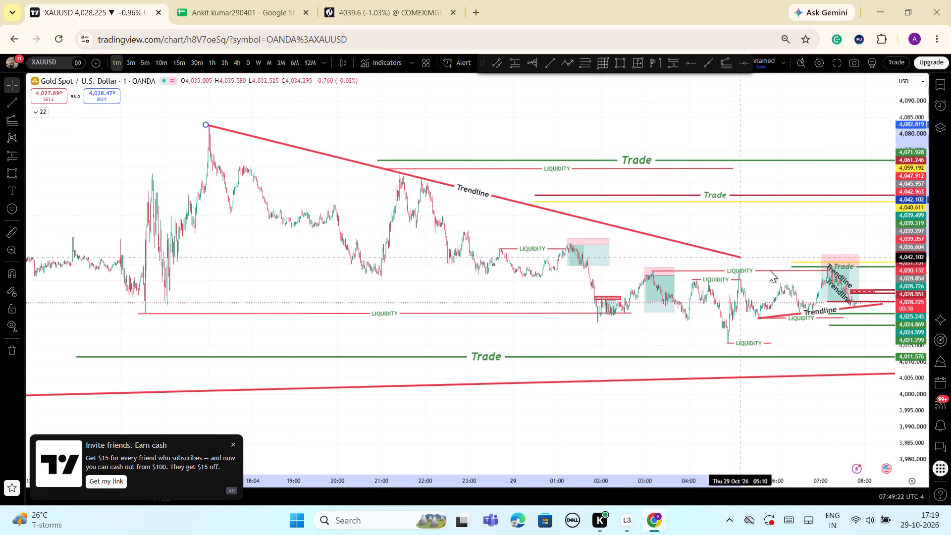
drag(769, 269, 817, 290)
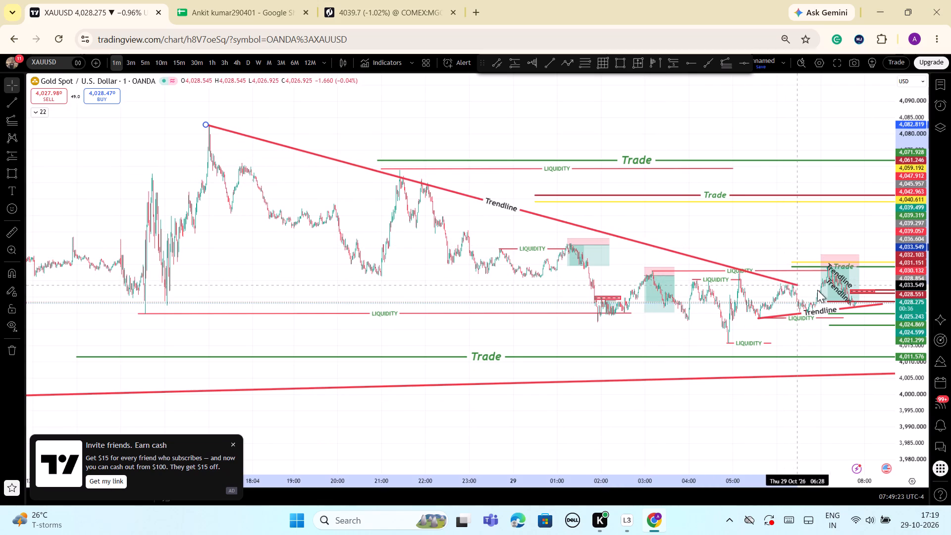
drag(817, 290, 876, 310)
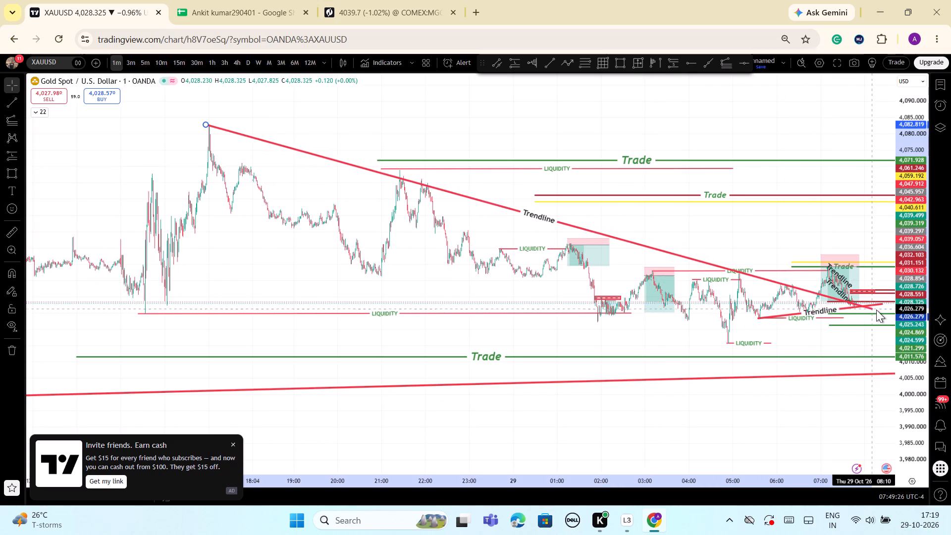
drag(876, 310, 865, 308)
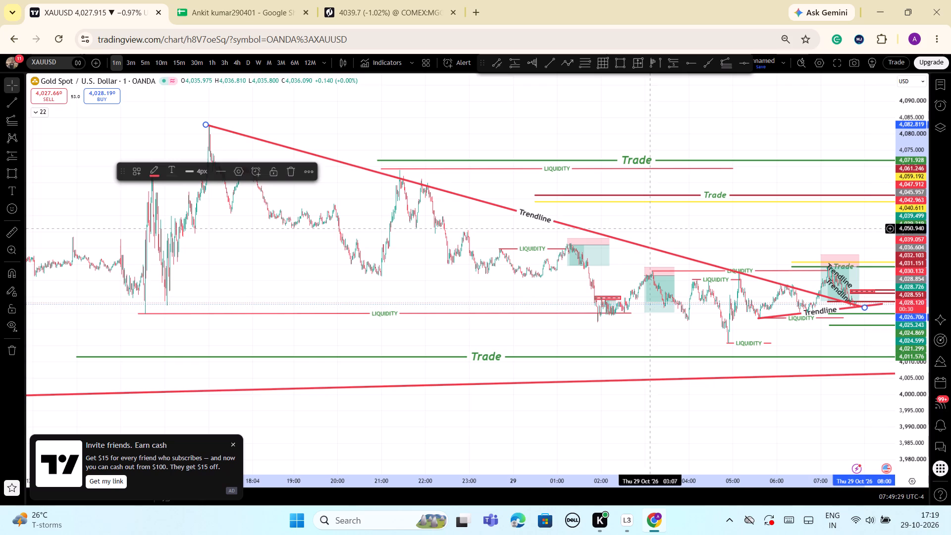
click(715, 228)
Examine the latest price action around the converging trend lines, the sell zone and the green target rays below.
drag(729, 230, 607, 174)
drag(904, 403, 901, 392)
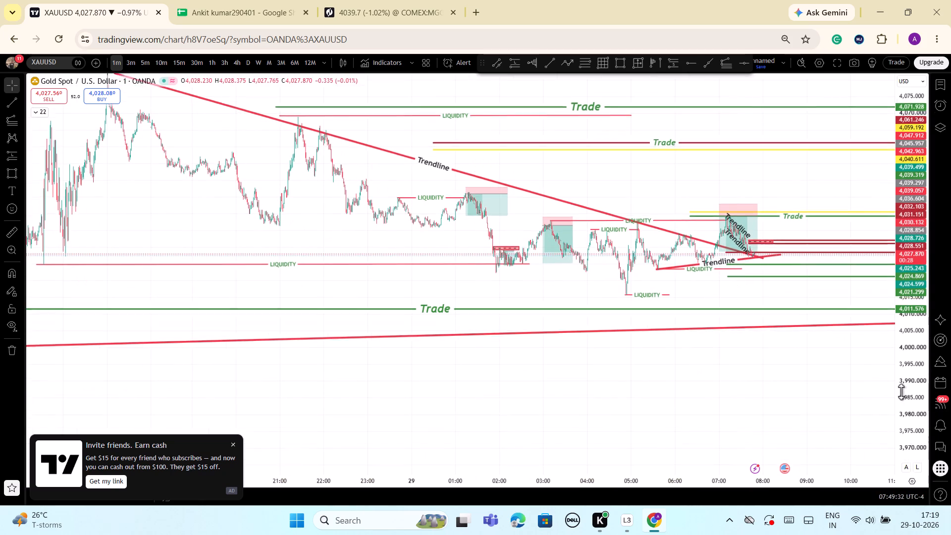
drag(901, 392, 845, 125)
scroll(775, 245, up, 7)
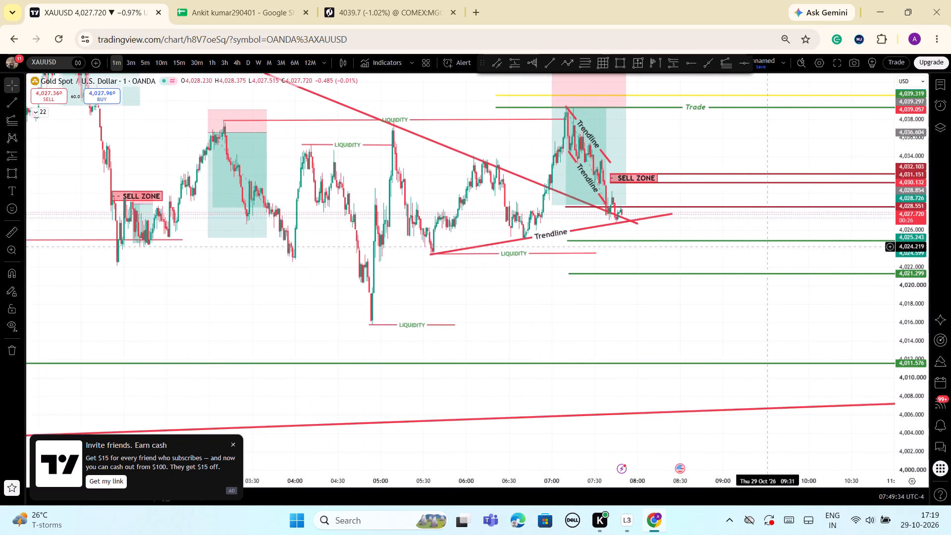
scroll(729, 262, up, 3)
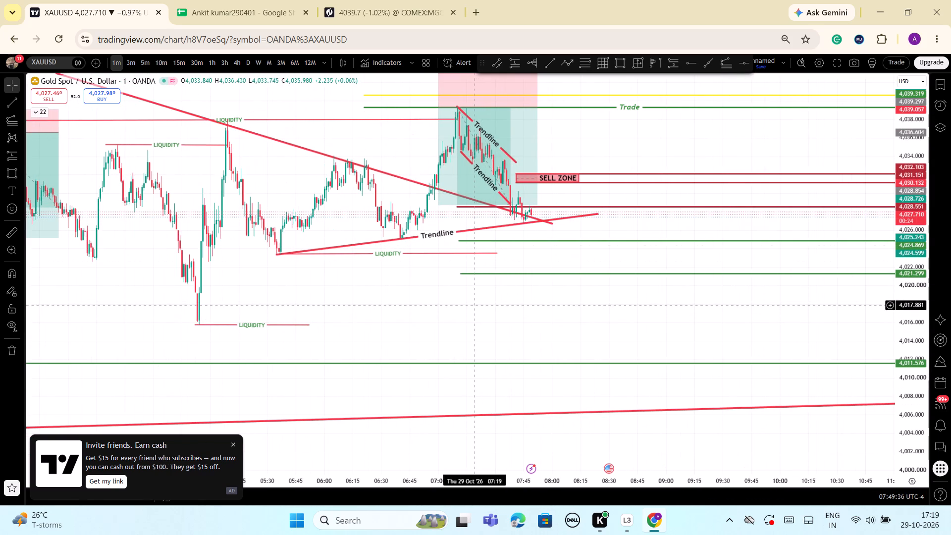
scroll(483, 301, down, 1)
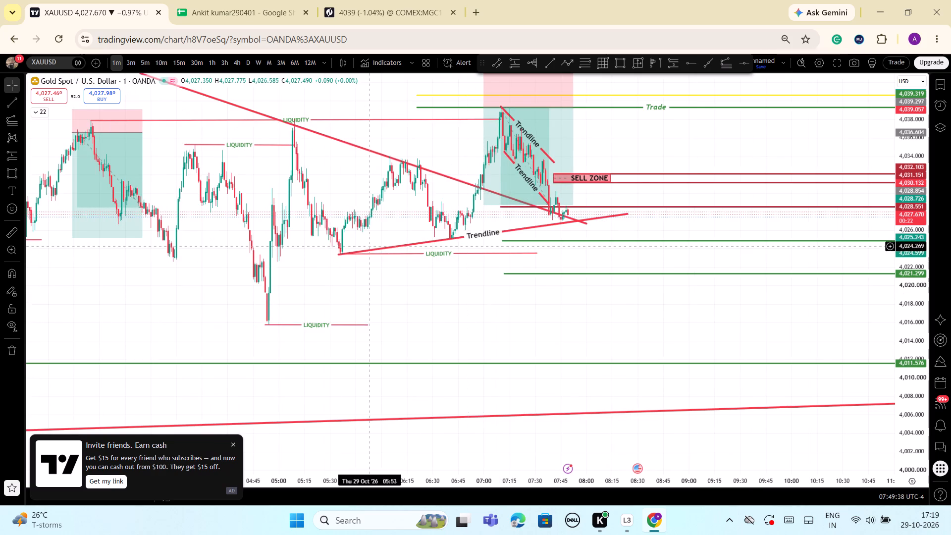
scroll(497, 295, down, 2)
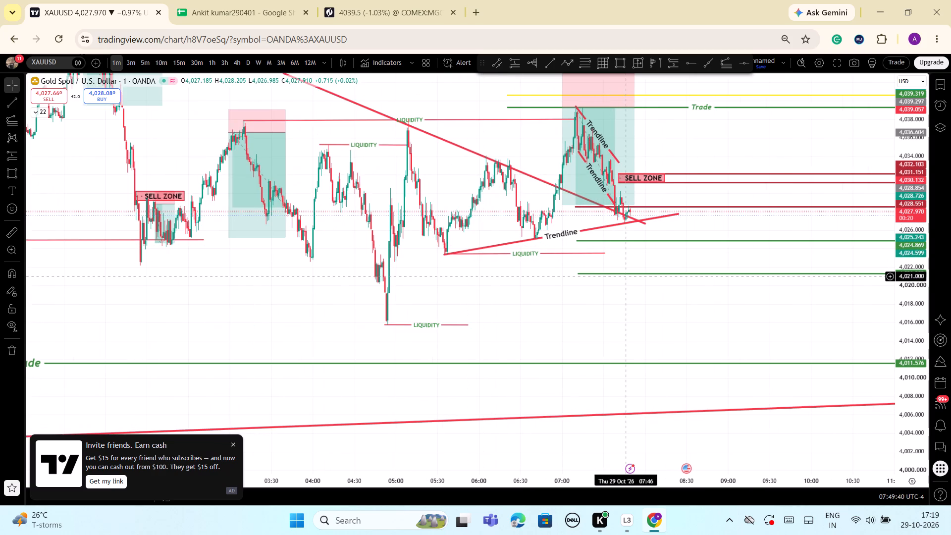
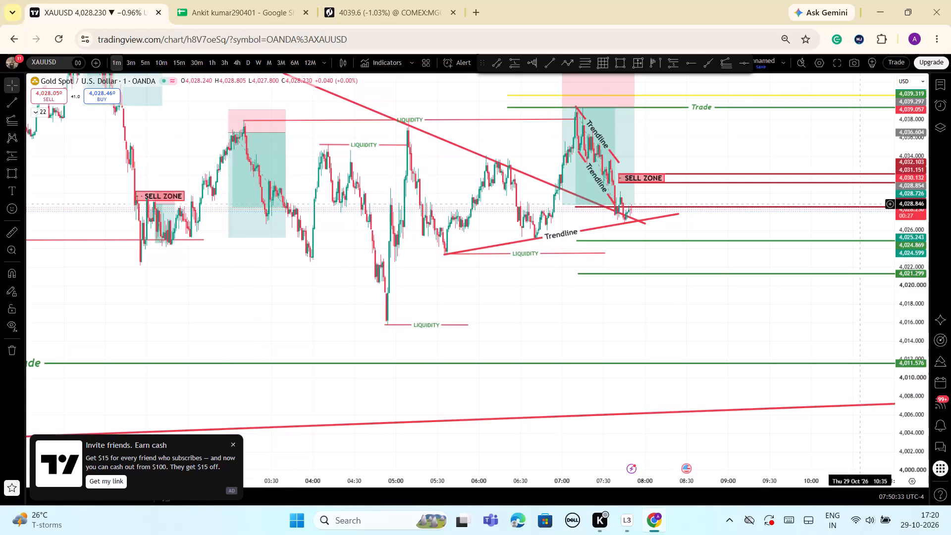
Draw a near-horizontal trend line from the 06:41 low at about 4,025.175 to 4,025.376 at 07:54 and apply the LIQUIDITY template.
scroll(623, 280, up, 2)
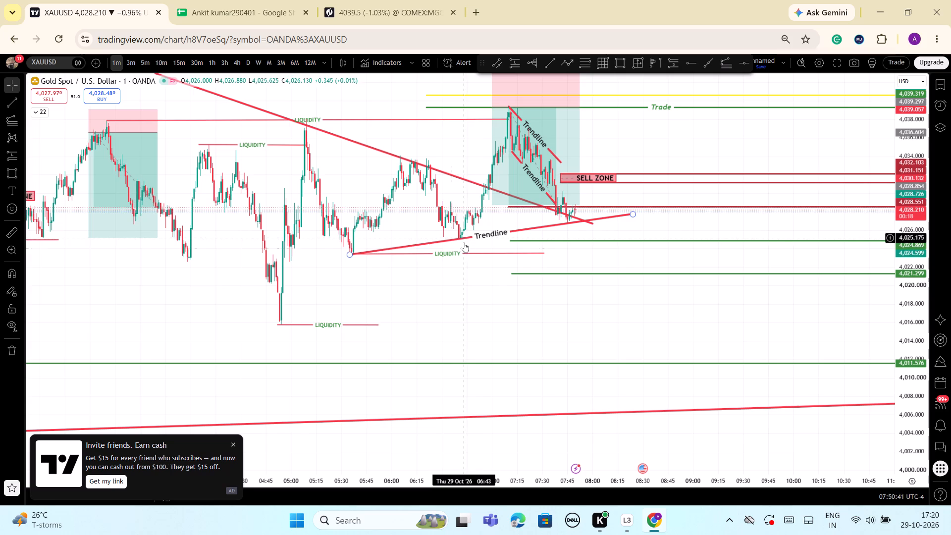
click(549, 65)
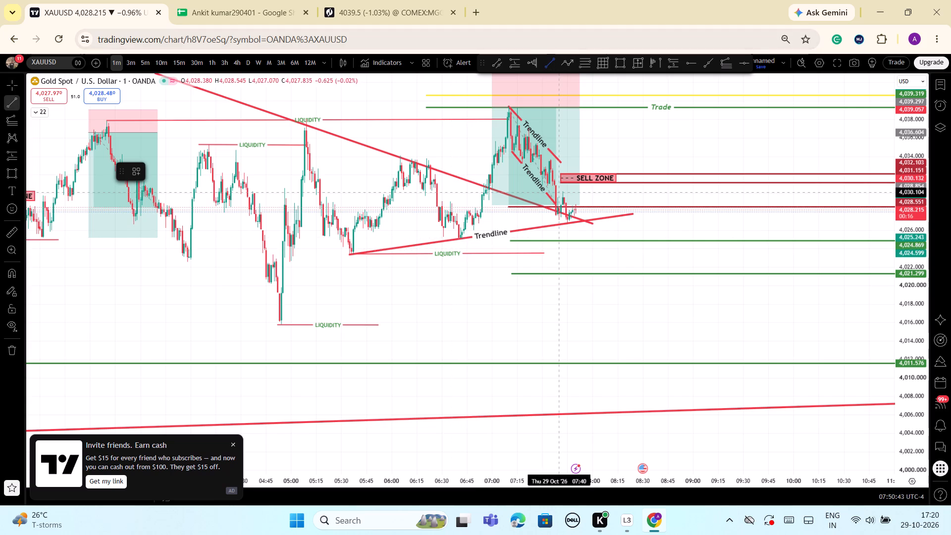
click(461, 238)
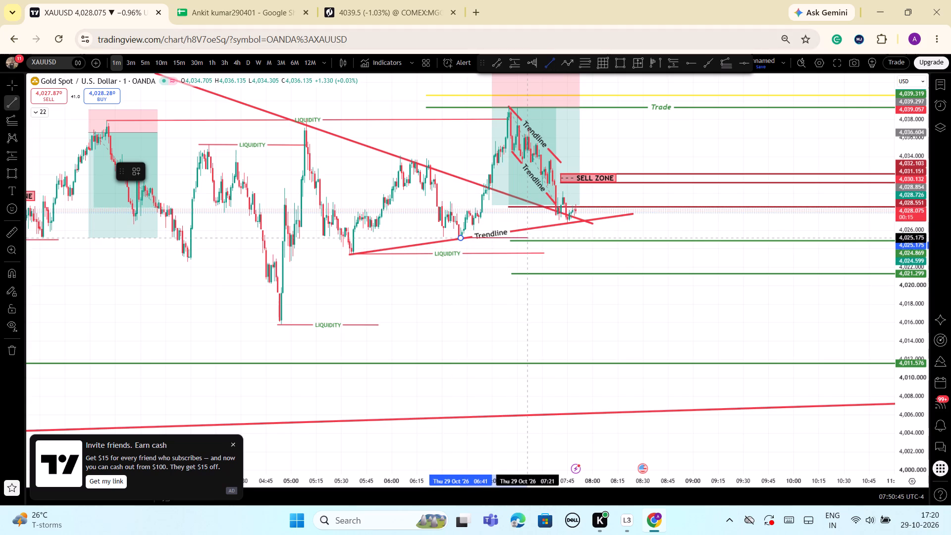
click(583, 236)
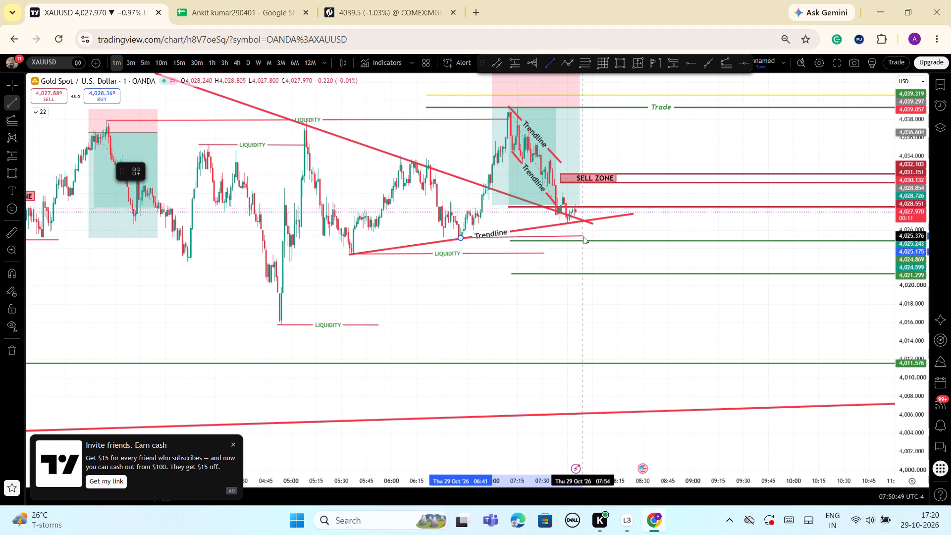
click(133, 173)
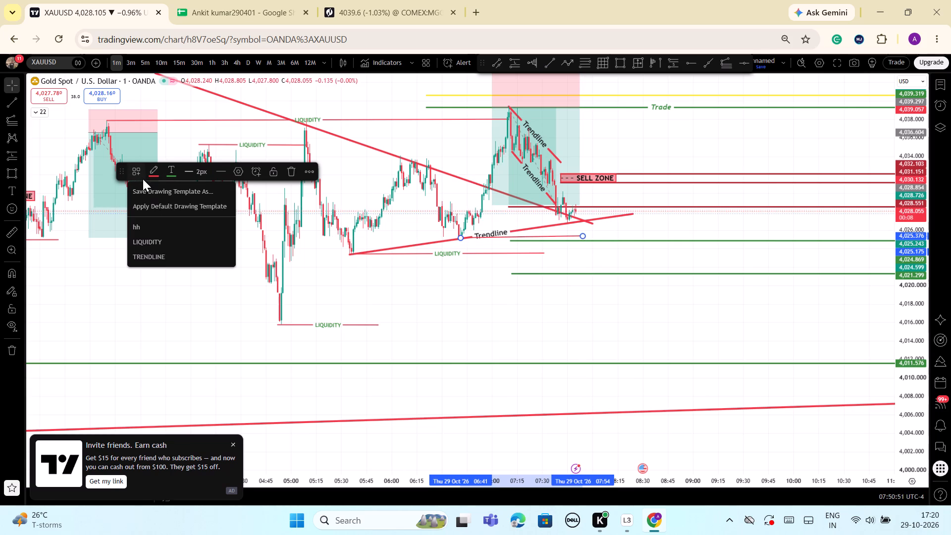
click(167, 243)
click(682, 229)
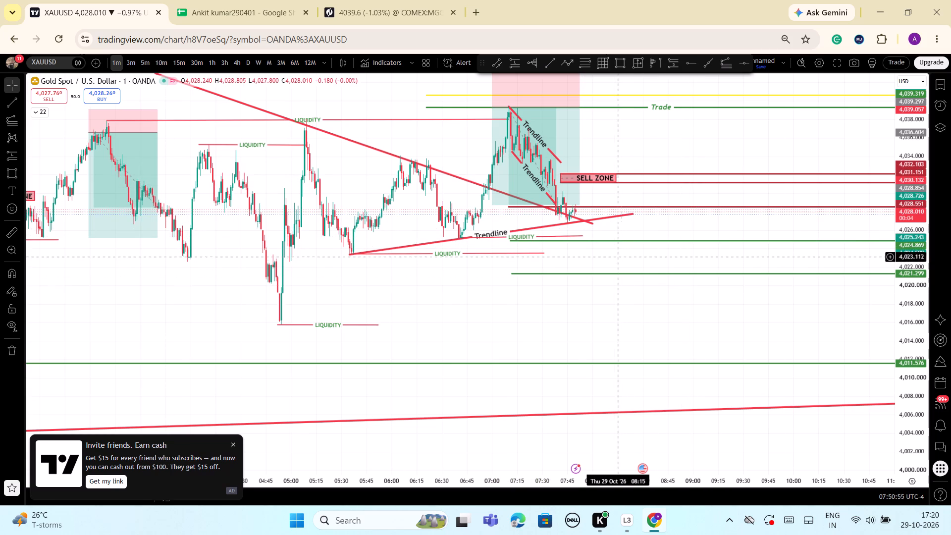
Apply the saved template with Trade text to the green horizontal ray at 4,024.869 and set its text size to 16.
click(605, 241)
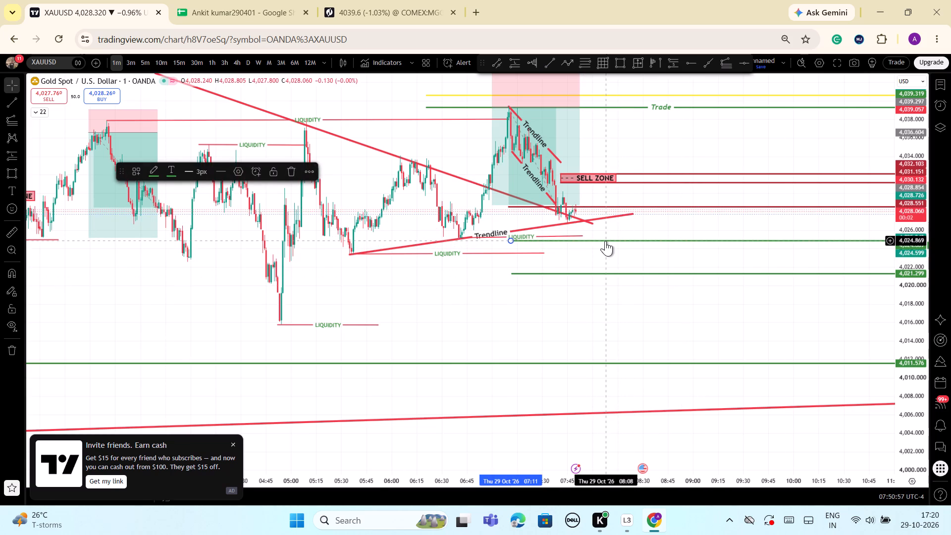
click(136, 172)
click(174, 225)
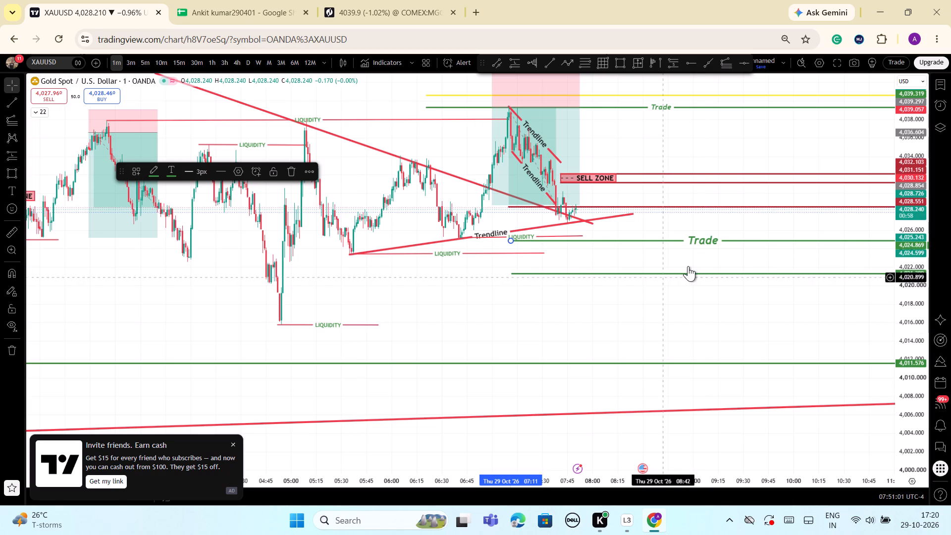
click(743, 240)
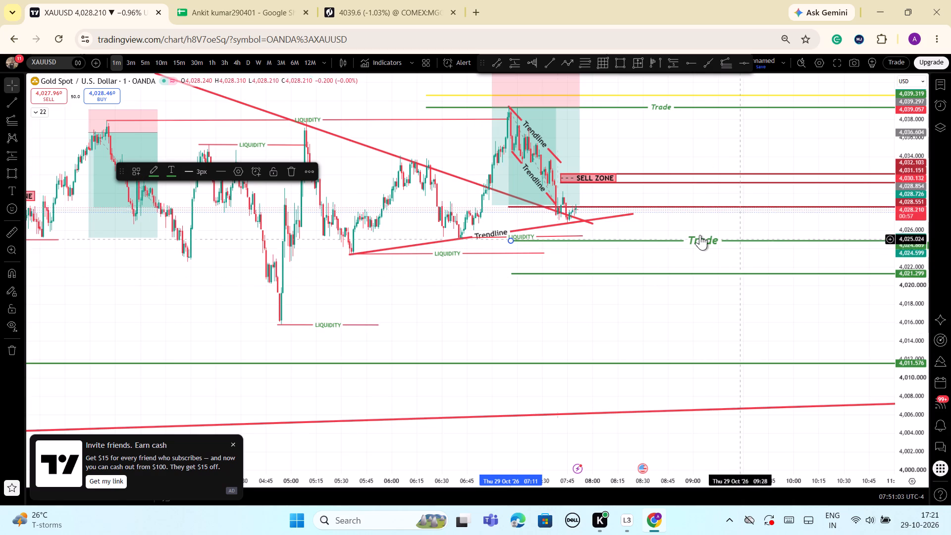
click(237, 174)
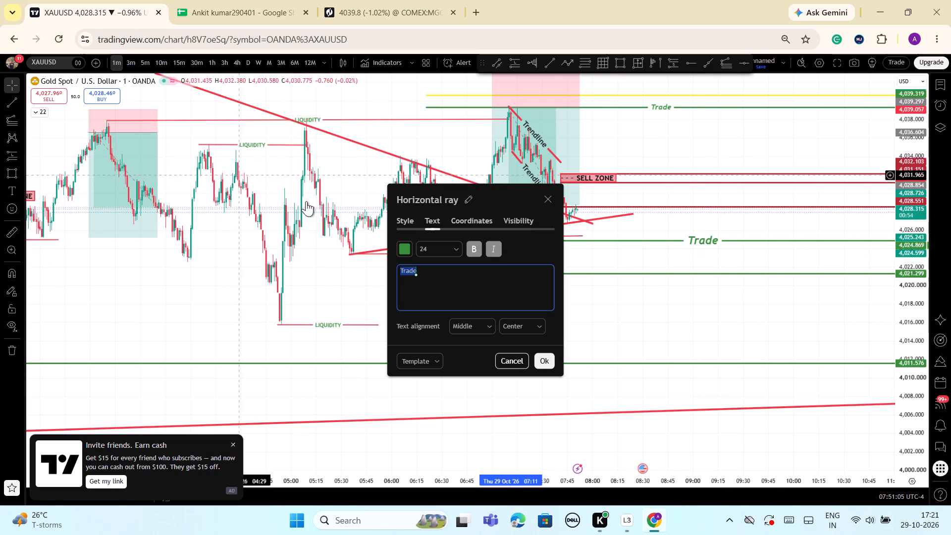
click(457, 246)
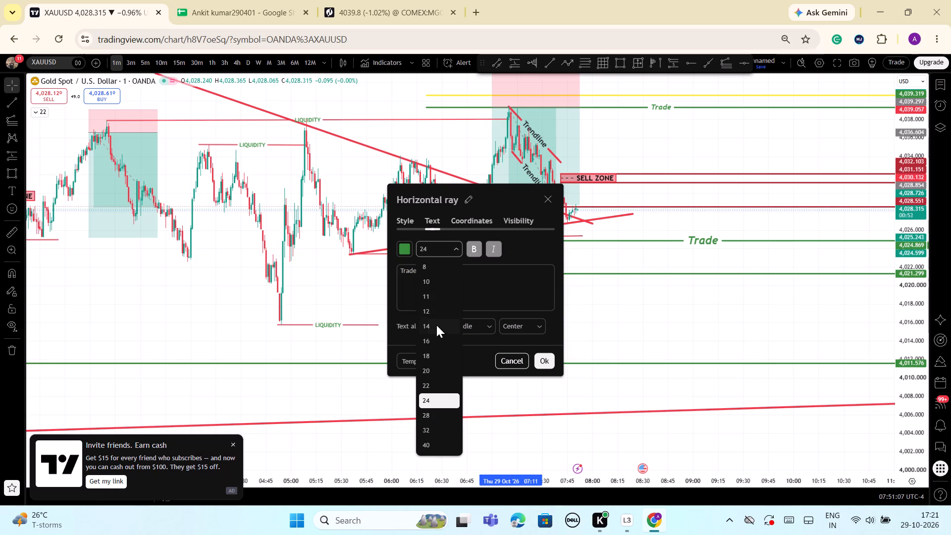
click(431, 338)
click(547, 360)
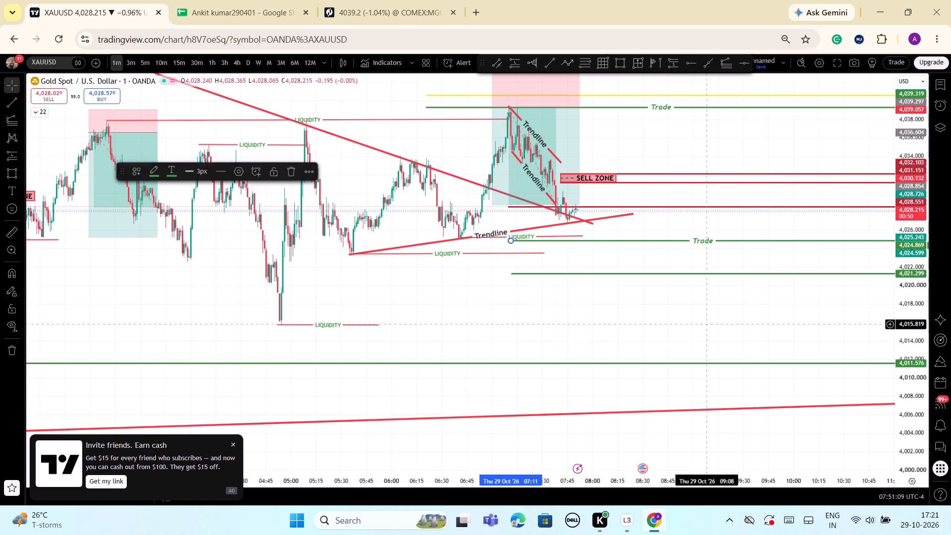
click(707, 324)
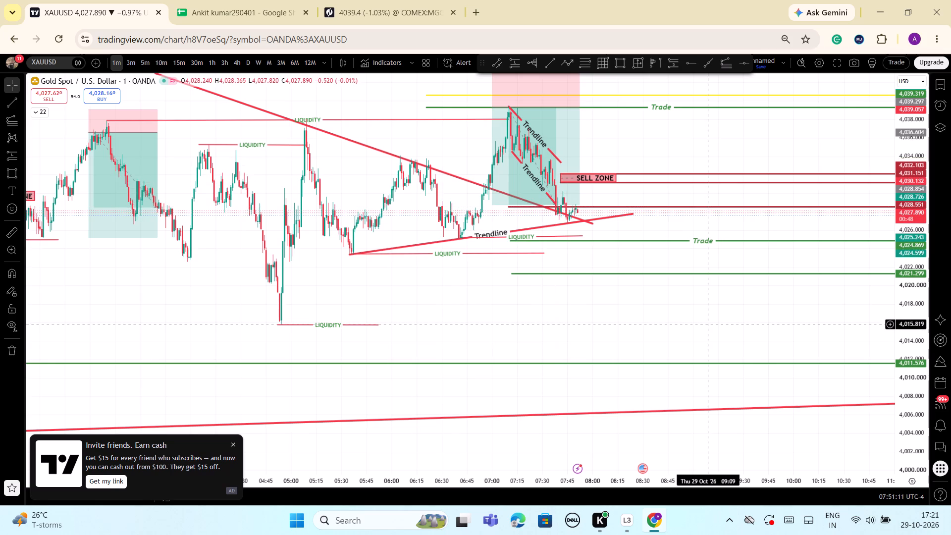
Delete the long descending red trend line that ends at 4,026.706 at 08:00.
click(388, 151)
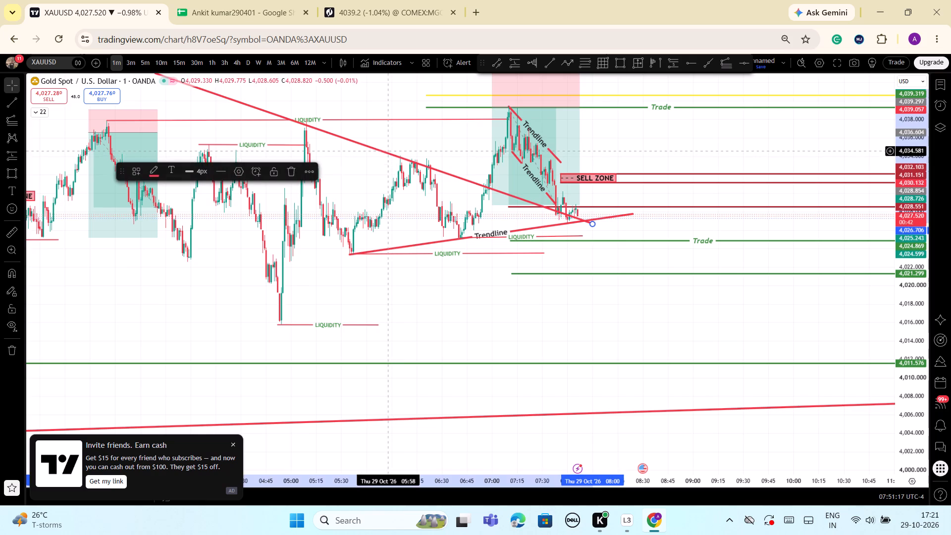
click(292, 171)
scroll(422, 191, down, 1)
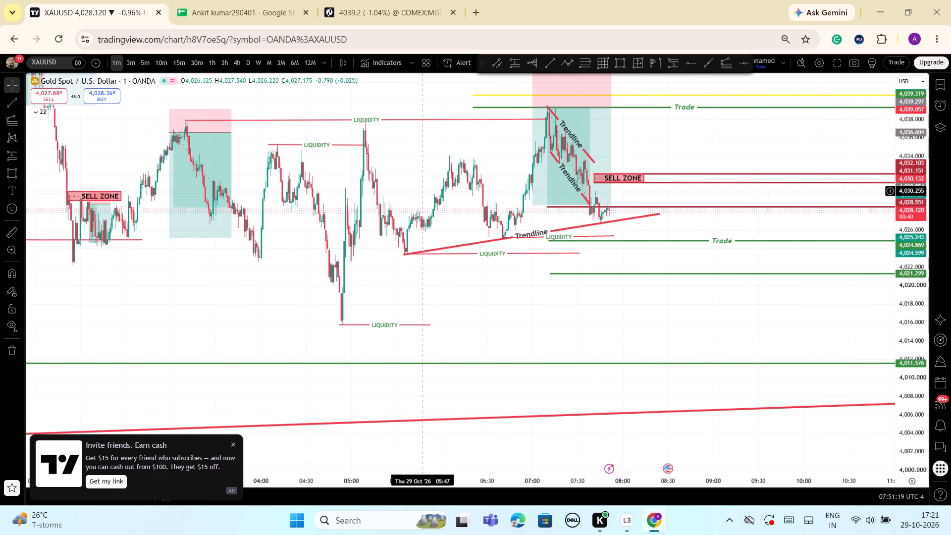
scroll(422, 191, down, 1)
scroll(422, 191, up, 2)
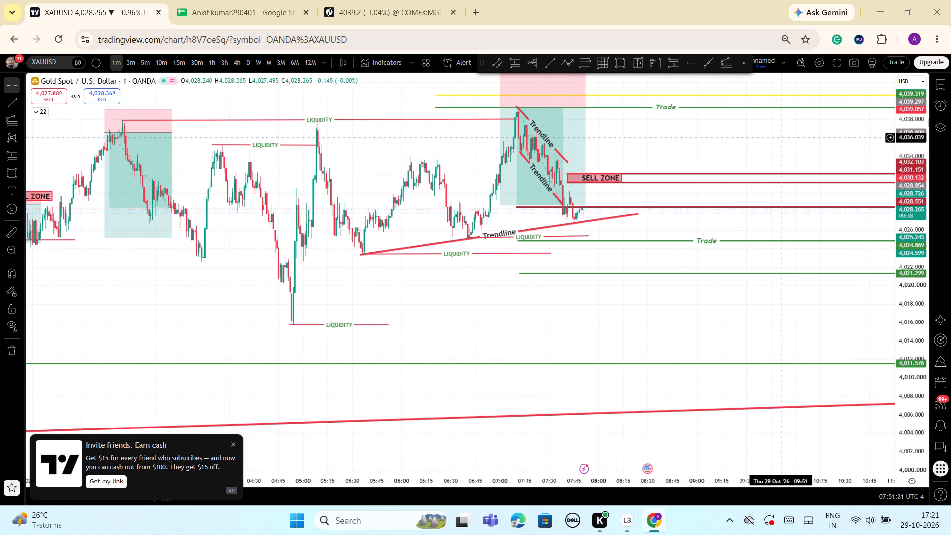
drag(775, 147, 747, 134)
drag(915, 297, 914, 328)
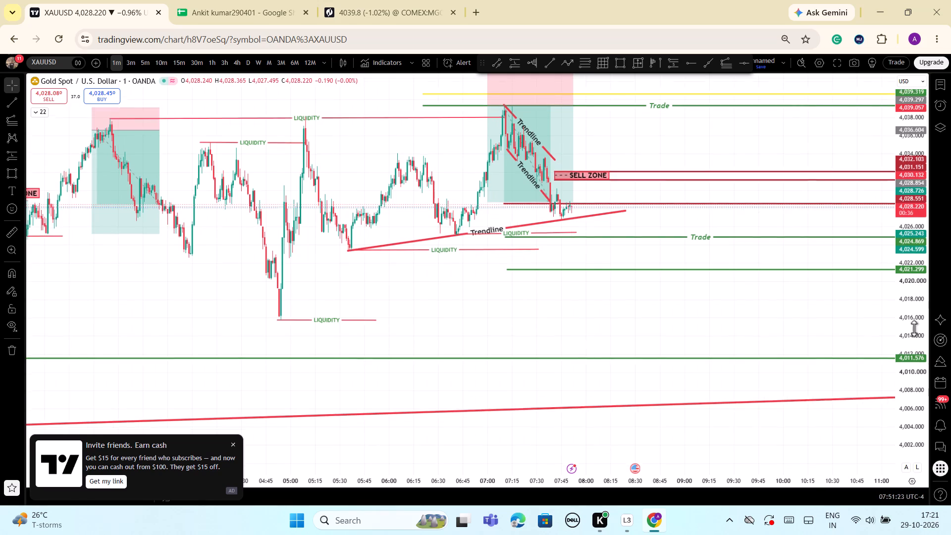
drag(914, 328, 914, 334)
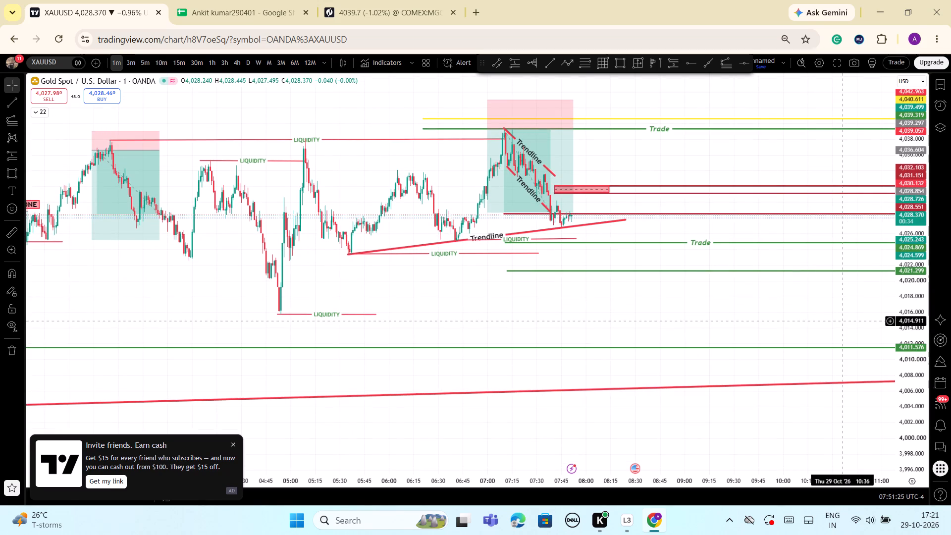
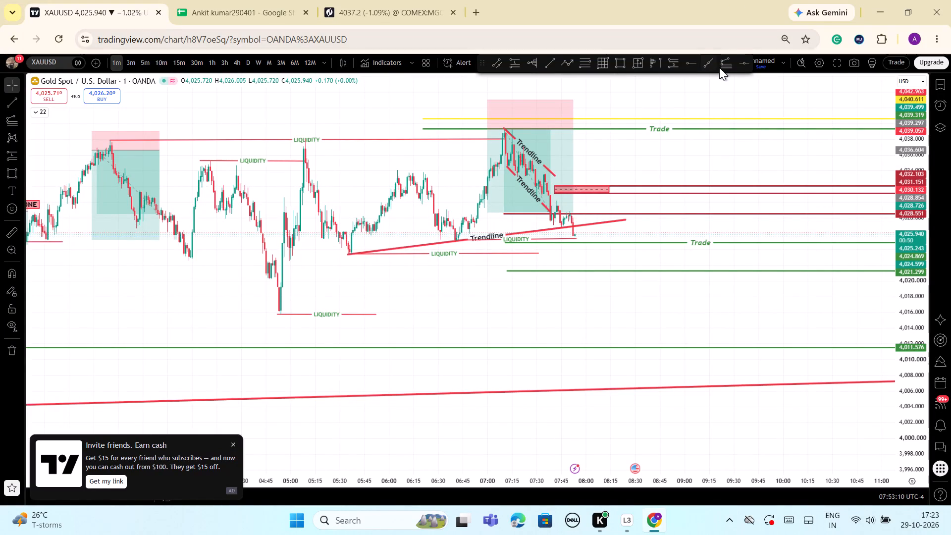
Place a long position at 07:55 with entry at about 4,024.940, target at about 4,031.488 and stop at about 4,019.984.
click(514, 63)
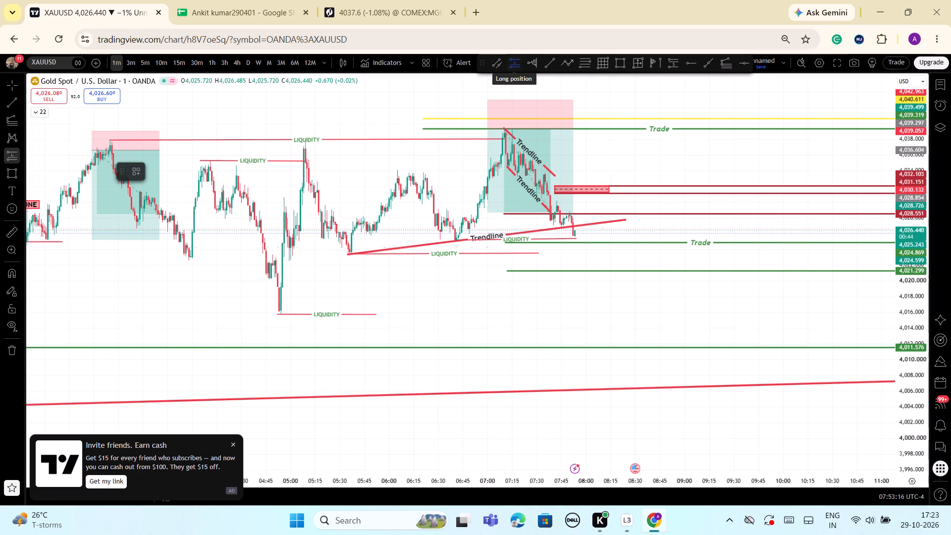
click(577, 242)
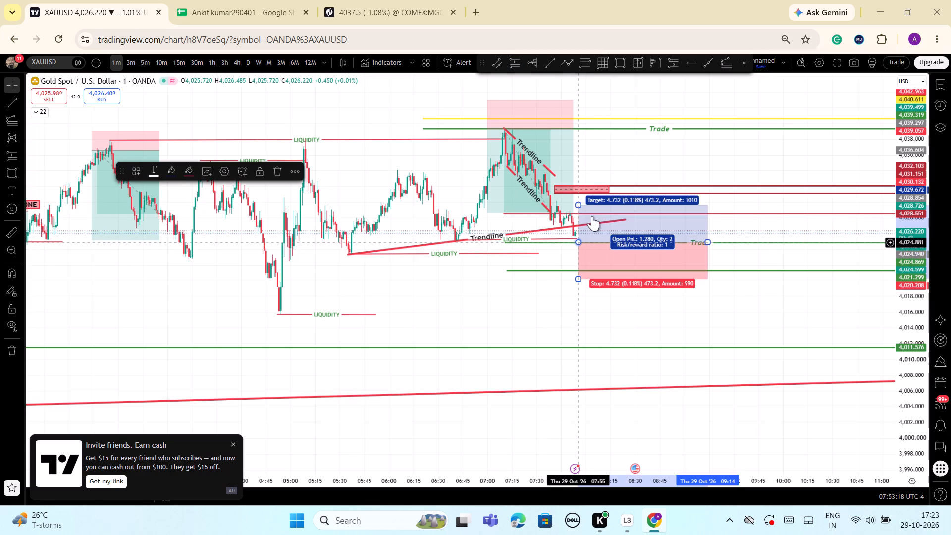
drag(578, 204, 577, 182)
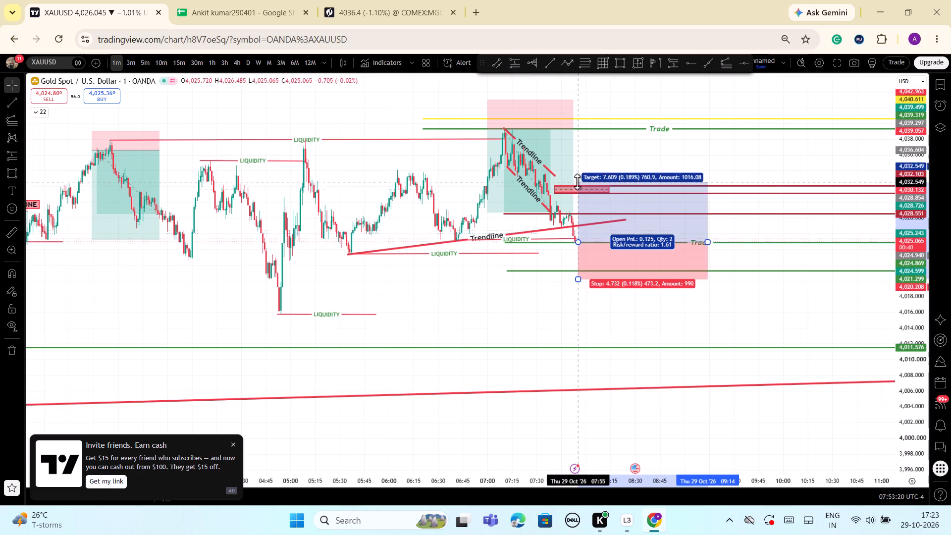
drag(577, 182, 578, 191)
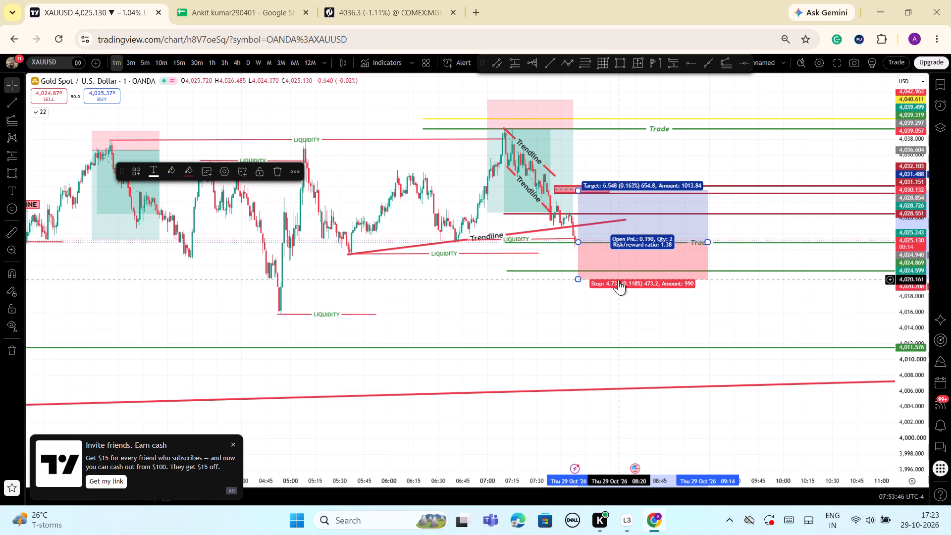
drag(578, 279, 579, 278)
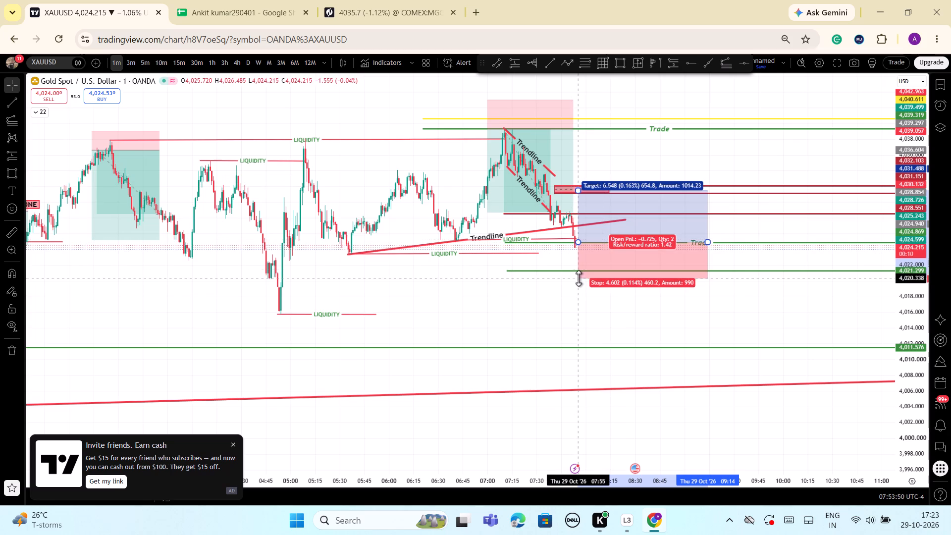
drag(579, 278, 577, 260)
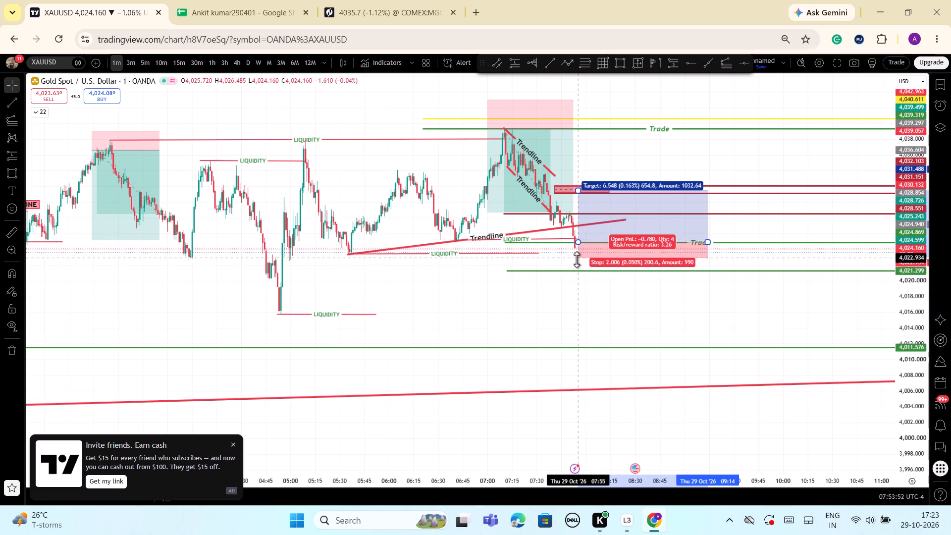
drag(577, 260, 576, 259)
click(571, 295)
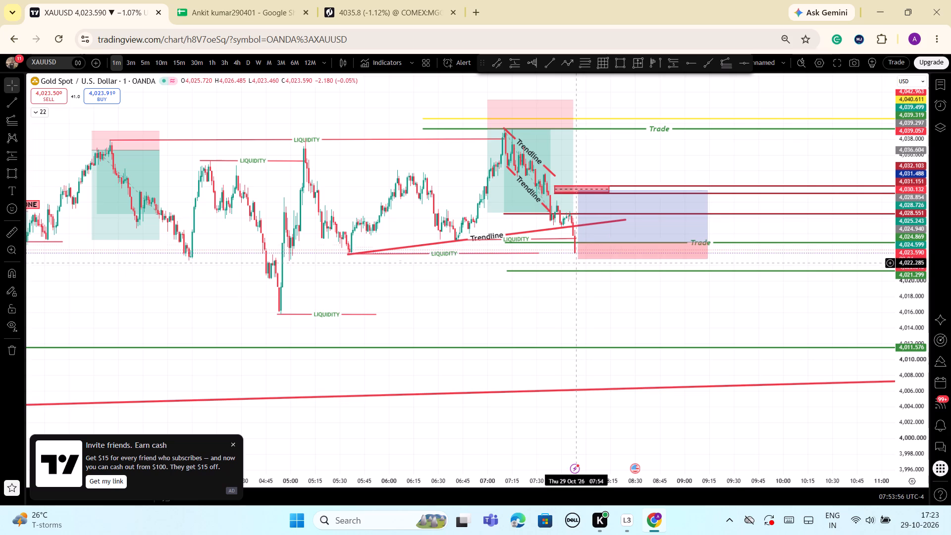
drag(577, 261, 576, 281)
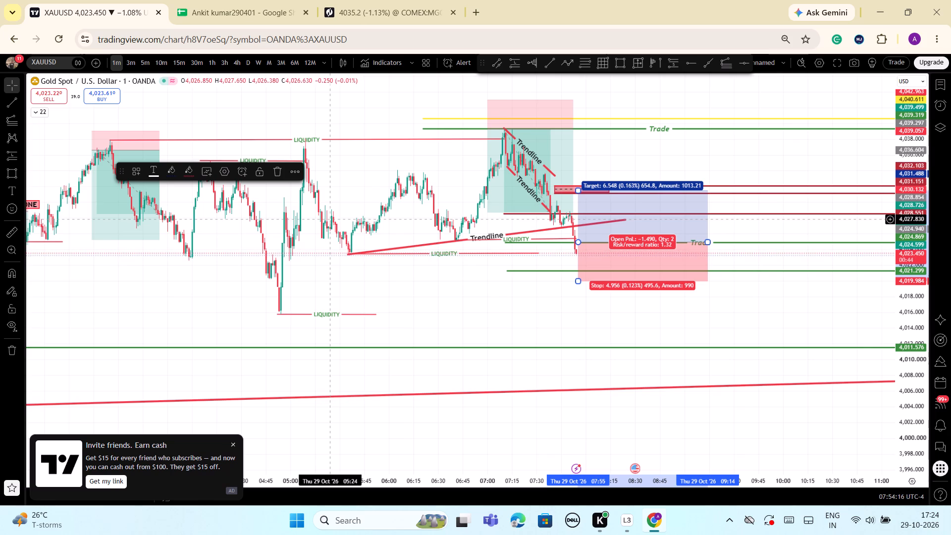
Move the whole long position down to an entry of about 4,021.283 on the green ray, starting at 07:54.
drag(606, 254, 606, 275)
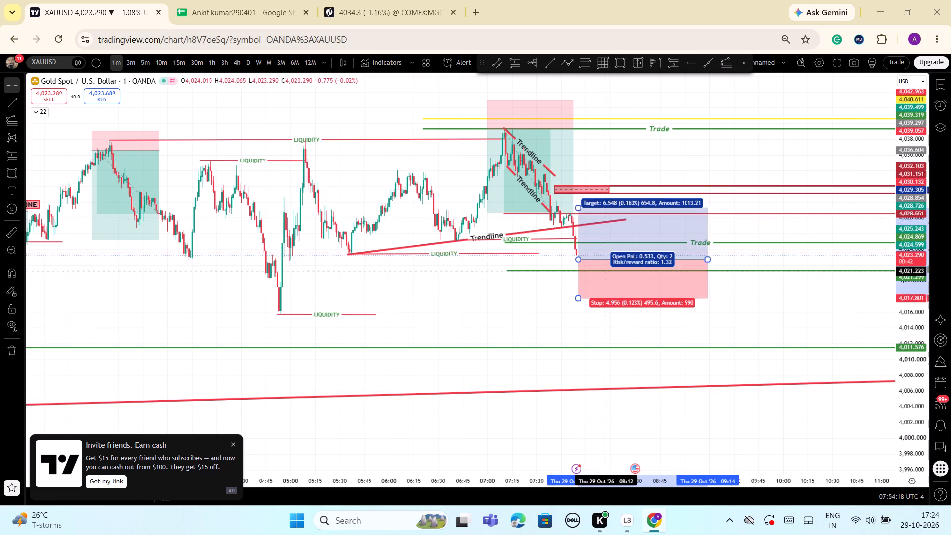
drag(606, 275, 606, 283)
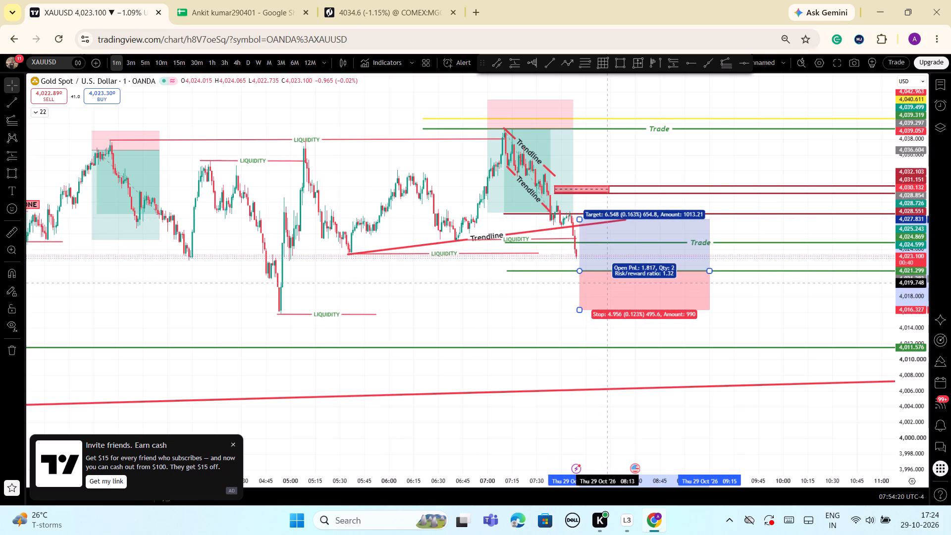
drag(606, 283, 605, 283)
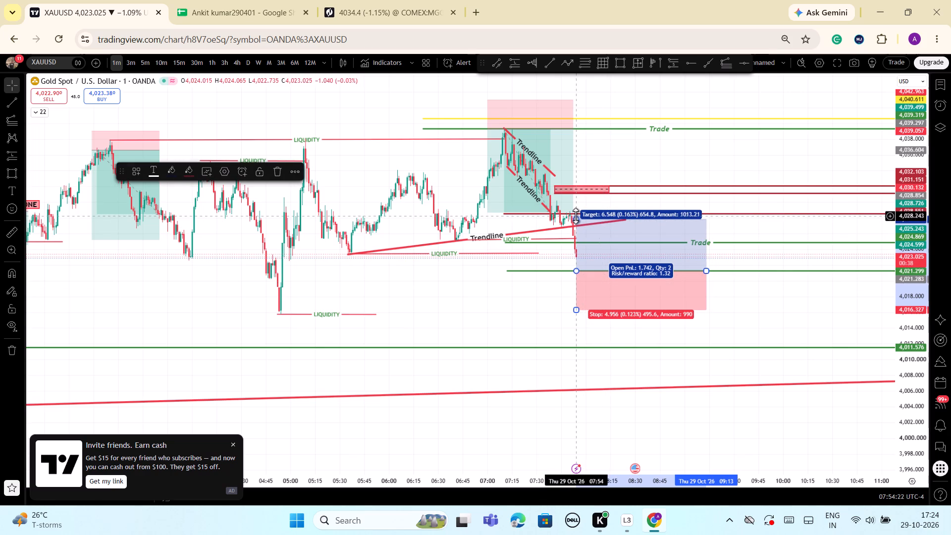
Raise the long position's target to about 4,031.605 and tighten its stop to about 4,018.981.
drag(576, 216, 581, 192)
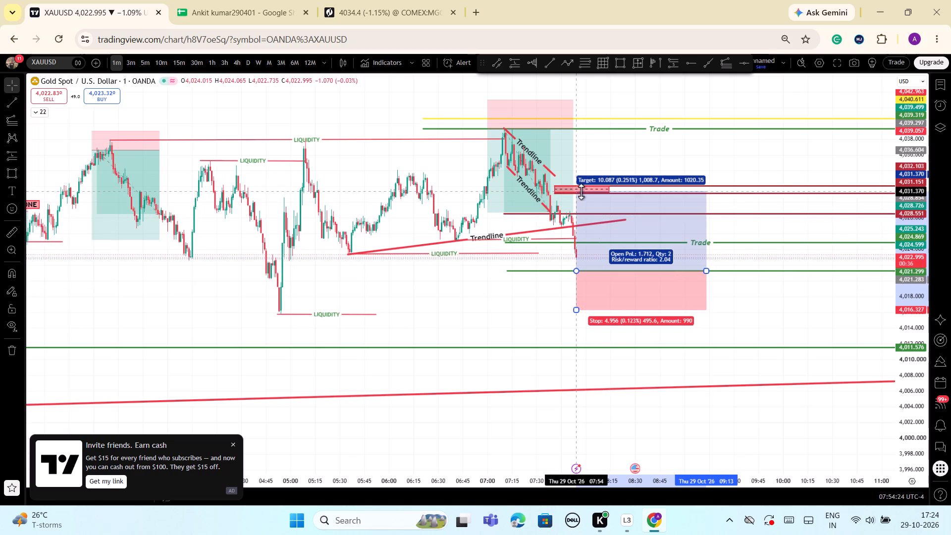
drag(581, 192, 583, 190)
drag(575, 310, 579, 286)
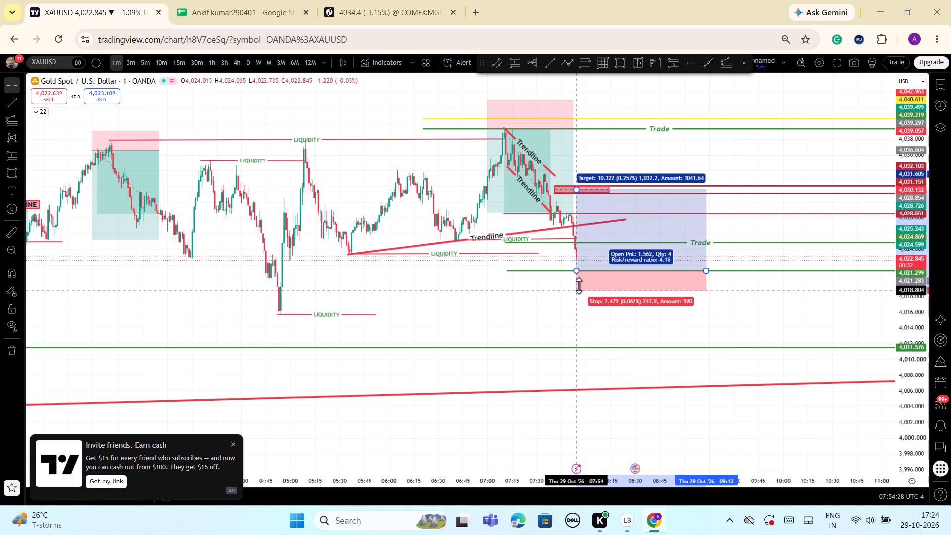
drag(579, 286, 579, 289)
click(546, 320)
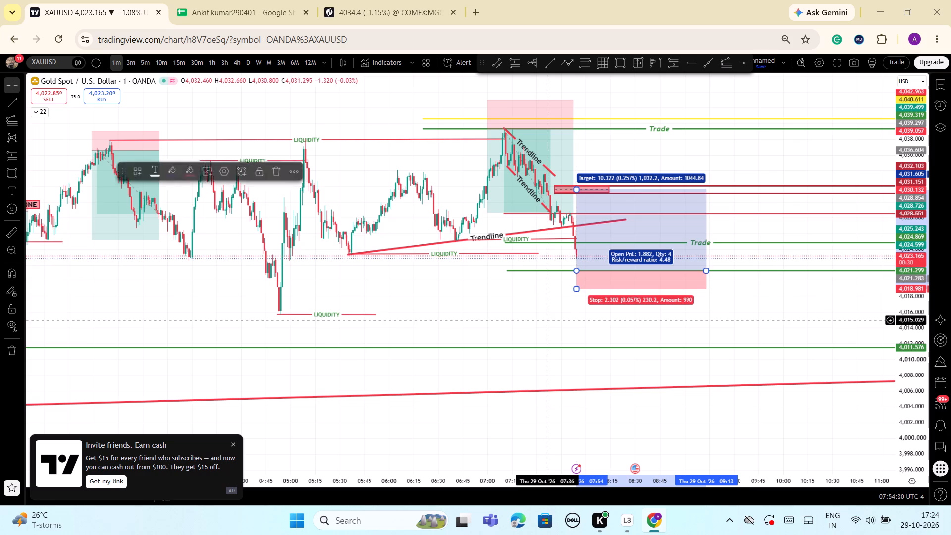
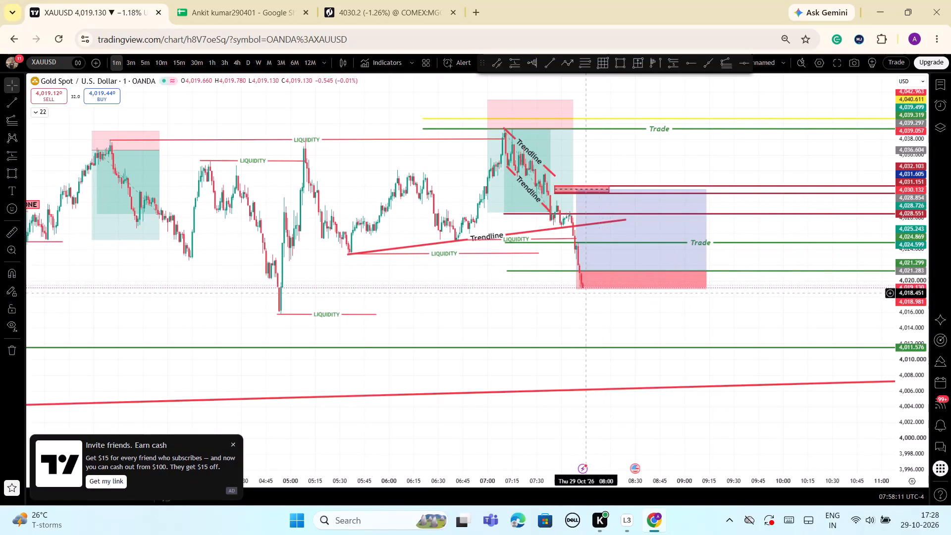
Lower the long position's stop to about 4,015.737, near the low marked by the 04:52 liquidity line.
drag(575, 290, 578, 315)
click(774, 314)
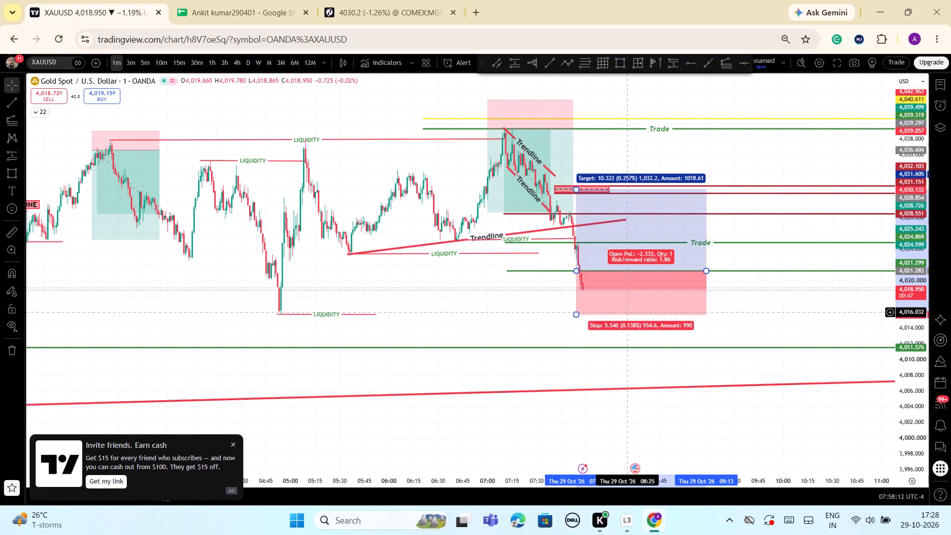
Examine the recent drop and wider price history around the long position, liquidity lines, Trade rays and rising red trend line.
drag(905, 327, 906, 366)
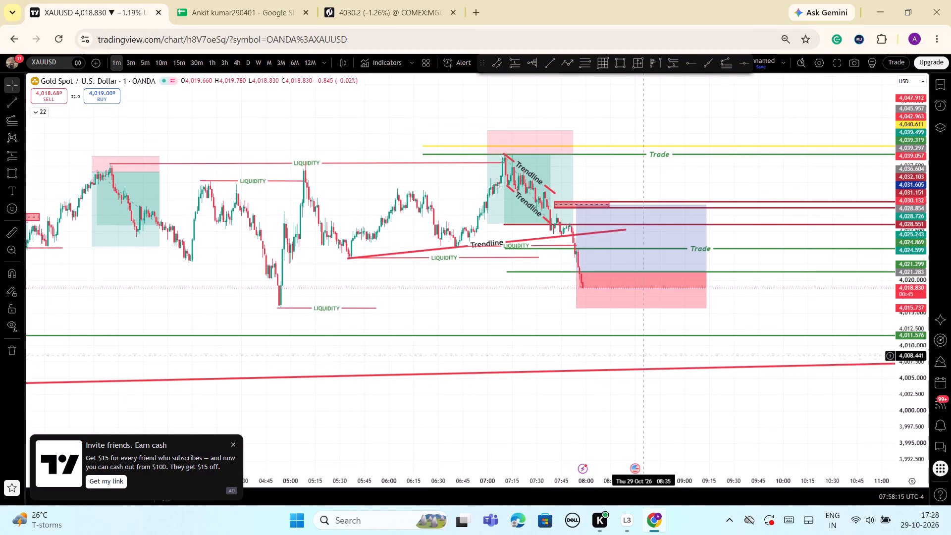
drag(764, 308, 760, 320)
drag(773, 311, 755, 318)
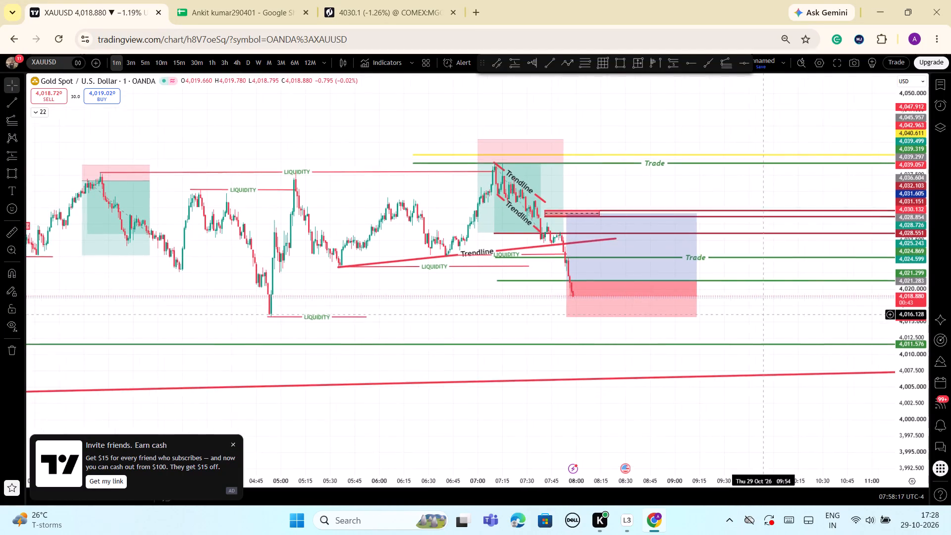
drag(755, 318, 678, 348)
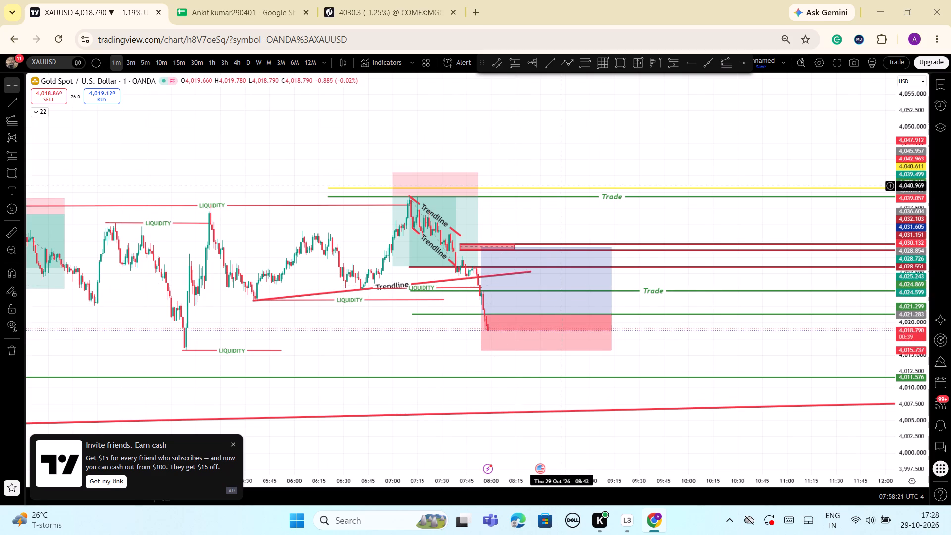
drag(568, 219, 581, 219)
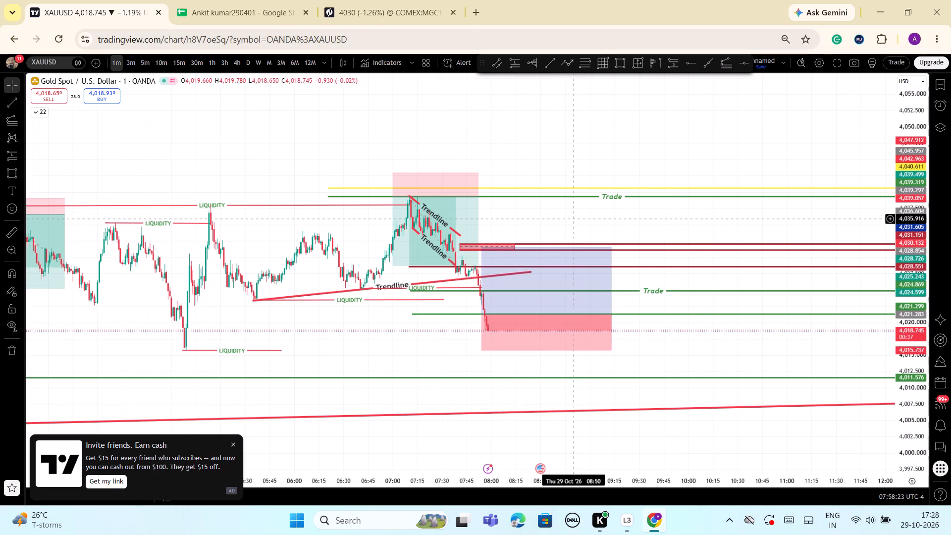
drag(581, 219, 645, 217)
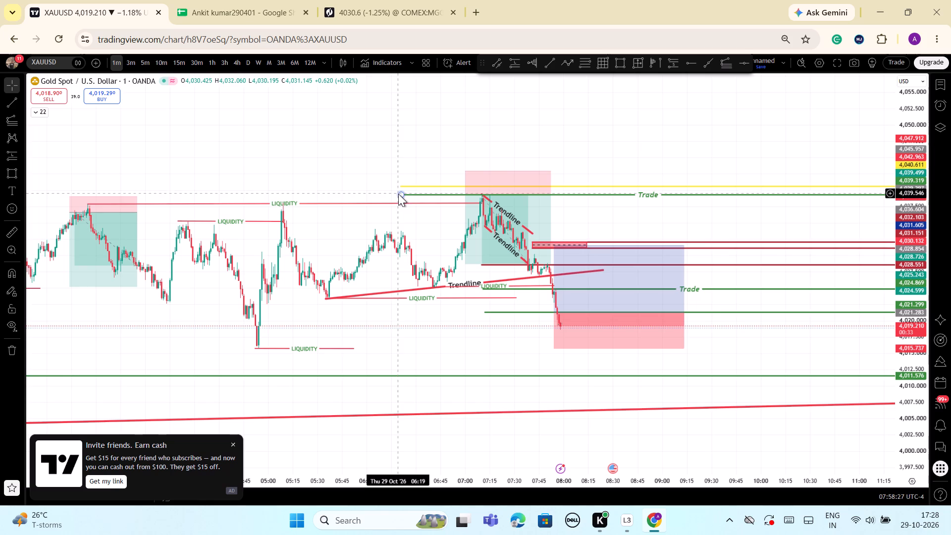
drag(908, 330, 908, 349)
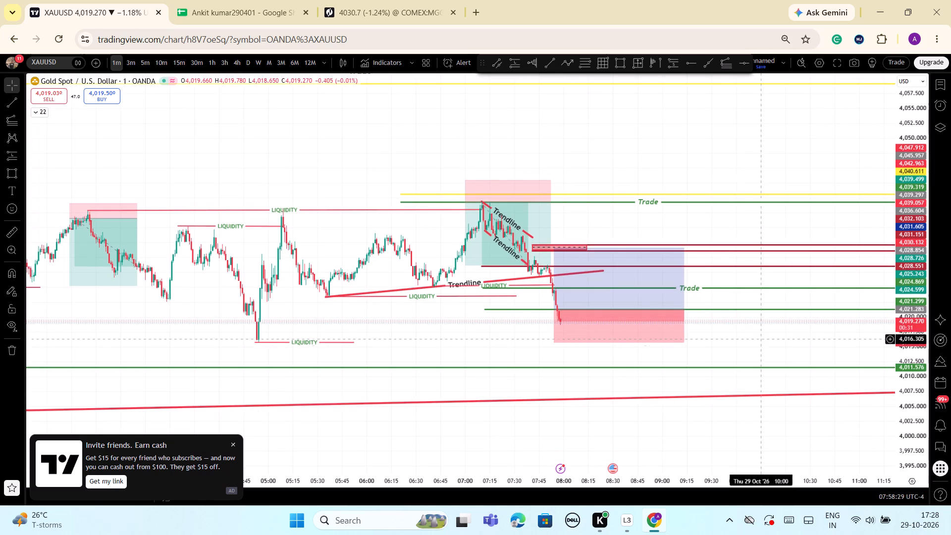
scroll(758, 339, down, 1)
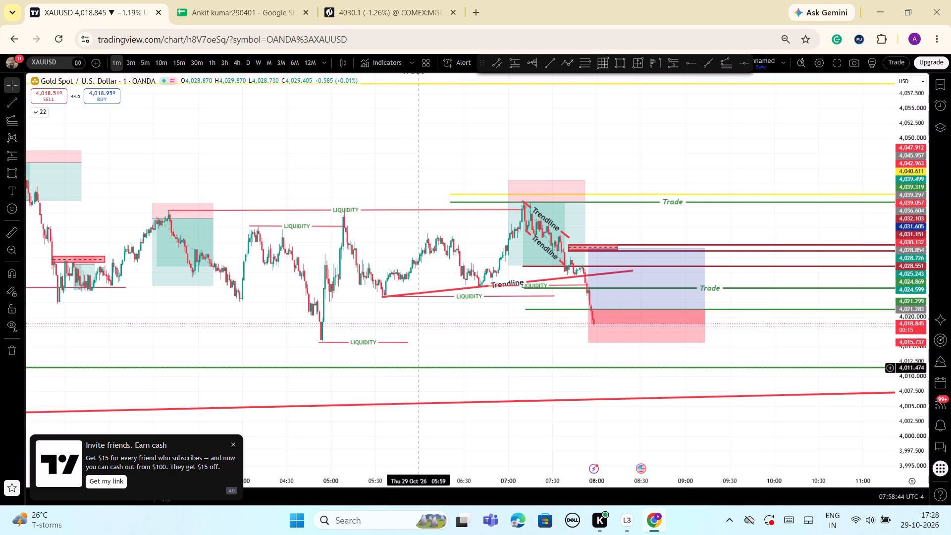
scroll(680, 372, down, 6)
scroll(751, 384, down, 5)
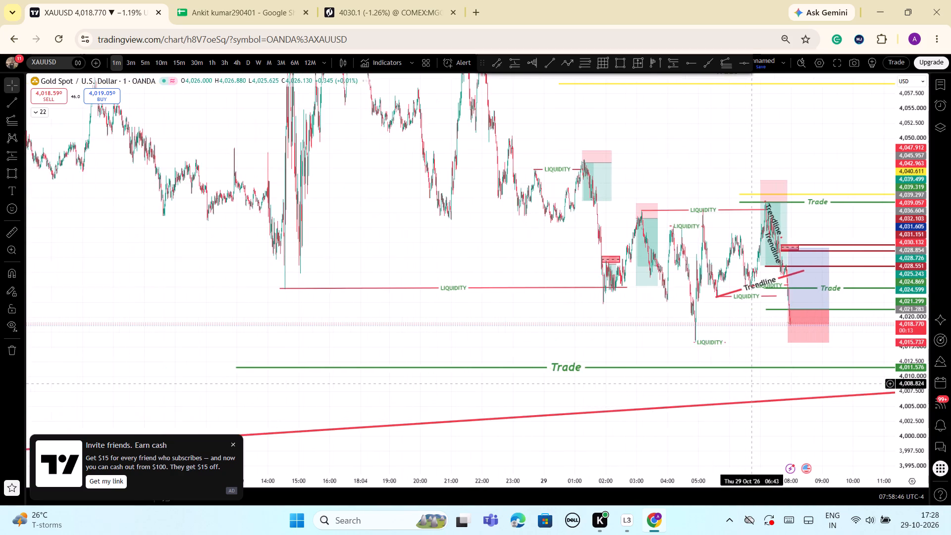
scroll(751, 384, down, 3)
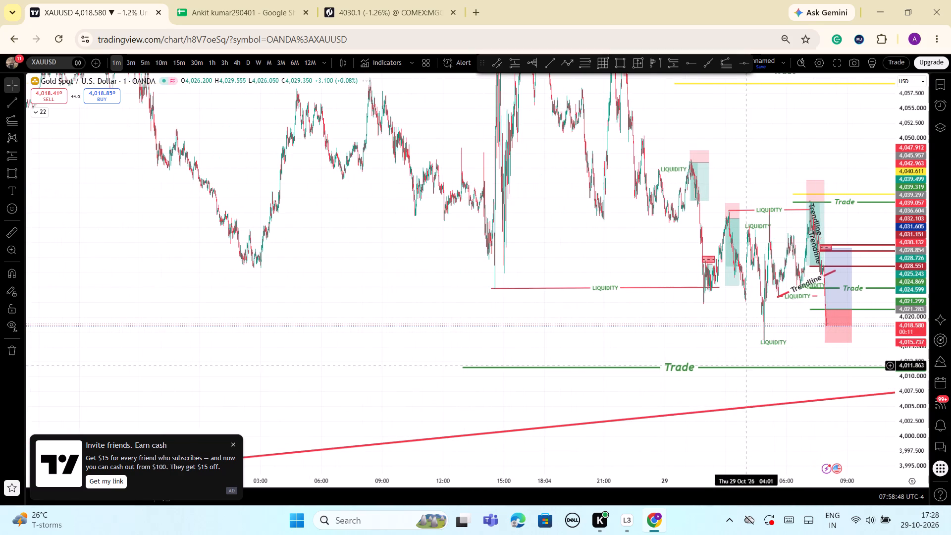
click(713, 314)
drag(720, 334, 642, 325)
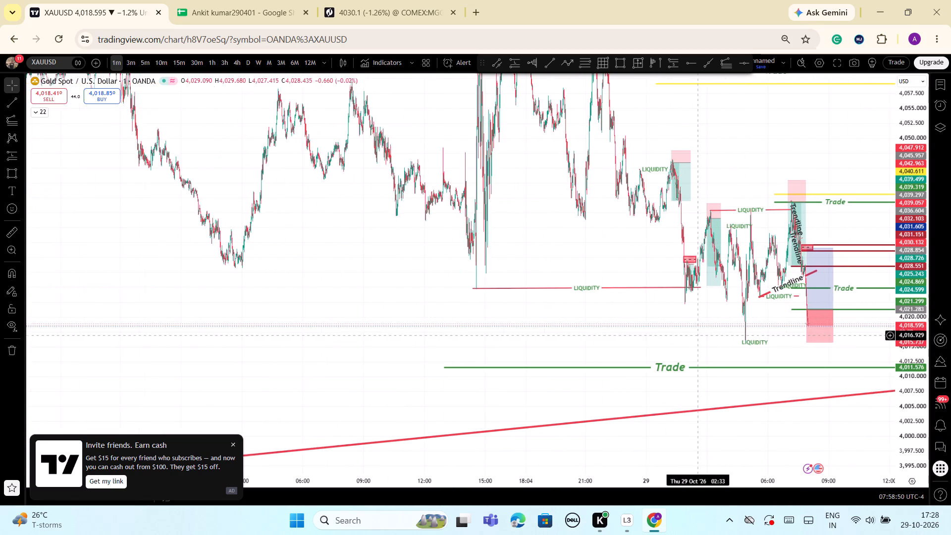
drag(642, 325, 536, 304)
scroll(693, 311, up, 2)
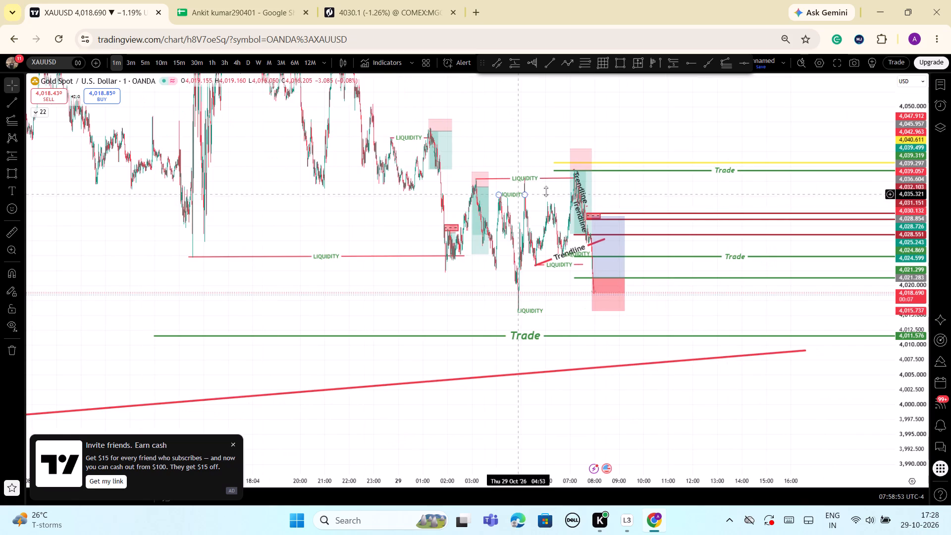
scroll(925, 308, up, 1)
scroll(925, 308, down, 1)
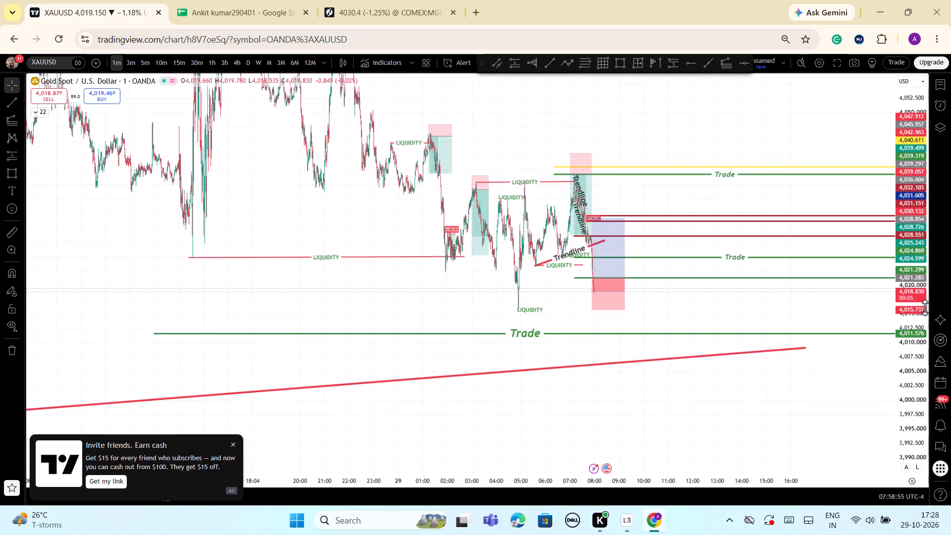
drag(806, 414, 772, 415)
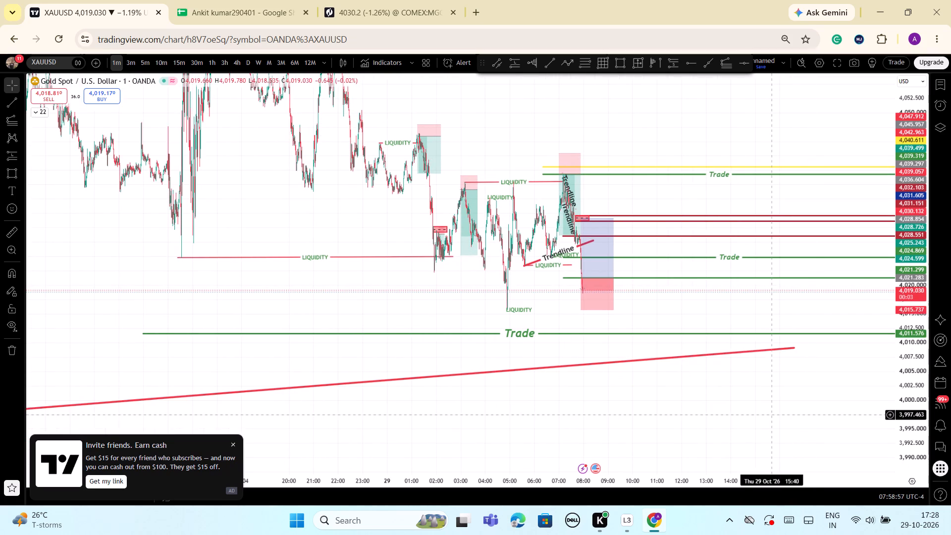
scroll(625, 351, up, 2)
drag(581, 307, 609, 307)
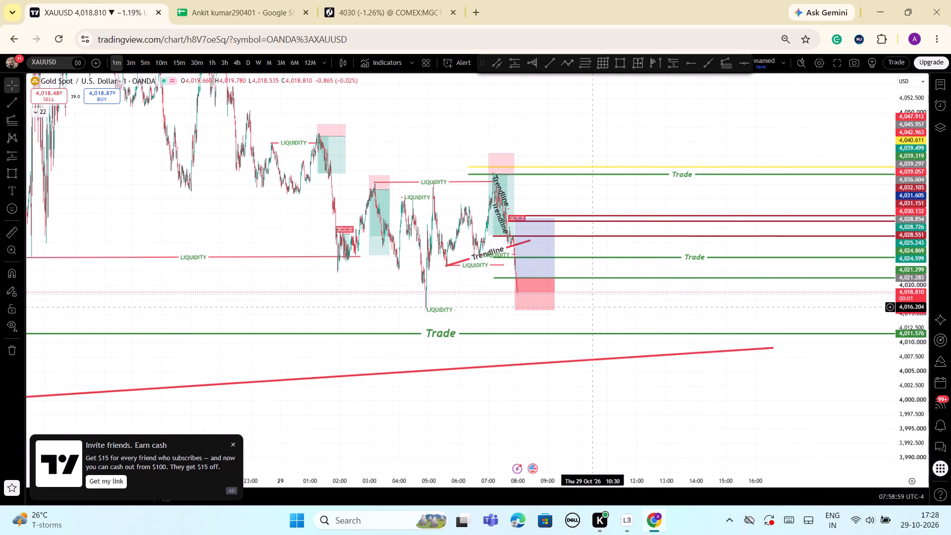
drag(609, 307, 623, 304)
scroll(627, 304, up, 2)
scroll(627, 304, down, 2)
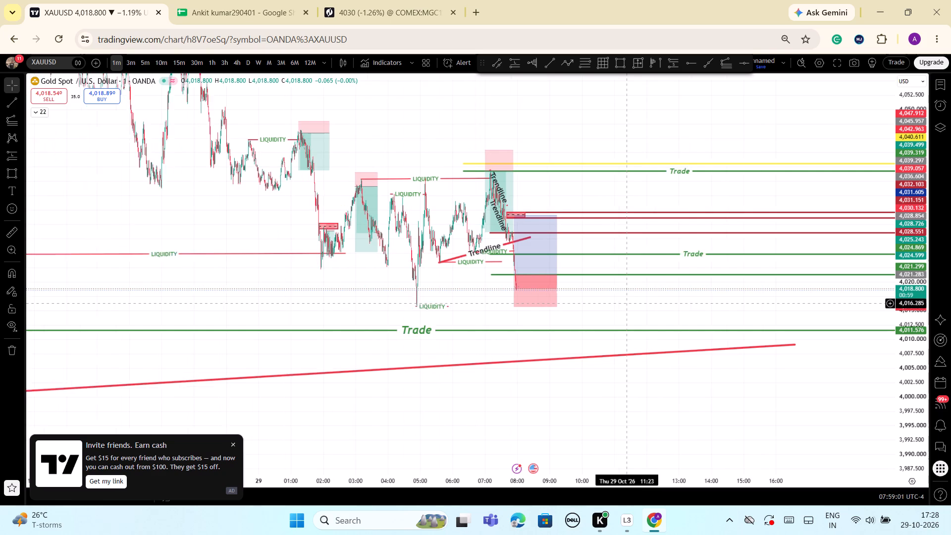
scroll(627, 304, down, 2)
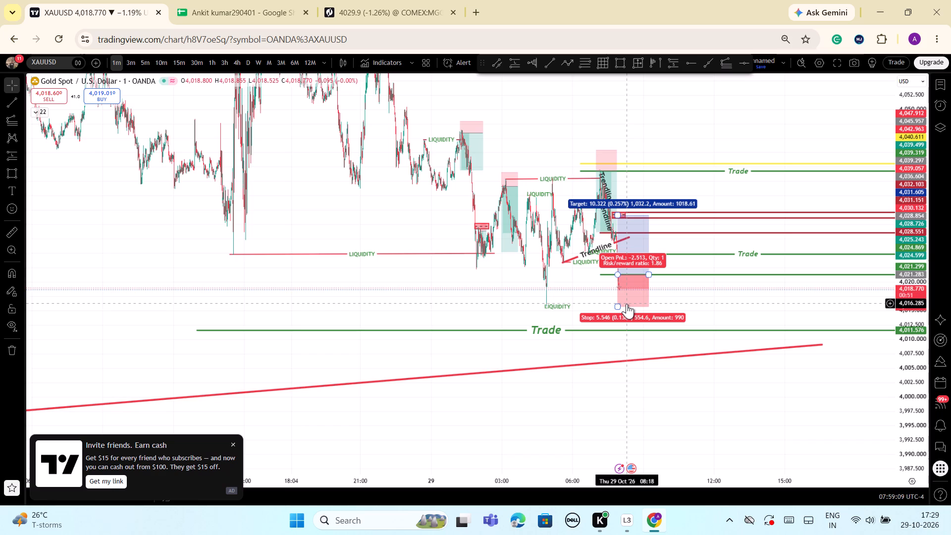
Extend the liquidity line from the 04:52 low to about 08:50 at about 4,015.639, into the long position's stop area.
scroll(542, 287, up, 7)
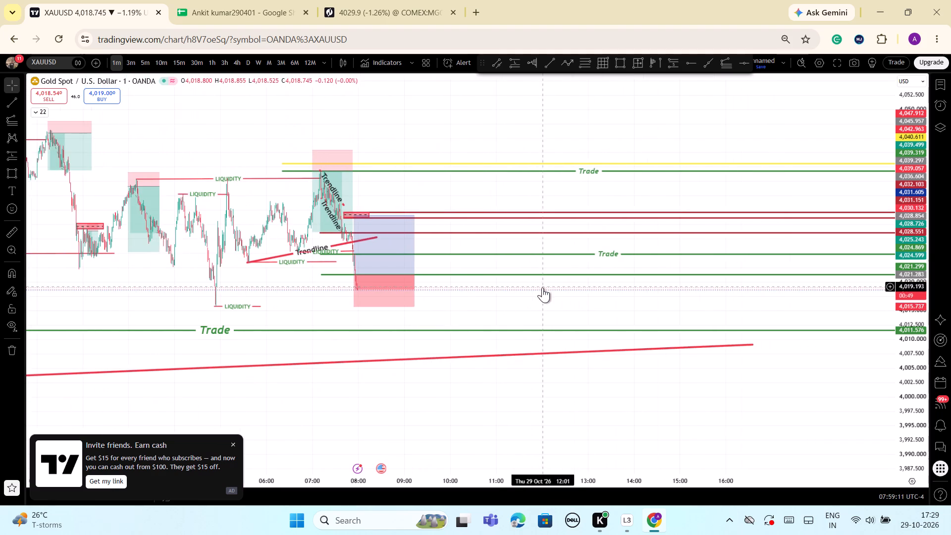
drag(520, 297, 839, 299)
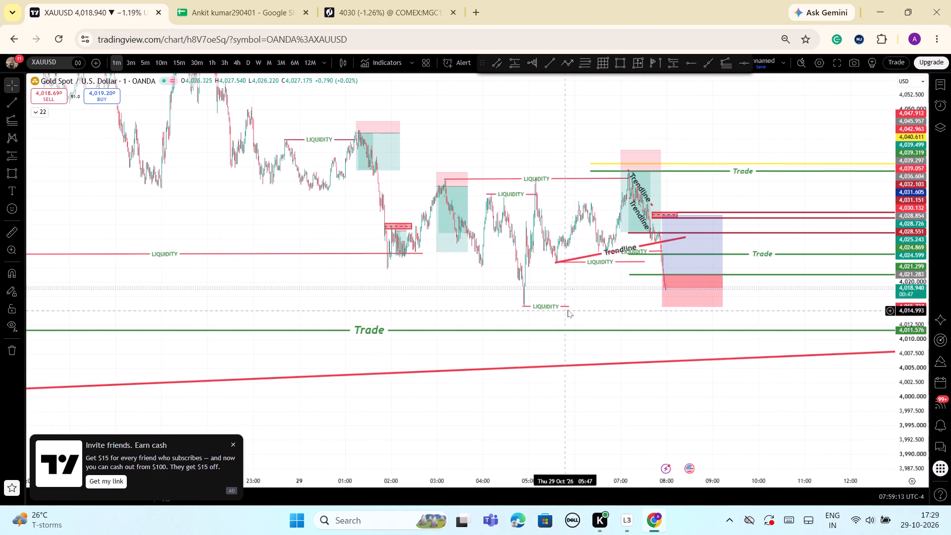
drag(570, 306, 636, 308)
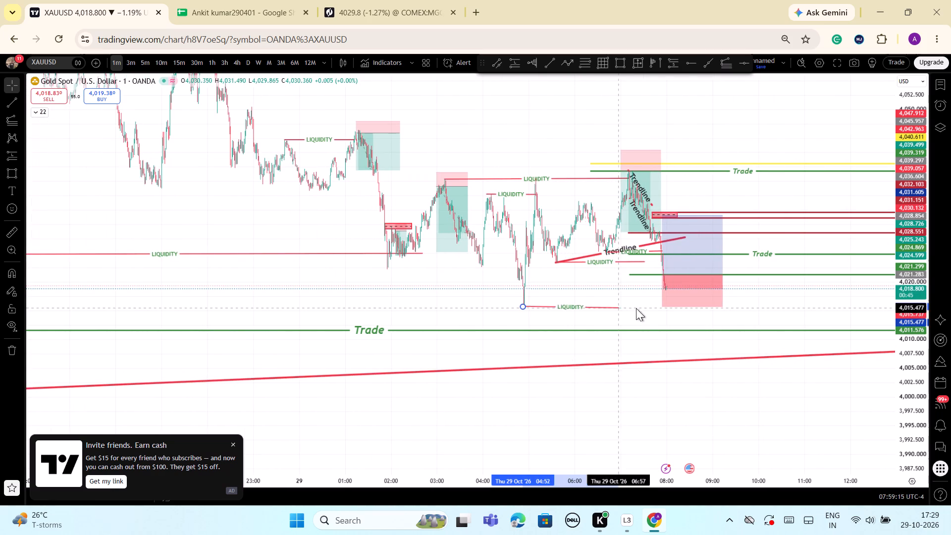
drag(636, 308, 704, 307)
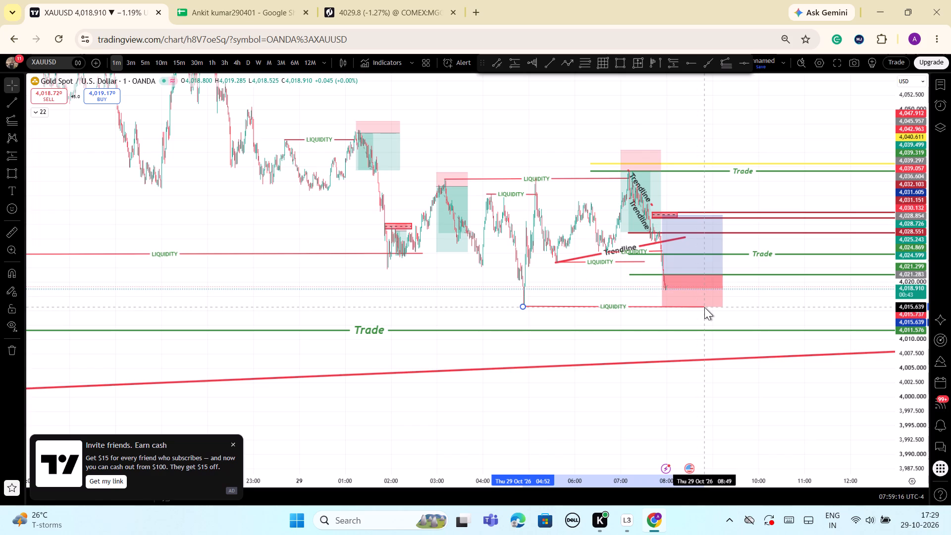
drag(704, 307, 705, 307)
click(603, 293)
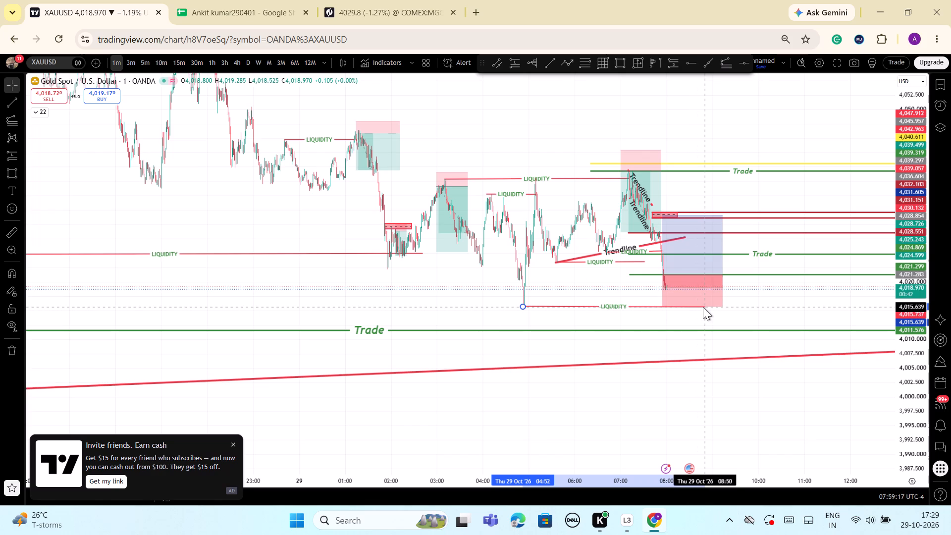
Shift the whole long position to start at about 08:00, with entry about 4,021.334, target about 4,031.656 and stop about 4,015.788.
drag(610, 290, 540, 279)
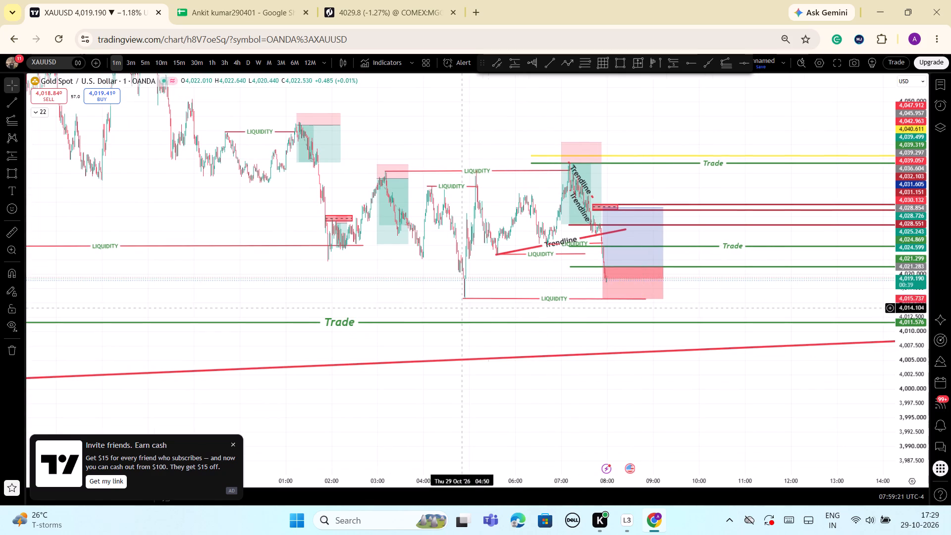
click(533, 279)
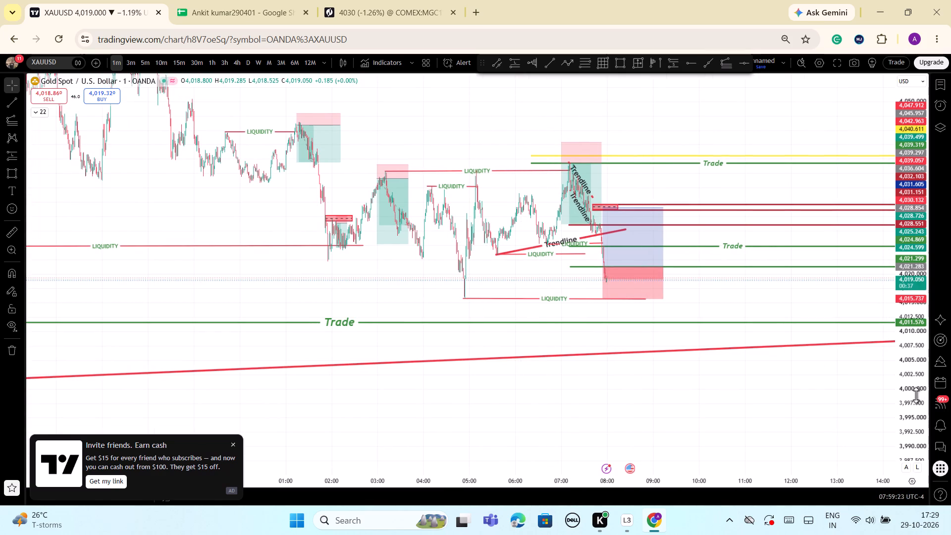
drag(913, 397, 886, 306)
scroll(731, 313, up, 9)
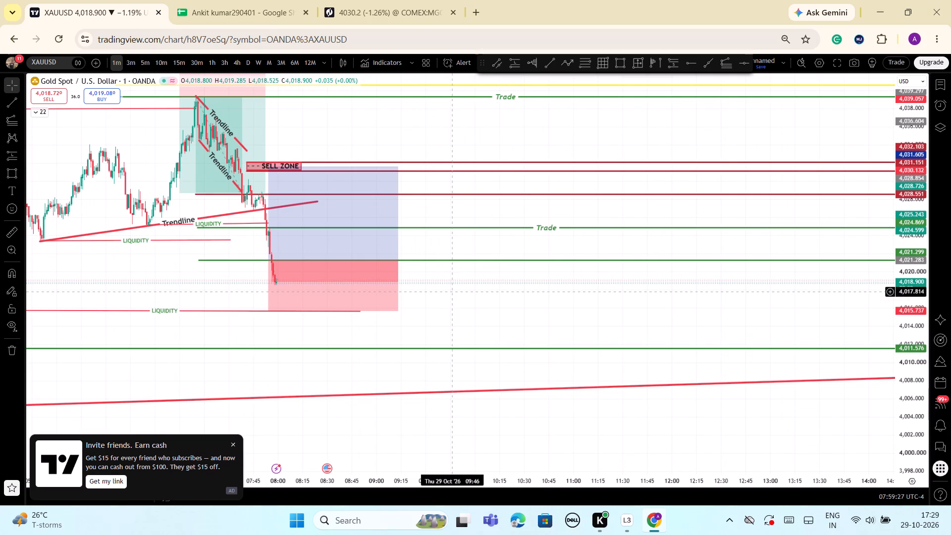
drag(444, 290, 627, 290)
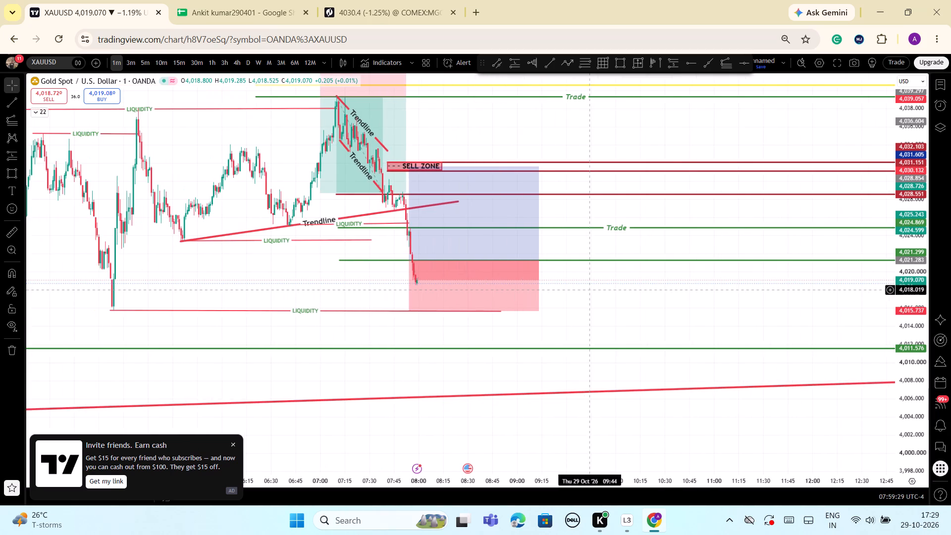
drag(627, 290, 684, 290)
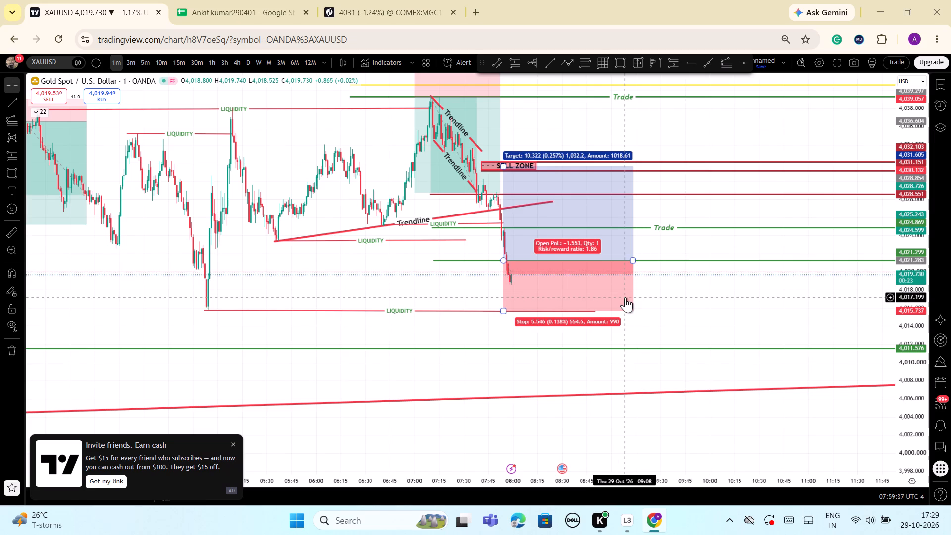
drag(595, 288, 595, 291)
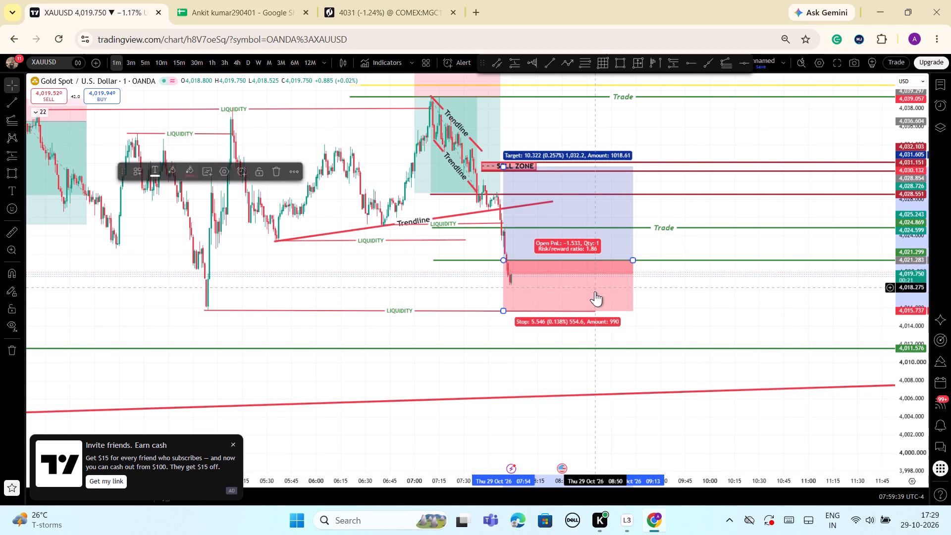
drag(595, 291, 655, 299)
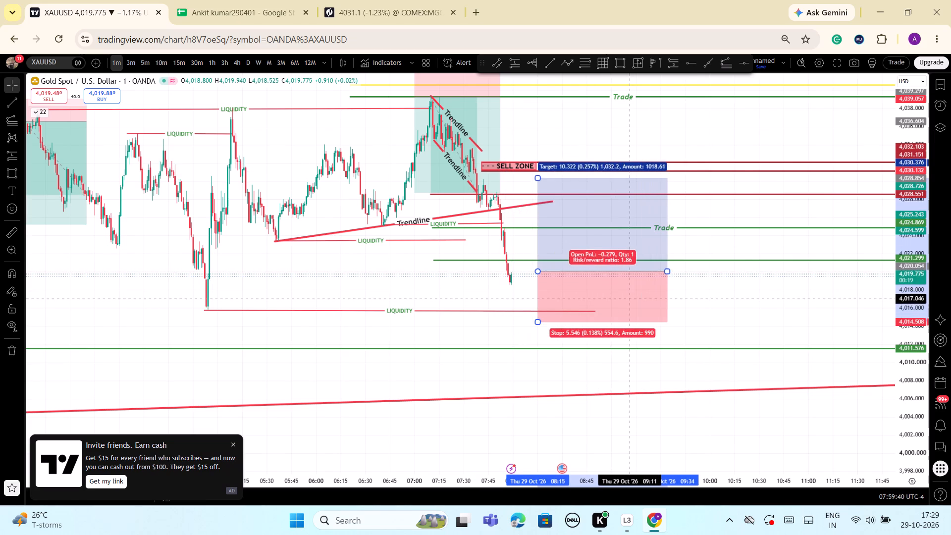
drag(655, 299, 772, 316)
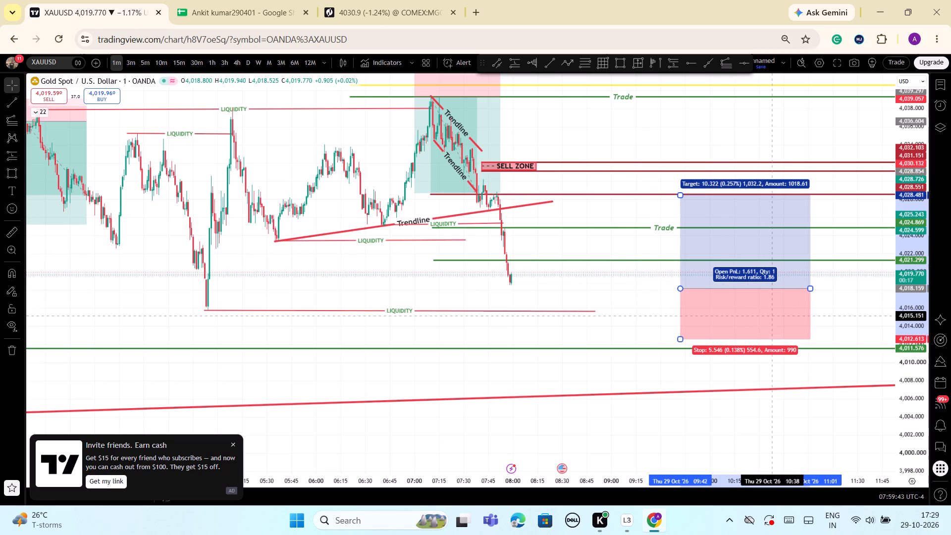
drag(772, 316, 597, 290)
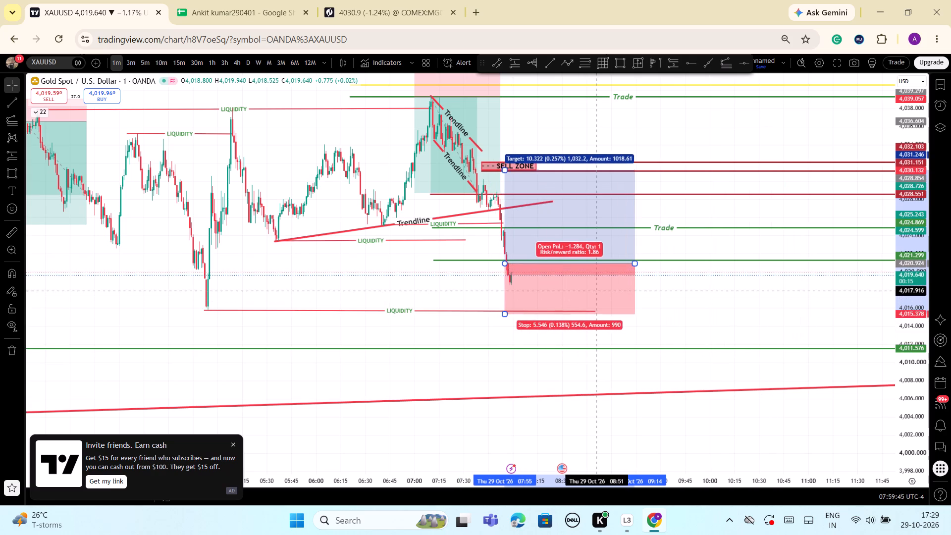
drag(597, 290, 600, 287)
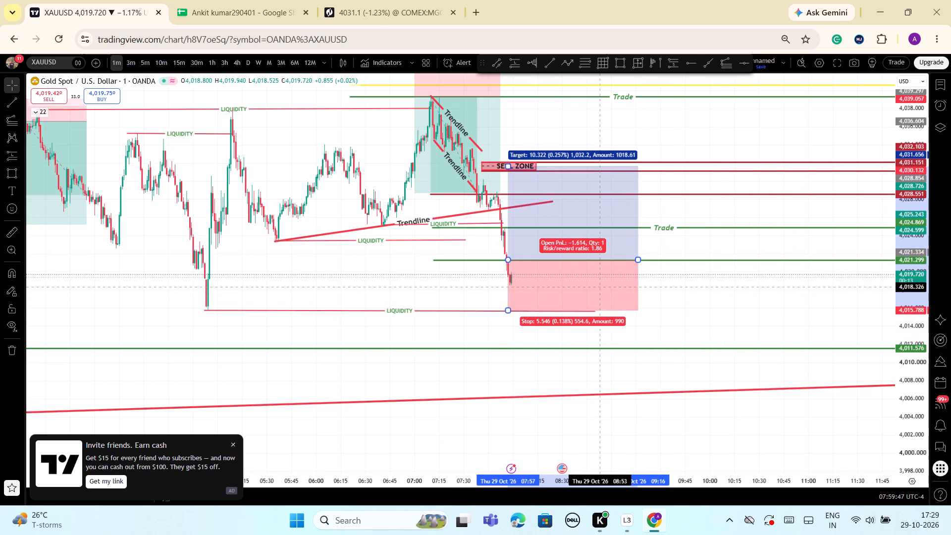
drag(600, 287, 605, 287)
click(737, 296)
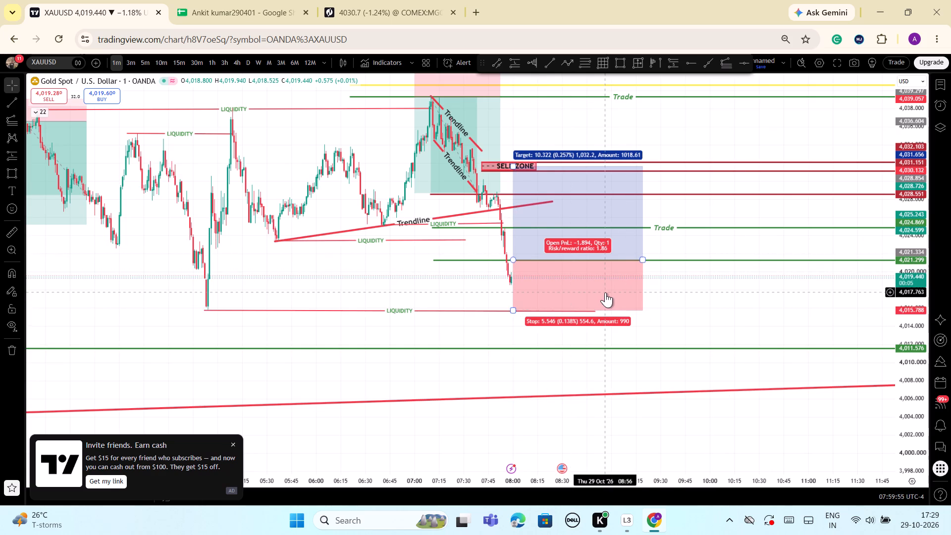
Move the whole long position later to start at about 09:11, with entry at about 4,021.436 and target at about 4,031.758.
drag(605, 292, 722, 291)
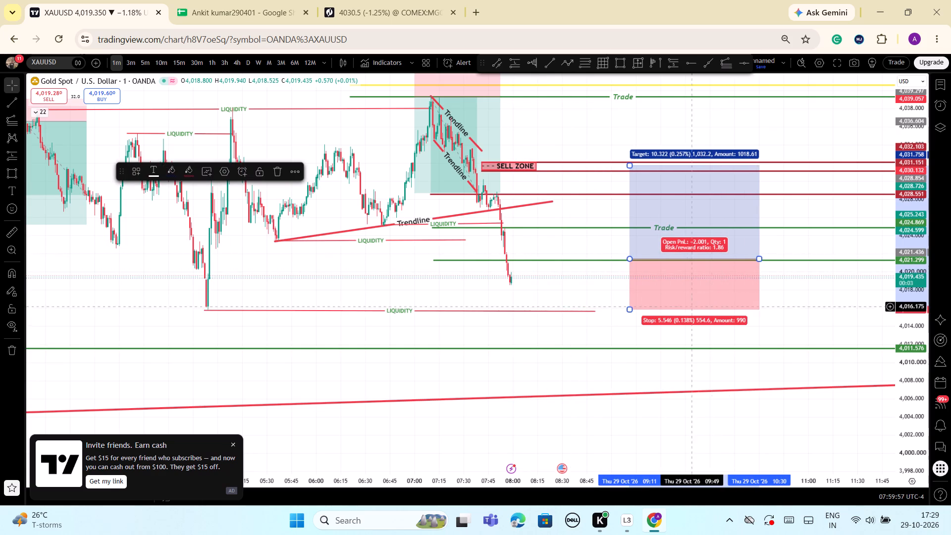
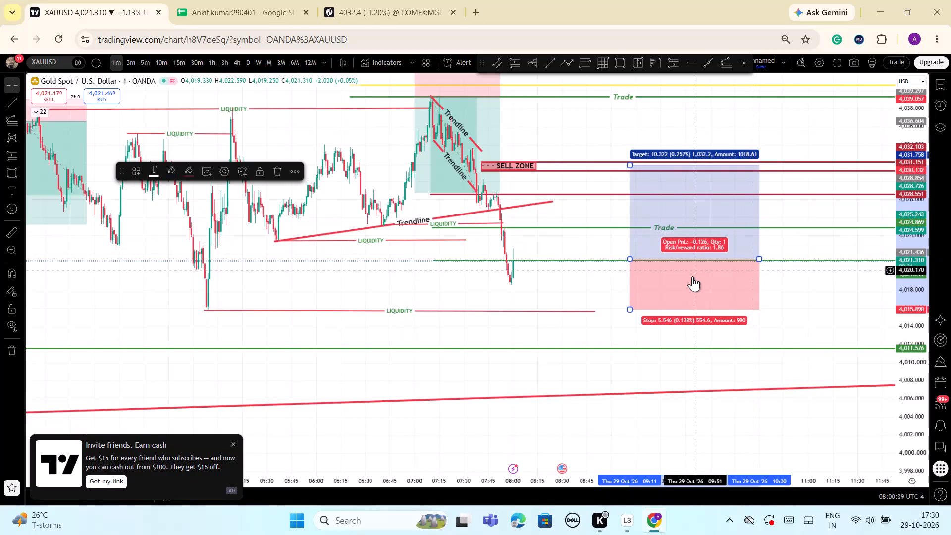
Move the whole long position back to start at about 07:57, with entry about 4,021.231, target about 4,031.553 and stop about 4,015.685.
drag(692, 276, 578, 278)
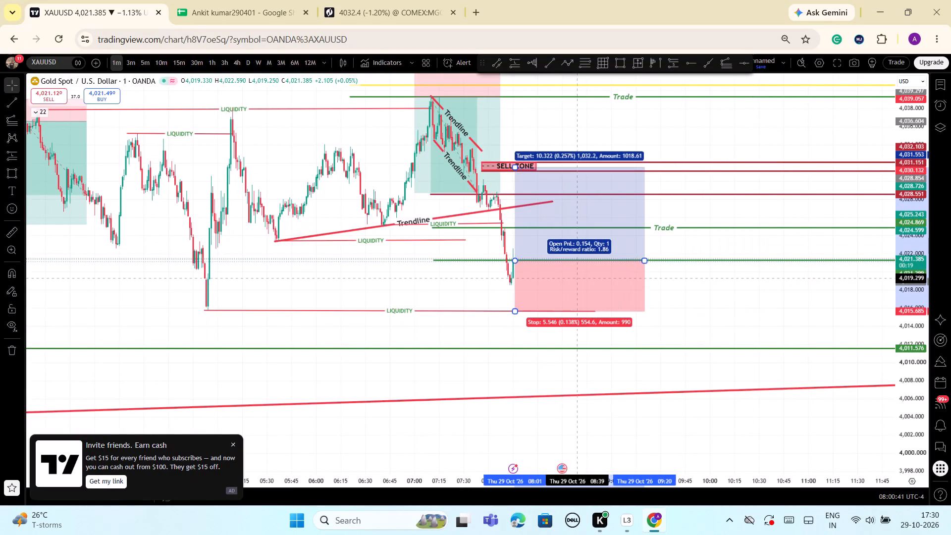
drag(578, 278, 570, 278)
click(764, 301)
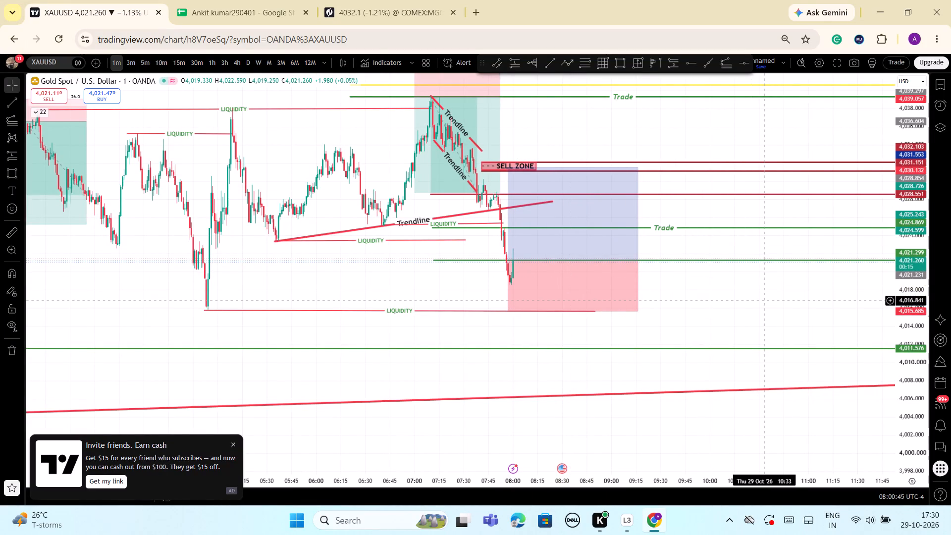
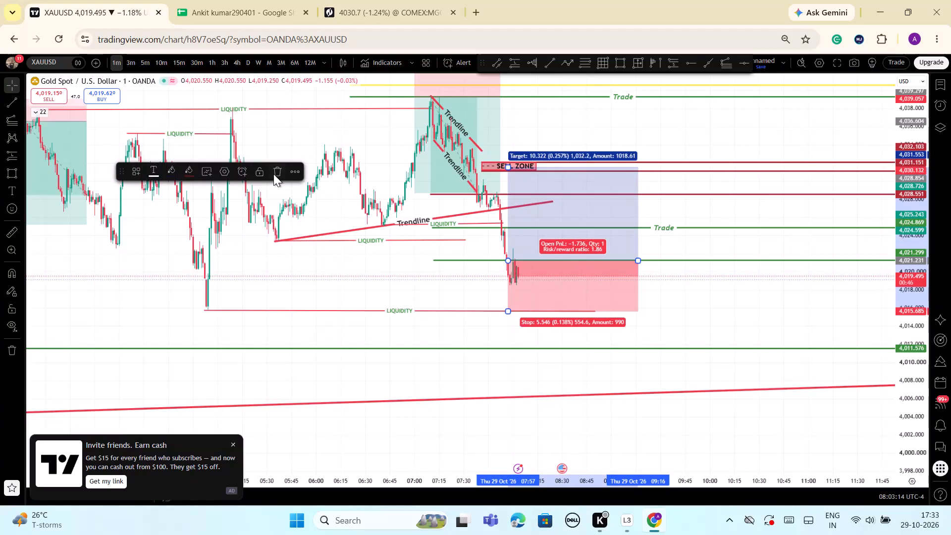
Delete the long position from the 1-minute chart.
click(273, 174)
Delete the SELL ZONE rectangle near 4,032 after 07:41, together with the two dark red rays along its edges.
scroll(371, 219, down, 2)
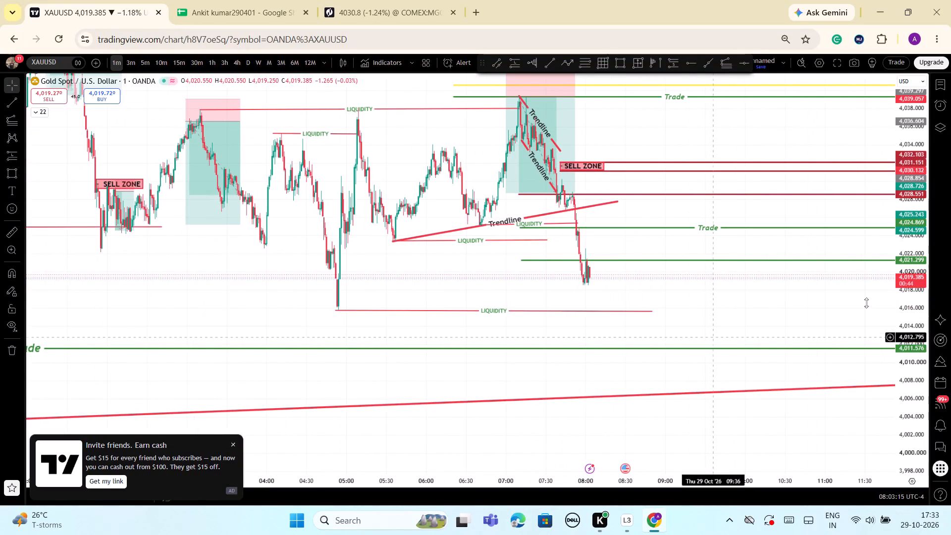
drag(908, 288, 910, 323)
scroll(644, 316, up, 3)
drag(619, 300, 718, 303)
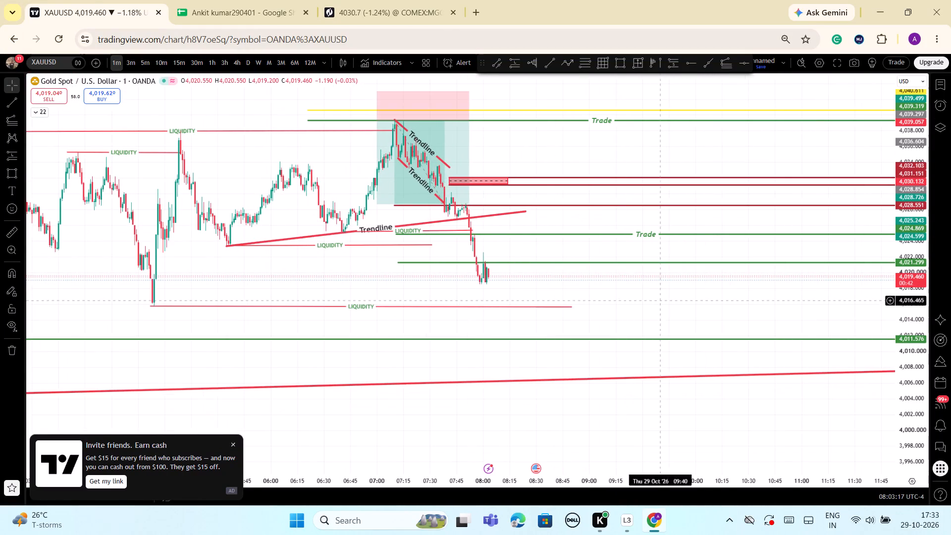
drag(718, 303, 811, 296)
scroll(784, 302, up, 6)
drag(529, 280, 542, 279)
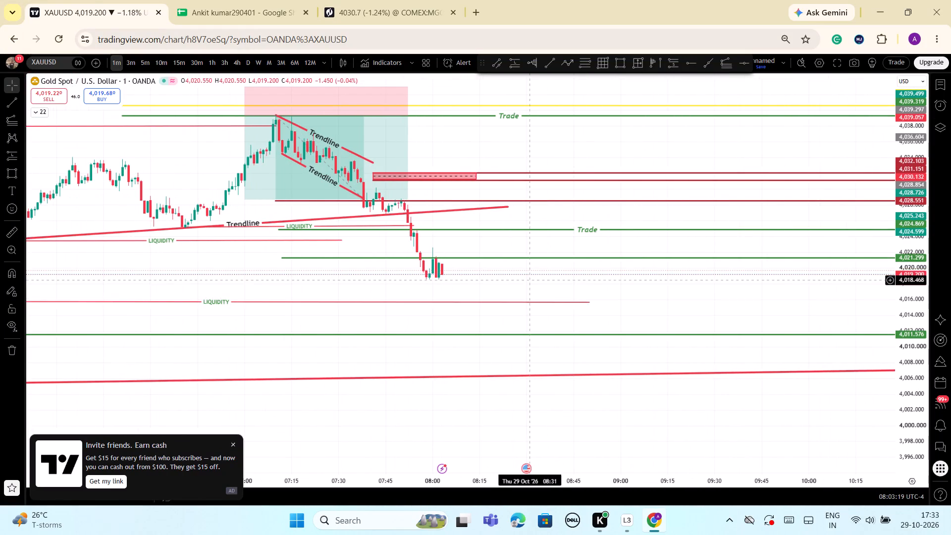
drag(542, 279, 792, 280)
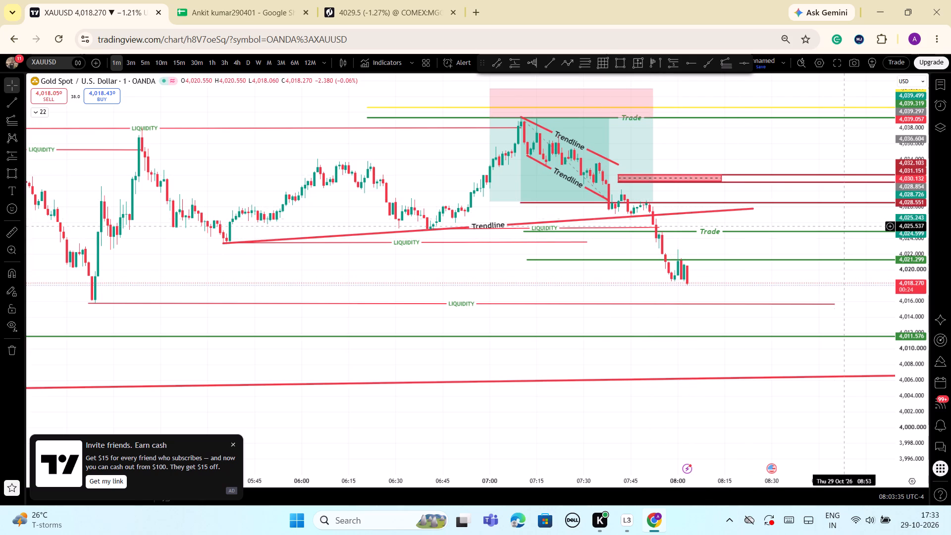
click(799, 173)
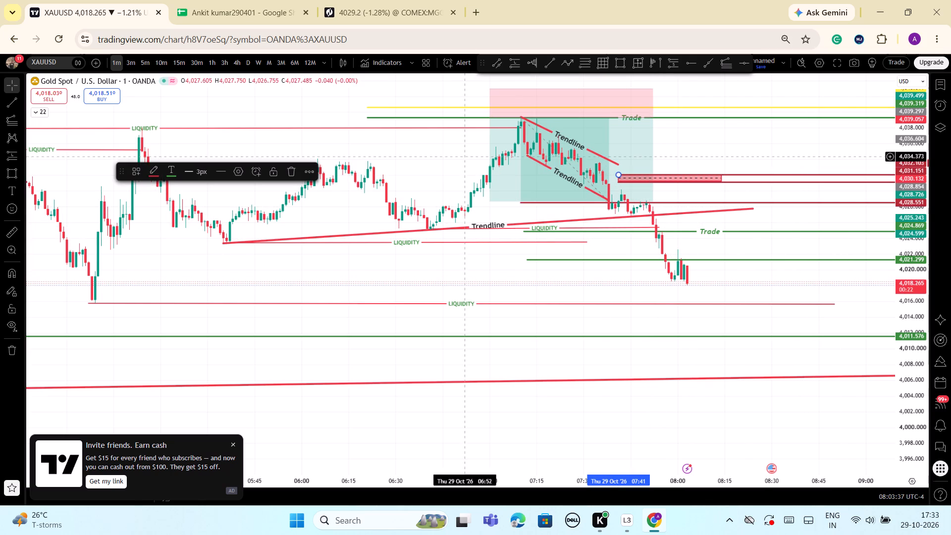
click(292, 169)
click(759, 182)
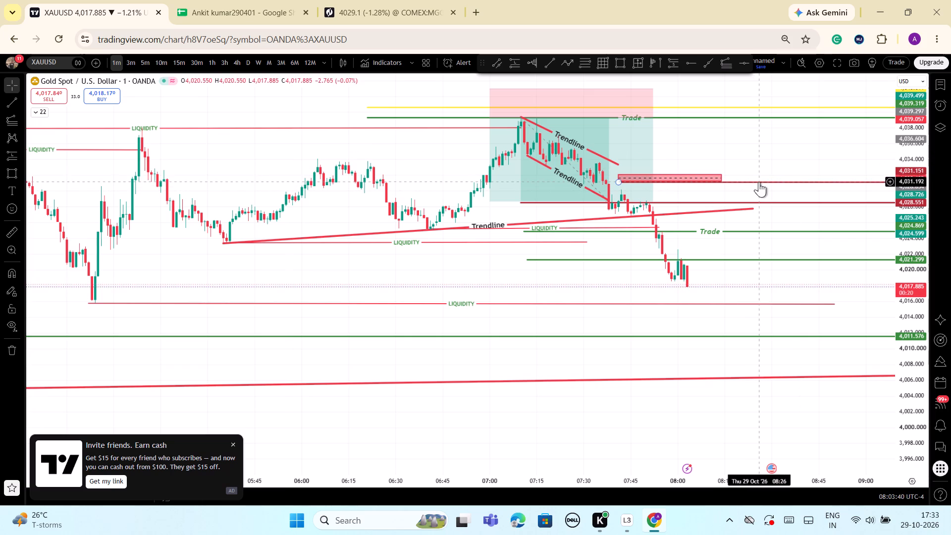
click(292, 171)
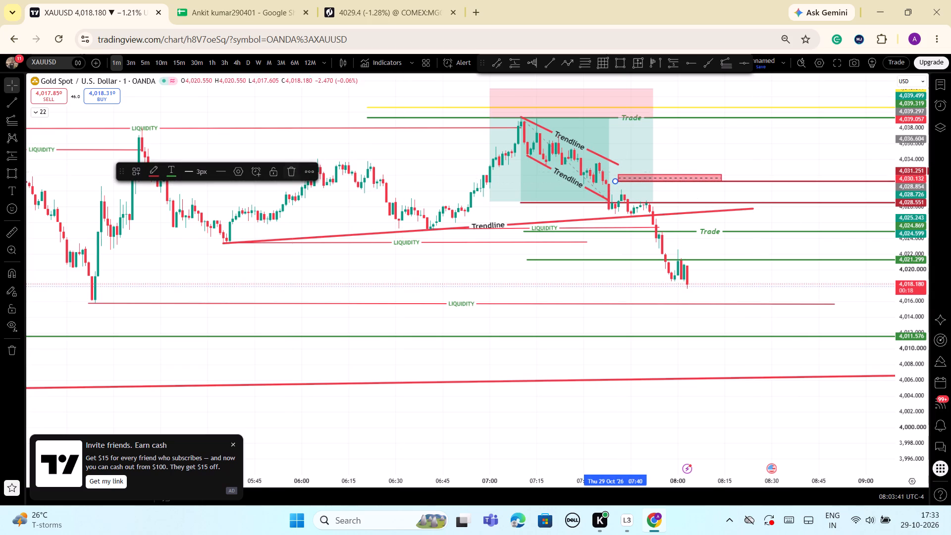
click(720, 179)
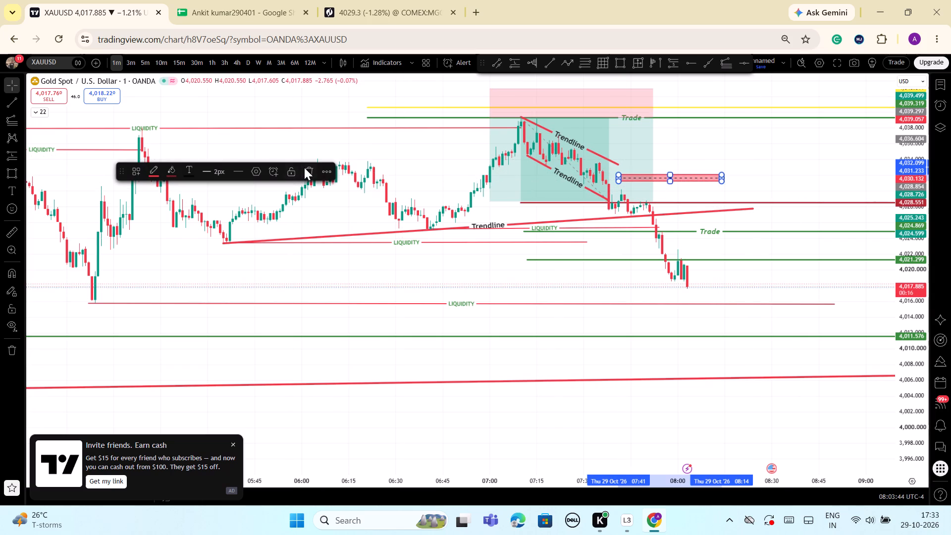
click(304, 167)
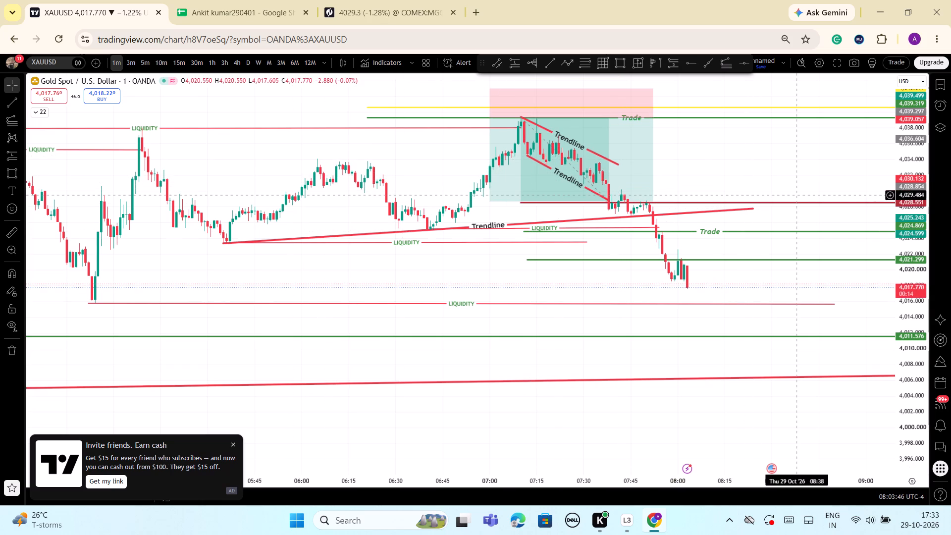
Delete the dark red ray at 4,028.551, the green Trade ray at 4,024.869 and the green ray at 4,021.299.
click(798, 202)
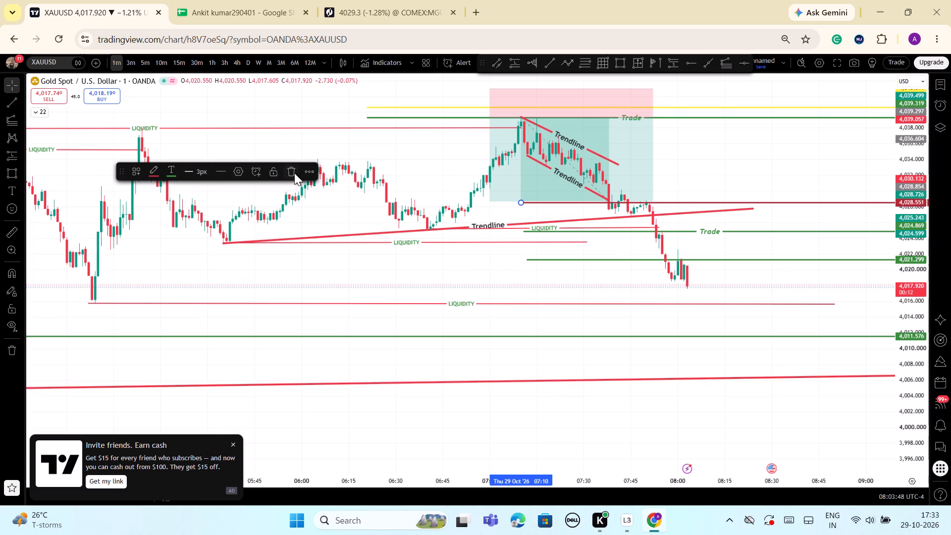
click(294, 173)
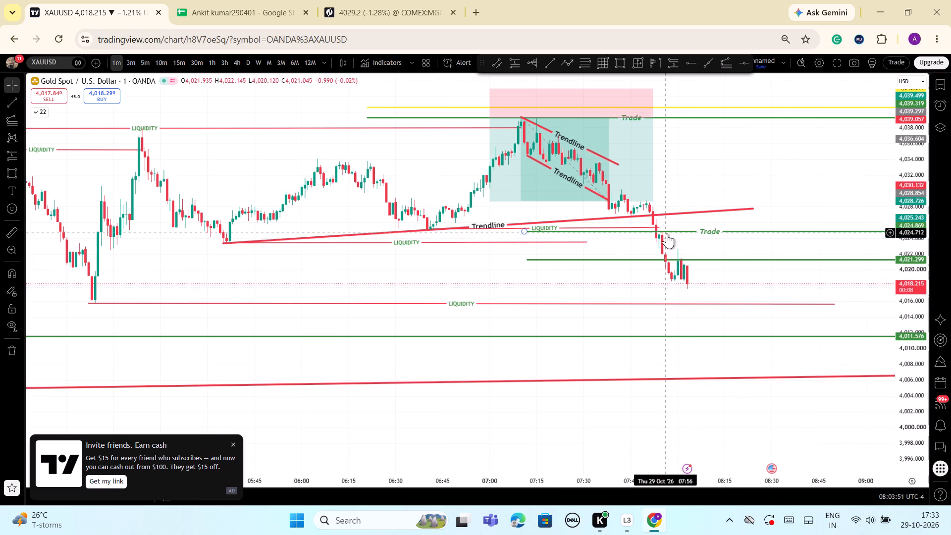
click(681, 232)
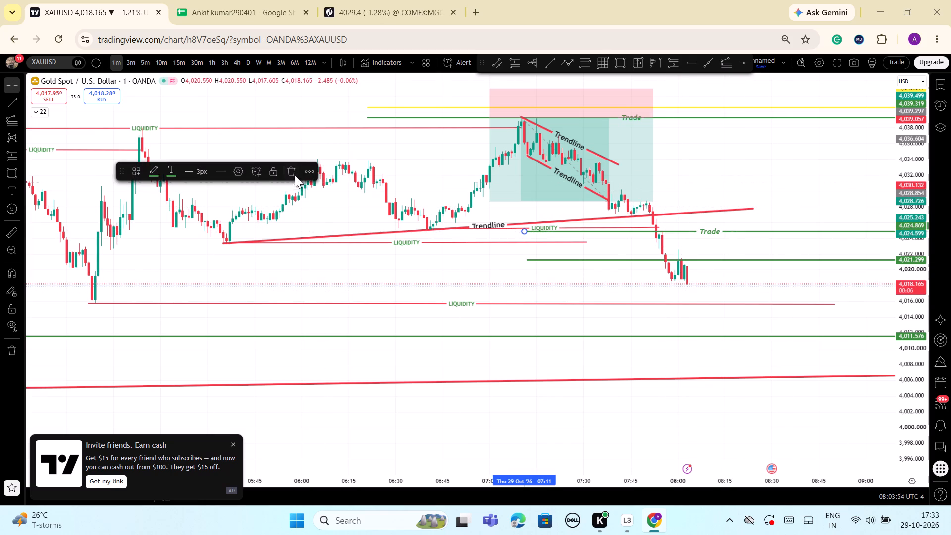
click(287, 168)
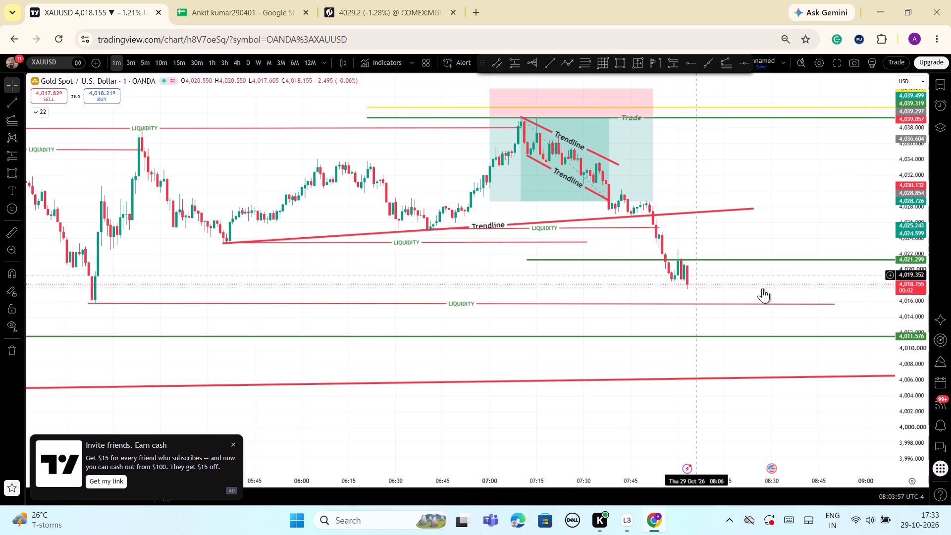
click(737, 259)
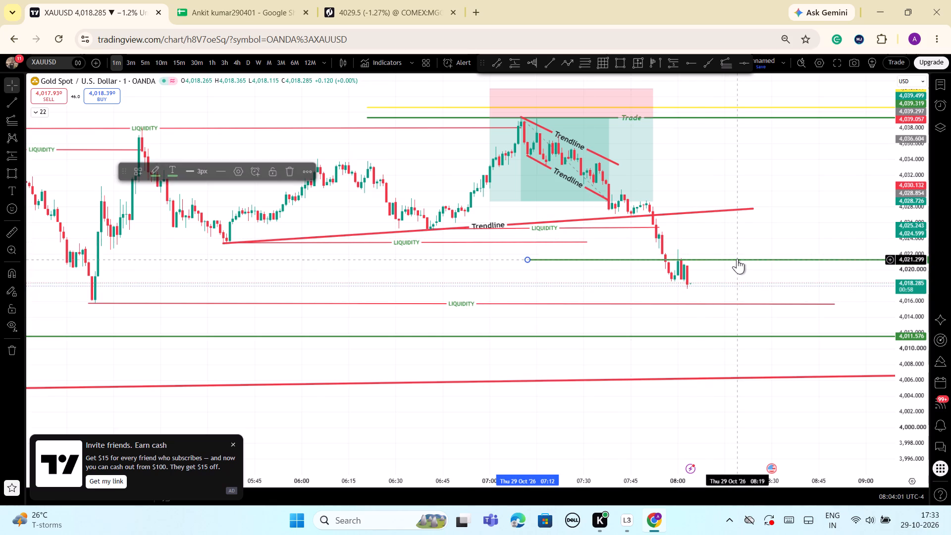
click(295, 173)
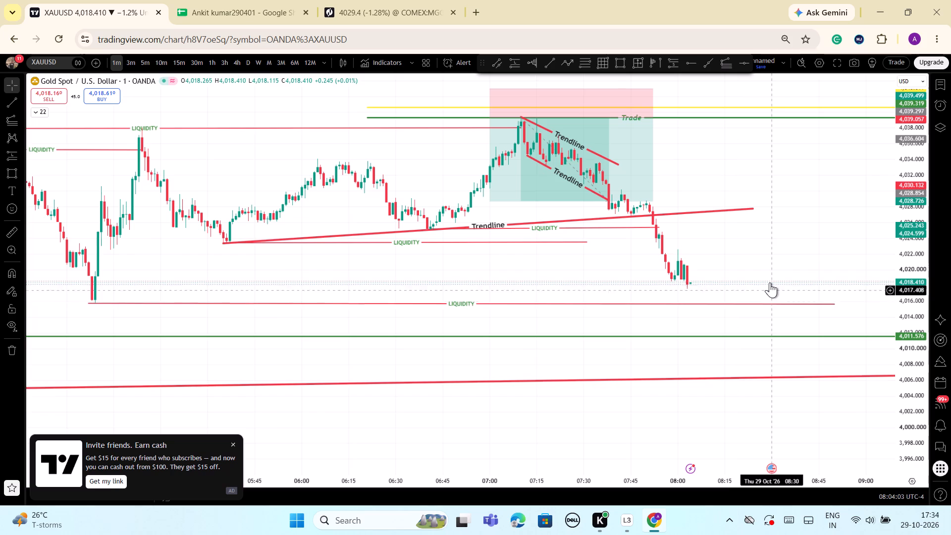
Examine the latest 1-minute candles against the lowest LIQUIDITY line and the earlier price swings.
scroll(770, 282, down, 1)
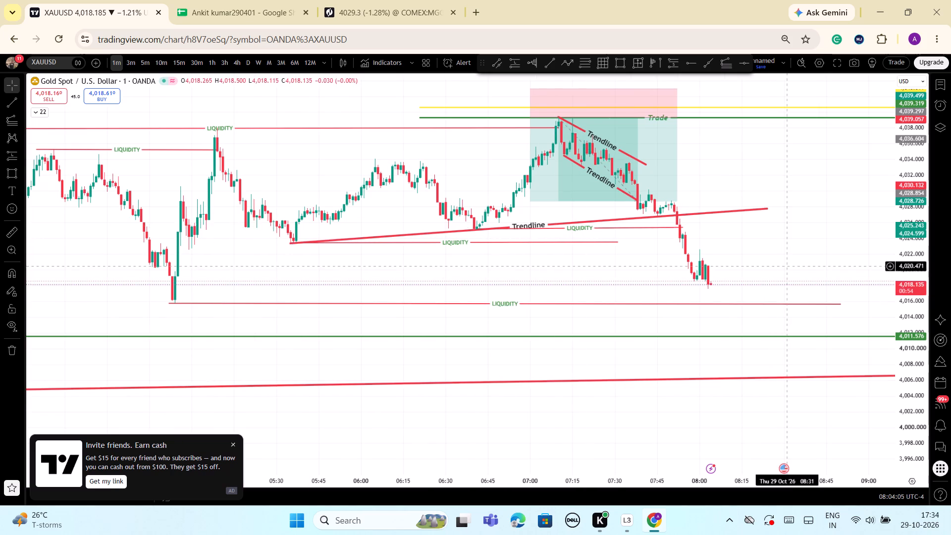
scroll(825, 273, down, 1)
drag(913, 347, 913, 249)
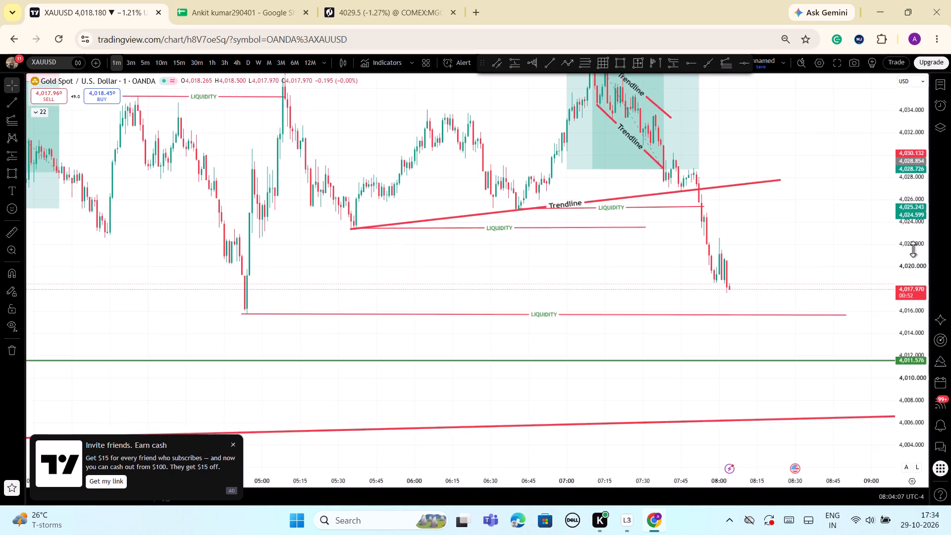
drag(913, 249, 898, 334)
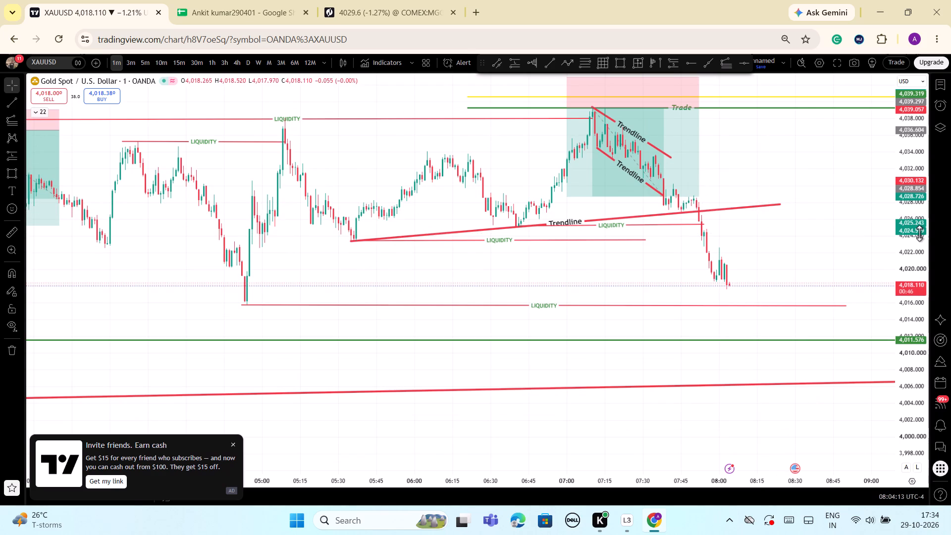
drag(913, 422, 943, 304)
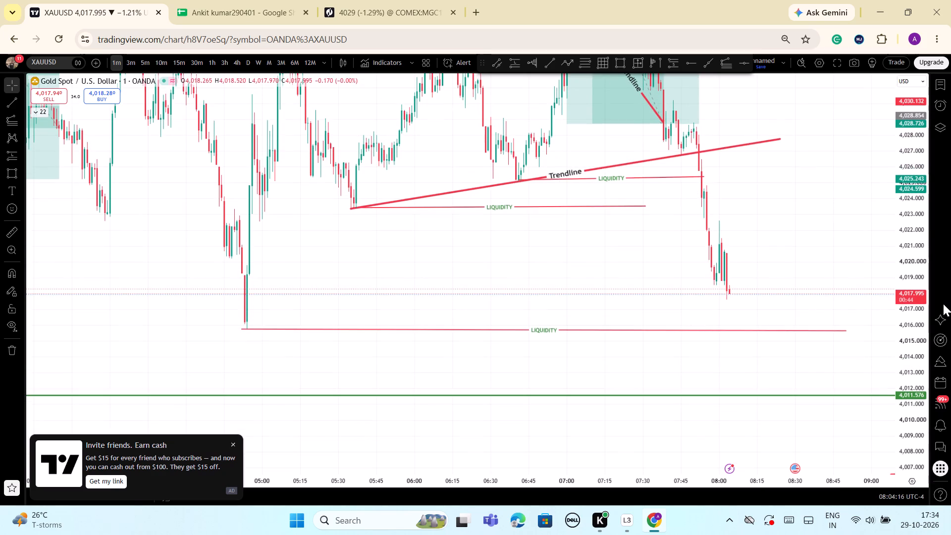
drag(943, 304, 933, 360)
scroll(695, 241, up, 2)
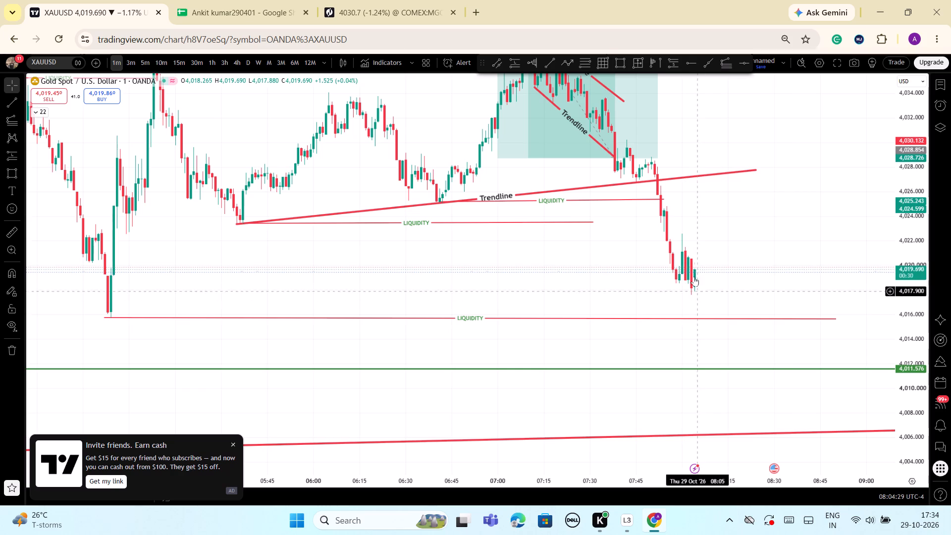
scroll(704, 297, up, 3)
scroll(704, 297, down, 1)
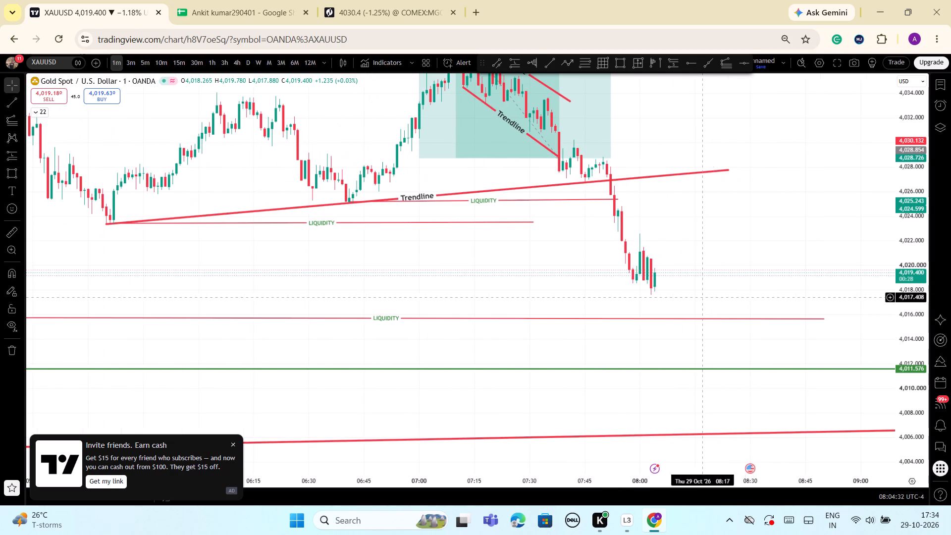
drag(918, 348, 915, 393)
scroll(659, 282, down, 3)
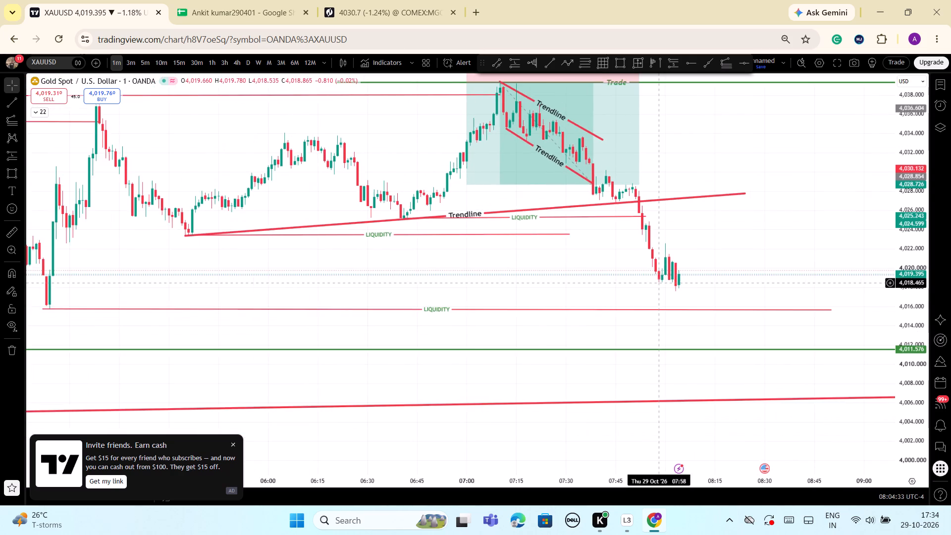
scroll(680, 278, down, 2)
scroll(764, 283, down, 4)
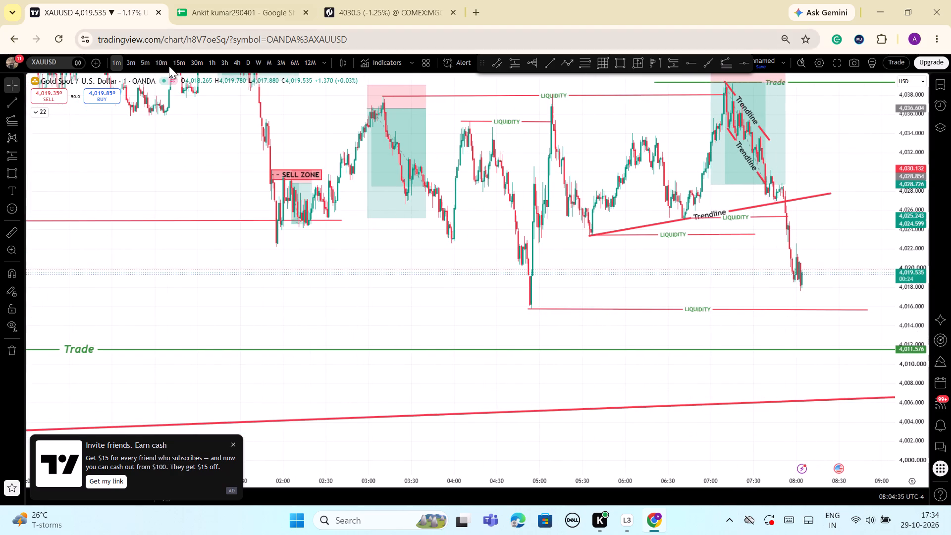
Switch the chart to the 15-minute timeframe and examine price against the Trade ray at 4,011.576 and the long rising trend line.
click(180, 62)
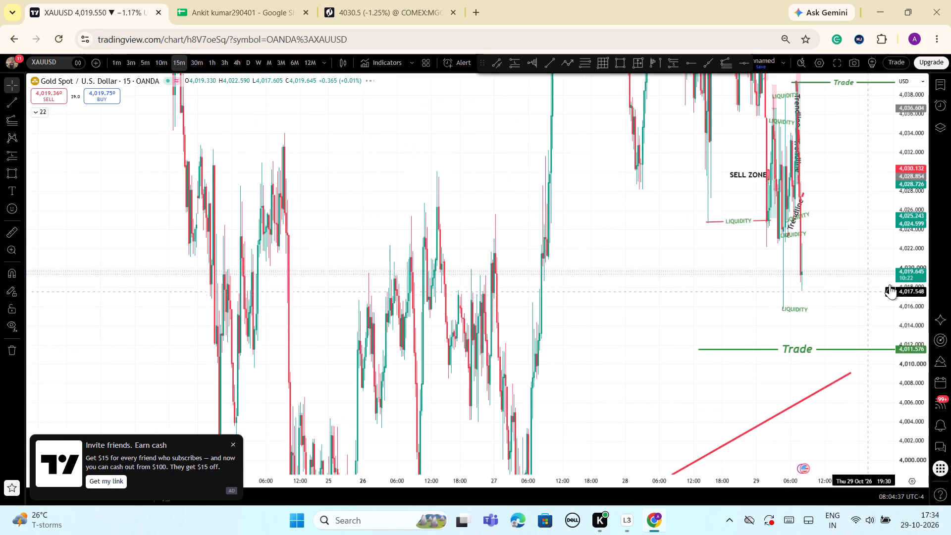
drag(910, 270, 906, 394)
scroll(860, 383, up, 5)
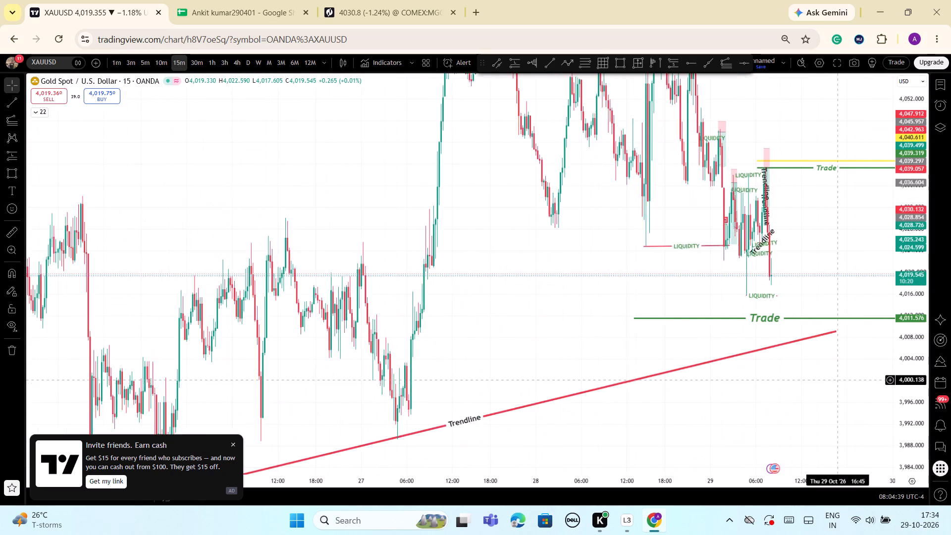
scroll(837, 379, up, 3)
scroll(795, 379, up, 5)
drag(720, 264, 792, 215)
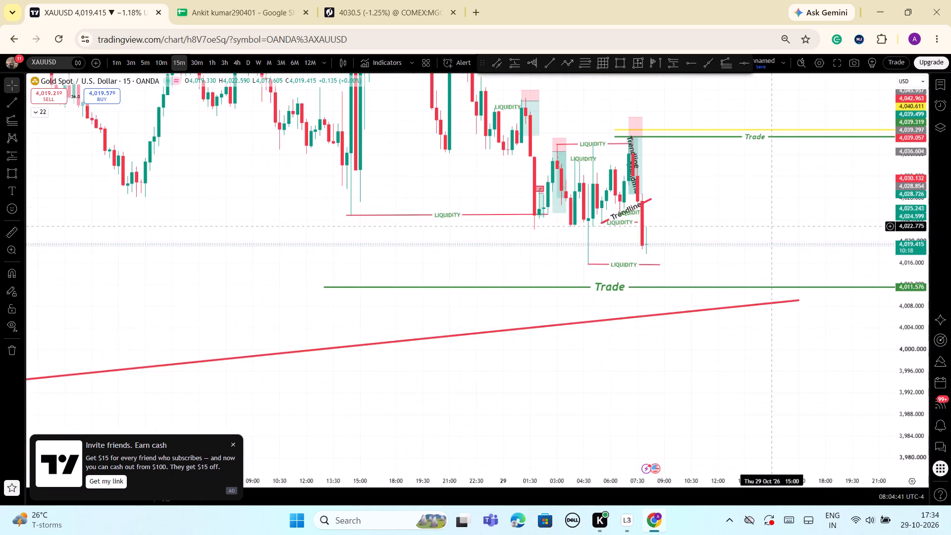
drag(792, 215, 809, 209)
scroll(849, 353, up, 3)
drag(670, 356, 787, 356)
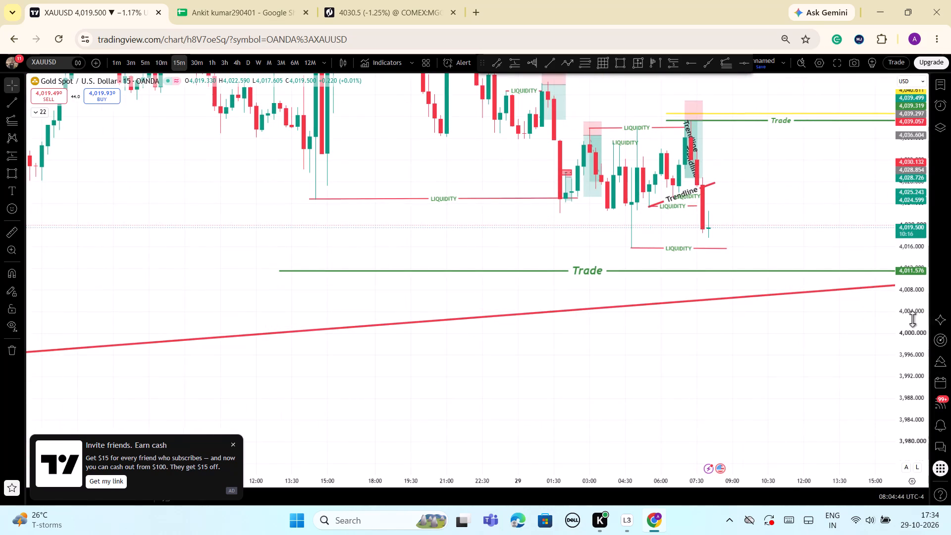
drag(912, 319, 919, 360)
scroll(825, 365, down, 4)
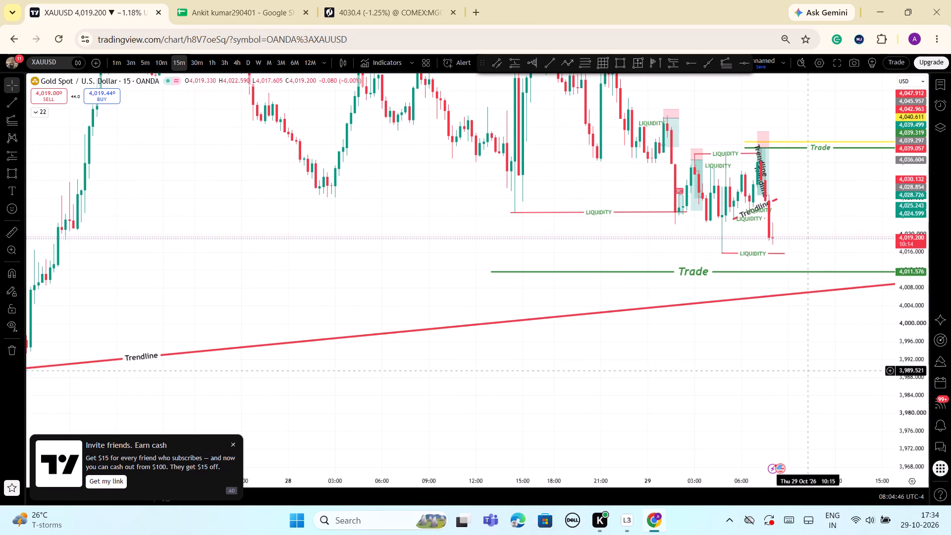
scroll(802, 374, up, 2)
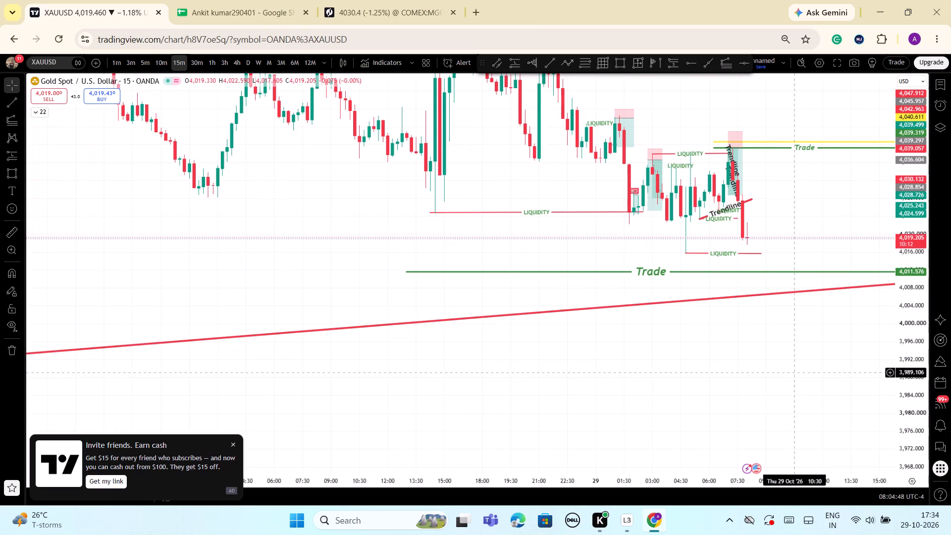
scroll(793, 373, up, 1)
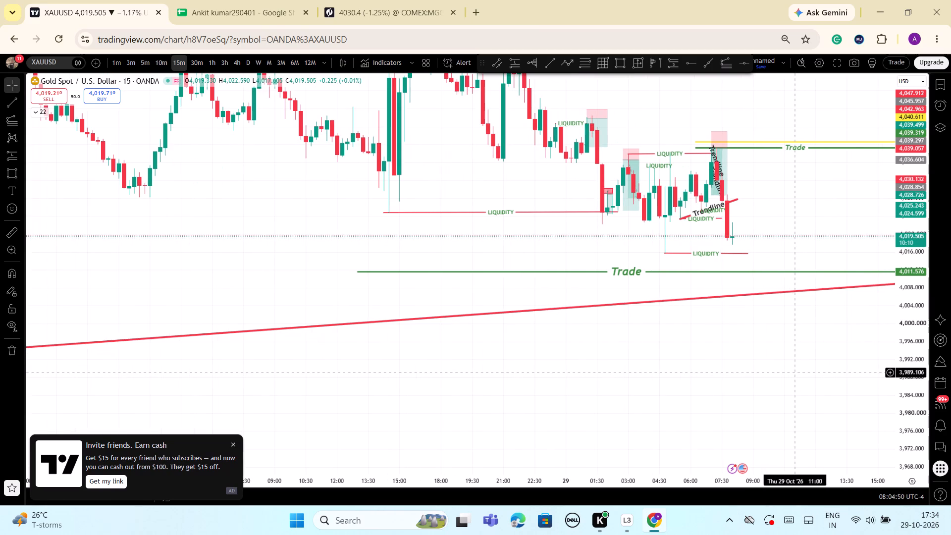
scroll(793, 373, down, 2)
drag(901, 429, 908, 407)
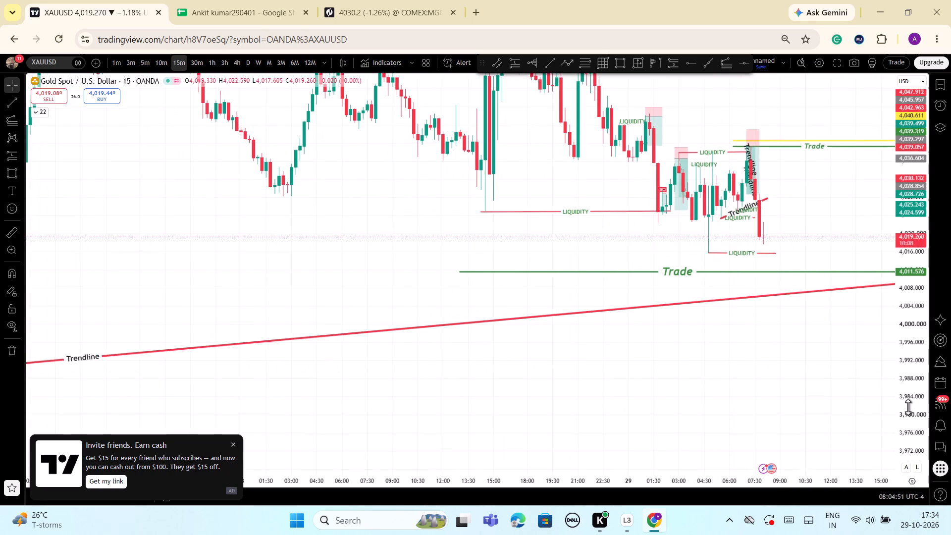
drag(908, 407, 908, 405)
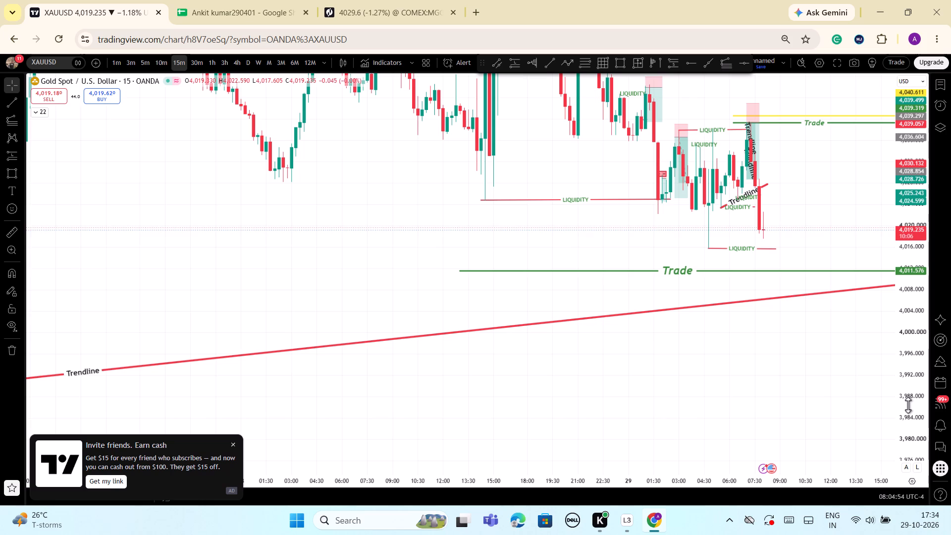
scroll(891, 412, down, 1)
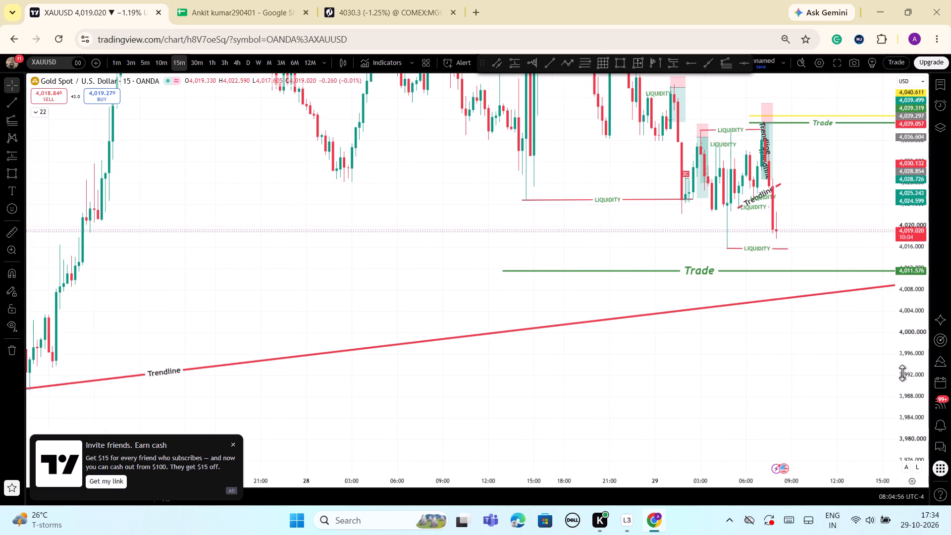
drag(911, 351, 920, 394)
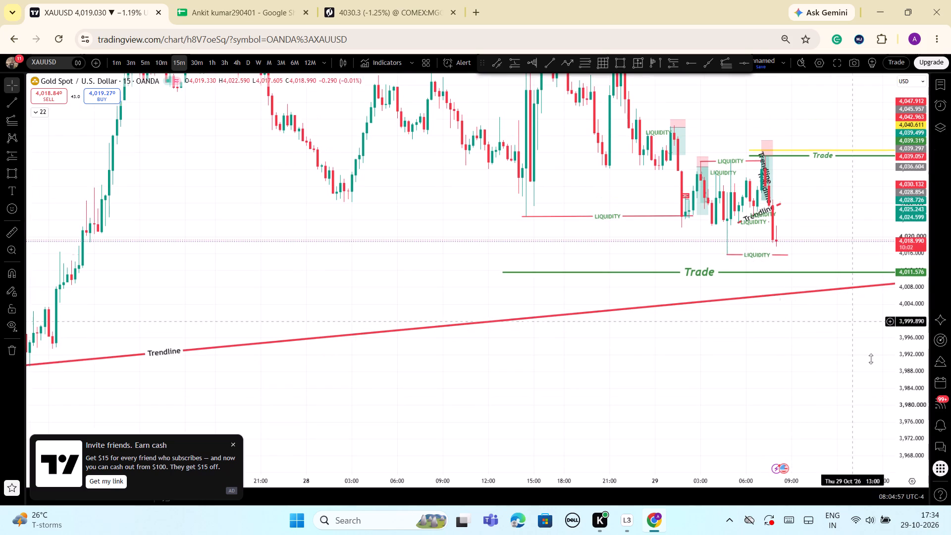
drag(912, 406, 918, 230)
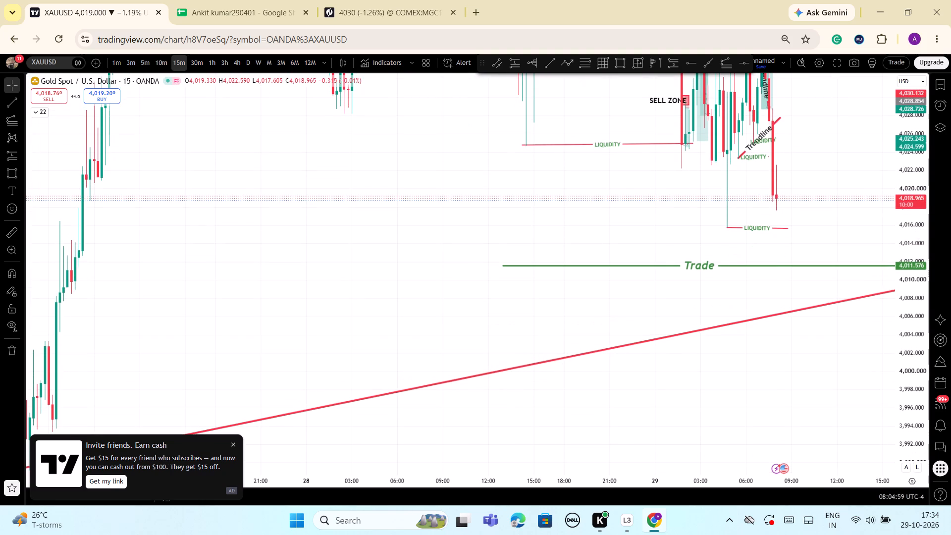
Extend the end of the lowest LIQUIDITY line to 09:00 on 29 Oct at about 4,015.7.
drag(788, 228, 790, 228)
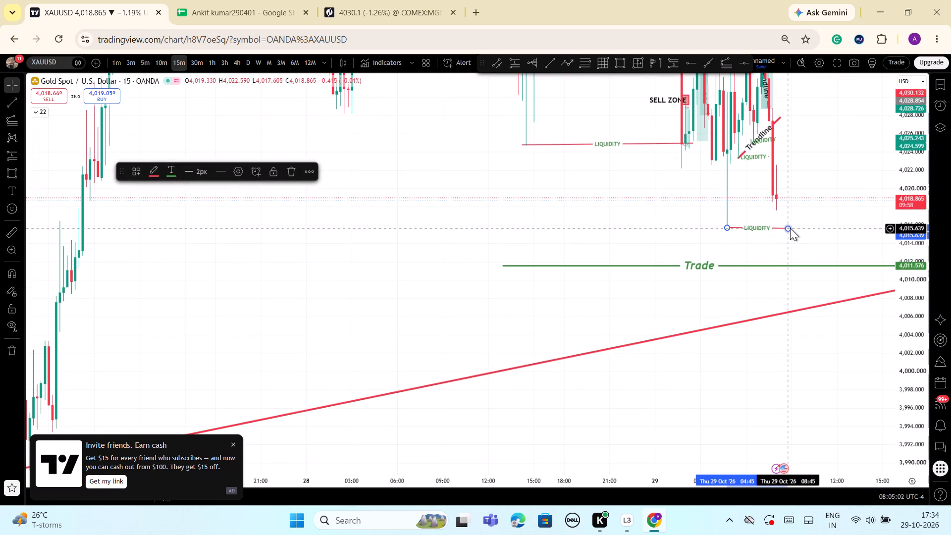
drag(790, 228, 792, 227)
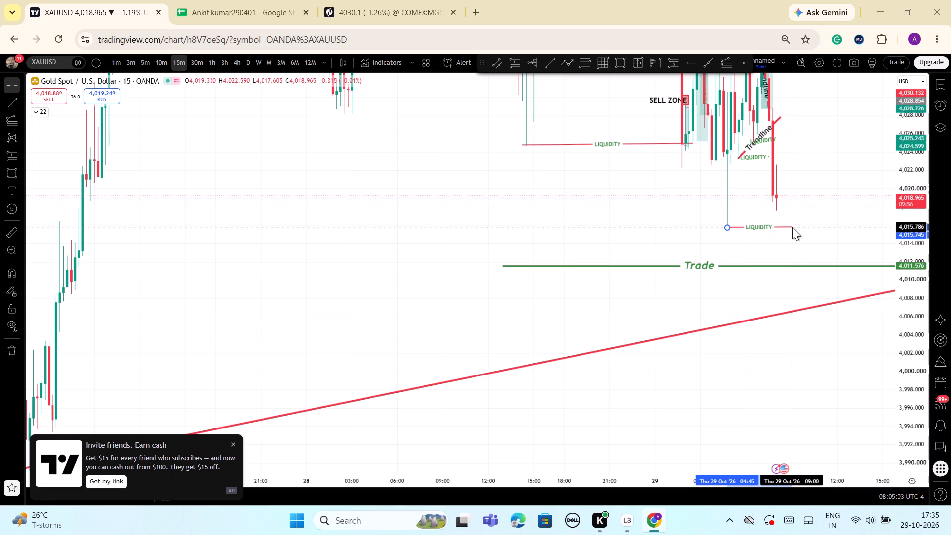
drag(792, 227, 792, 227)
click(815, 212)
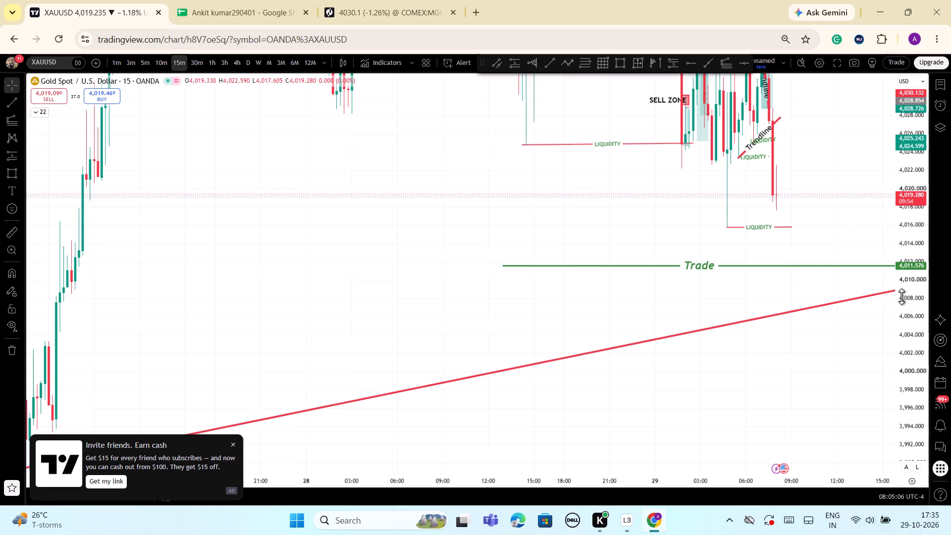
Examine the wider 15-minute price history against the long rising trend line, the LIQUIDITY lines and the Trade rays.
scroll(702, 311, down, 1)
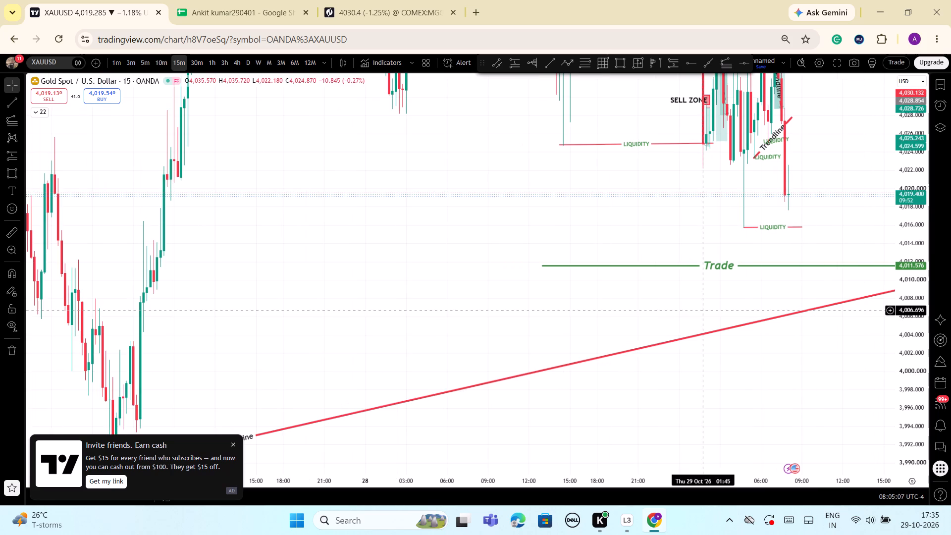
drag(915, 361, 893, 433)
scroll(814, 401, down, 4)
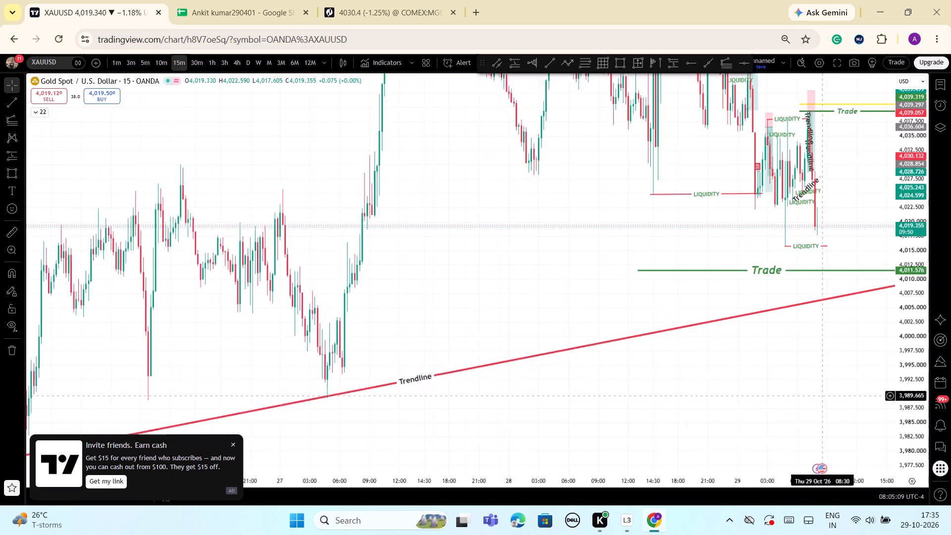
scroll(833, 341, down, 1)
drag(925, 334, 921, 406)
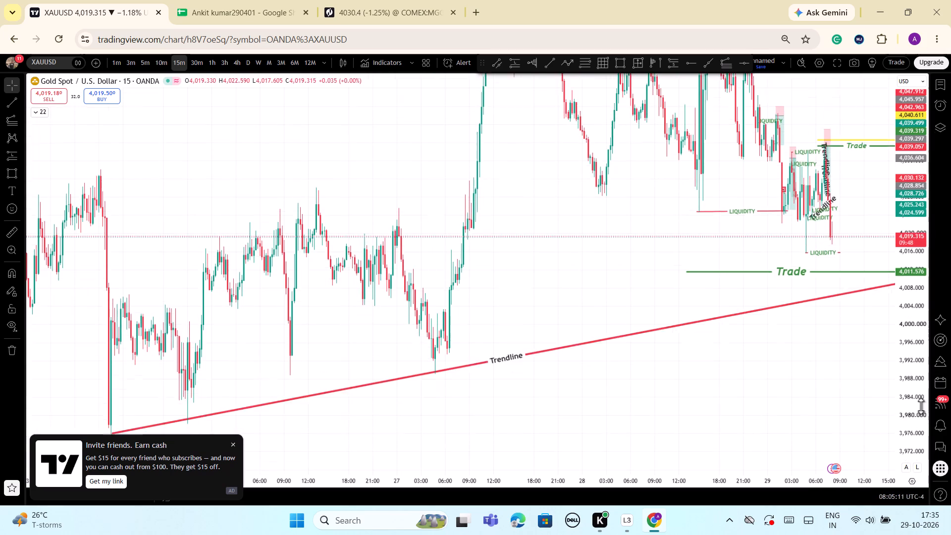
drag(921, 406, 920, 409)
scroll(830, 396, down, 4)
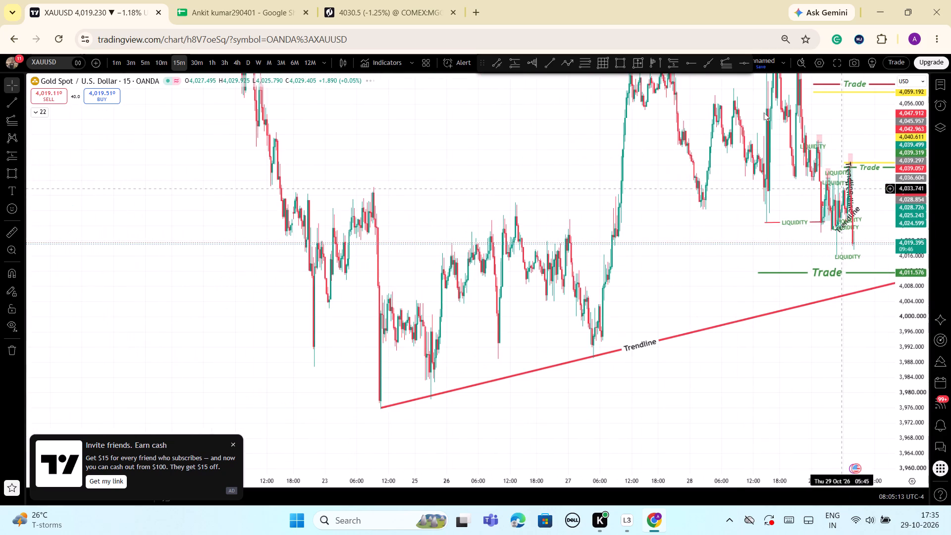
drag(664, 233, 659, 266)
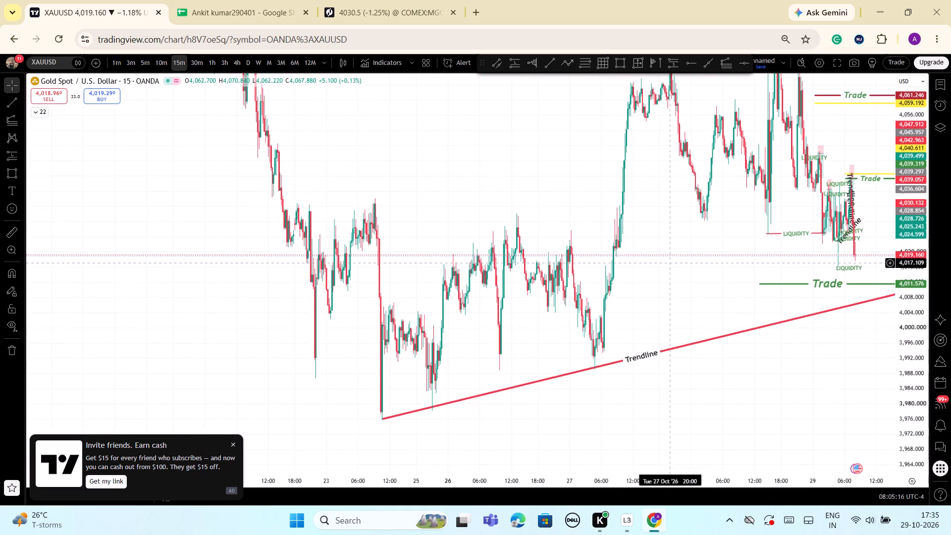
drag(659, 266, 614, 291)
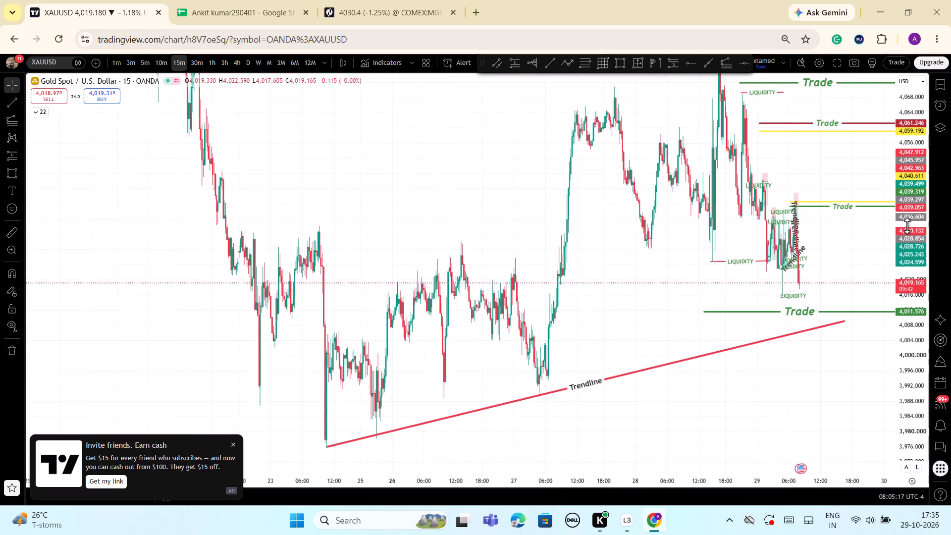
drag(917, 225, 916, 292)
scroll(805, 366, up, 2)
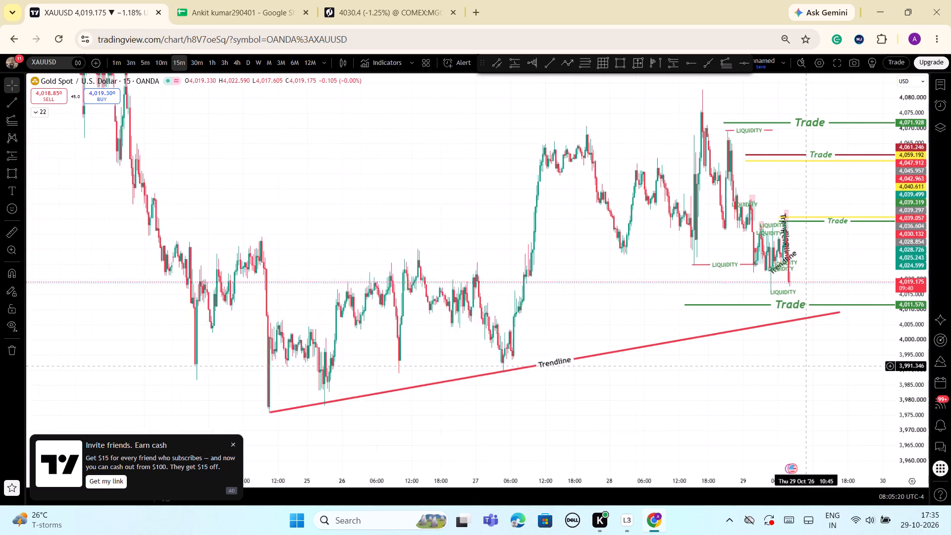
scroll(805, 366, up, 1)
scroll(805, 366, down, 2)
drag(920, 365, 914, 395)
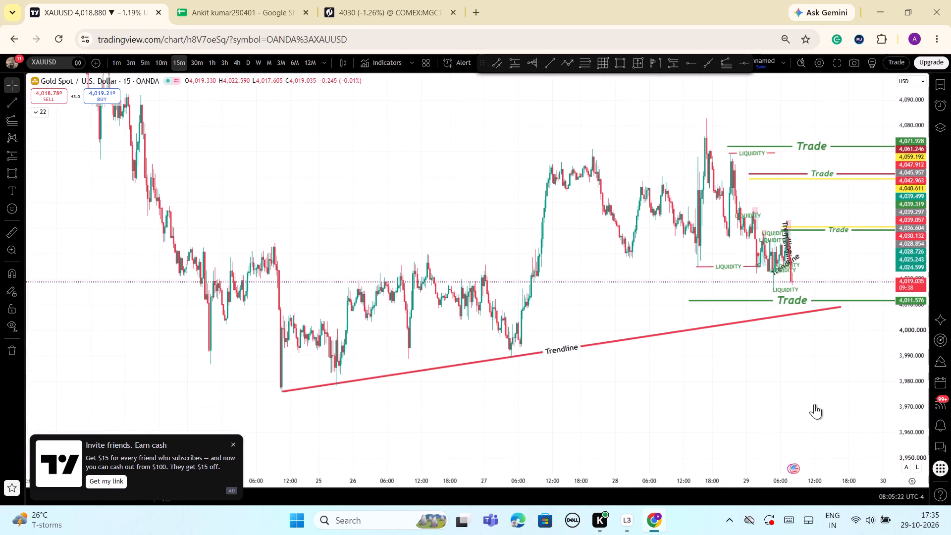
scroll(601, 404, down, 2)
scroll(698, 407, up, 2)
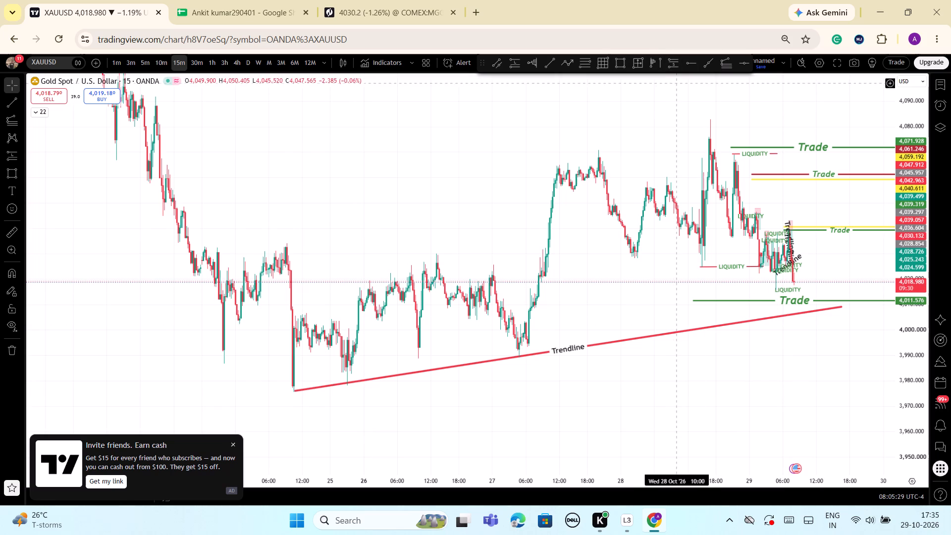
Switch the chart to the 1-hour timeframe and examine price against the rising trend line and Trade rays.
click(211, 64)
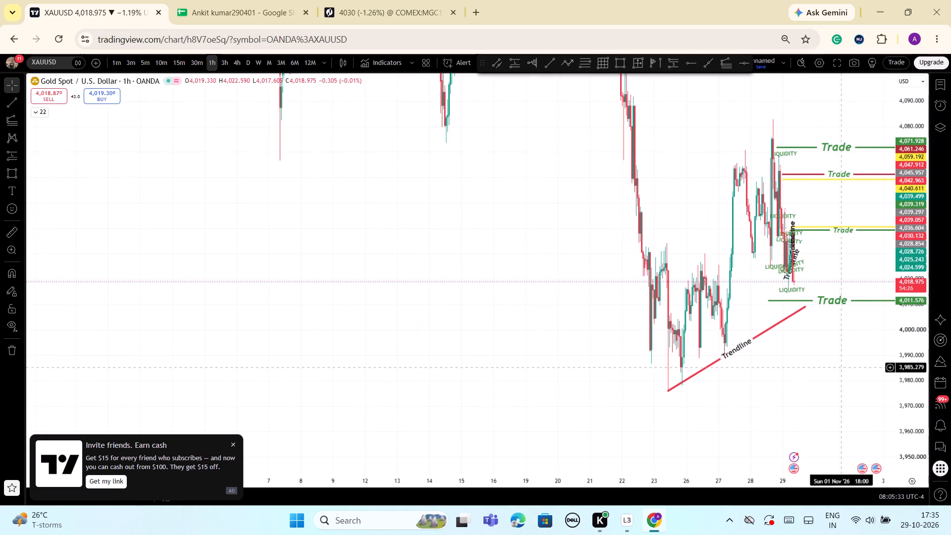
scroll(843, 370, up, 7)
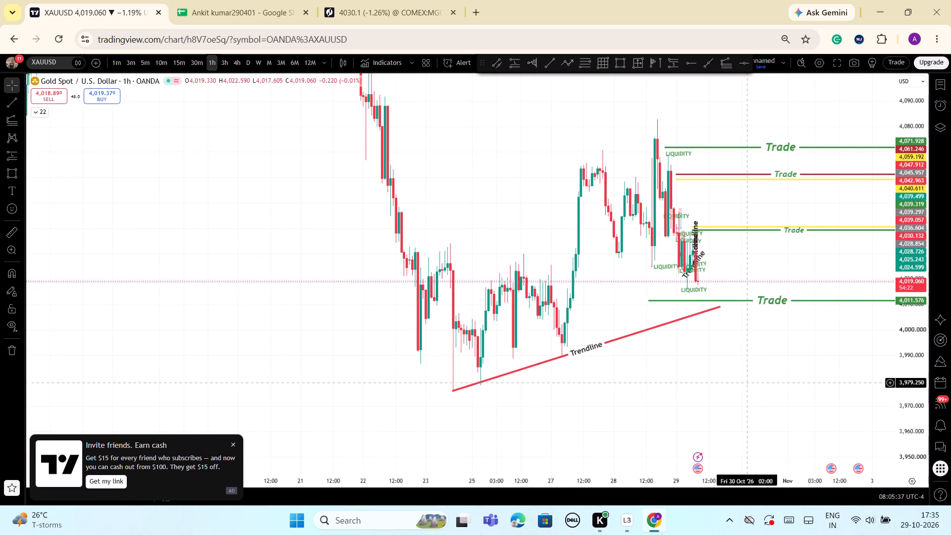
scroll(752, 389, up, 1)
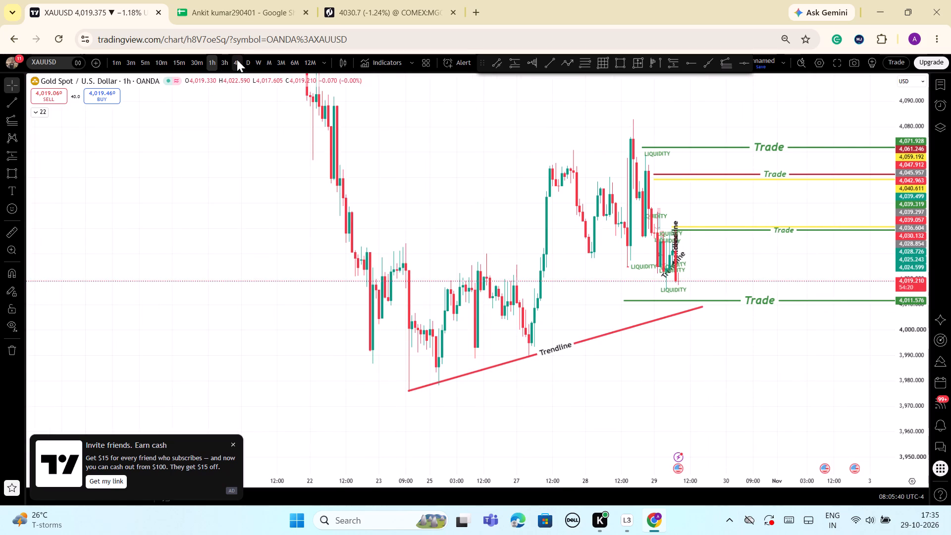
On the 4-hour timeframe, re-anchor the long rising trend line from about 3,976.6 on 25 Oct 17:00 to about 4,020 on 30 Oct 13:00.
click(240, 58)
scroll(764, 379, up, 3)
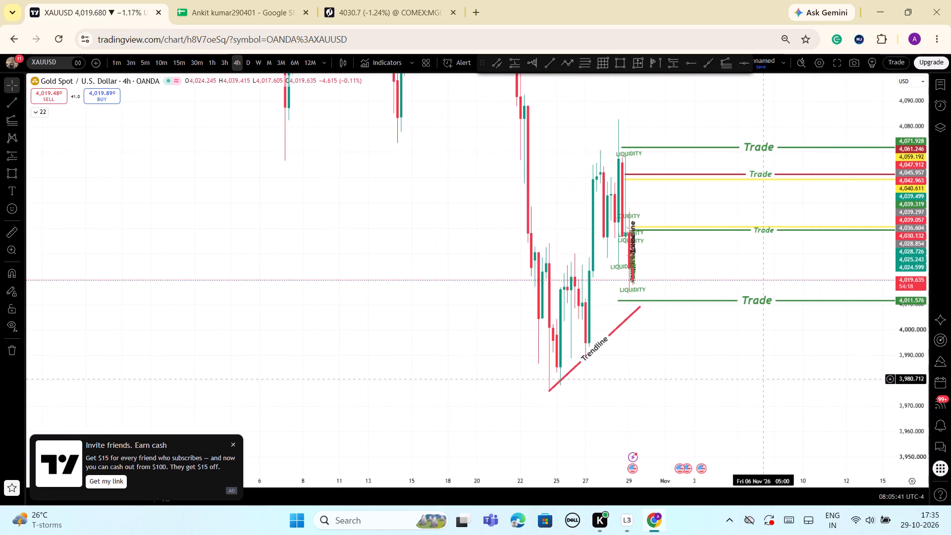
scroll(764, 379, up, 3)
drag(592, 384, 681, 382)
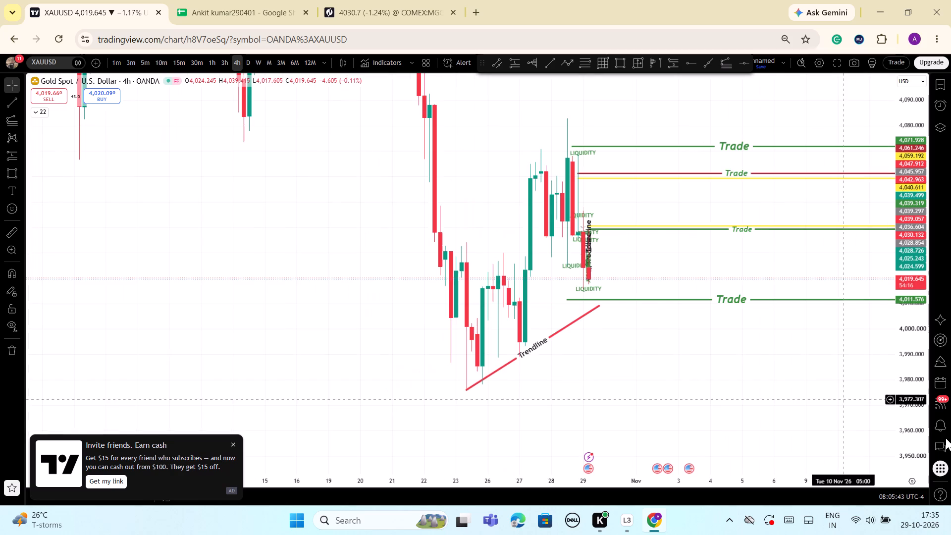
drag(919, 422, 923, 377)
scroll(760, 377, up, 4)
drag(529, 373, 827, 373)
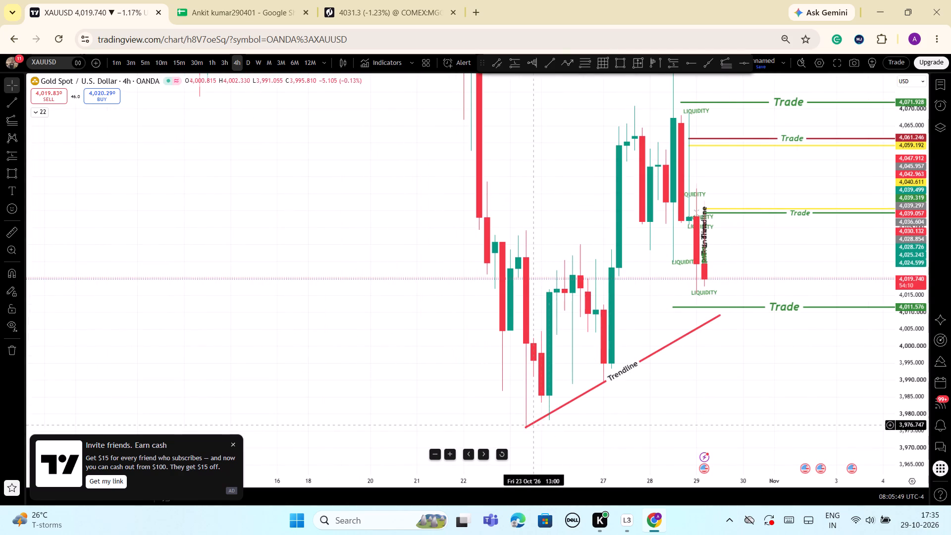
drag(526, 427, 541, 426)
drag(634, 428, 621, 434)
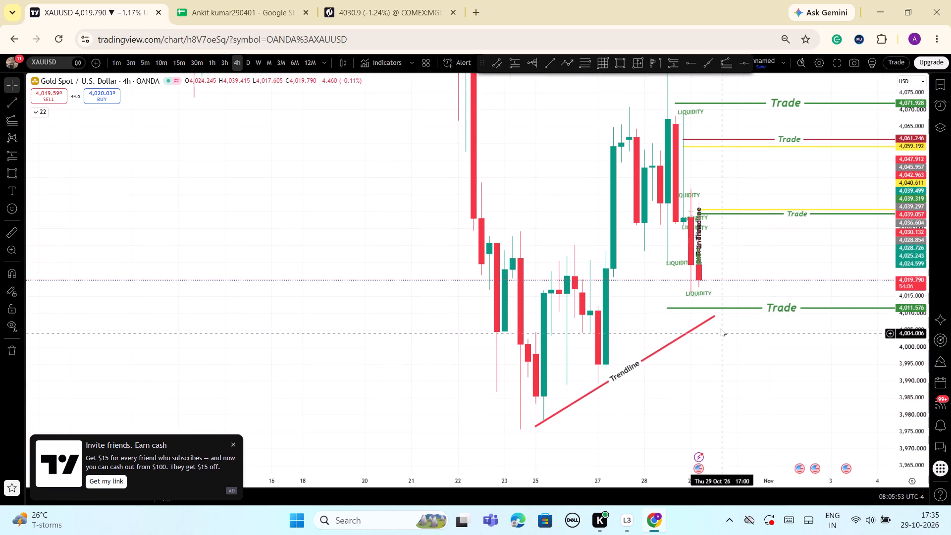
drag(715, 315, 727, 296)
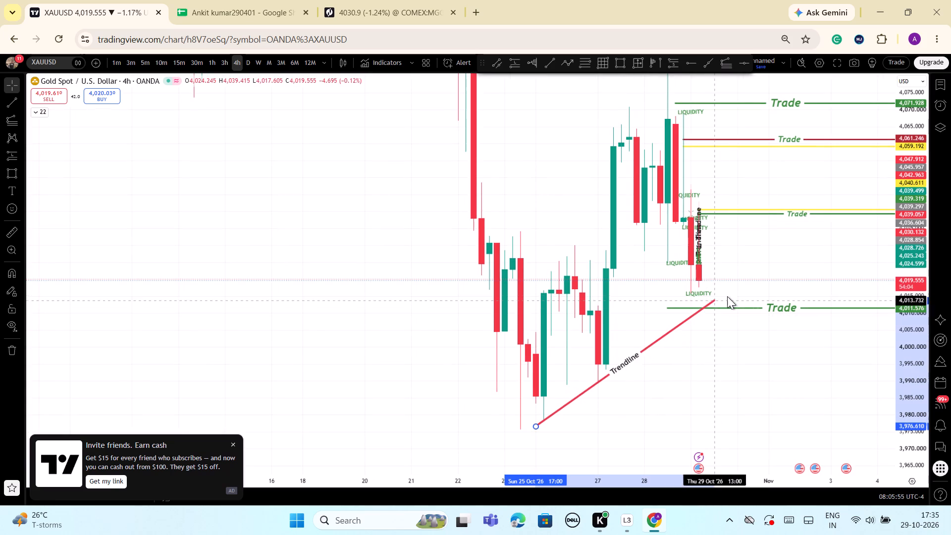
drag(727, 296, 759, 280)
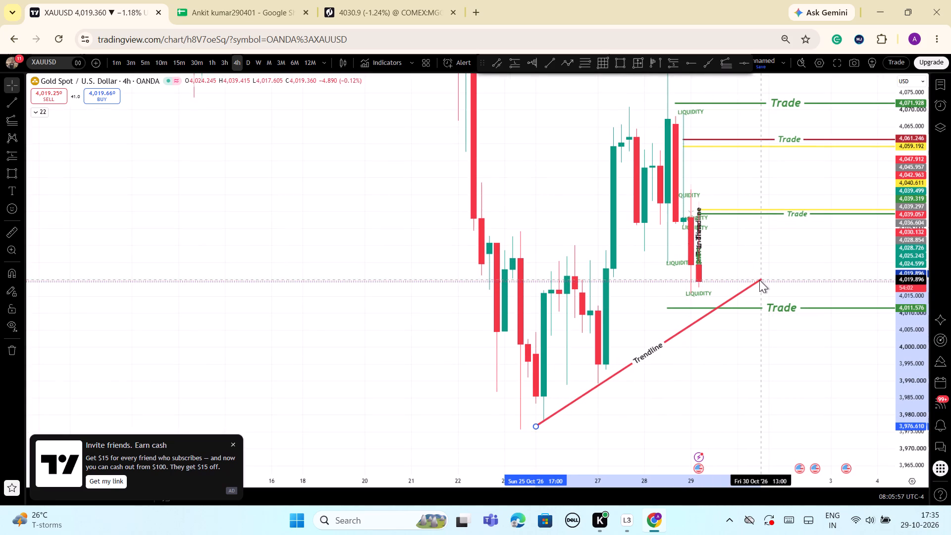
drag(759, 280, 760, 277)
click(760, 277)
click(792, 262)
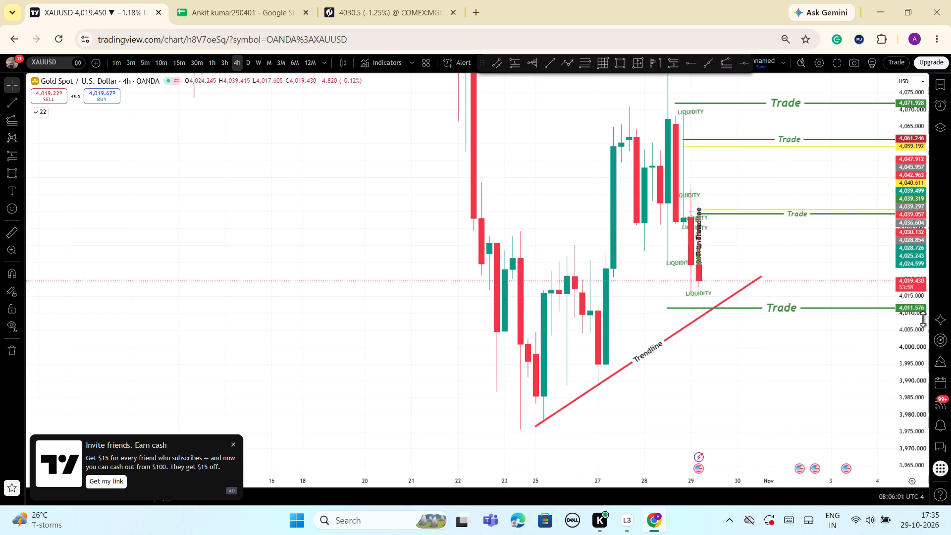
Draw a trend-based Fib extension from the 25 Oct low near 3,978.8 to the 28 Oct high near 4,082.8, ending near 3,979.1 on 2 Nov.
drag(909, 345, 920, 428)
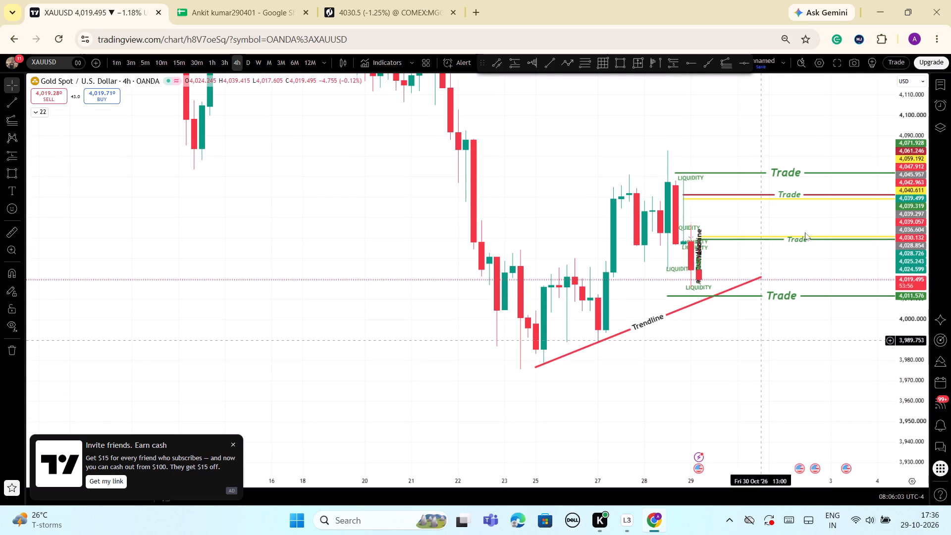
click(726, 66)
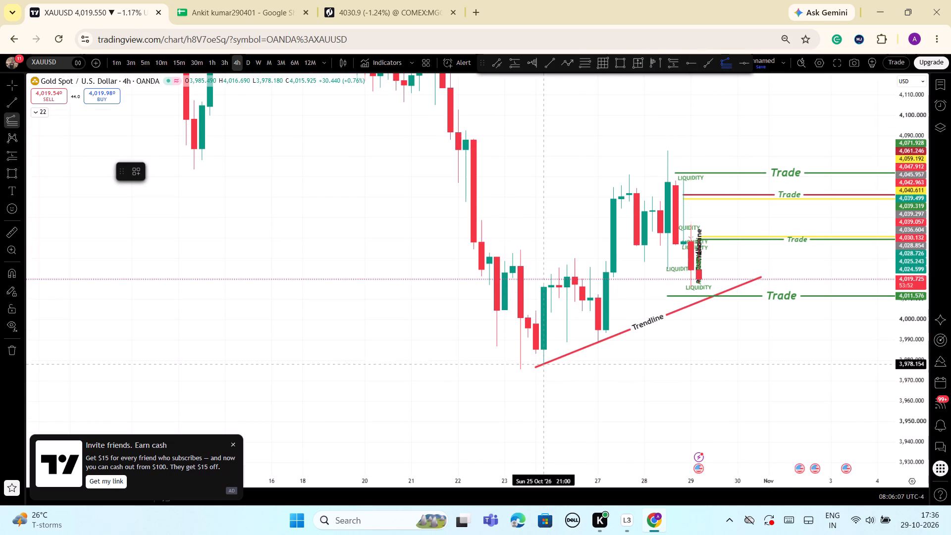
click(544, 363)
click(668, 151)
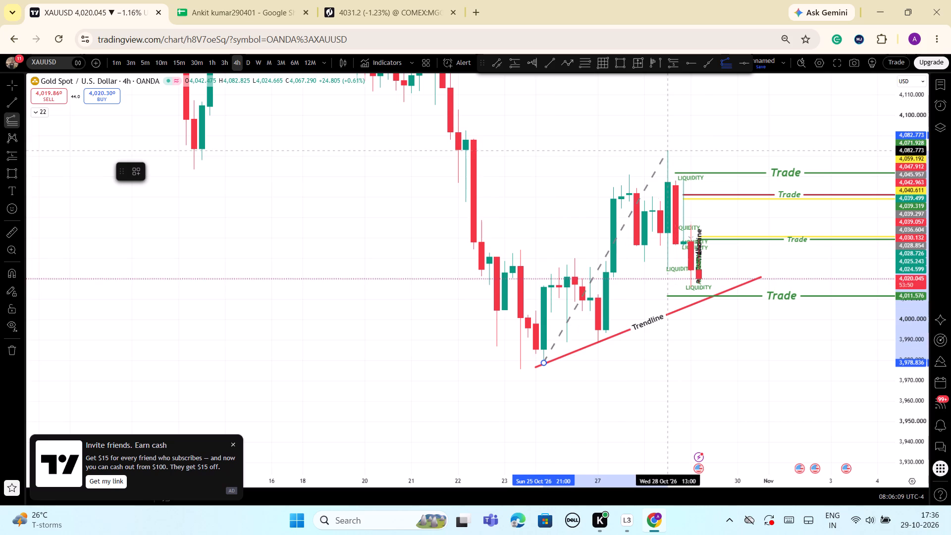
click(817, 363)
click(736, 420)
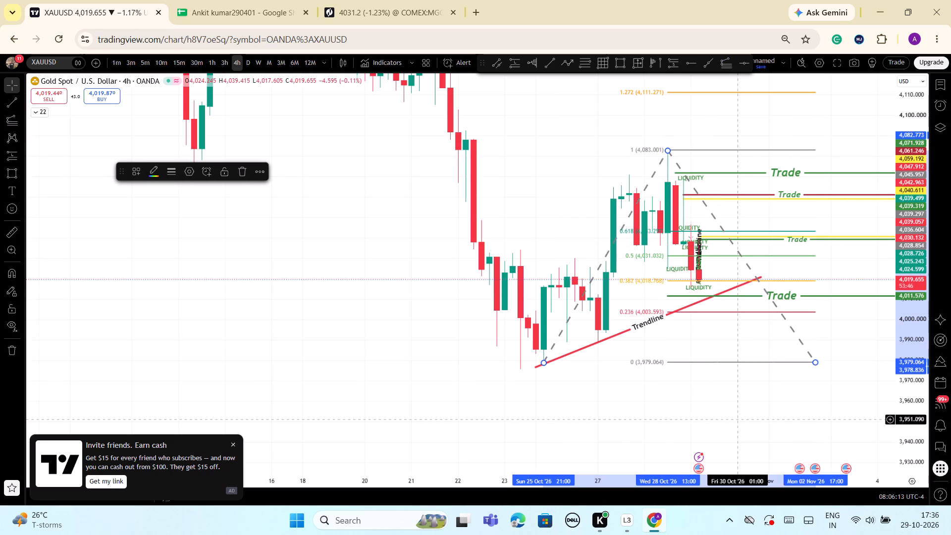
Place a horizontal ray at 4,018.590 from 29 Oct 01:00 along the 0.382 Fib level and colour it yellow.
drag(916, 429, 922, 349)
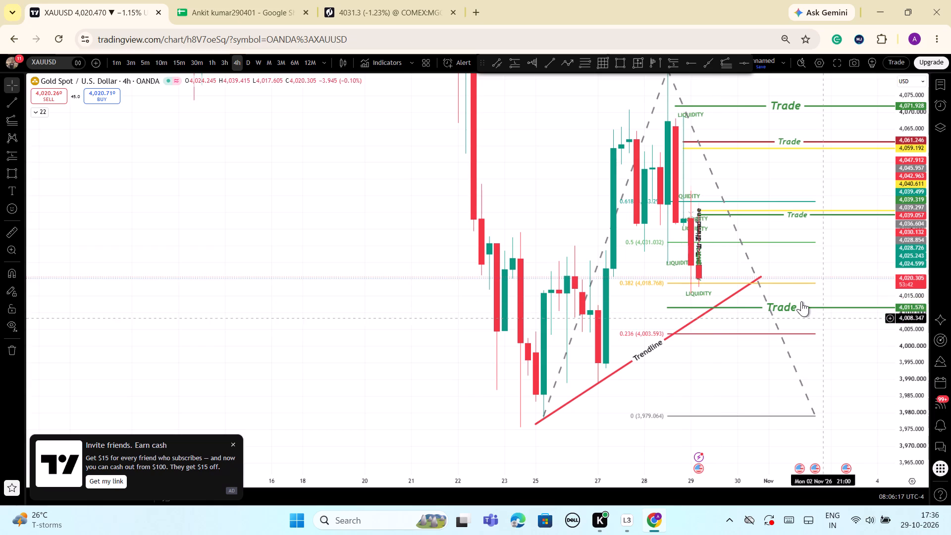
drag(916, 358, 918, 378)
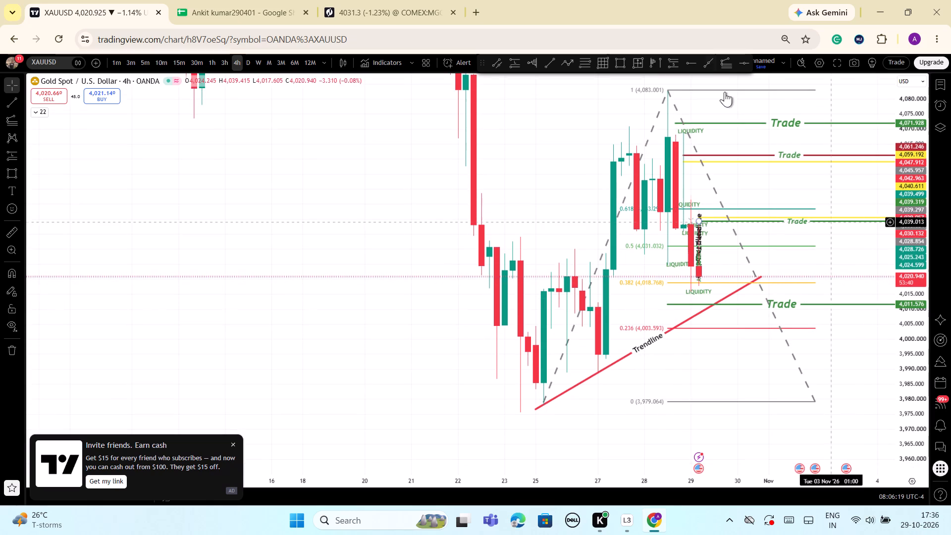
click(690, 66)
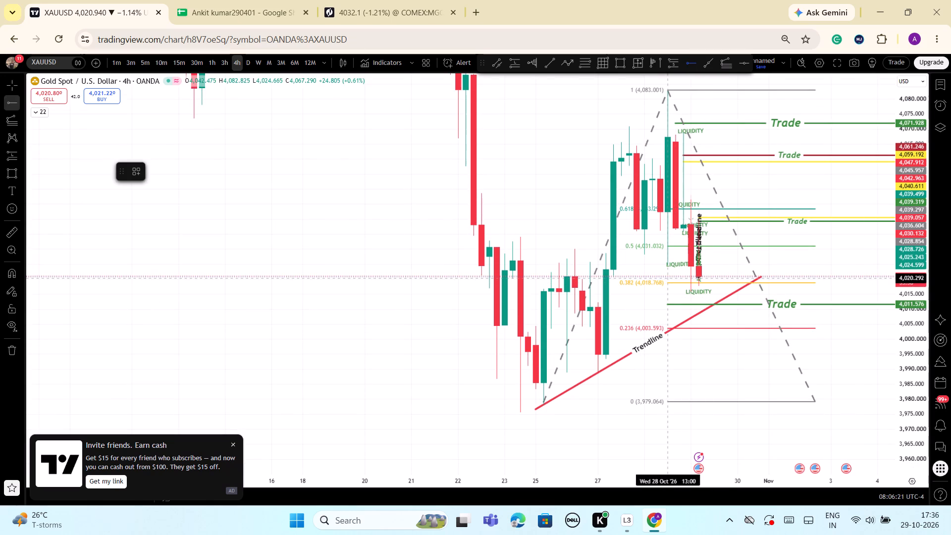
click(693, 283)
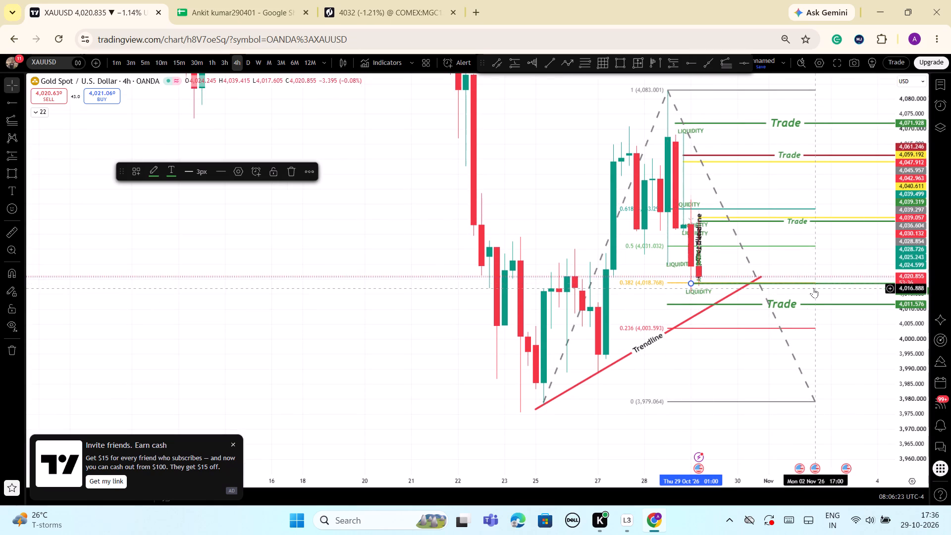
click(818, 282)
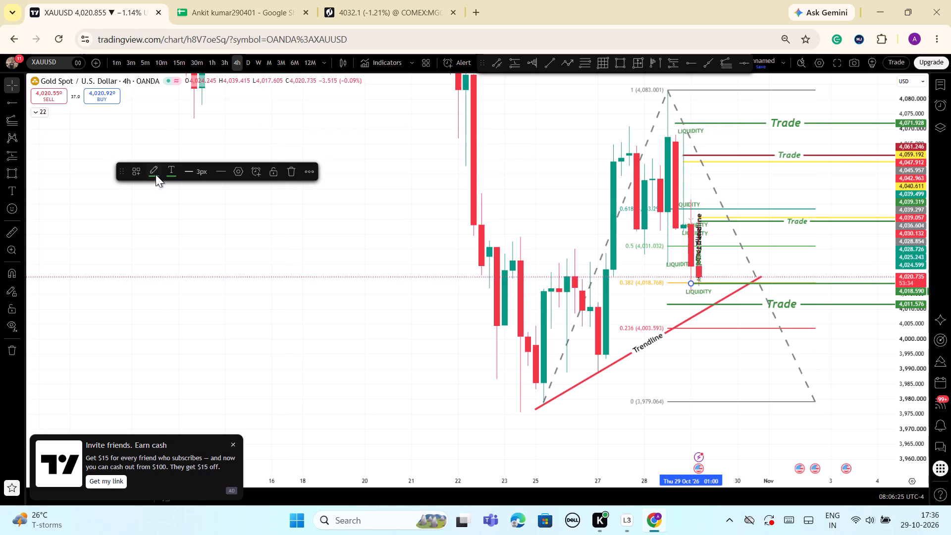
click(157, 174)
click(177, 203)
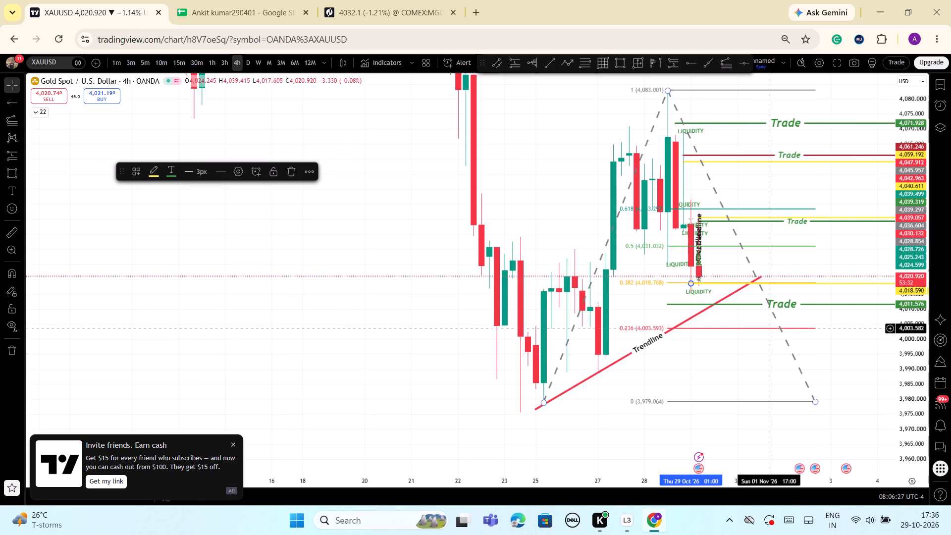
click(865, 390)
Switch the chart to the 1-minute timeframe and examine the latest candles against the yellow ray at 4,018.590.
drag(915, 388, 915, 399)
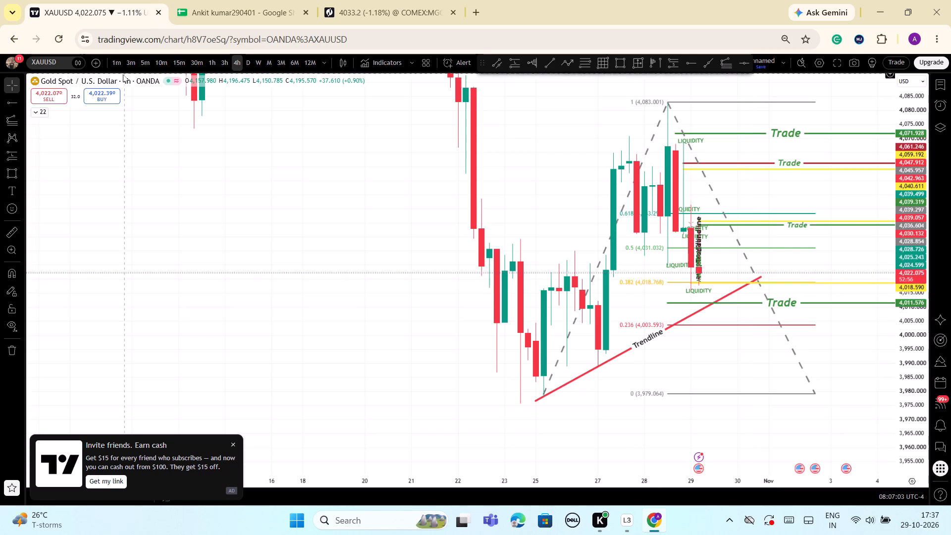
click(114, 62)
scroll(648, 304, down, 3)
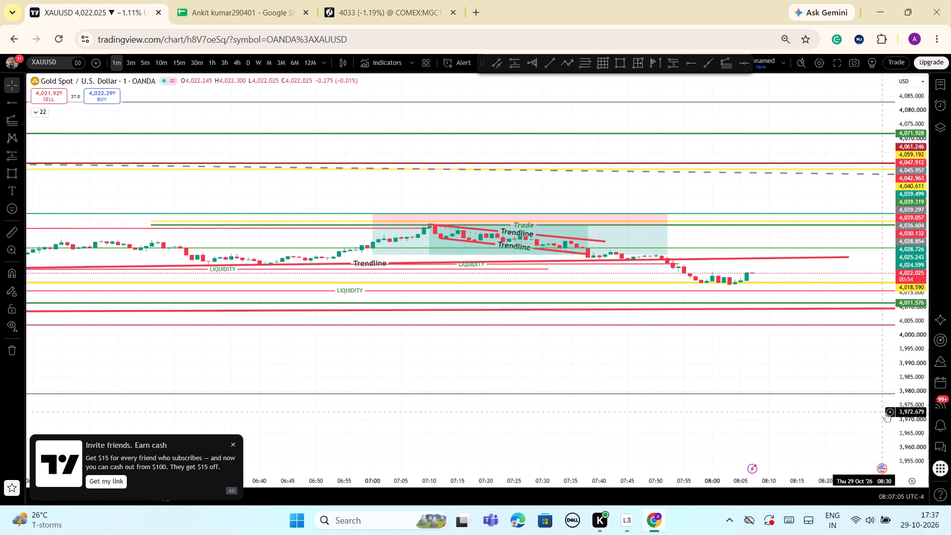
drag(904, 440, 918, 125)
scroll(827, 257, down, 3)
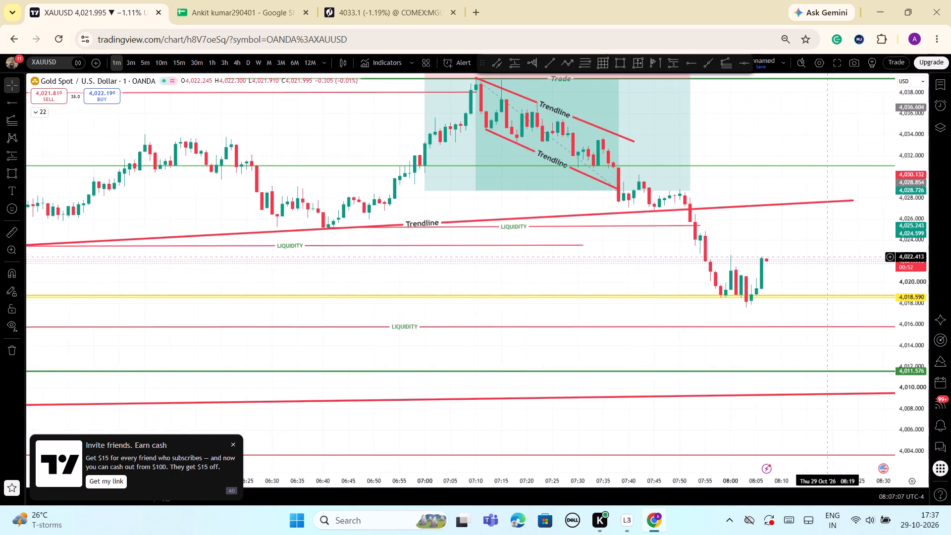
Examine the latest 1-minute candles around the yellow ray at 4,018.590 and the sell-off leading down to it.
drag(837, 247, 785, 257)
drag(911, 434, 914, 306)
scroll(868, 290, up, 2)
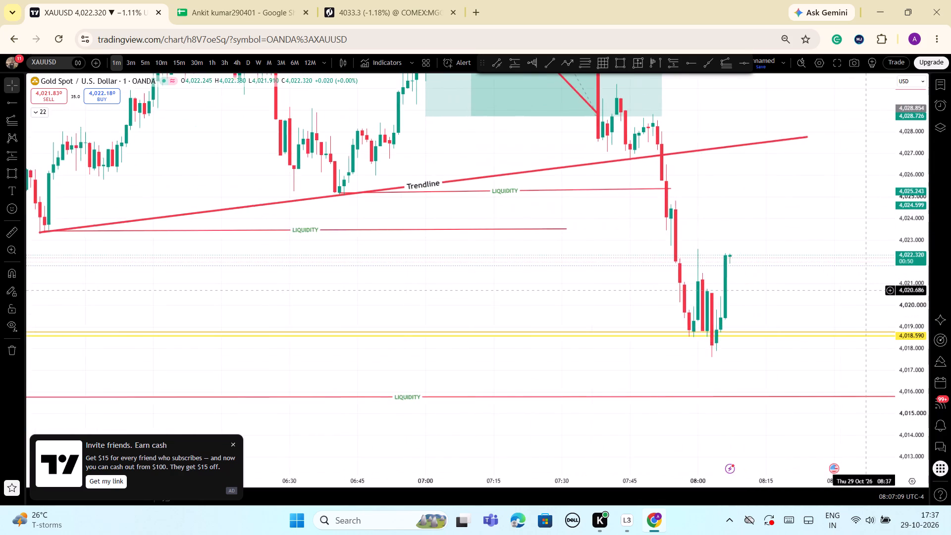
drag(911, 225, 925, 341)
scroll(727, 262, up, 3)
drag(666, 231, 743, 241)
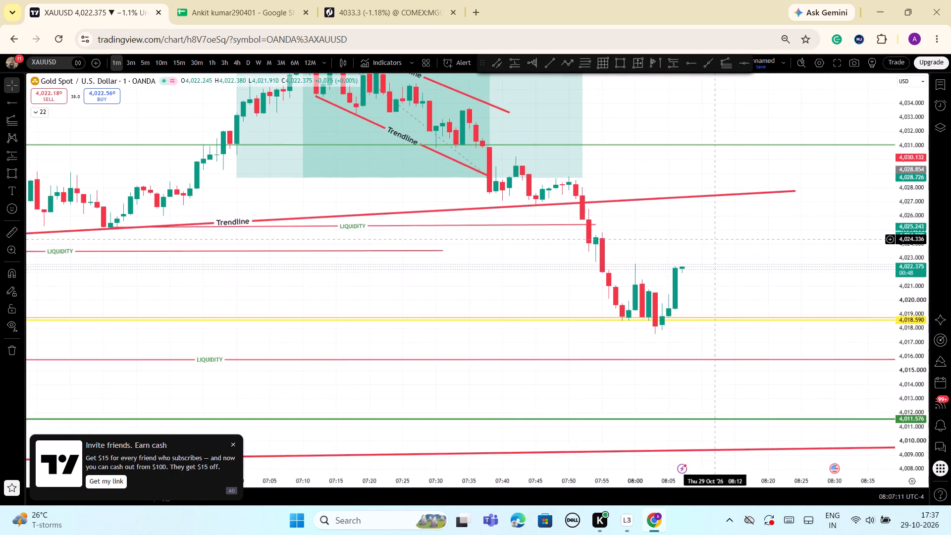
drag(743, 241, 754, 244)
scroll(814, 223, up, 2)
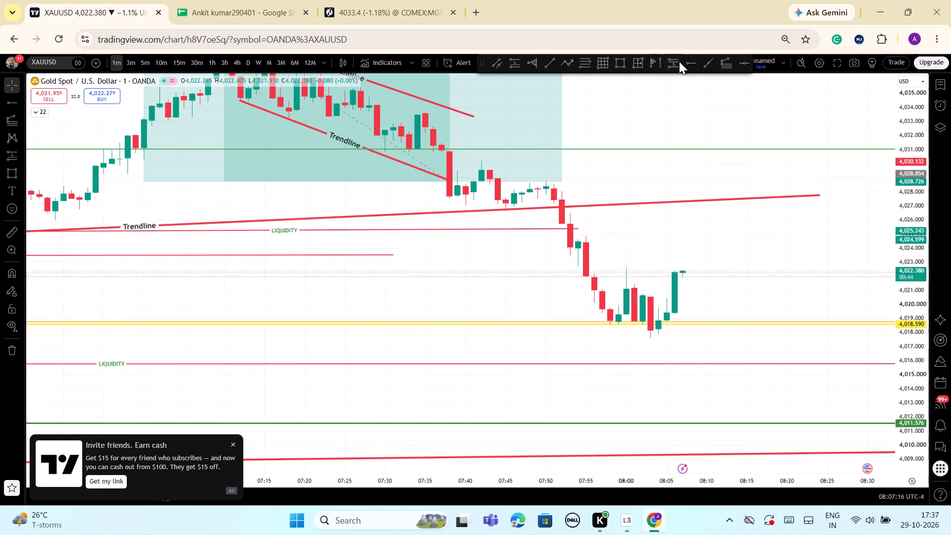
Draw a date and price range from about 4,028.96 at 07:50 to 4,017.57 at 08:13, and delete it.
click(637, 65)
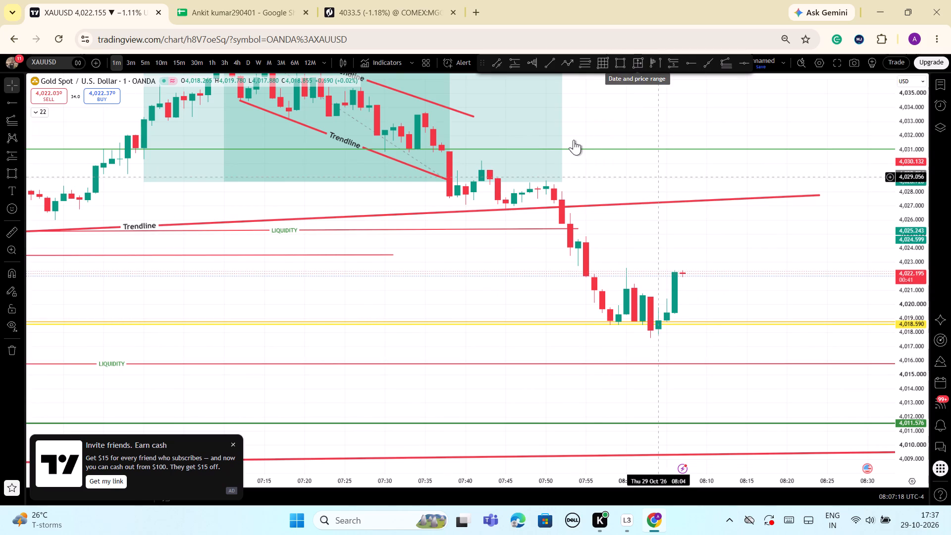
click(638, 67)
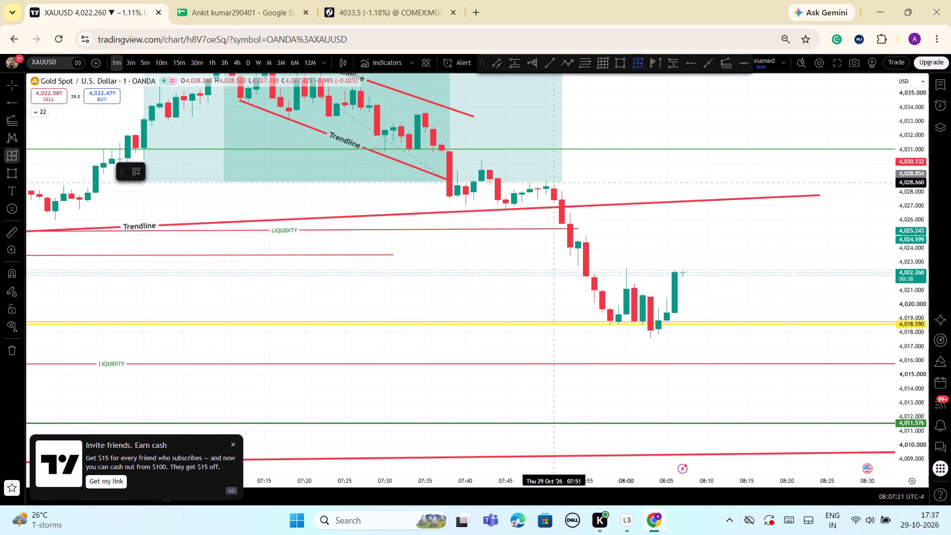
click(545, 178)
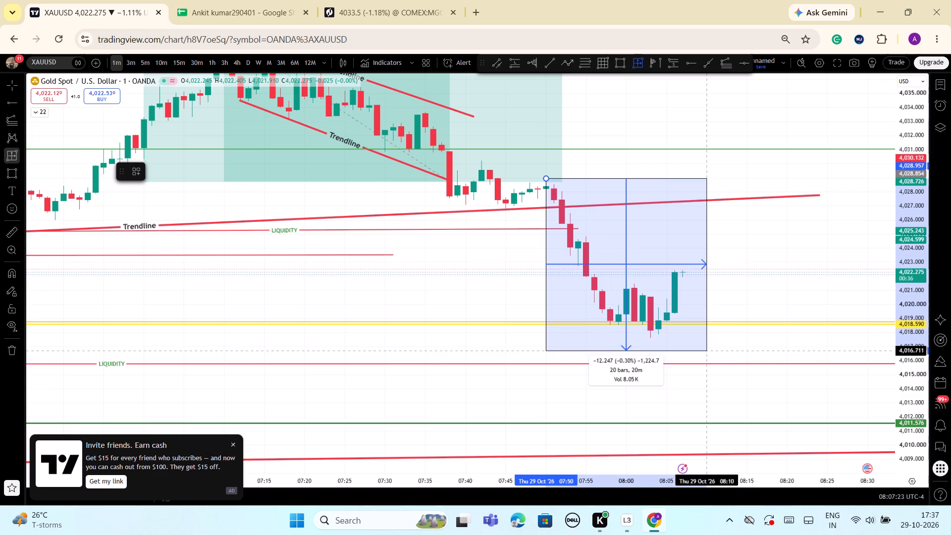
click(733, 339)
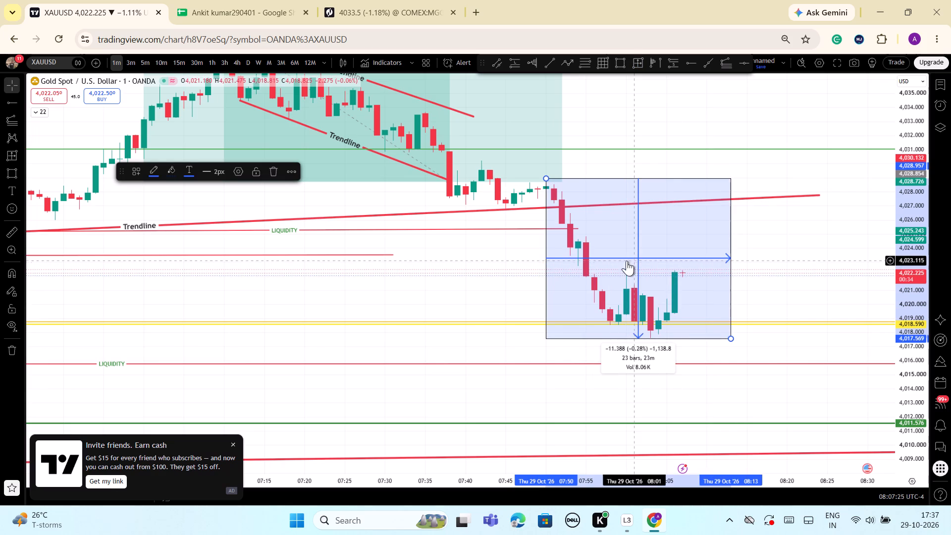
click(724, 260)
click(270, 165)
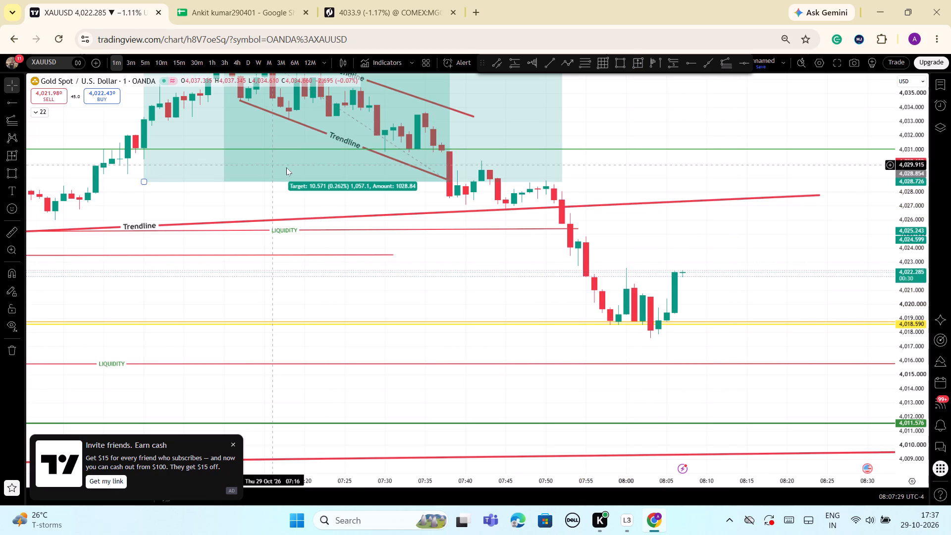
Draw a Gann box with retracement levels from the 08:03 low near 4,017.8 back over the preceding drop.
click(606, 68)
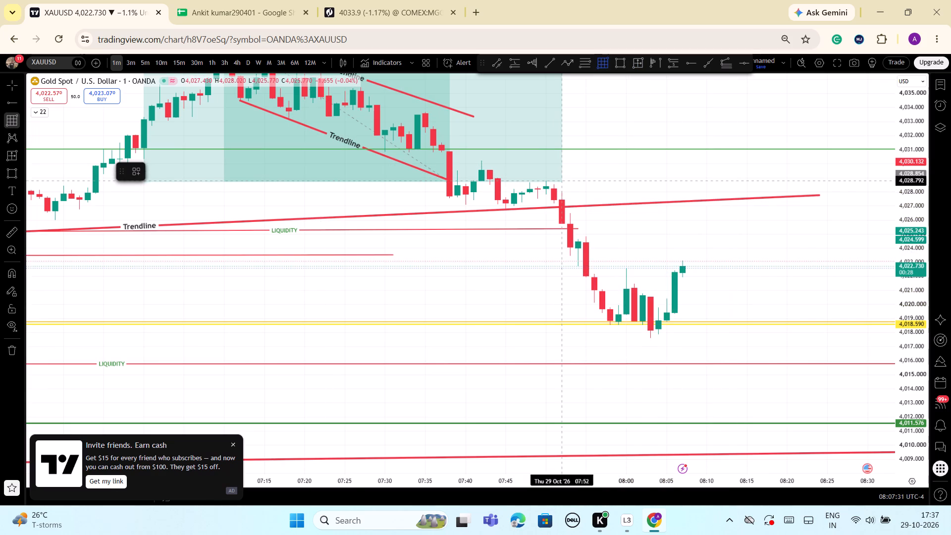
click(651, 336)
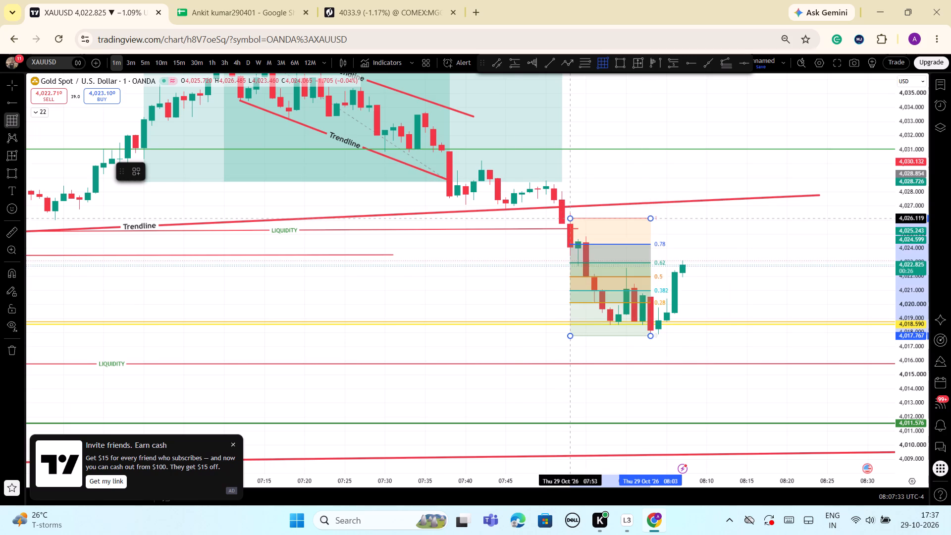
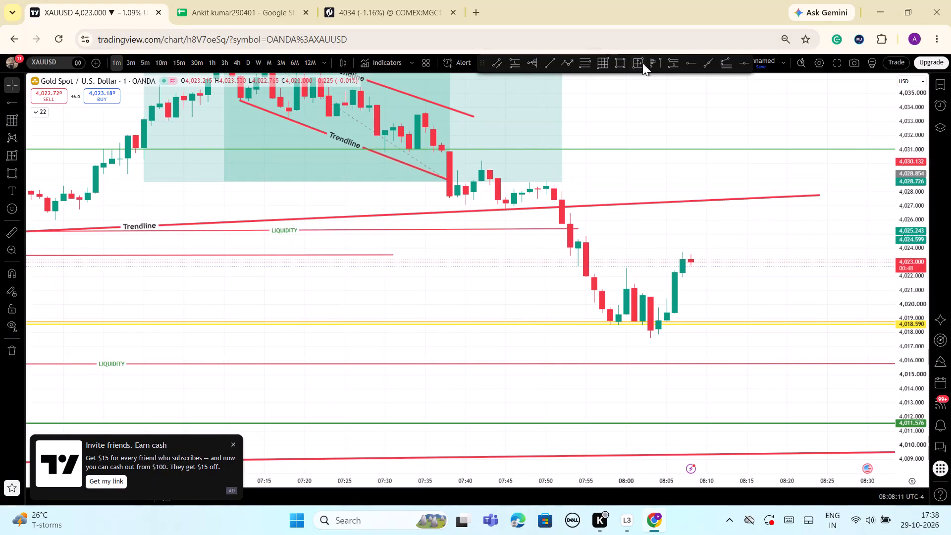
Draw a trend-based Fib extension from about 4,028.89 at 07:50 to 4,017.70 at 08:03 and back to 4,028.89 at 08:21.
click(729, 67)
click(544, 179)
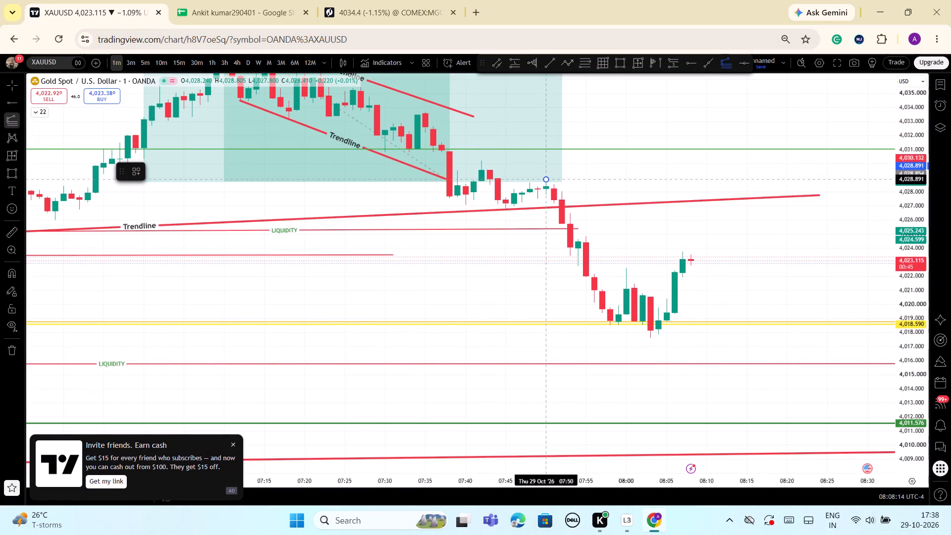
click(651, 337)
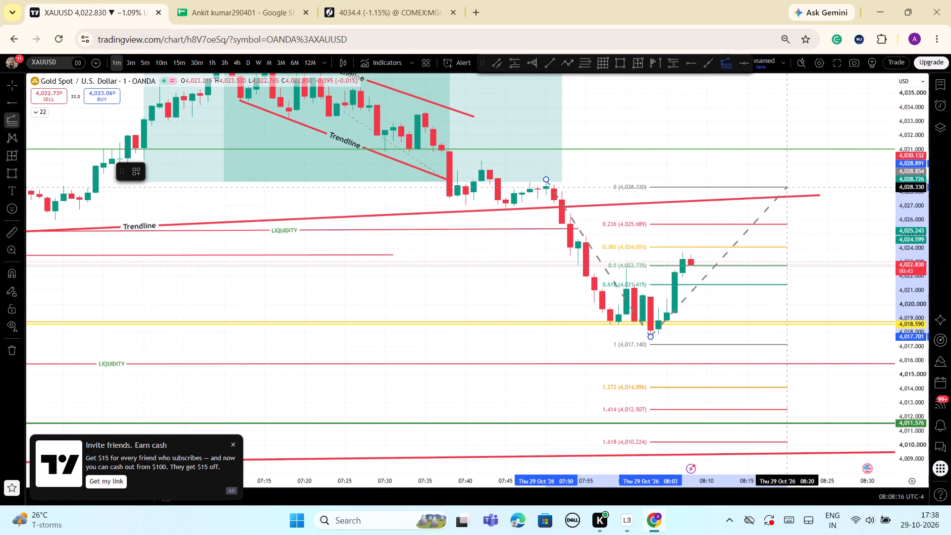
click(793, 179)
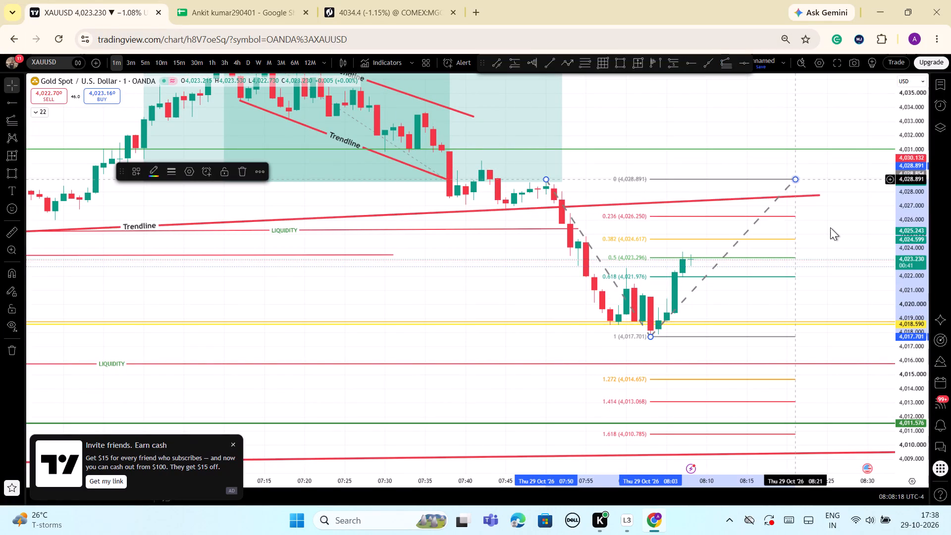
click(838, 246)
Draw a rectangle from 07:54 to 08:22 between about 4,026.12 and 4,024.36, and apply the SELL ZONE template to it.
drag(914, 315, 914, 339)
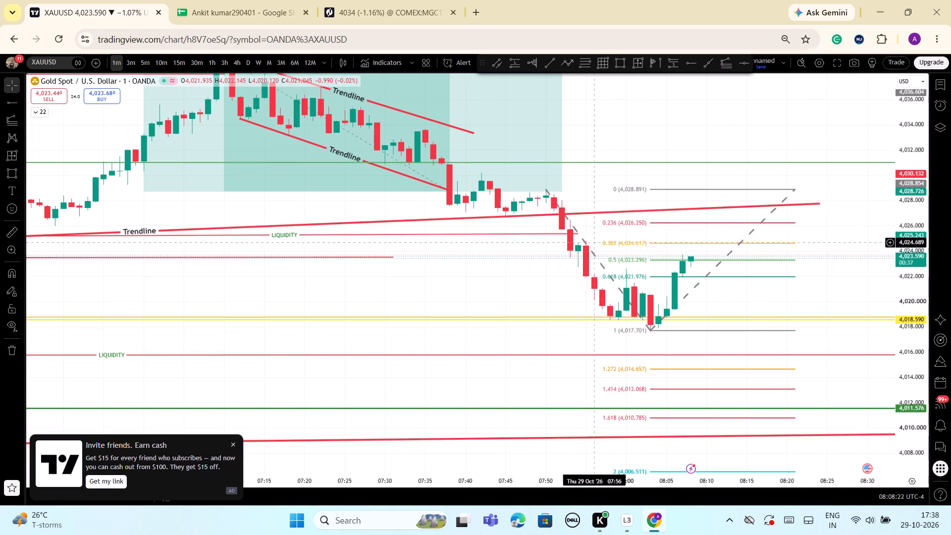
click(620, 68)
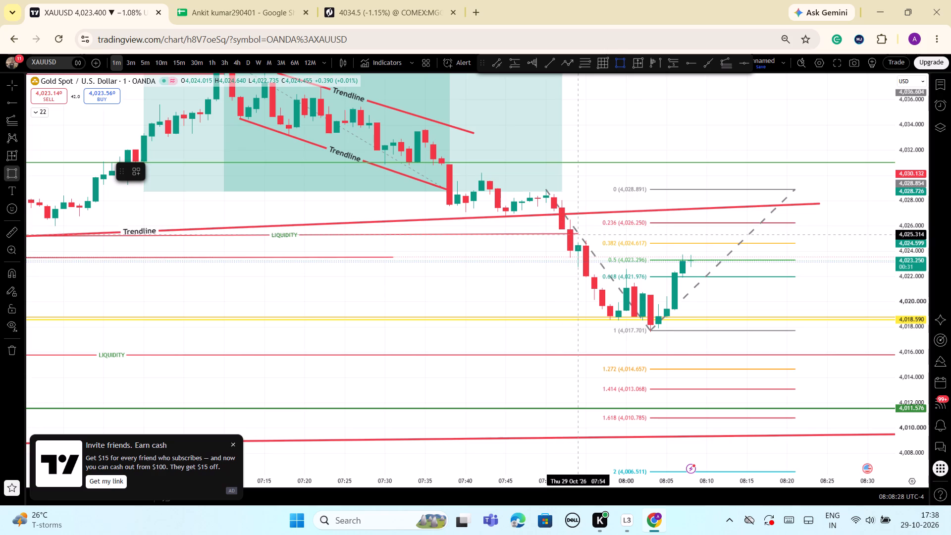
click(576, 235)
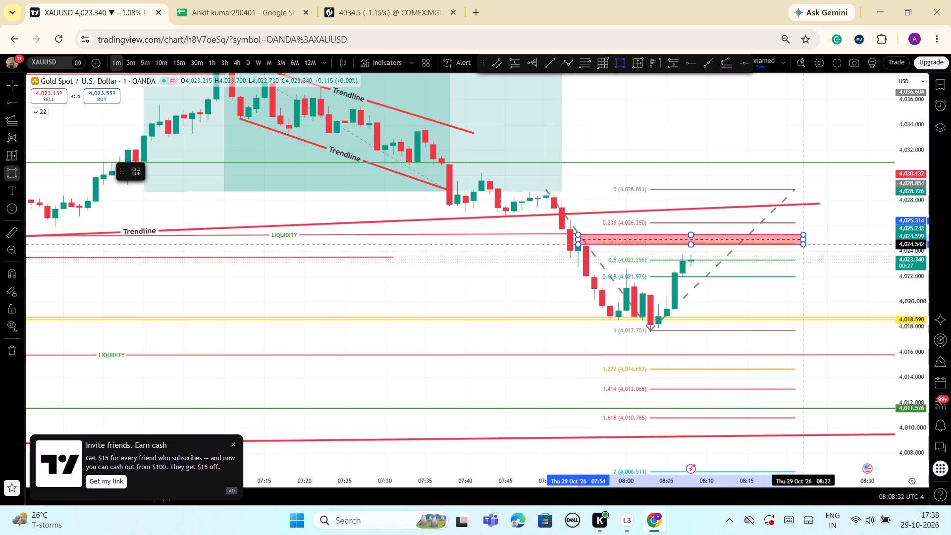
click(800, 245)
drag(690, 233, 692, 224)
click(691, 245)
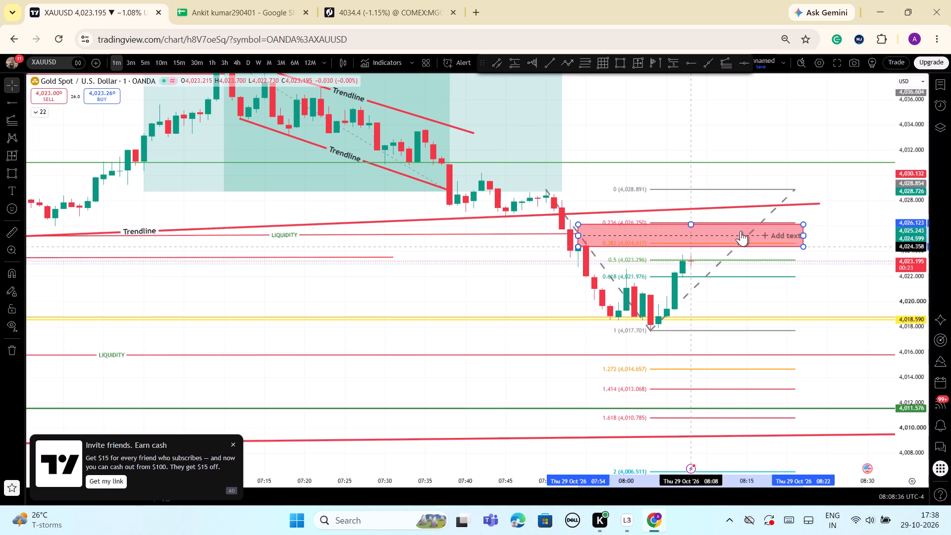
click(135, 173)
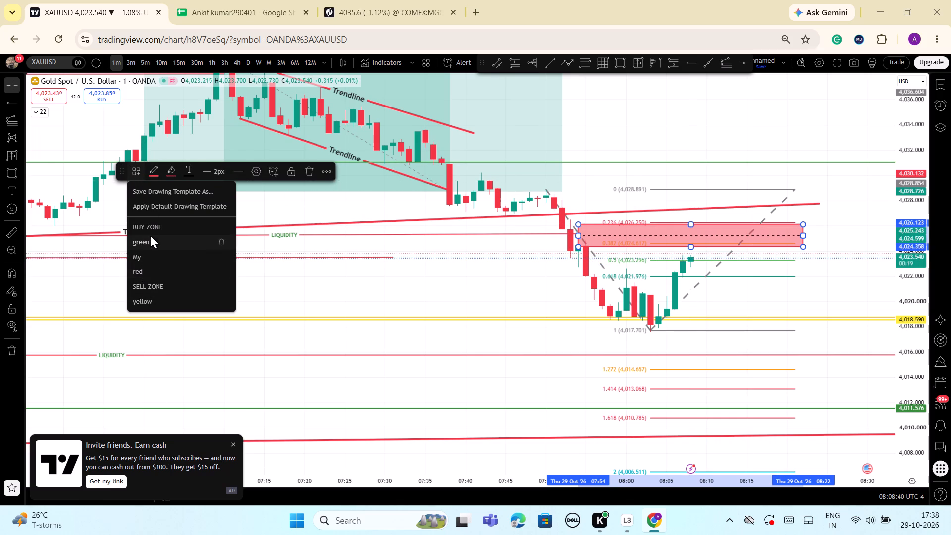
click(155, 285)
click(837, 267)
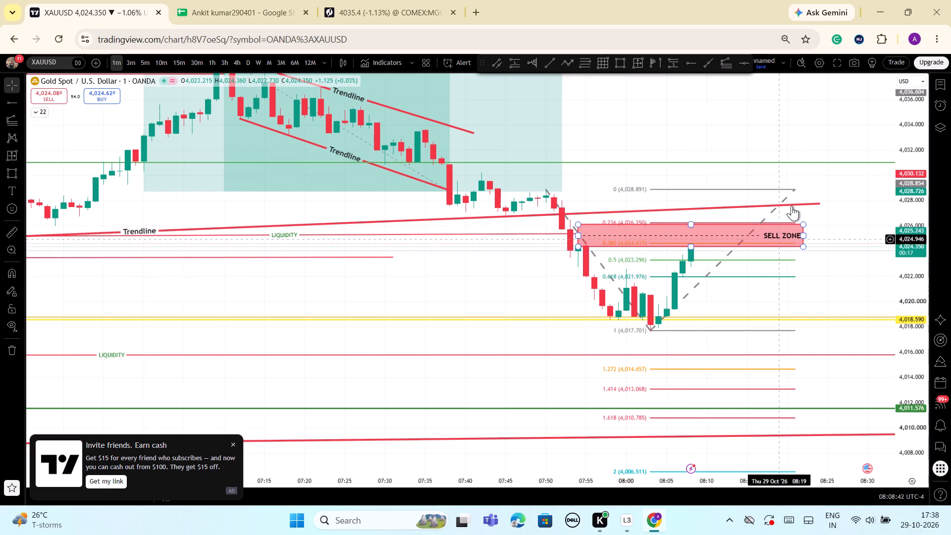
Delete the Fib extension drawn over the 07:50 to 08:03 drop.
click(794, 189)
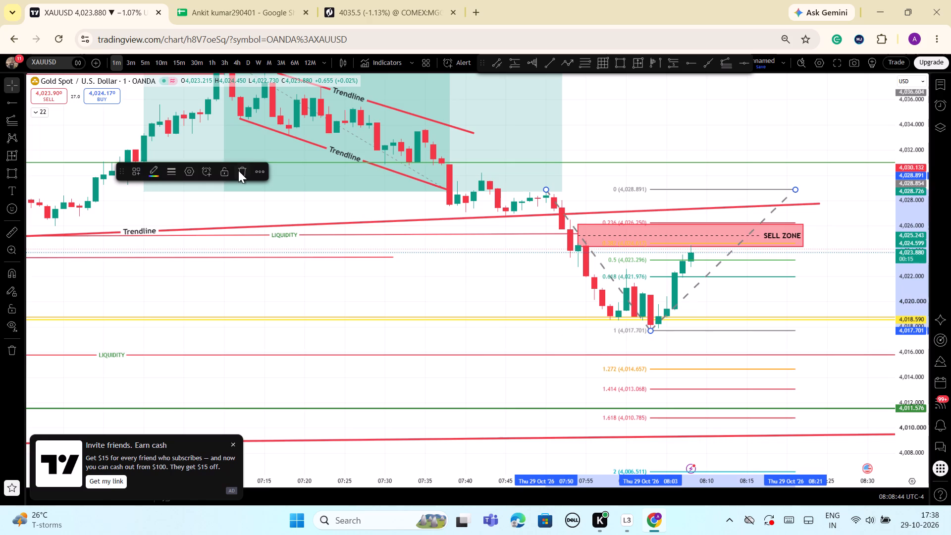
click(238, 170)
Examine the 1-minute price reaction at the new SELL ZONE against the surrounding trendline, LIQUIDITY lines and yellow ray.
drag(900, 387, 907, 320)
scroll(802, 305, up, 1)
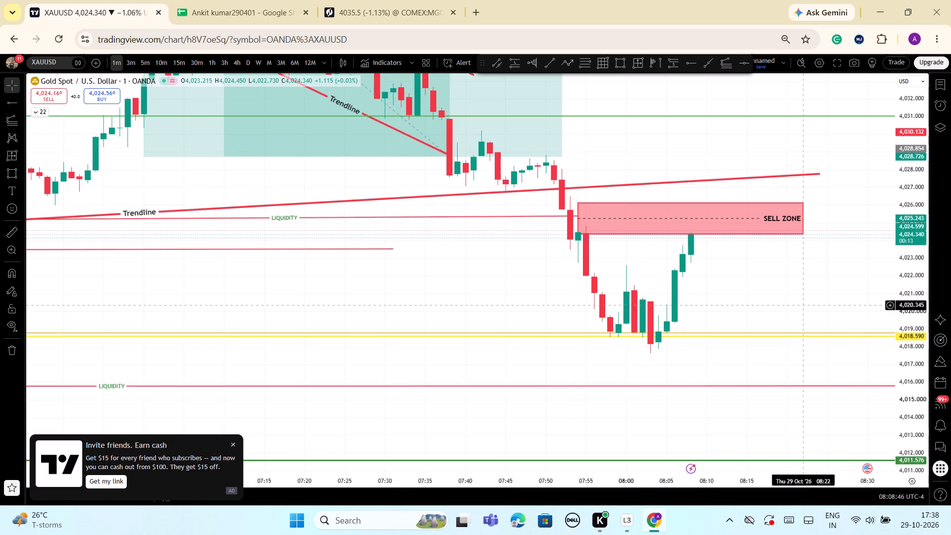
scroll(802, 305, up, 1)
drag(911, 208, 911, 260)
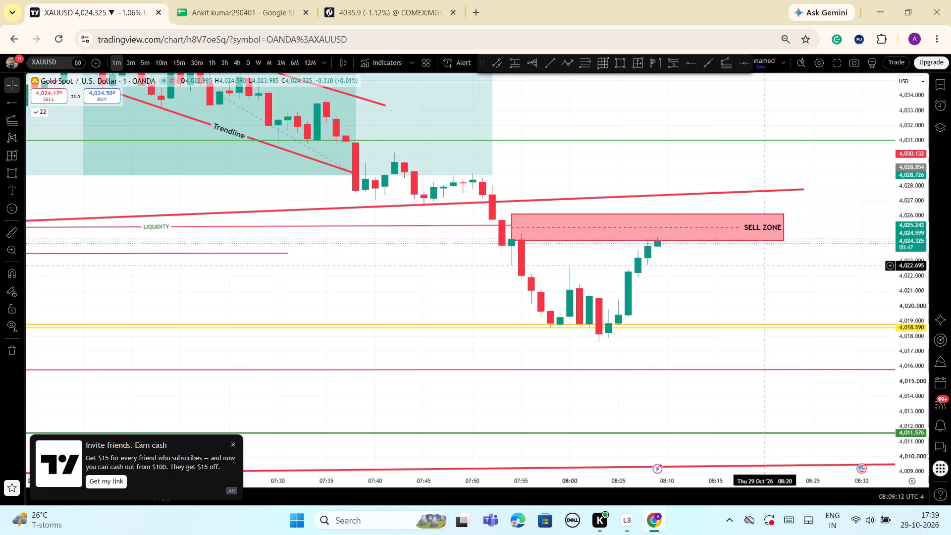
scroll(759, 263, down, 4)
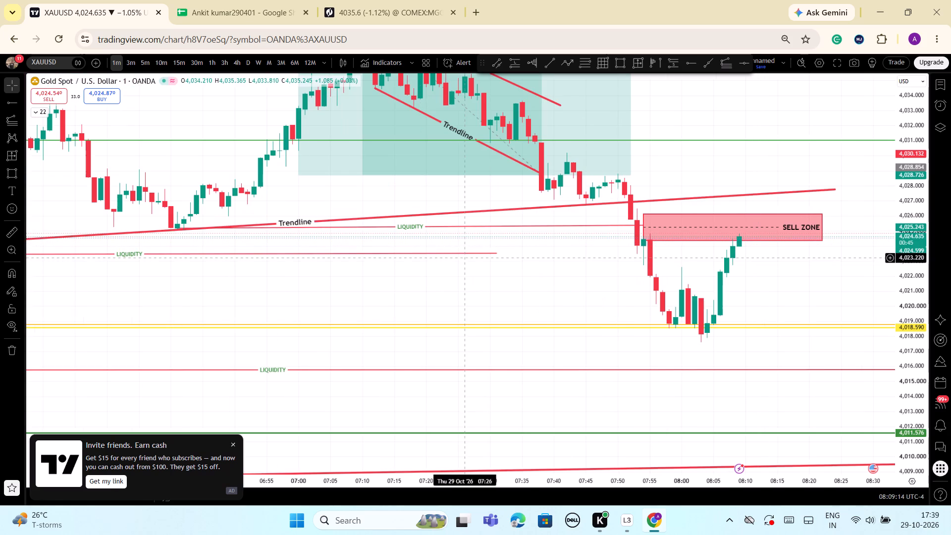
scroll(448, 278, down, 7)
scroll(588, 304, down, 3)
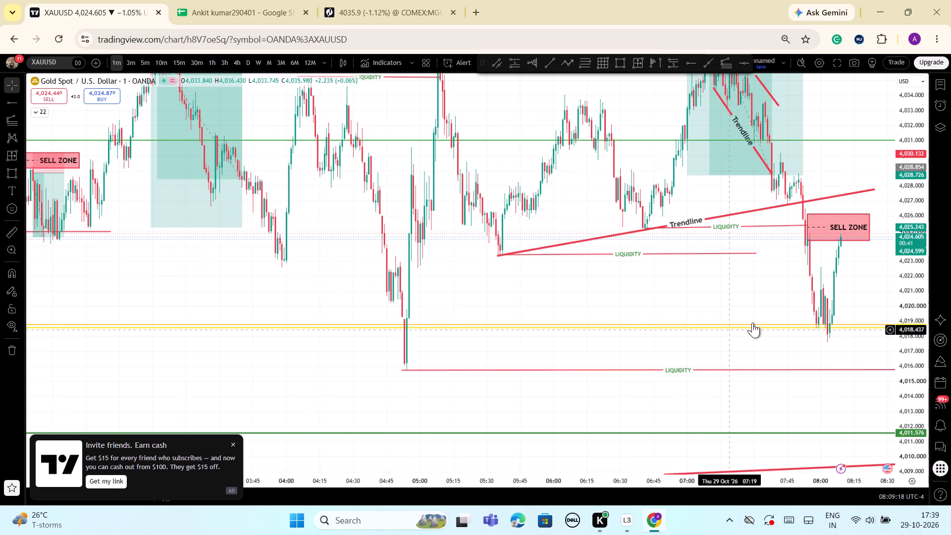
scroll(778, 324, up, 3)
scroll(835, 341, up, 3)
drag(910, 363, 918, 337)
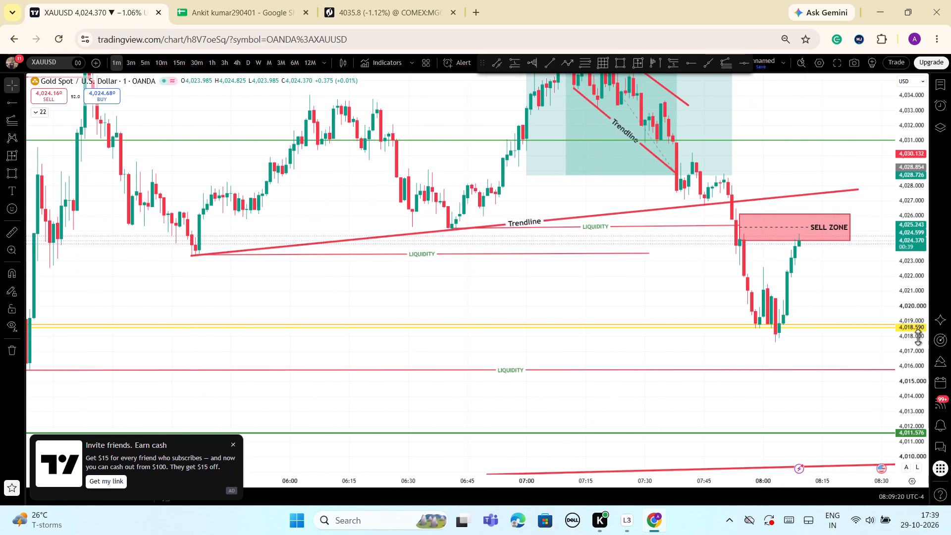
drag(918, 337, 923, 333)
scroll(823, 303, up, 6)
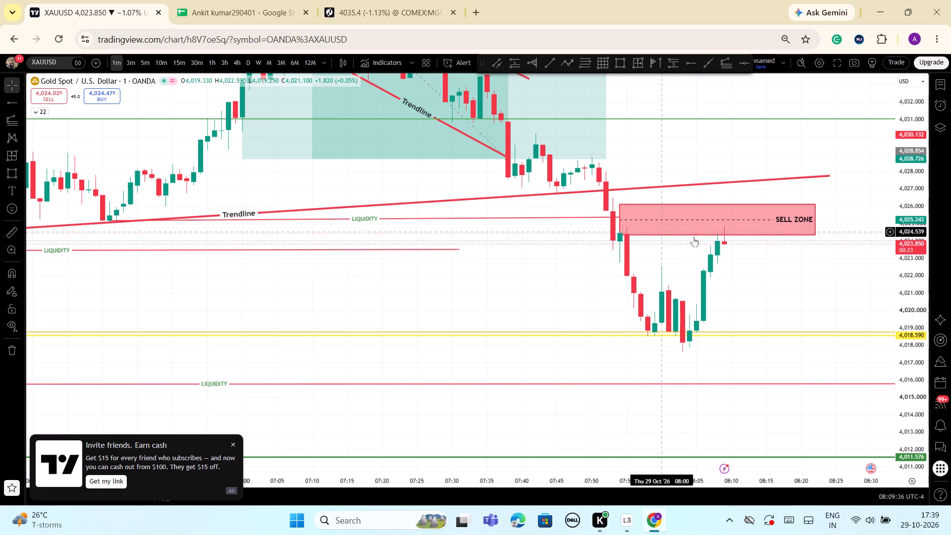
Place a short position at 08:09 with entry at about 4,024.775, target at about 4,011.610 and stop at about 4,027.325.
drag(903, 294, 907, 303)
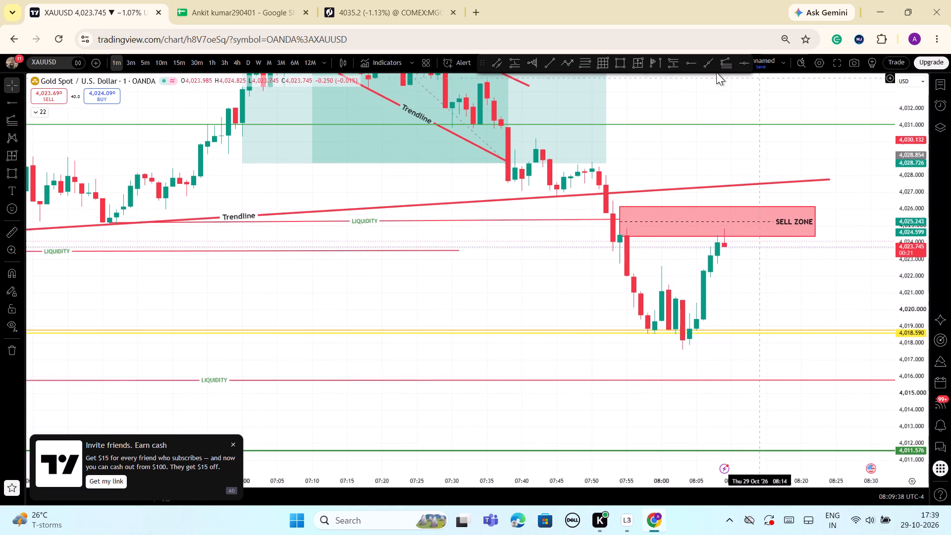
click(675, 61)
click(725, 230)
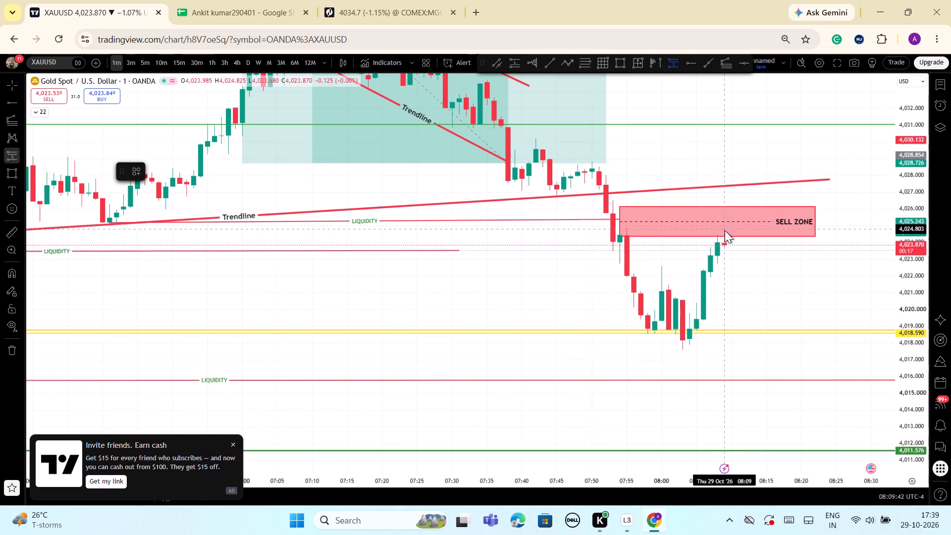
drag(725, 304, 727, 336)
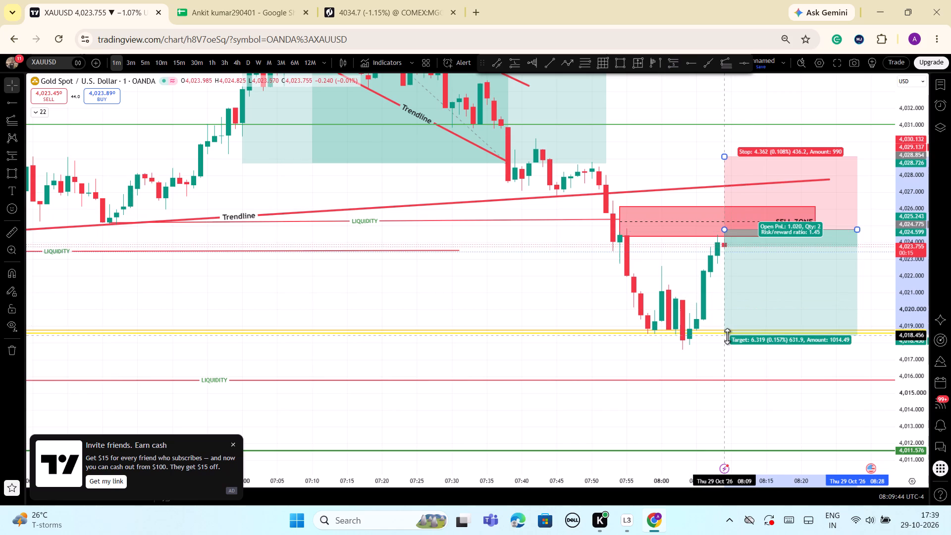
drag(727, 336, 743, 419)
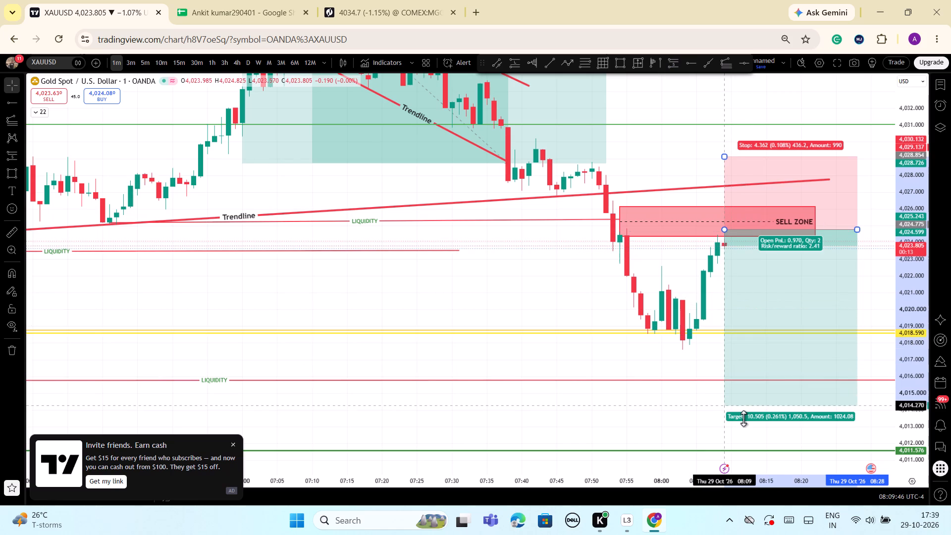
drag(743, 419, 749, 454)
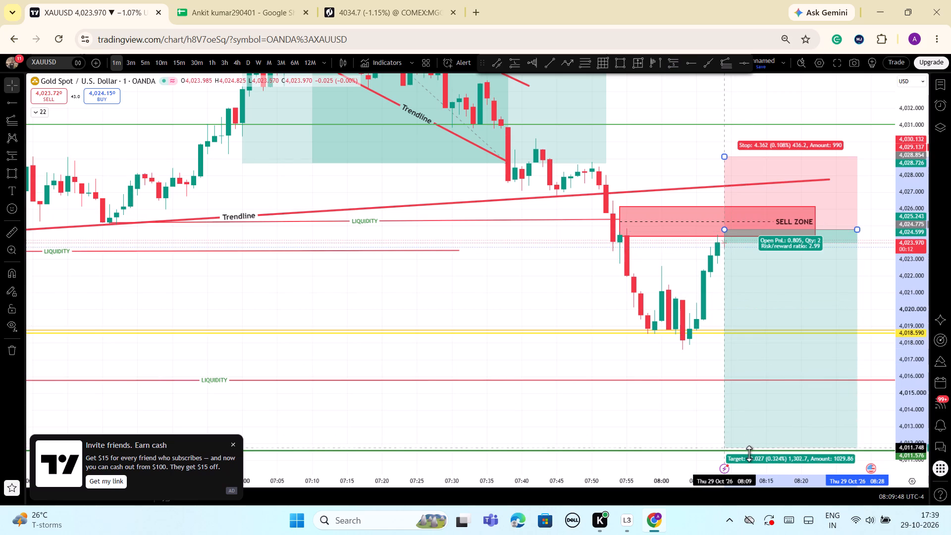
drag(749, 454, 750, 450)
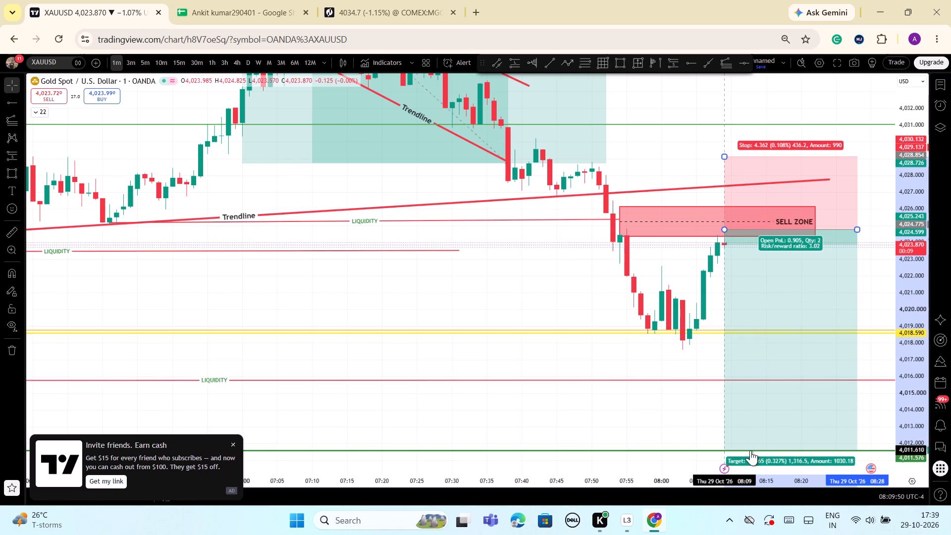
click(683, 409)
drag(724, 156, 724, 187)
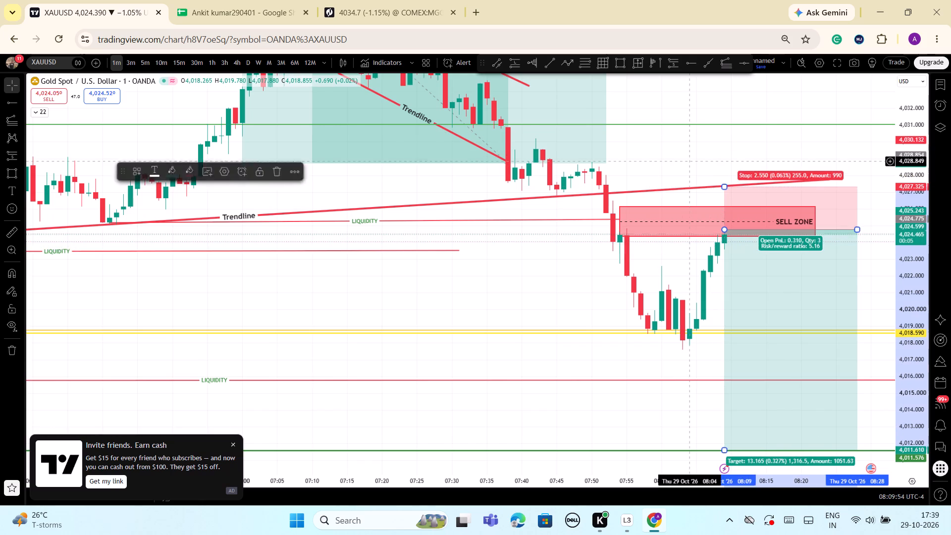
click(689, 161)
Switch the chart to the 5-minute timeframe and examine the new short position against the SELL ZONE, trendlines and levels below.
scroll(358, 275, down, 2)
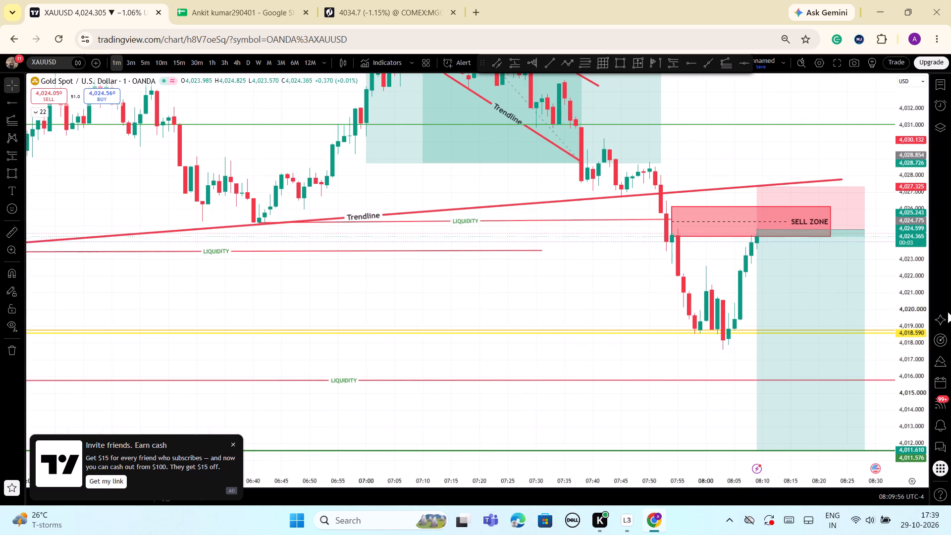
drag(930, 289, 917, 353)
drag(917, 297, 903, 363)
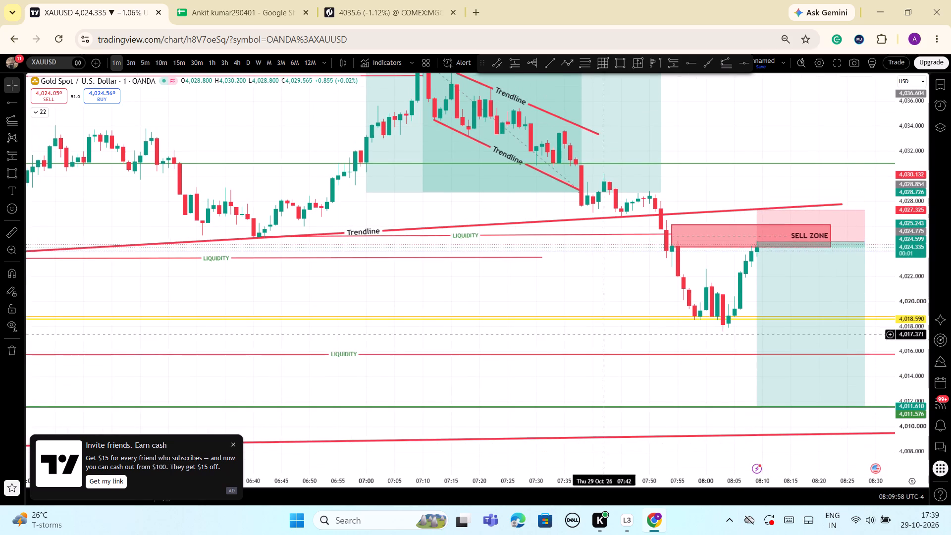
scroll(624, 285, up, 1)
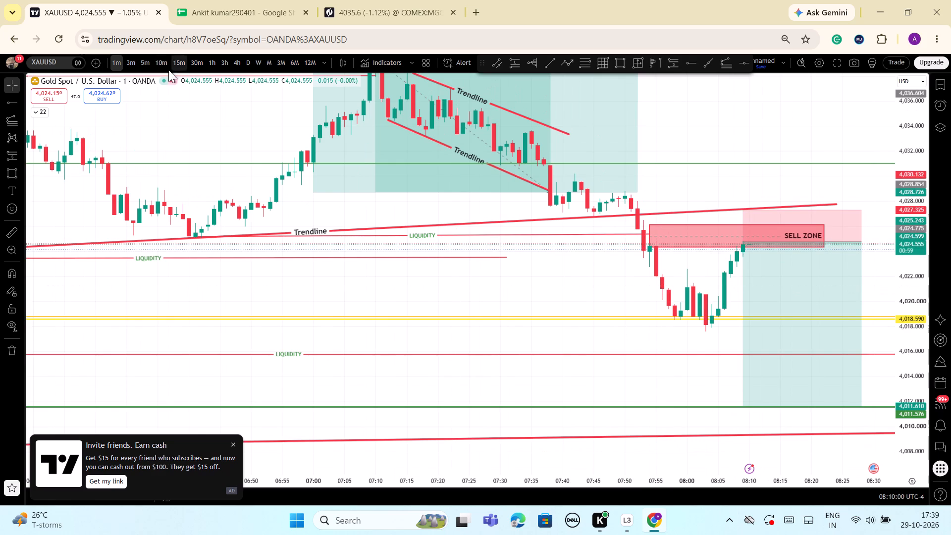
click(142, 60)
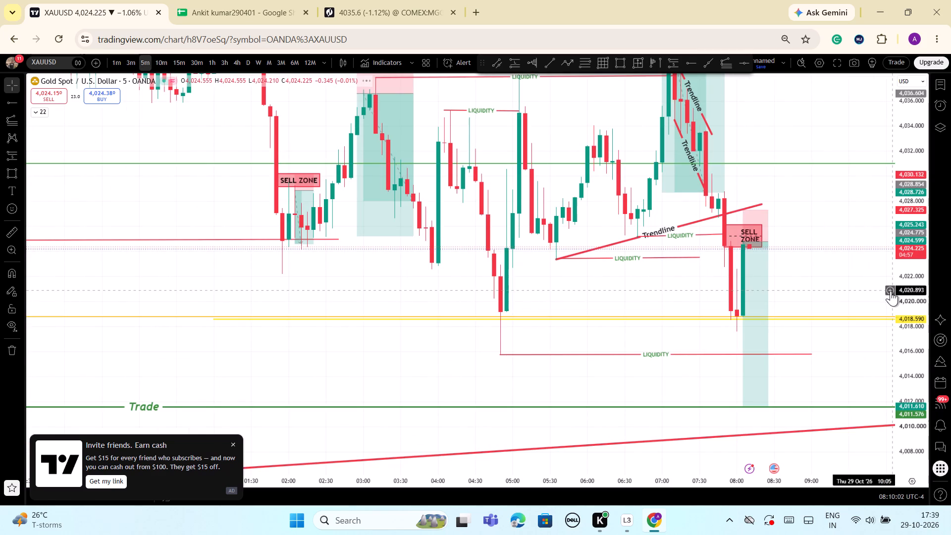
drag(905, 307, 909, 354)
scroll(853, 332, up, 4)
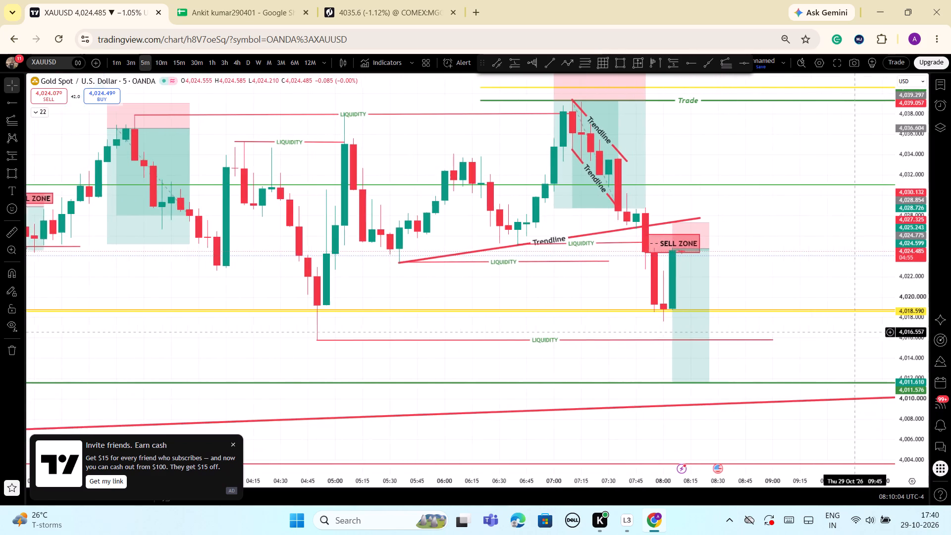
scroll(853, 332, up, 1)
drag(910, 330, 914, 373)
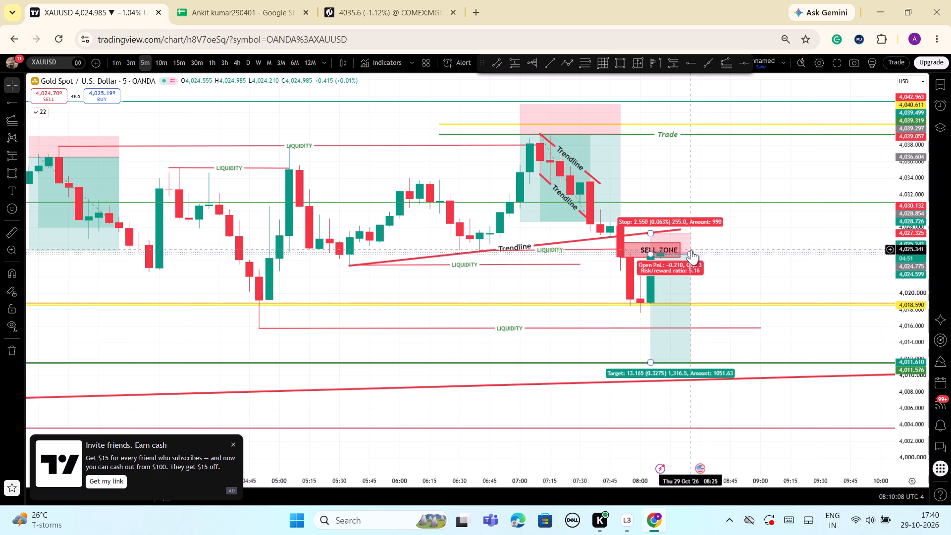
scroll(889, 272, down, 1)
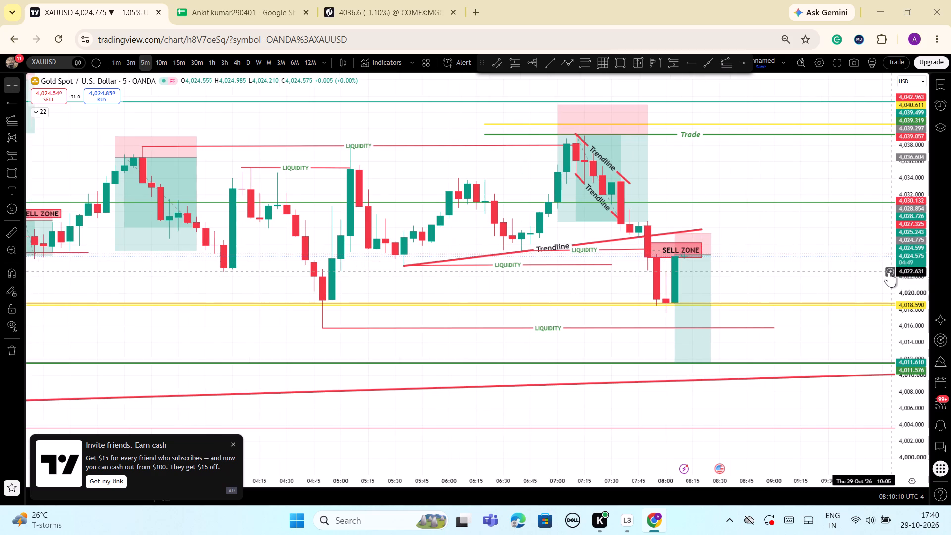
scroll(889, 272, up, 3)
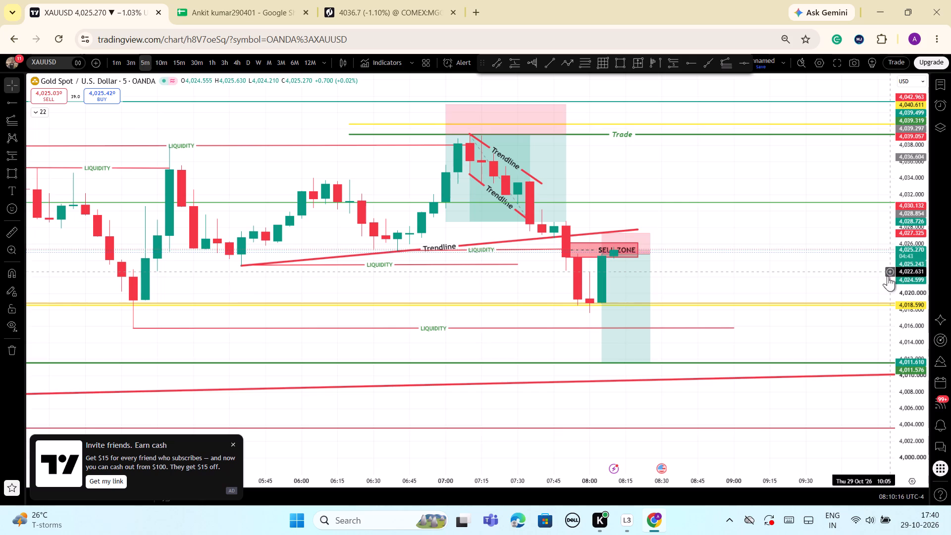
drag(773, 258, 811, 195)
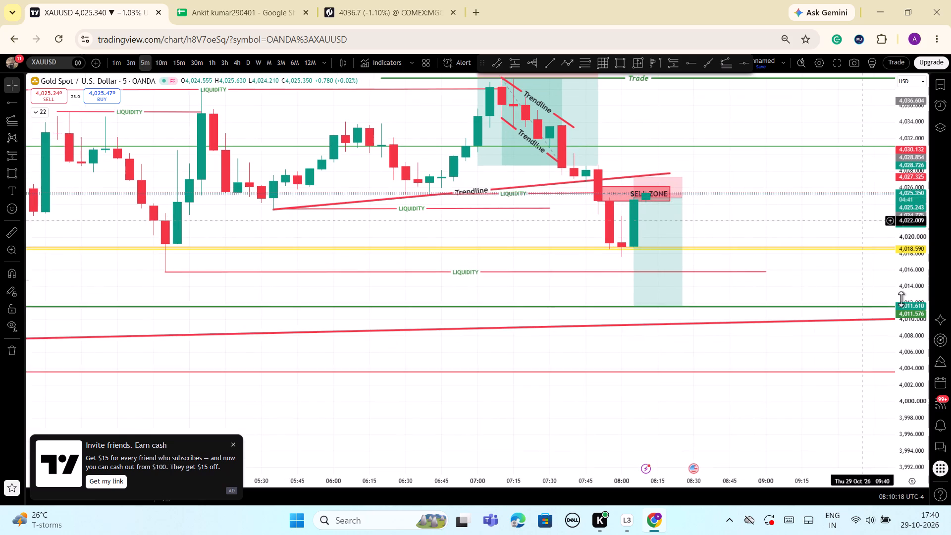
drag(917, 289, 934, 343)
drag(906, 436, 909, 426)
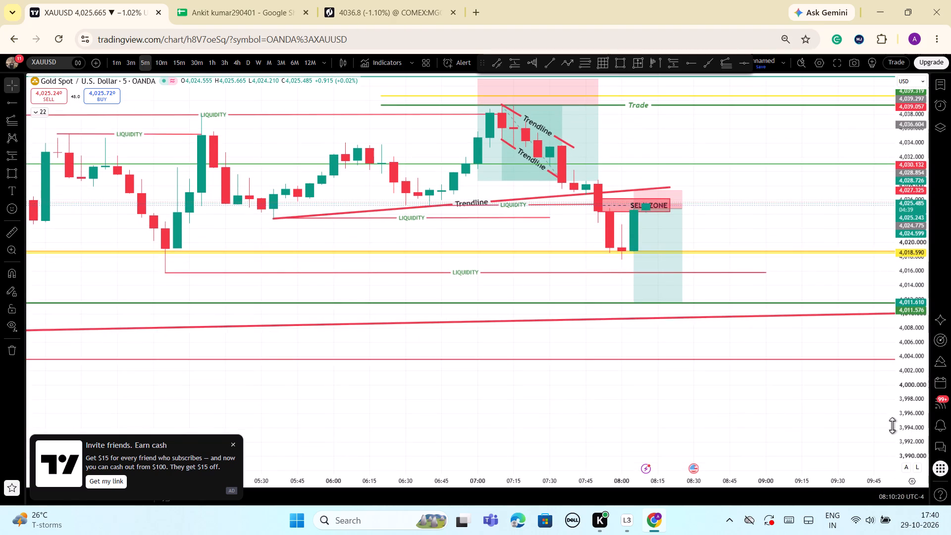
scroll(798, 433, up, 2)
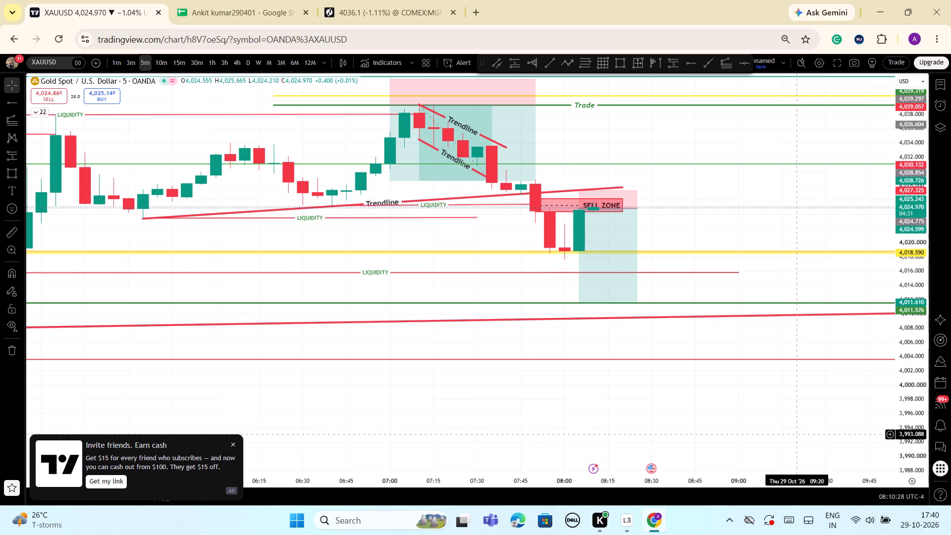
scroll(515, 294, down, 1)
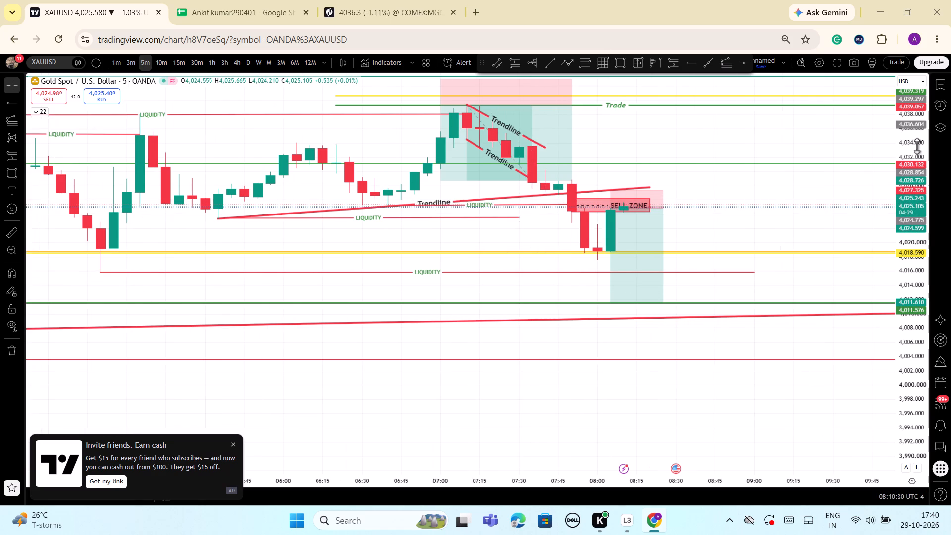
Examine the earlier 5-minute swings, LIQUIDITY lines, SELL ZONE and past short positions in comparison with the new short position.
drag(917, 157, 927, 200)
scroll(699, 342, down, 3)
scroll(809, 365, down, 1)
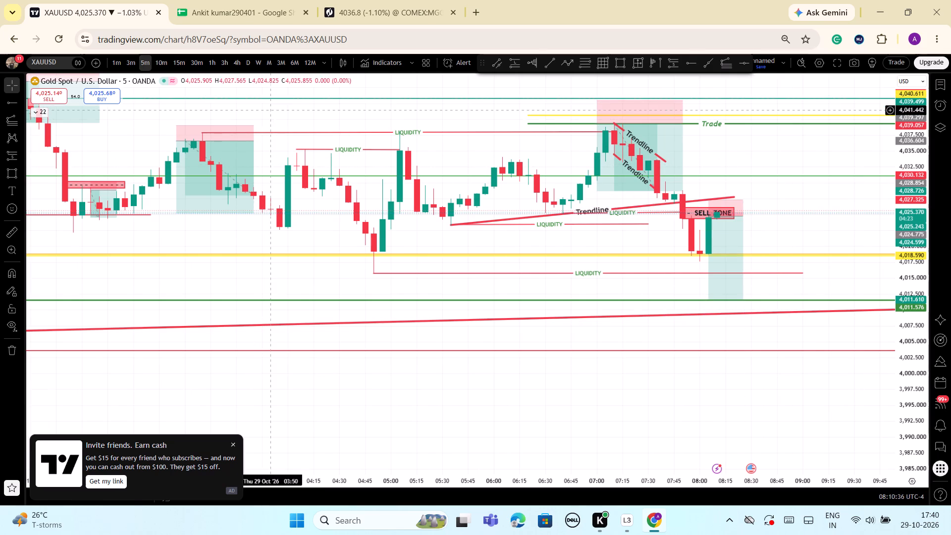
drag(264, 113, 582, 132)
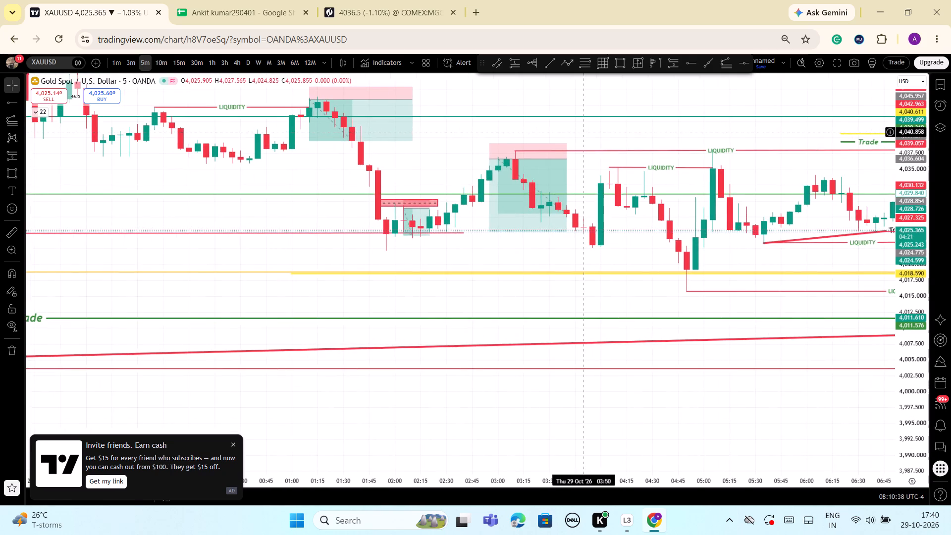
drag(582, 132, 637, 186)
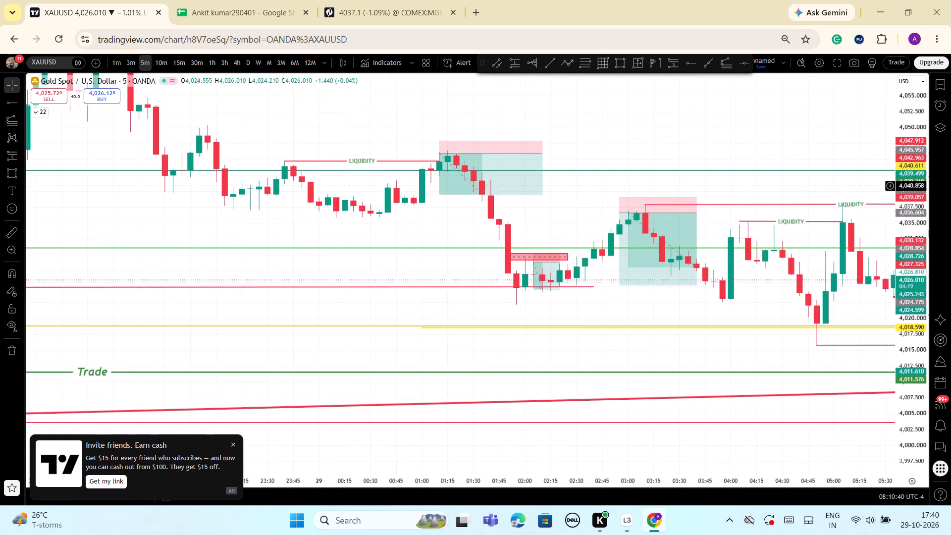
drag(637, 186, 236, 131)
drag(394, 140, 377, 144)
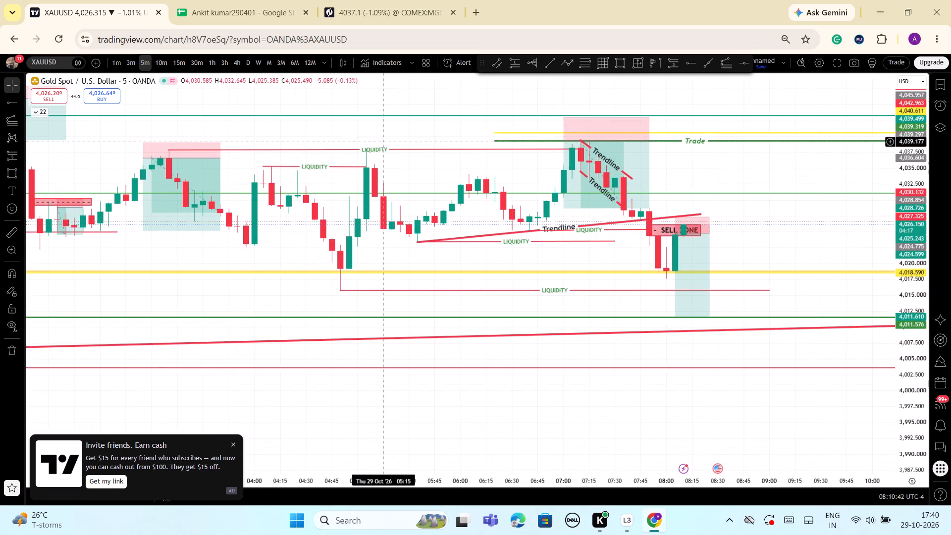
drag(377, 144, 345, 145)
drag(920, 433, 921, 343)
Reposition the new short position to entry about 4,026.198 and target about 4,013.033, raise its stop to about 4,029.004, and extend it to 09:15.
drag(765, 214, 773, 227)
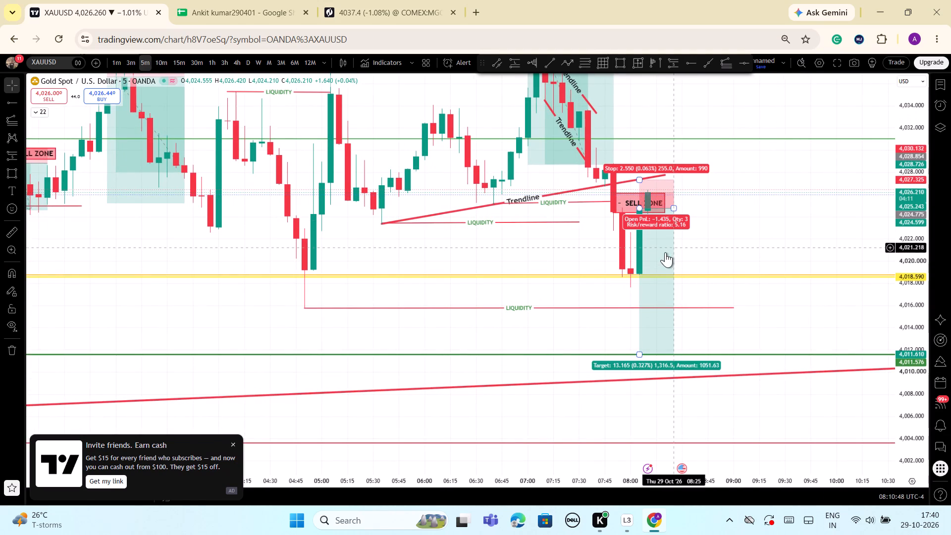
drag(665, 252, 668, 236)
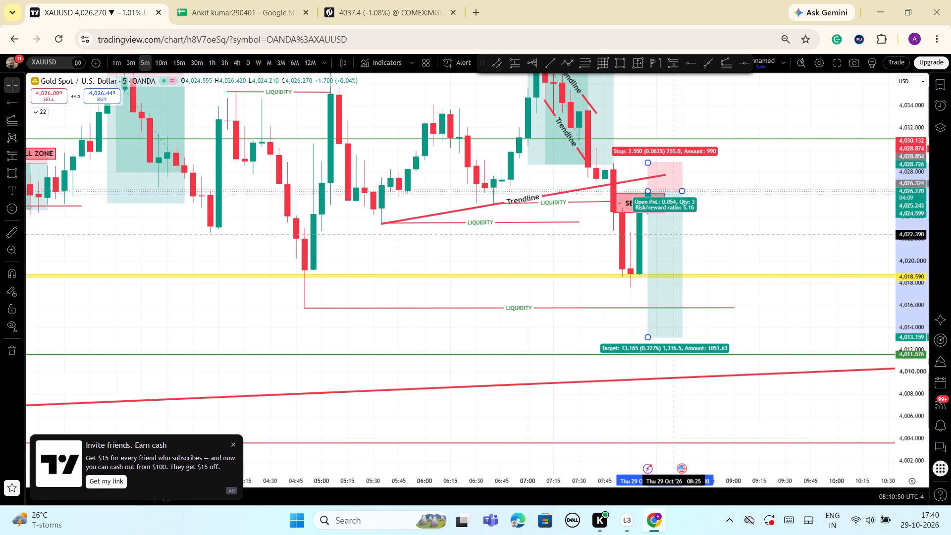
drag(668, 236, 666, 236)
click(740, 246)
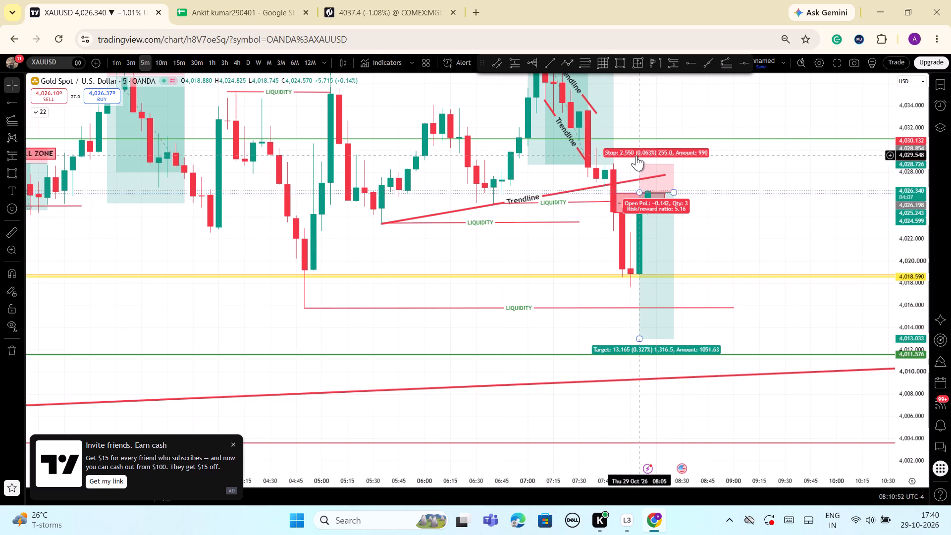
click(640, 164)
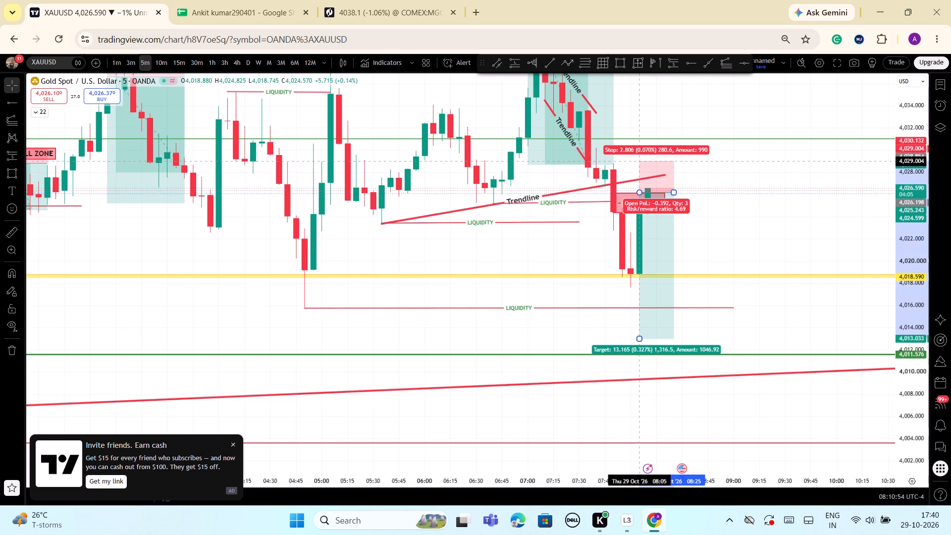
drag(672, 190, 759, 193)
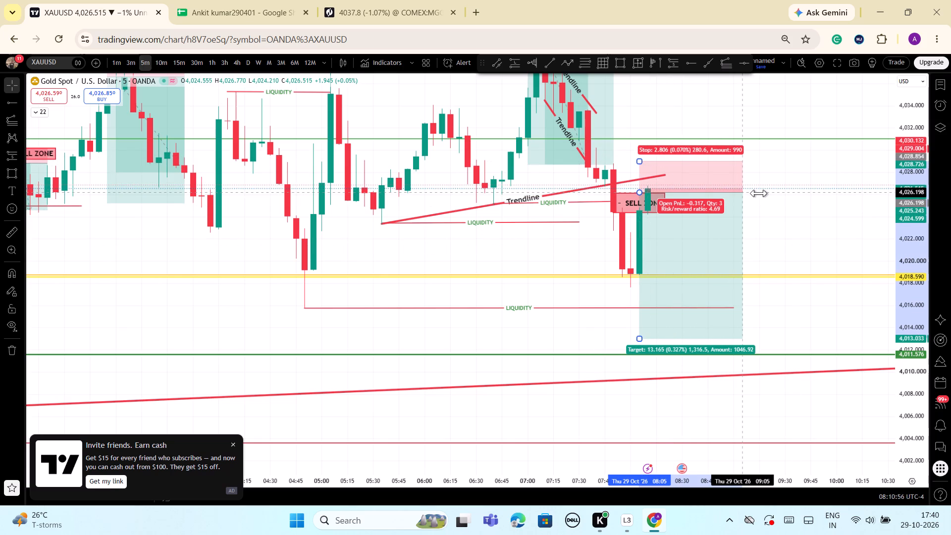
drag(759, 193, 760, 194)
click(826, 227)
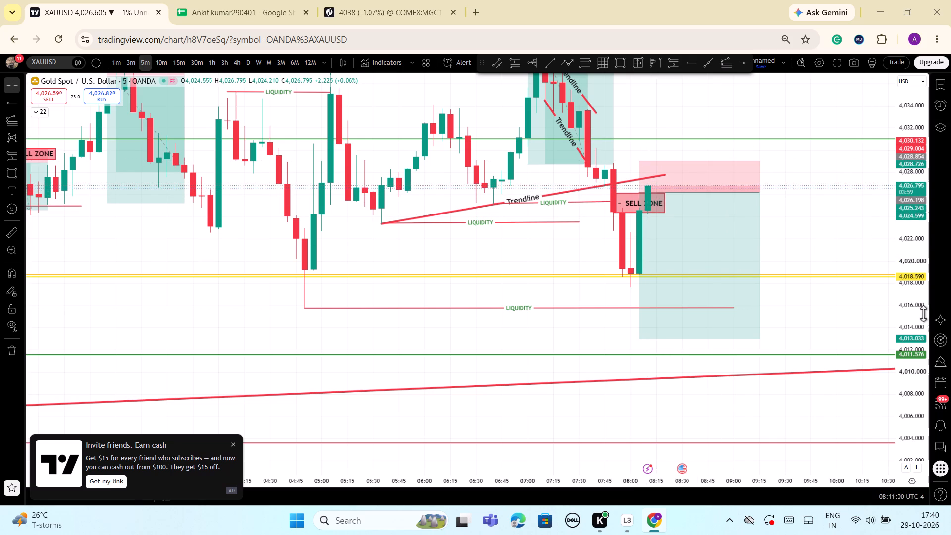
Switch the chart to the 1-minute timeframe and examine price at the short position against the SELL ZONE, rising trendline and LIQUIDITY lines.
drag(915, 296, 915, 306)
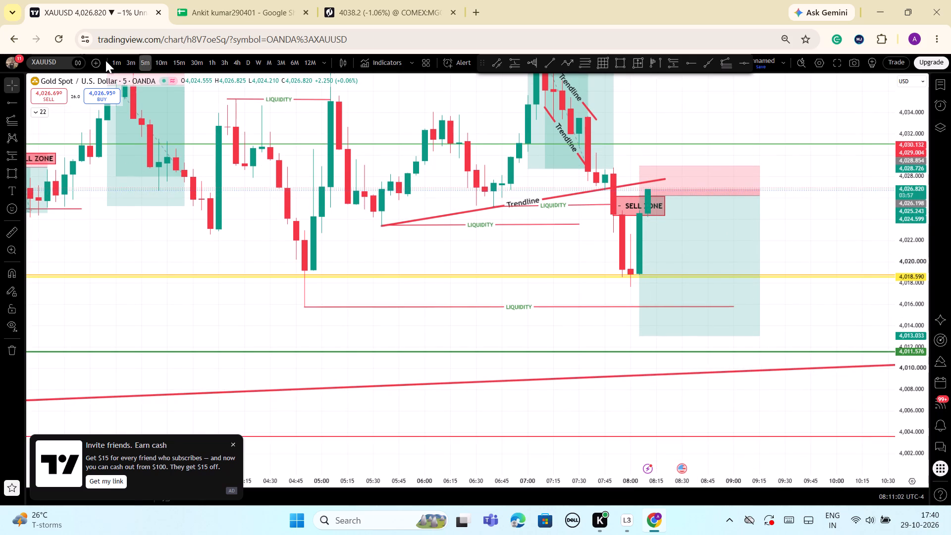
click(113, 59)
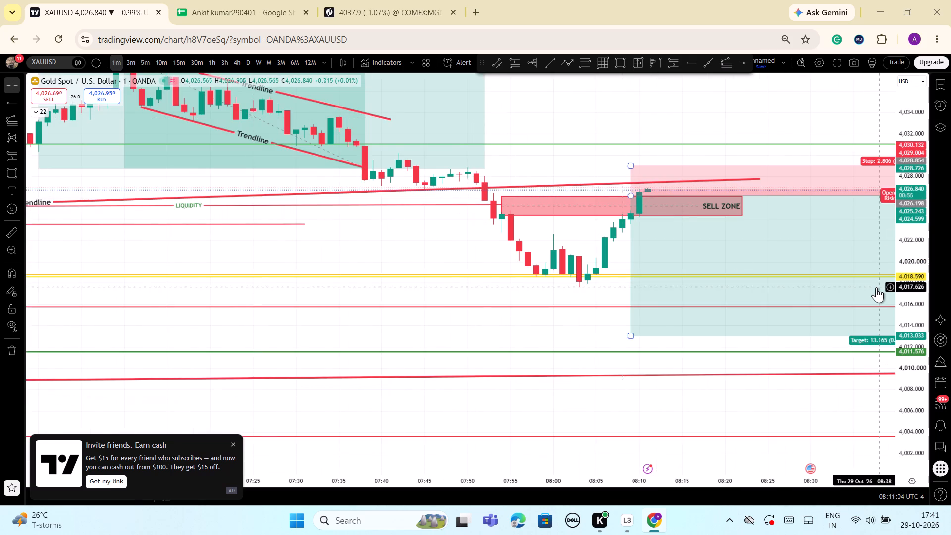
scroll(876, 287, down, 11)
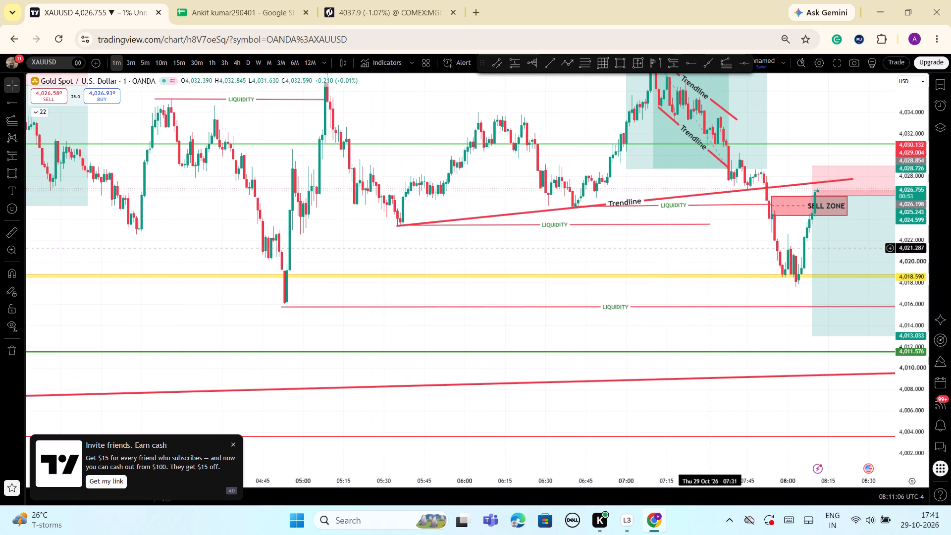
drag(710, 248, 629, 280)
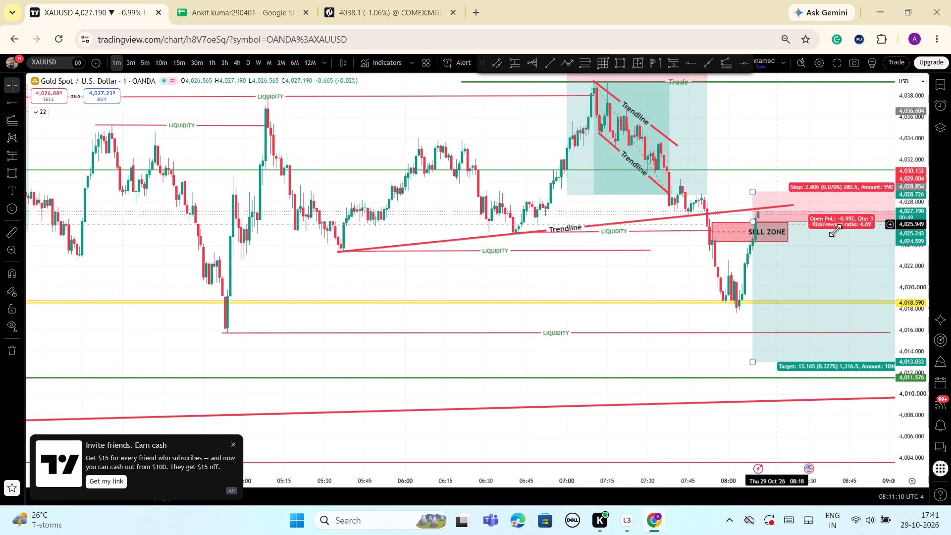
drag(908, 369, 919, 358)
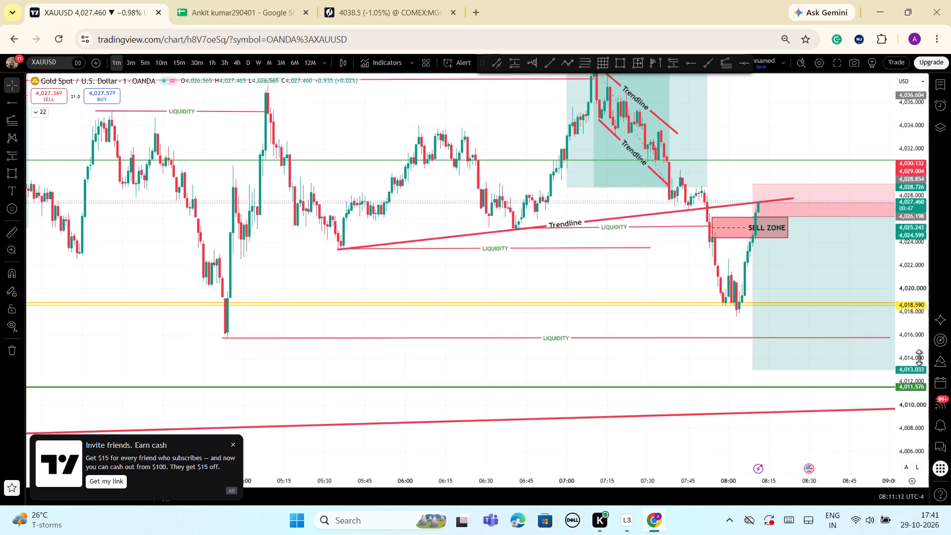
drag(919, 358, 914, 361)
scroll(622, 289, up, 4)
scroll(622, 289, down, 8)
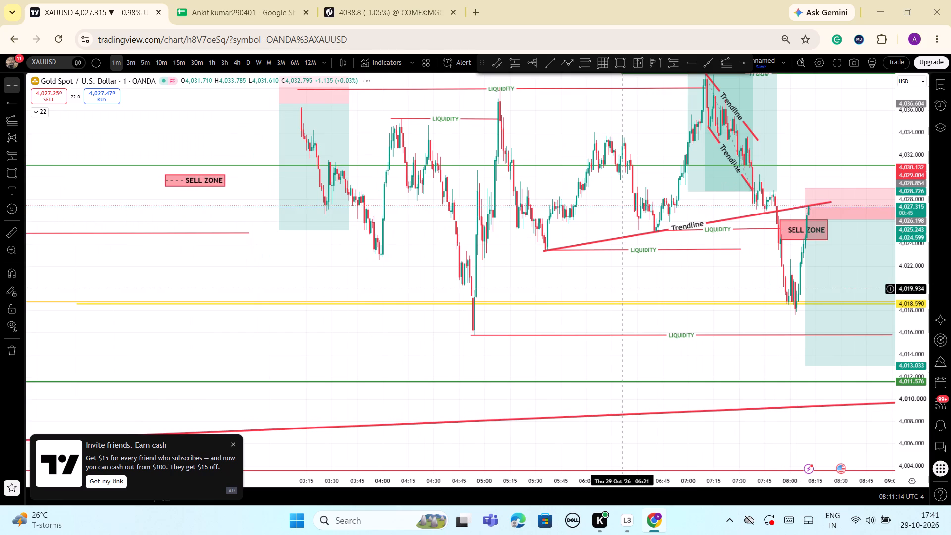
scroll(619, 298, down, 3)
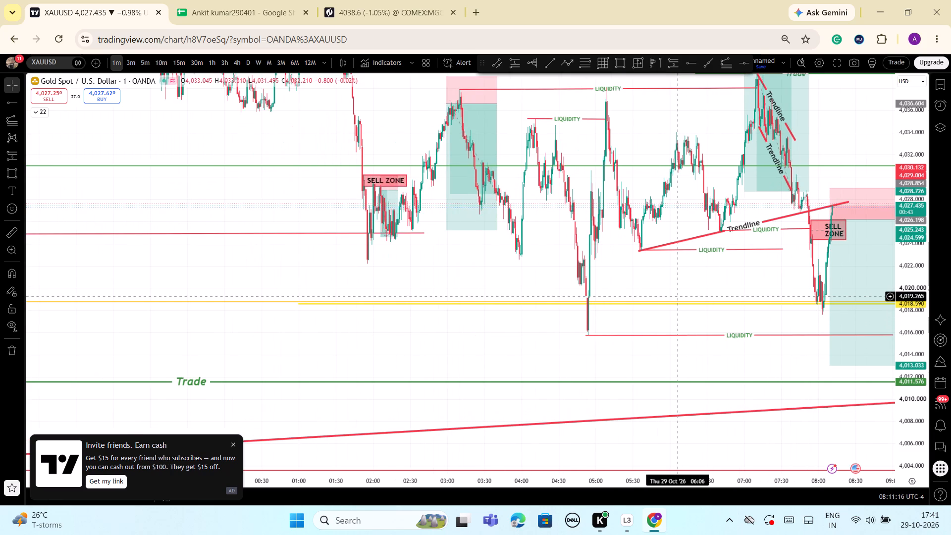
scroll(678, 297, up, 6)
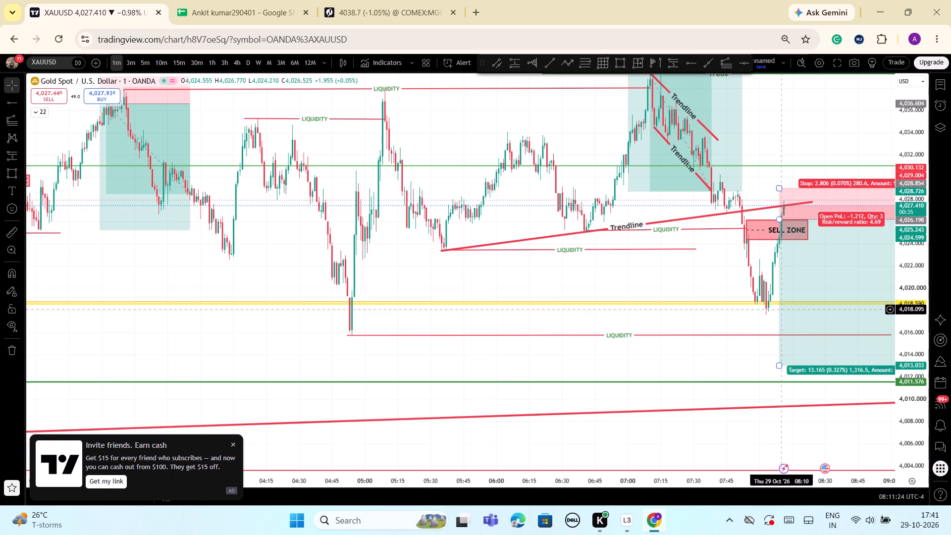
drag(687, 276, 615, 270)
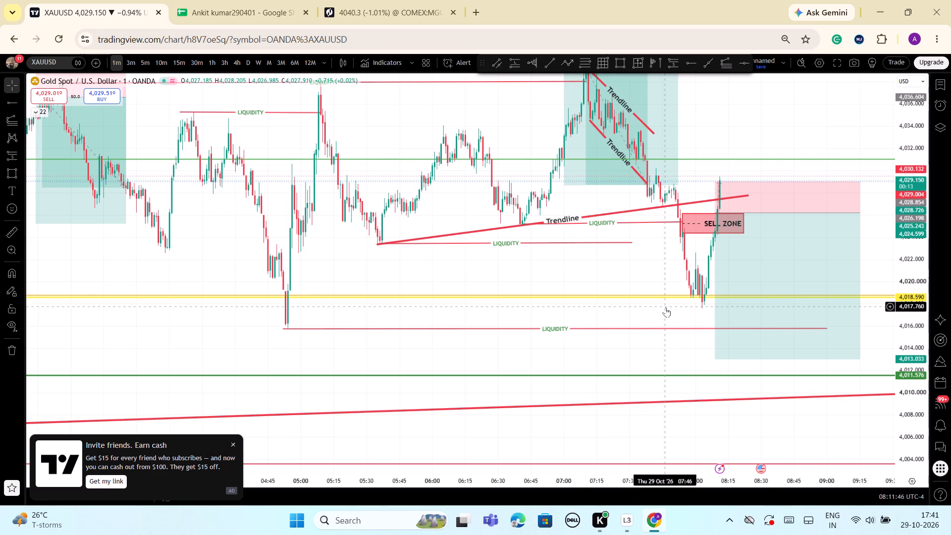
Draw a Fib extension from the 07:35 high near 4,033.773 to the 08:03 low near 4,017.593, with its third point at about 4,033.648.
click(724, 123)
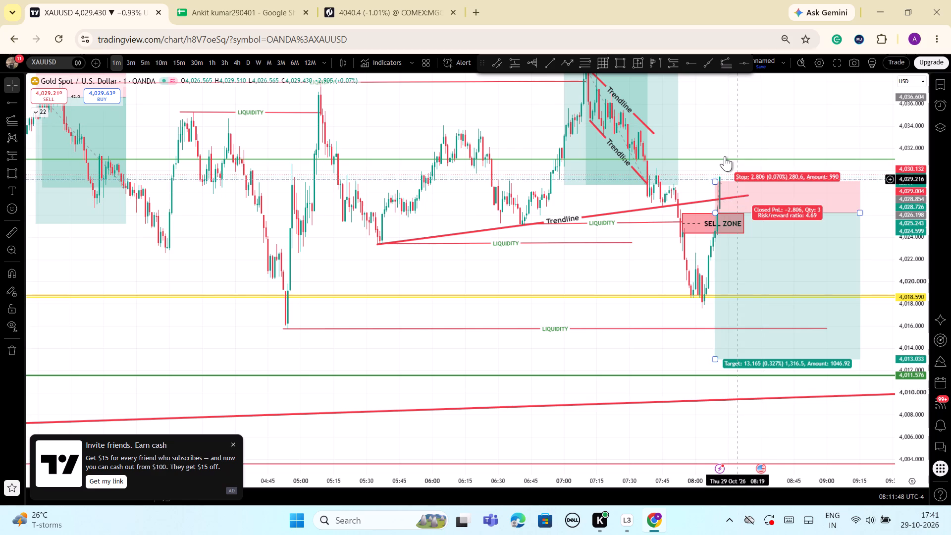
click(727, 62)
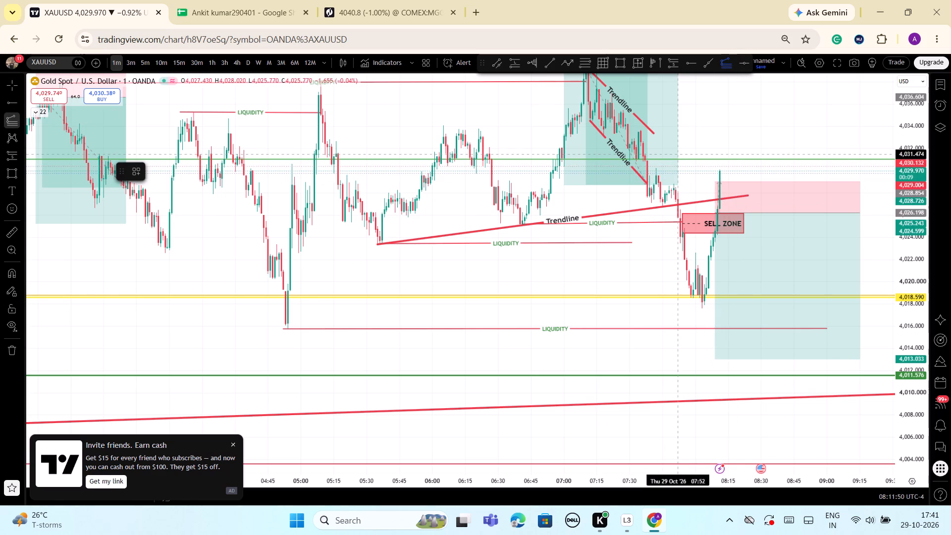
click(640, 129)
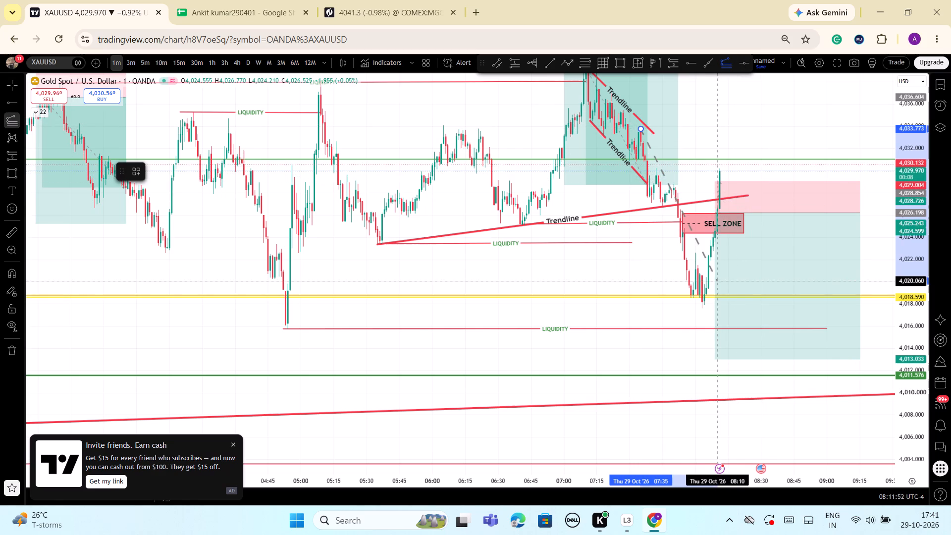
click(701, 309)
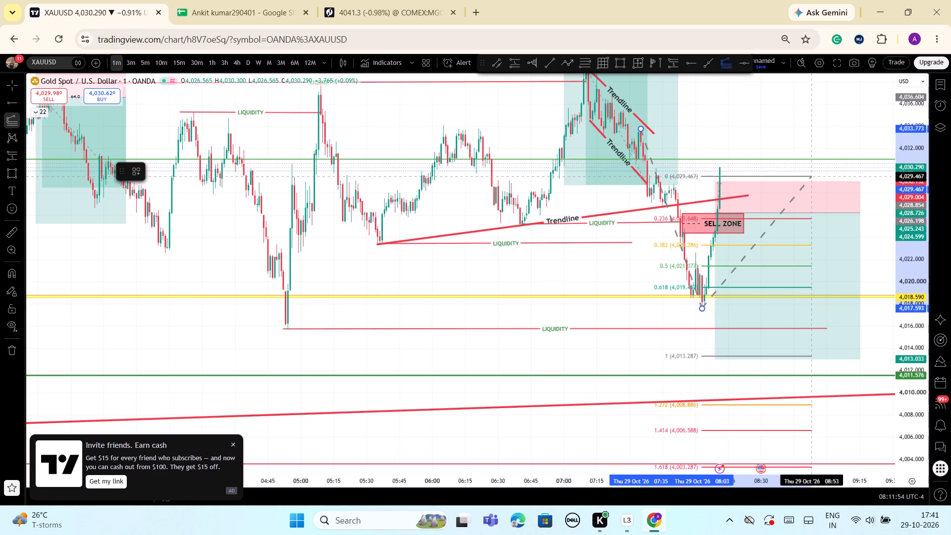
click(834, 130)
click(753, 100)
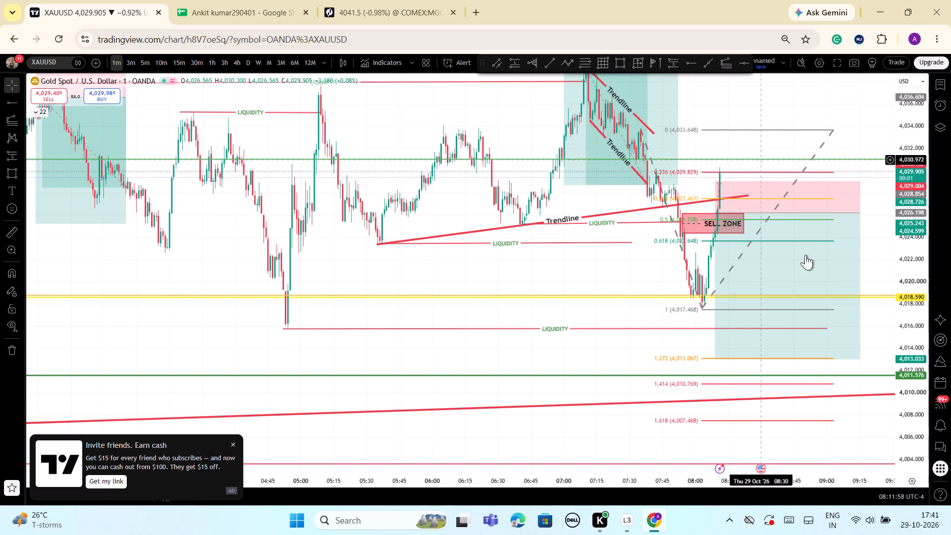
Move the short position to 08:11 with entry about 4,030.003 and target about 4,016.838, and raise its stop to about 4,033.731.
drag(822, 274, 823, 236)
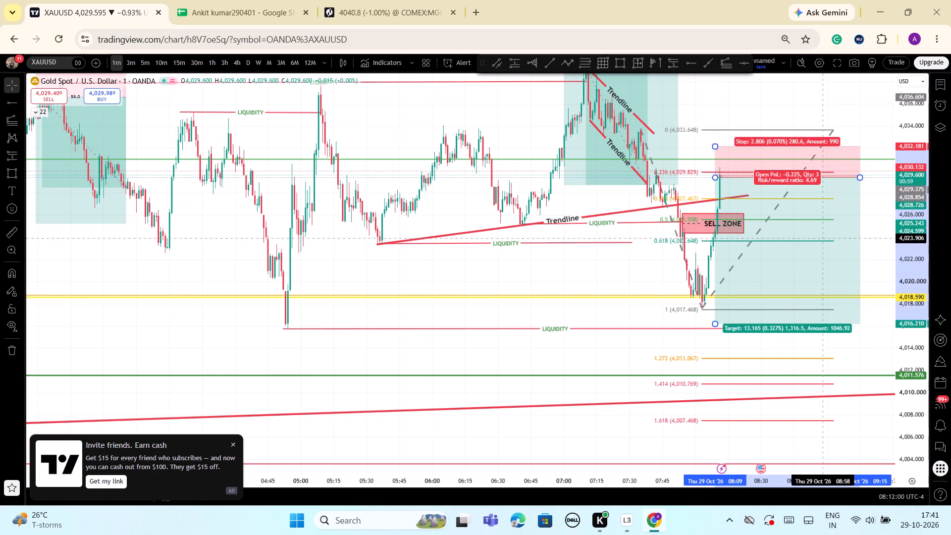
drag(823, 236, 826, 231)
drag(720, 137, 718, 129)
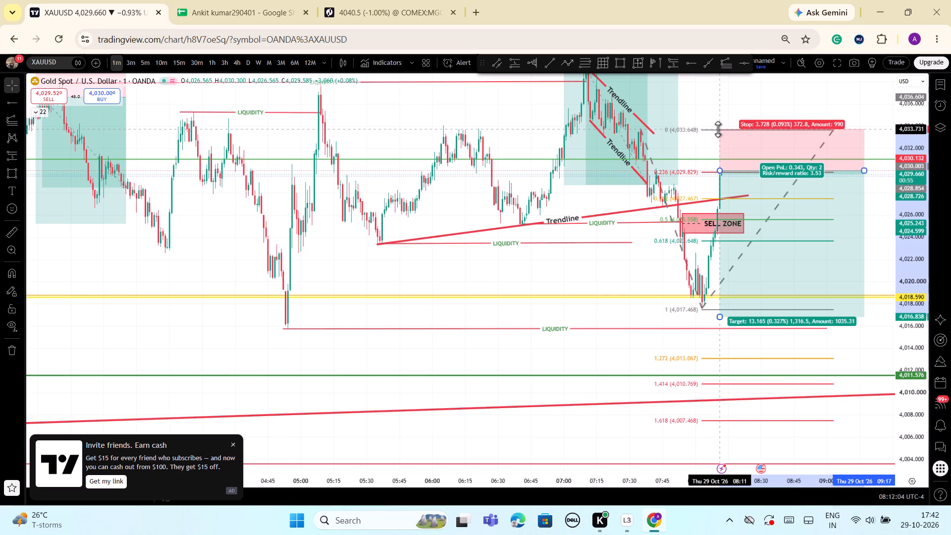
click(705, 98)
Raise the Fib extension's third point to about 4,039.343 at 09:05, near the green Trade line.
drag(915, 248, 919, 274)
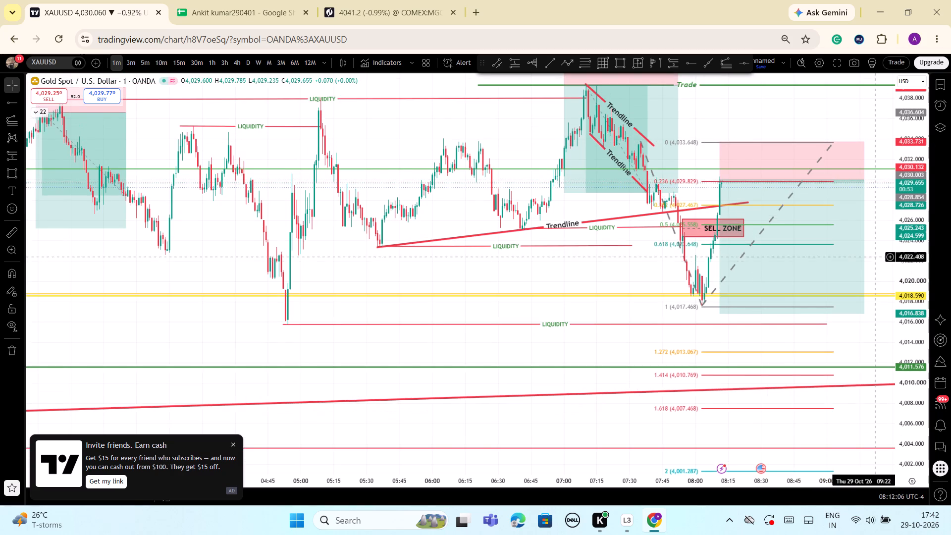
scroll(876, 256, up, 4)
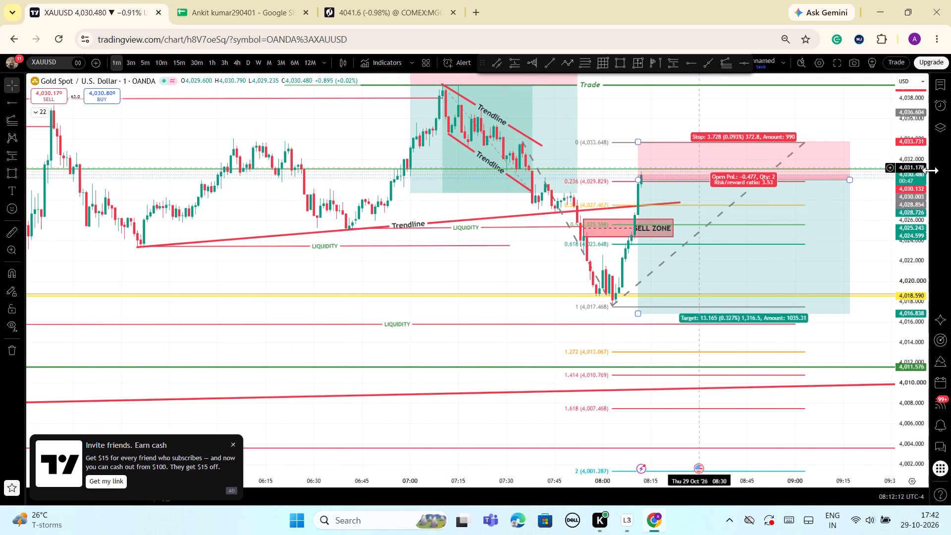
drag(910, 216, 939, 290)
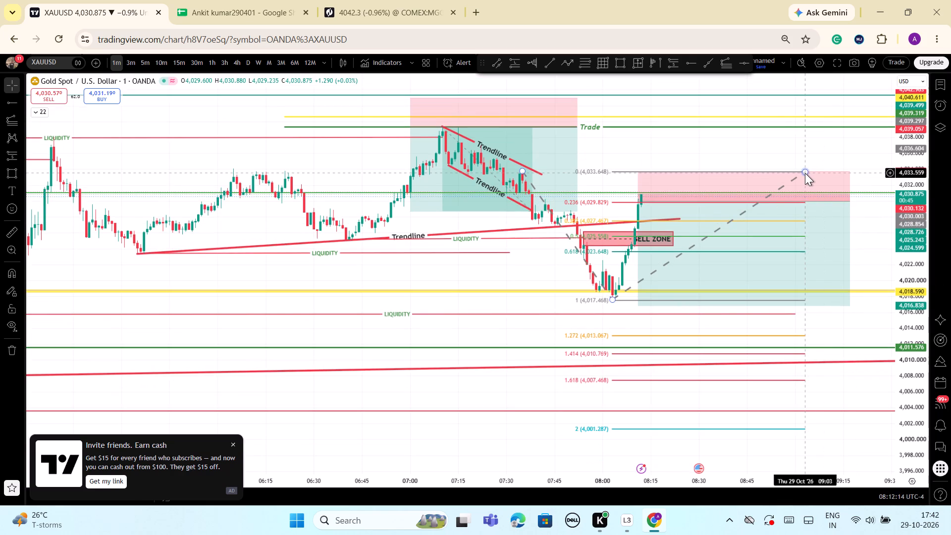
drag(805, 173, 804, 123)
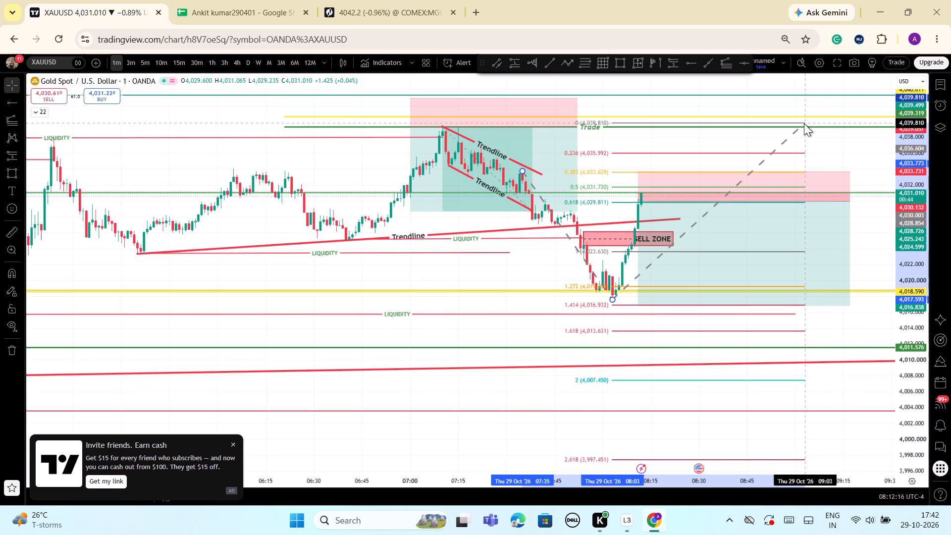
drag(804, 123, 810, 127)
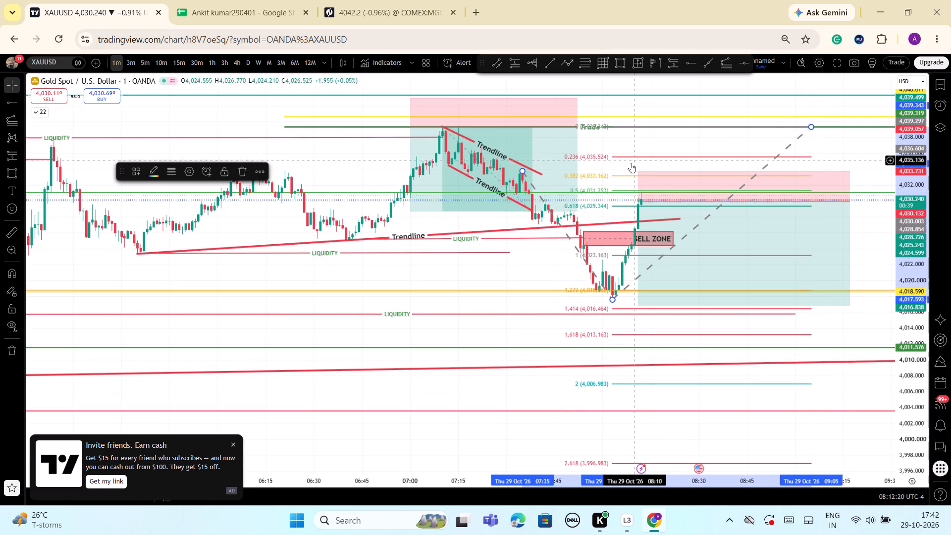
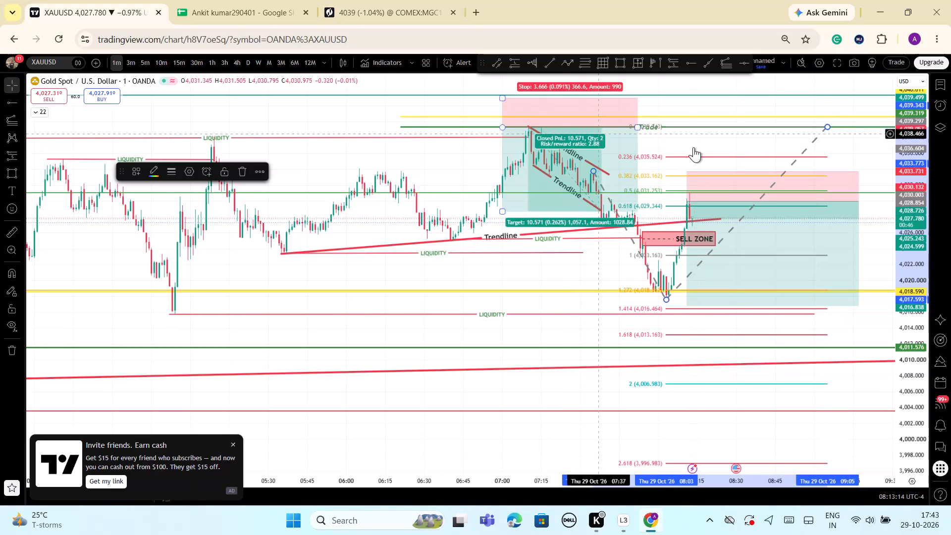
Delete the Fib extension anchored at the 07:35 high and 08:03 low.
click(798, 157)
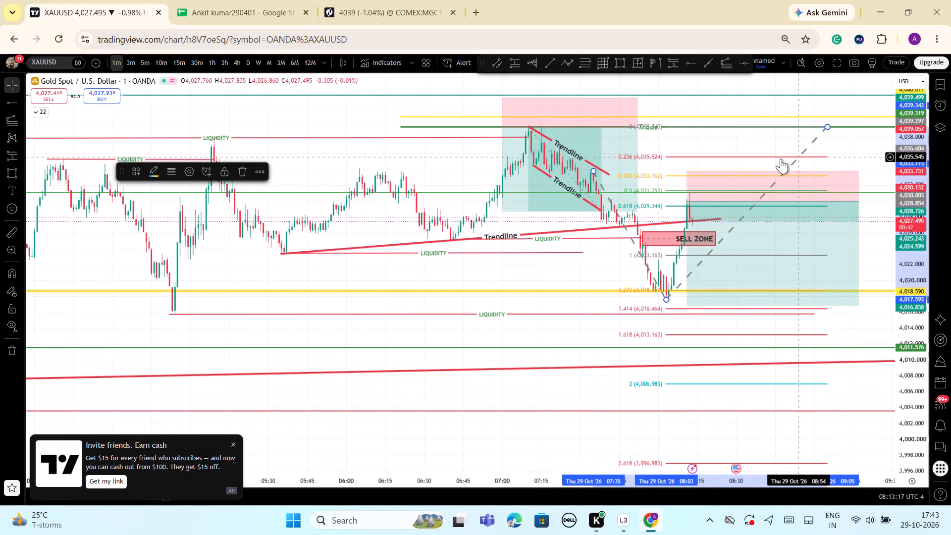
click(243, 169)
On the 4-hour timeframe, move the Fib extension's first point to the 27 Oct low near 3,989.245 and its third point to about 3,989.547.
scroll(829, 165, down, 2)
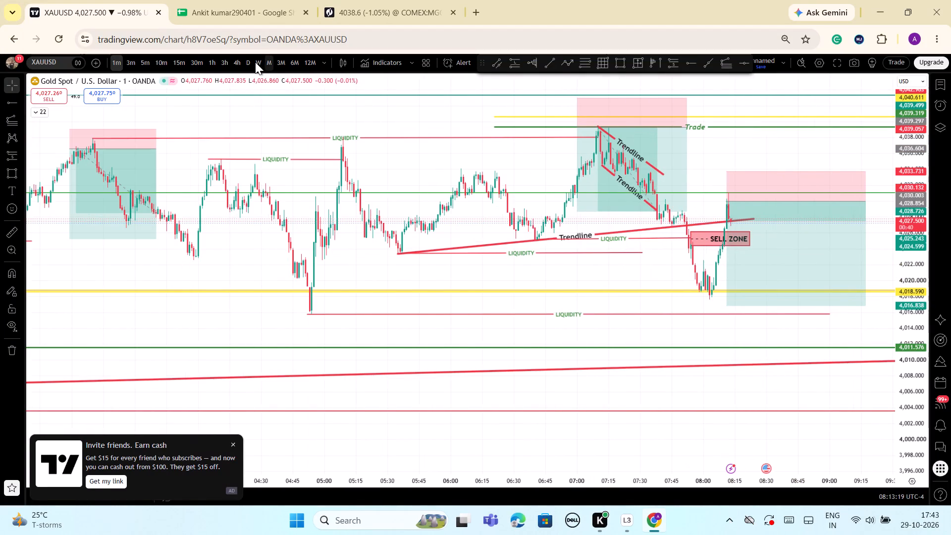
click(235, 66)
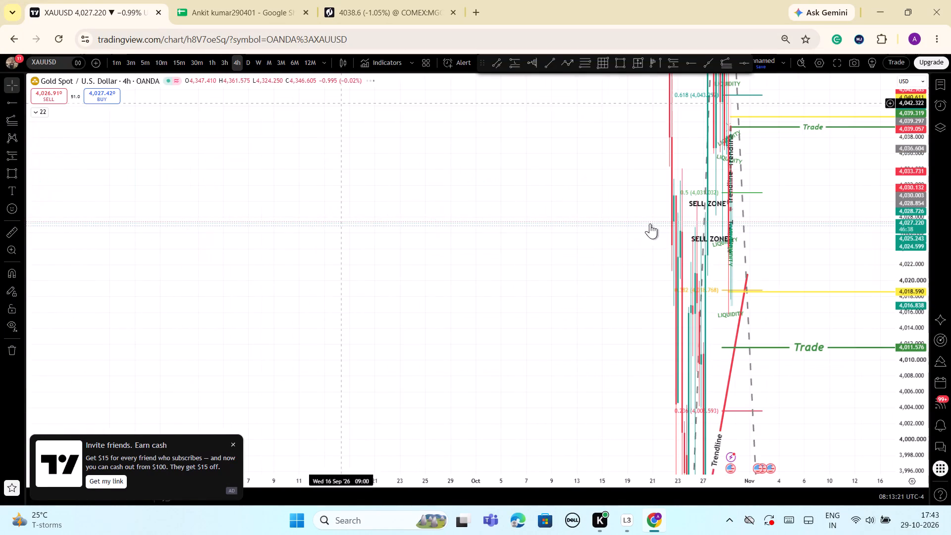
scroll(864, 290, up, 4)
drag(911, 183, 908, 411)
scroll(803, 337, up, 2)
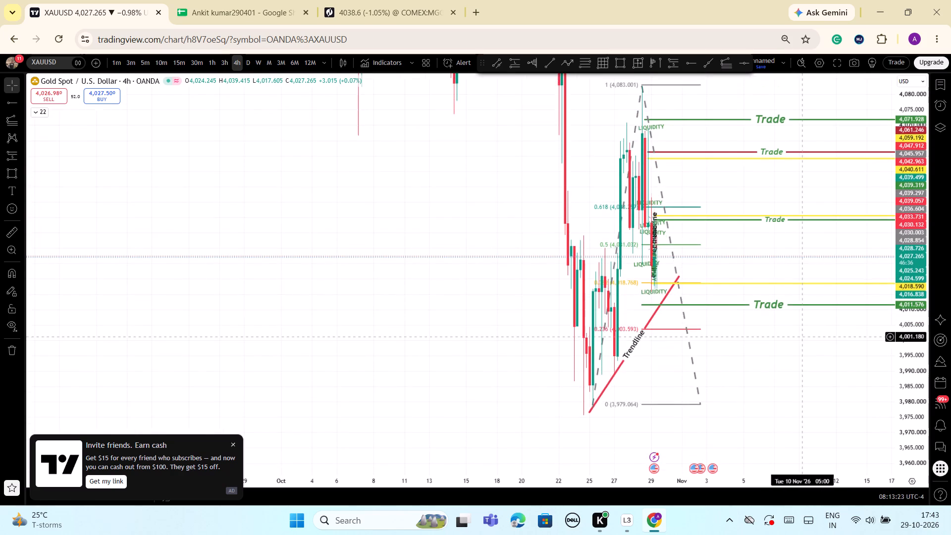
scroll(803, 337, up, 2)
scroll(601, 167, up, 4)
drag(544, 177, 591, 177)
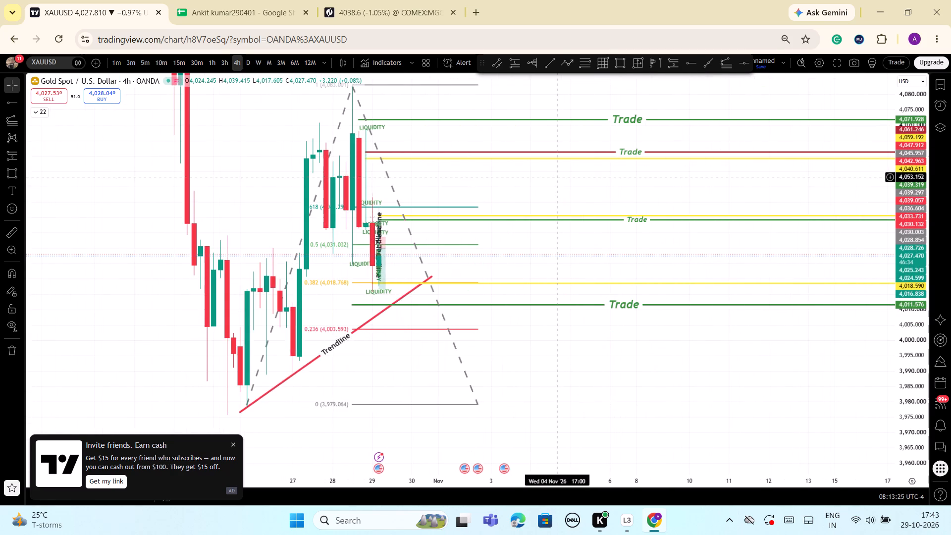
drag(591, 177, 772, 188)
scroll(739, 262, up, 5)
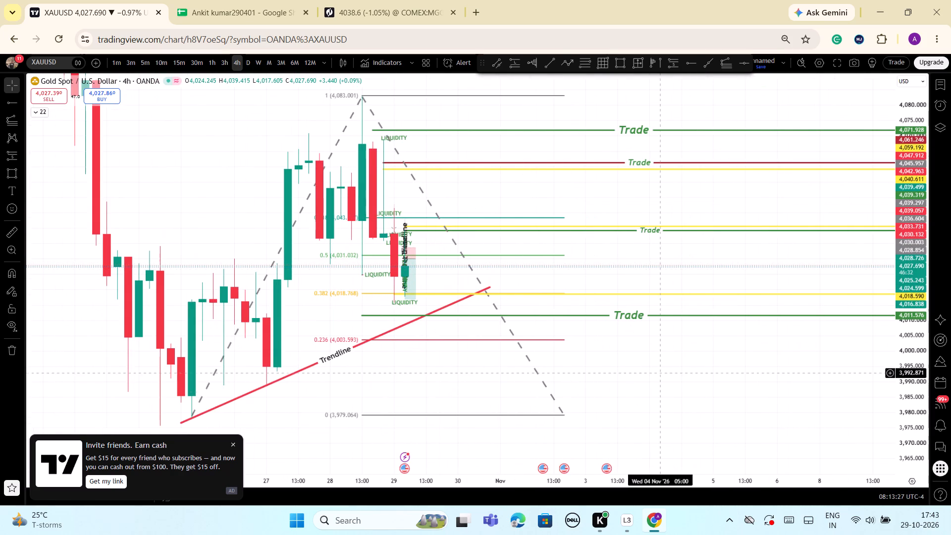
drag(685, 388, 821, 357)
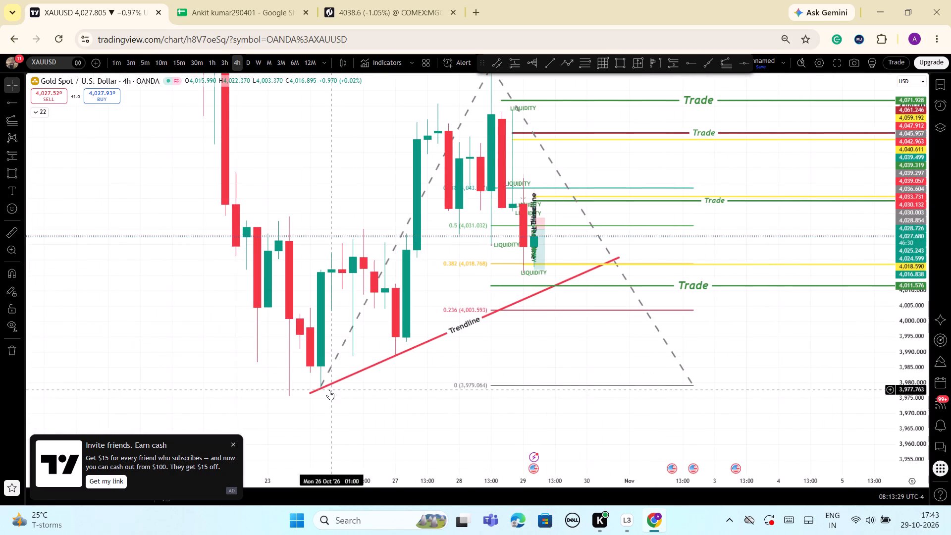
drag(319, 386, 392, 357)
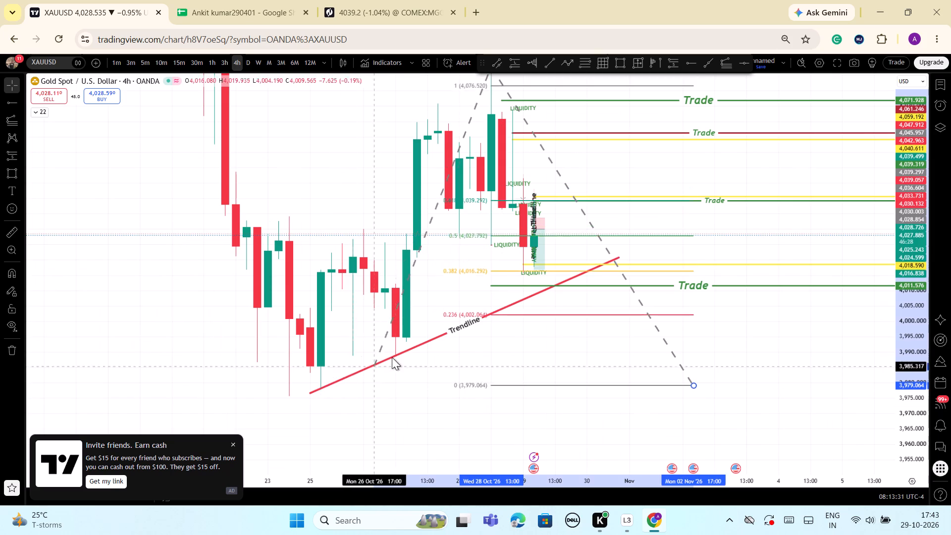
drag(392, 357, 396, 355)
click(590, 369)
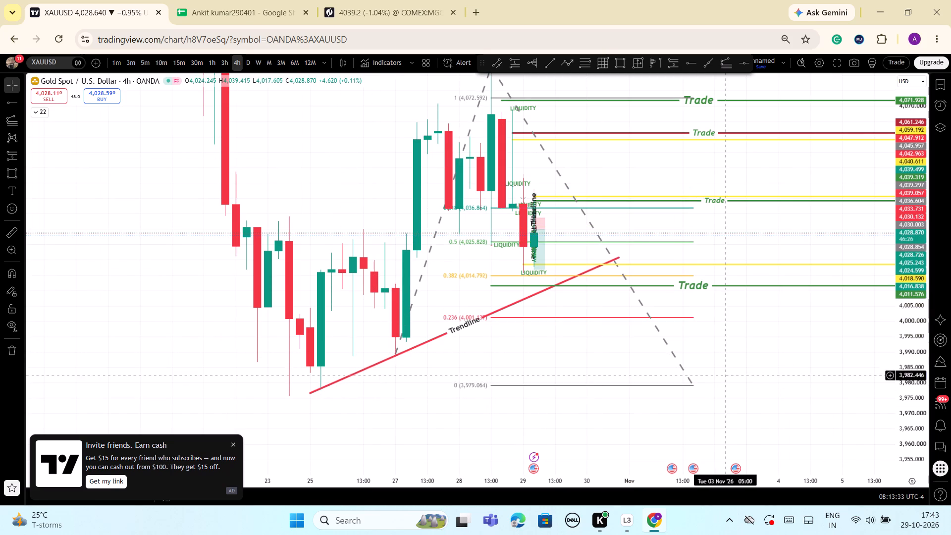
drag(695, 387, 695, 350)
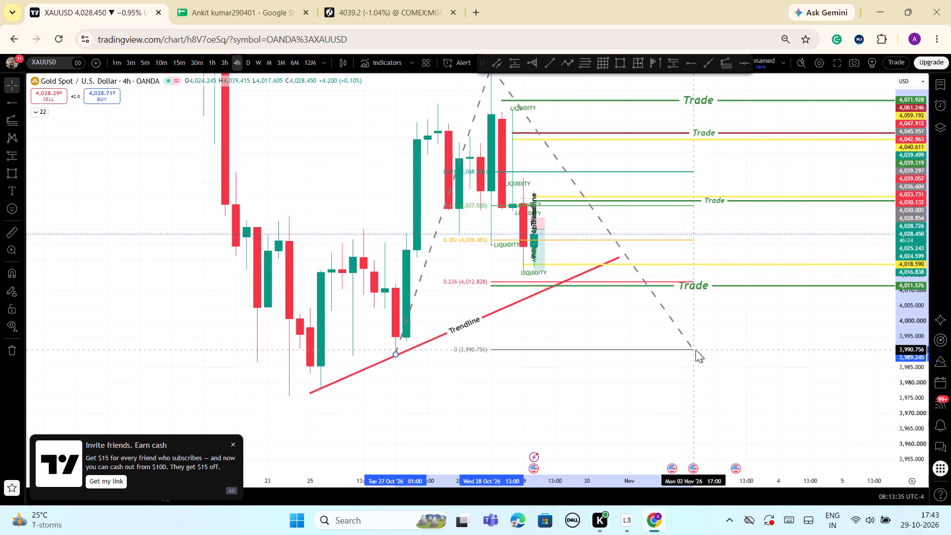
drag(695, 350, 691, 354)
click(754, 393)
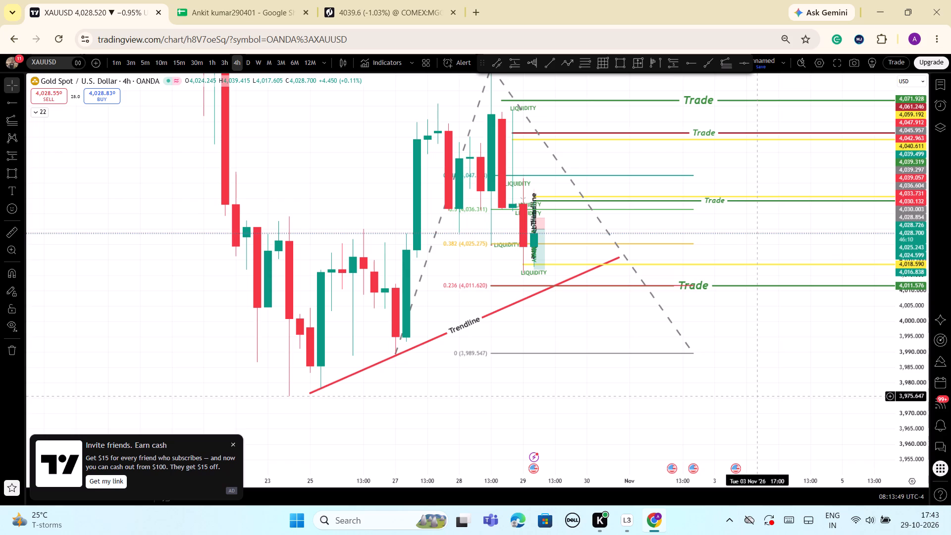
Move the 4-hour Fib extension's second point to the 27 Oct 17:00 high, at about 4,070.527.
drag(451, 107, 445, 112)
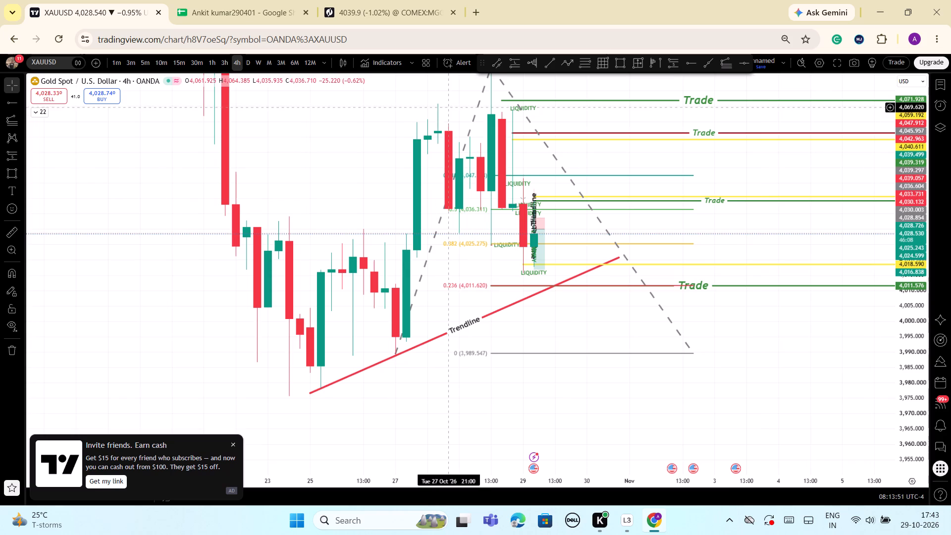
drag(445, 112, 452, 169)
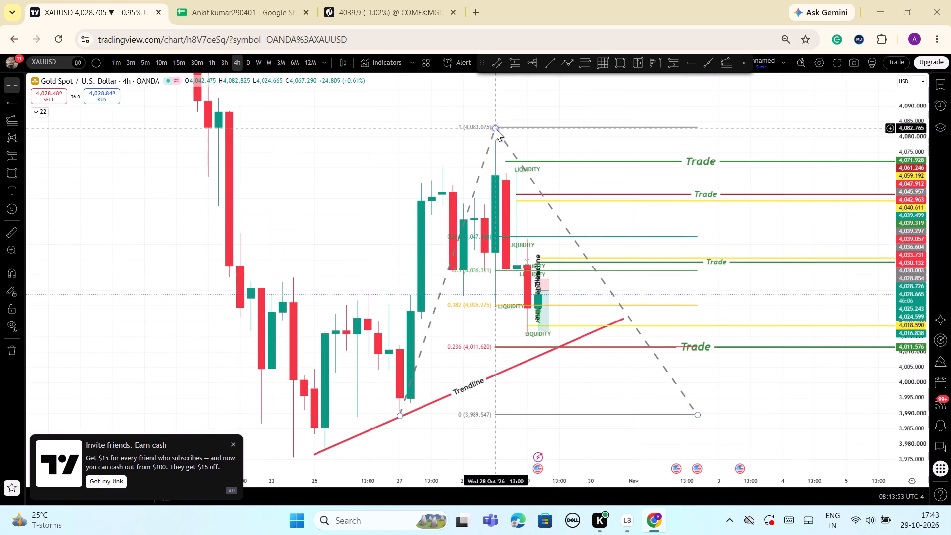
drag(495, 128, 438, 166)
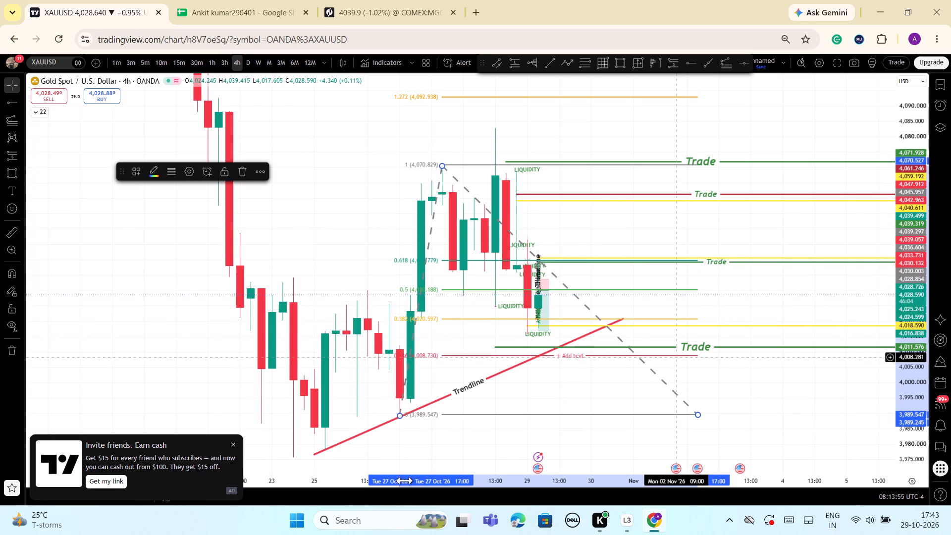
Delete the Fib extension from the 4-hour chart.
click(698, 411)
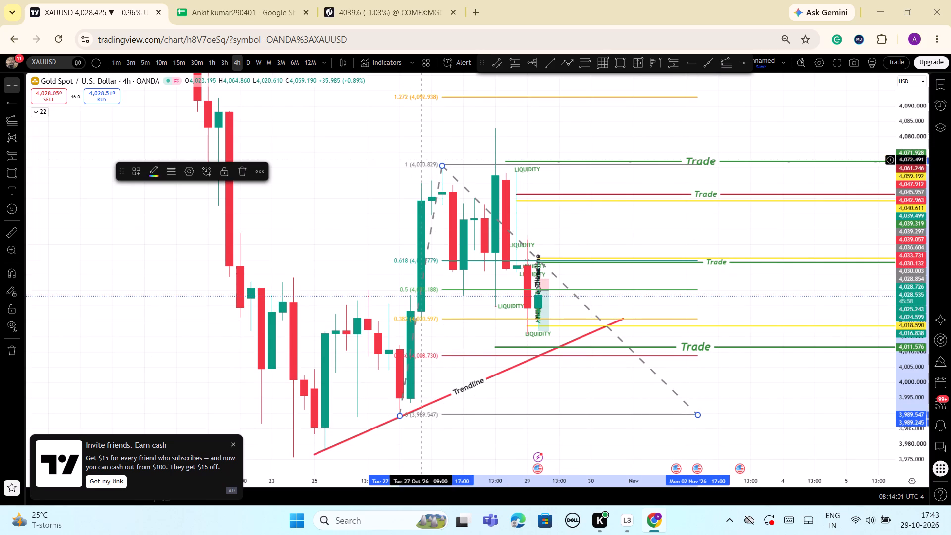
click(239, 170)
Switch to the 1-minute timeframe and examine the descending trendlines, SELL ZONE and short position around the latest price.
scroll(730, 363, up, 4)
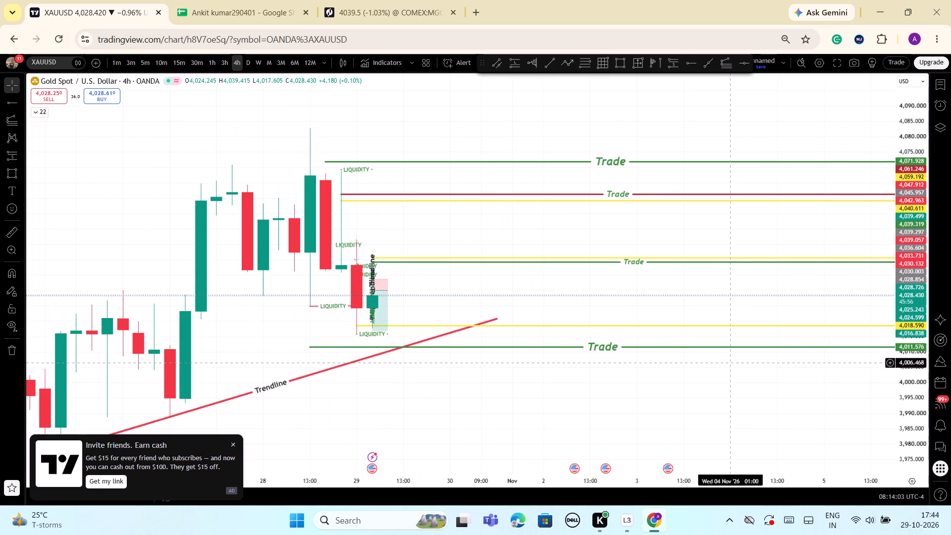
scroll(730, 363, up, 1)
click(115, 60)
scroll(610, 259, down, 1)
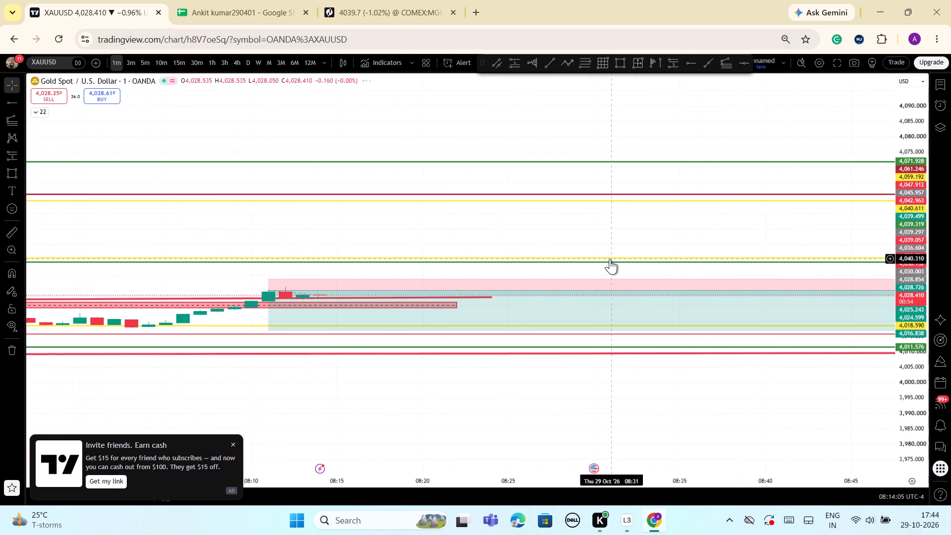
scroll(610, 259, down, 19)
scroll(617, 273, down, 4)
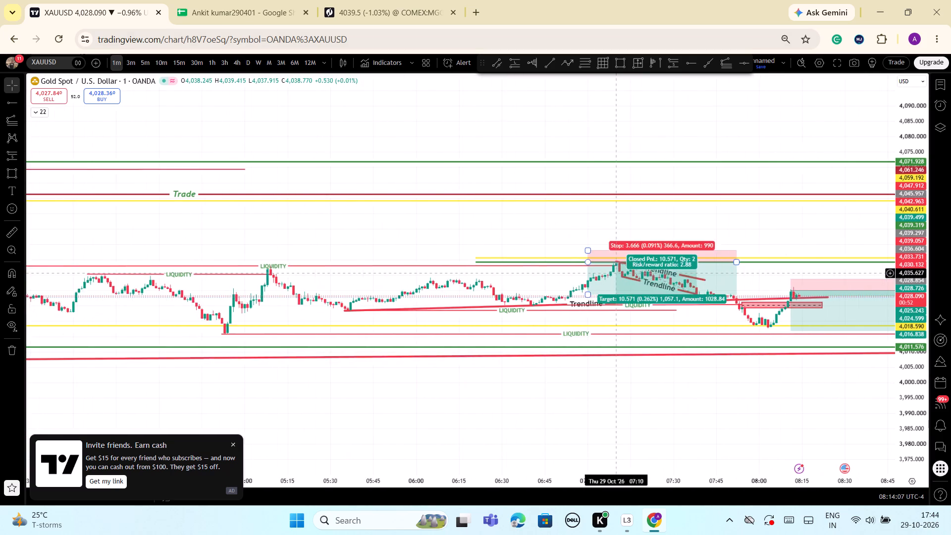
drag(923, 430, 889, 255)
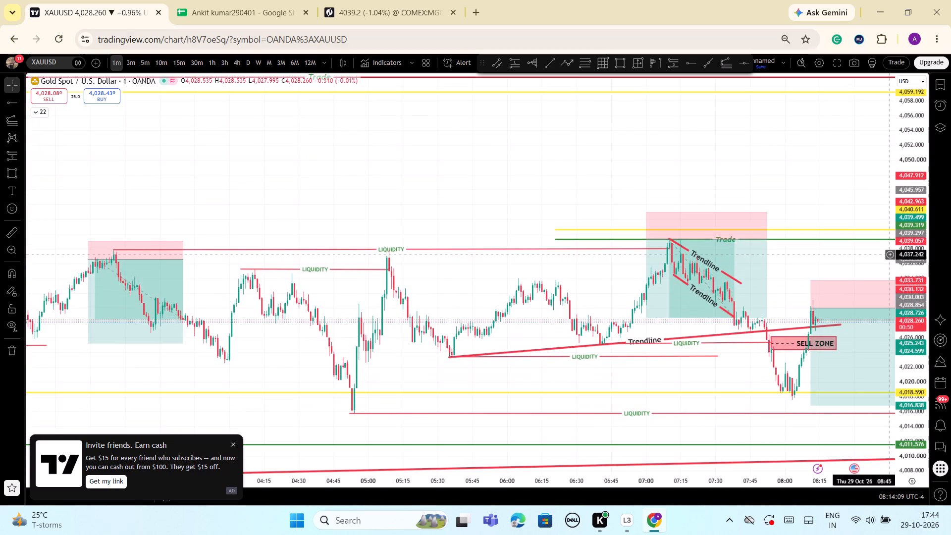
scroll(771, 257, up, 4)
drag(736, 272, 721, 200)
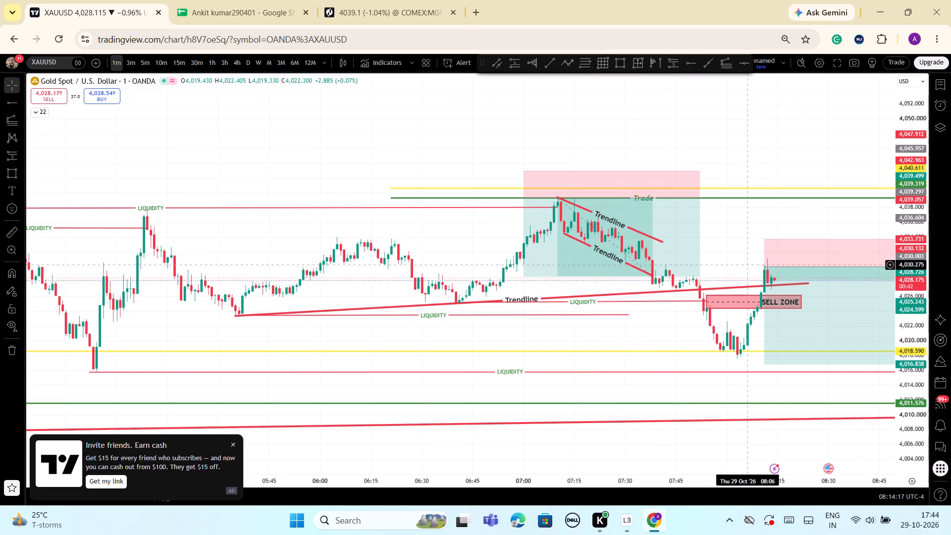
scroll(668, 263, down, 3)
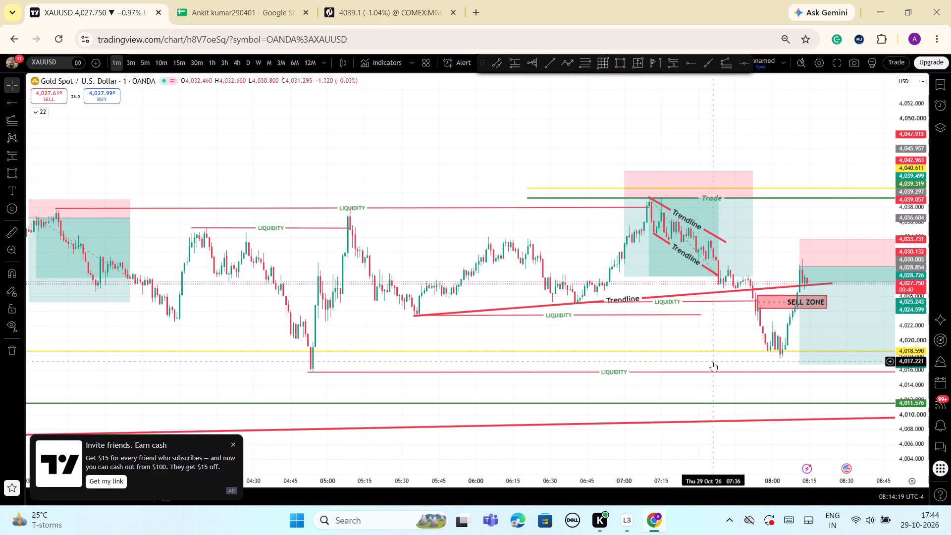
drag(716, 333, 702, 286)
scroll(706, 284, up, 5)
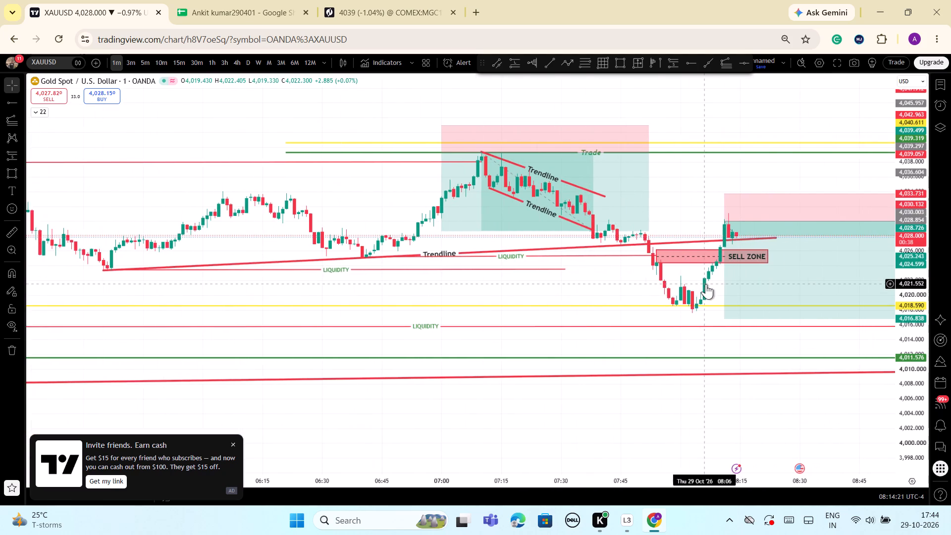
scroll(706, 284, up, 1)
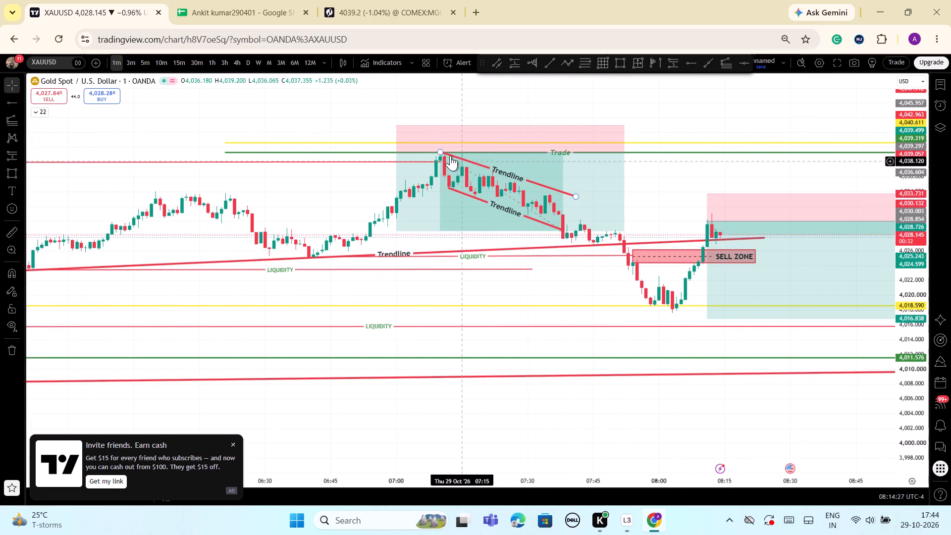
Extend the upper descending Trendline from the 07:10 high to an end point at about 4,030.526.
drag(575, 196, 622, 209)
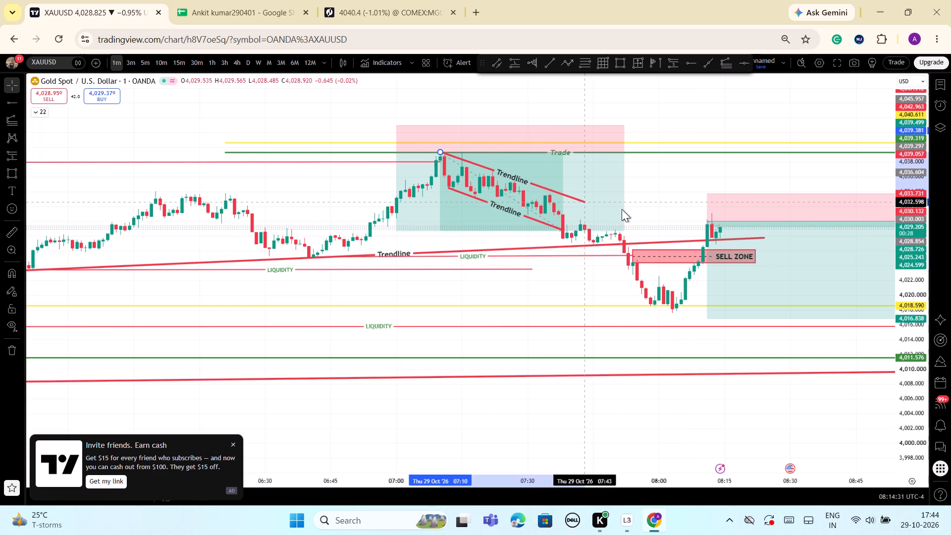
drag(622, 209, 776, 270)
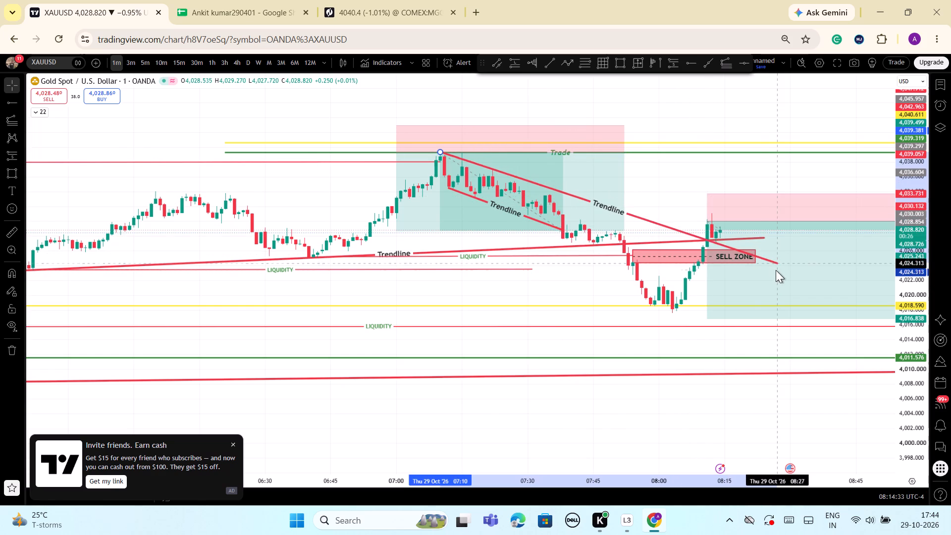
drag(776, 270, 776, 278)
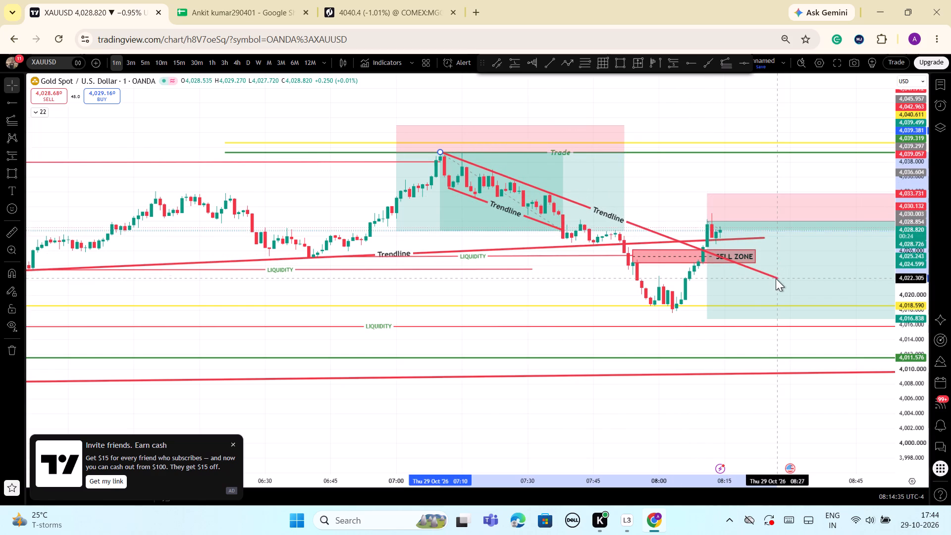
drag(776, 278, 644, 232)
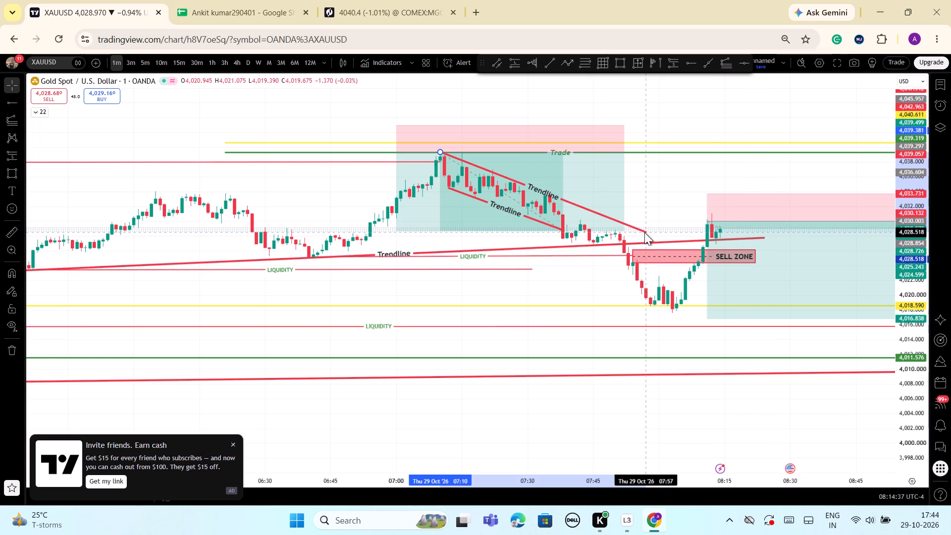
drag(644, 232, 608, 217)
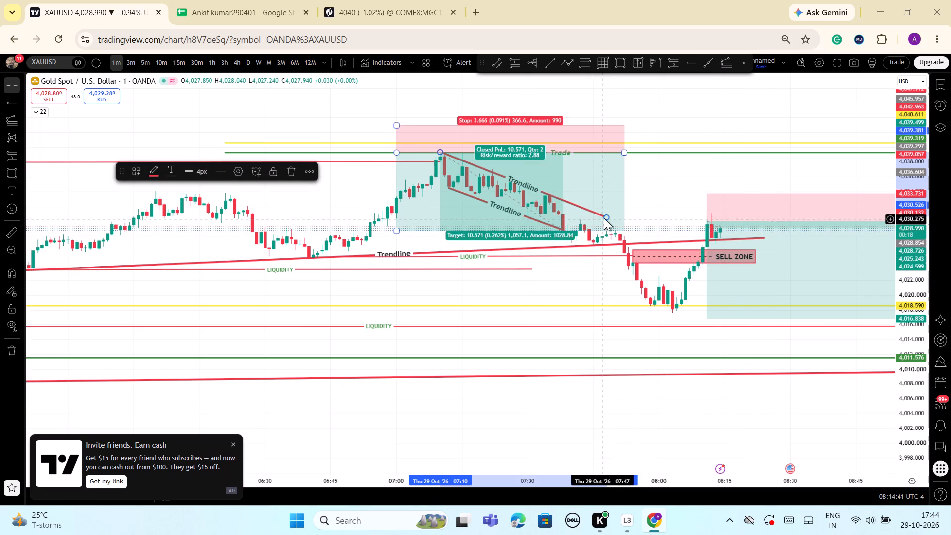
click(651, 214)
Adjust the lower descending Trendline from the 07:12 low so it ends at 07:37, at about 4,029.7.
scroll(695, 234, down, 1)
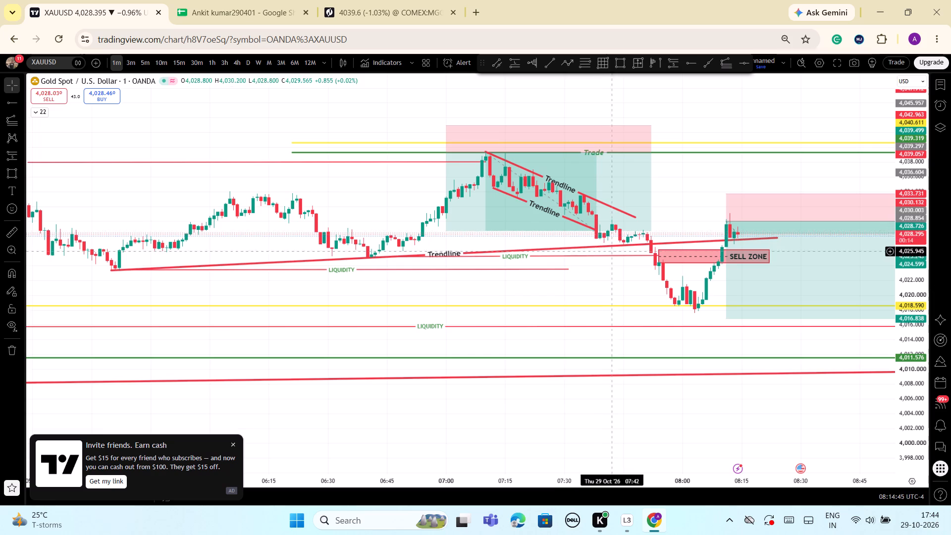
drag(595, 229, 598, 242)
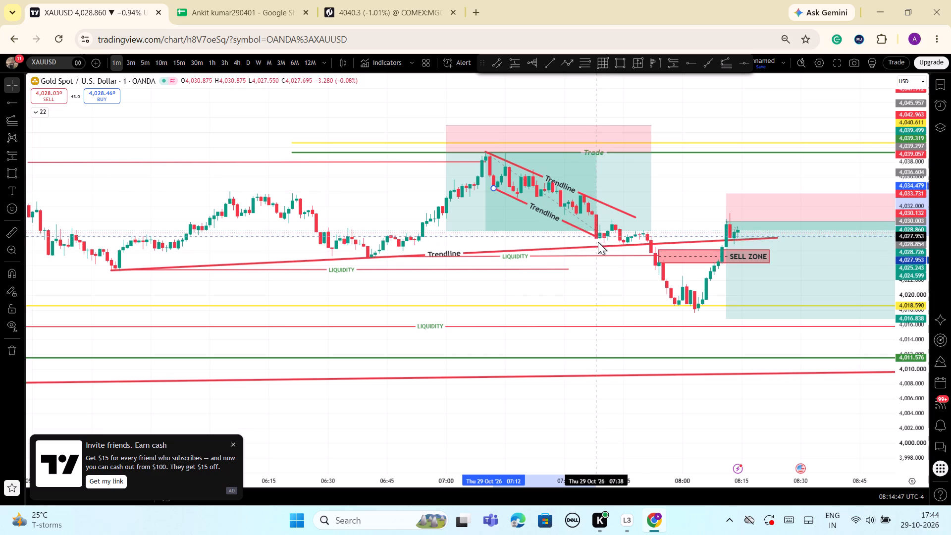
drag(598, 242, 705, 292)
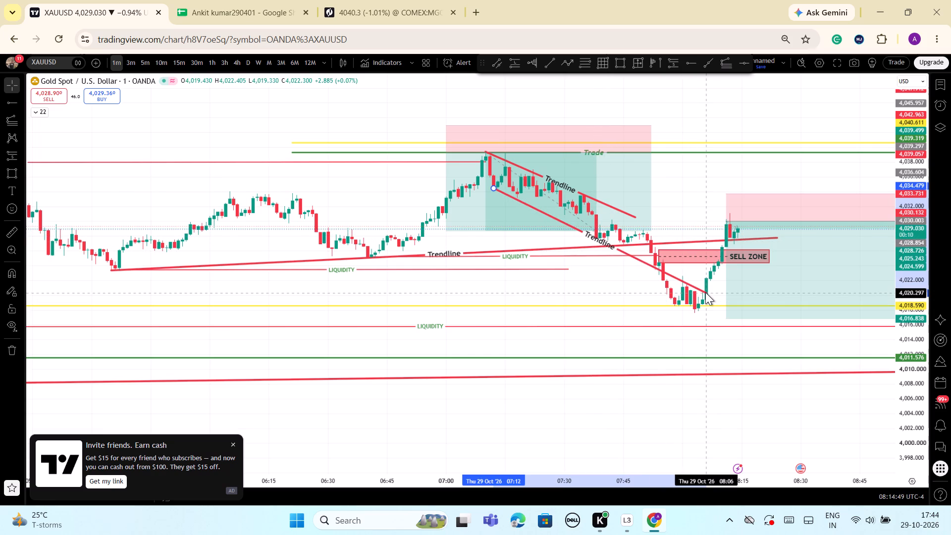
drag(705, 292, 709, 290)
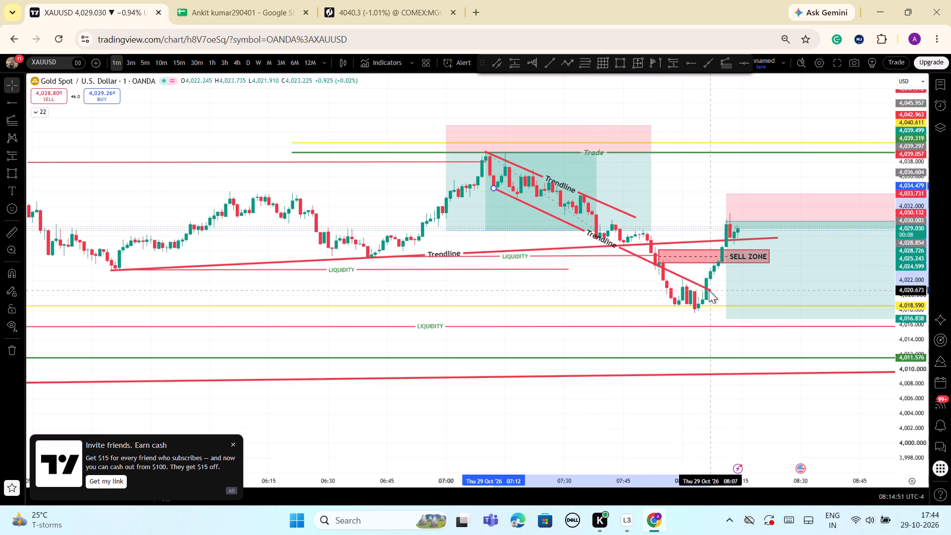
drag(709, 290, 607, 243)
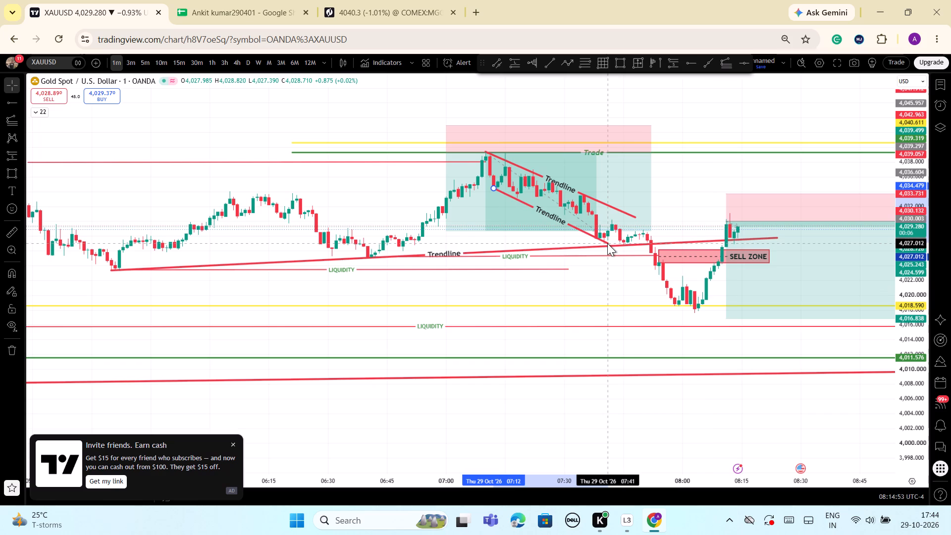
drag(607, 243, 598, 226)
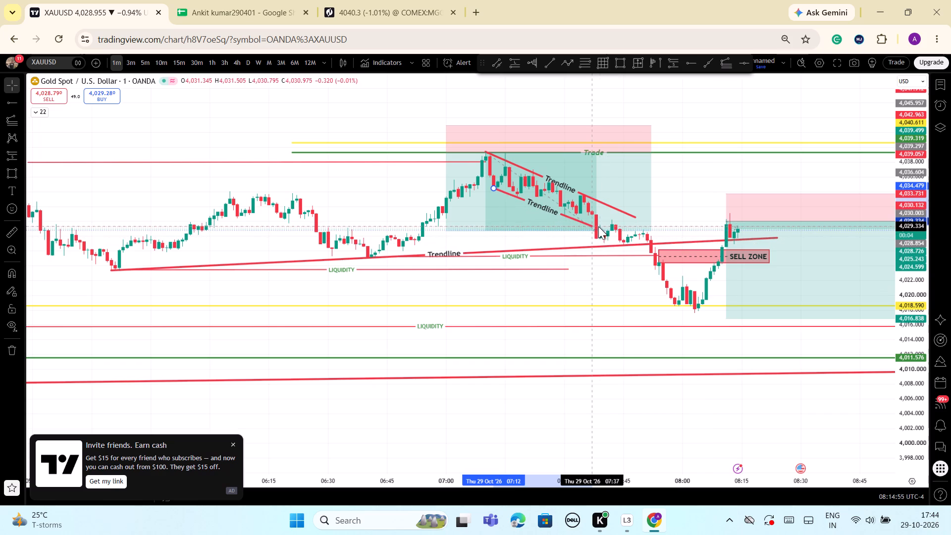
drag(598, 226, 589, 222)
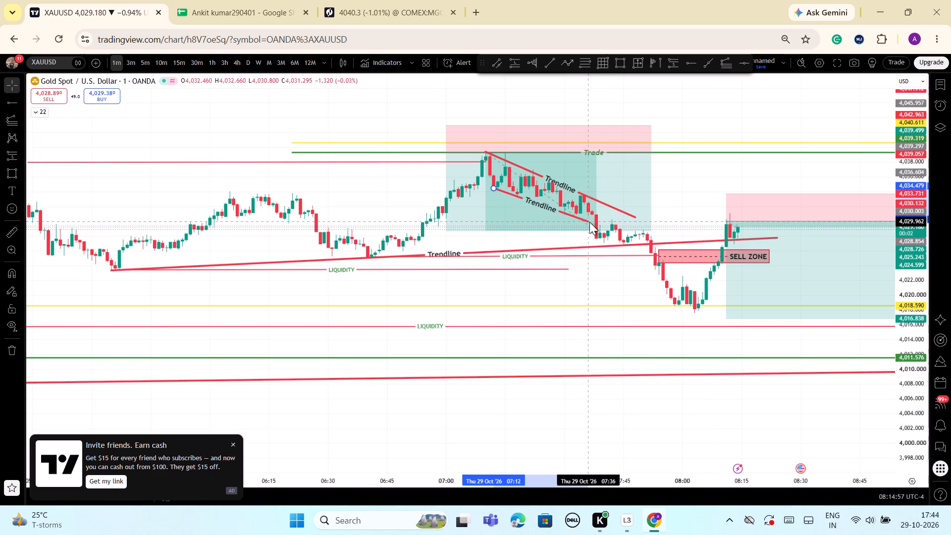
drag(589, 222, 593, 223)
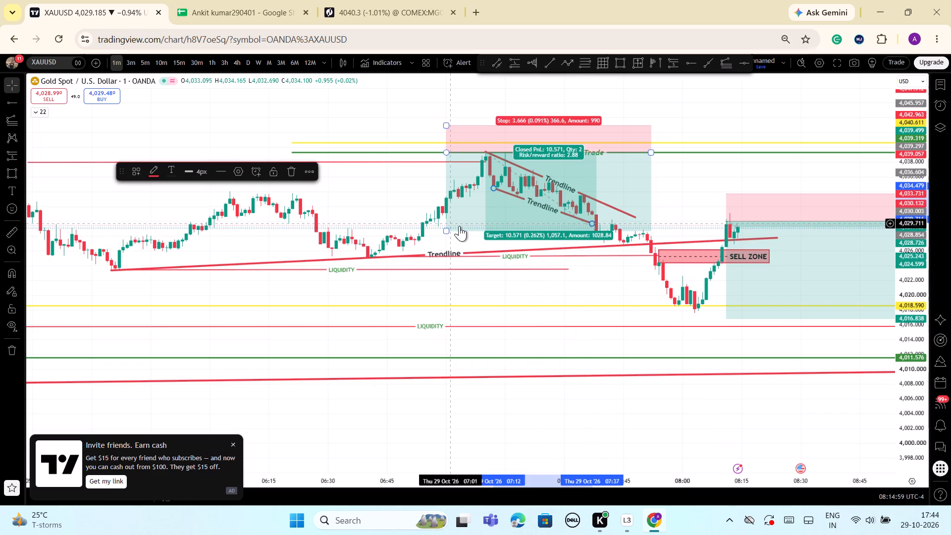
click(596, 303)
Delete the SELL ZONE rectangle from the 1-minute chart.
scroll(622, 301, up, 2)
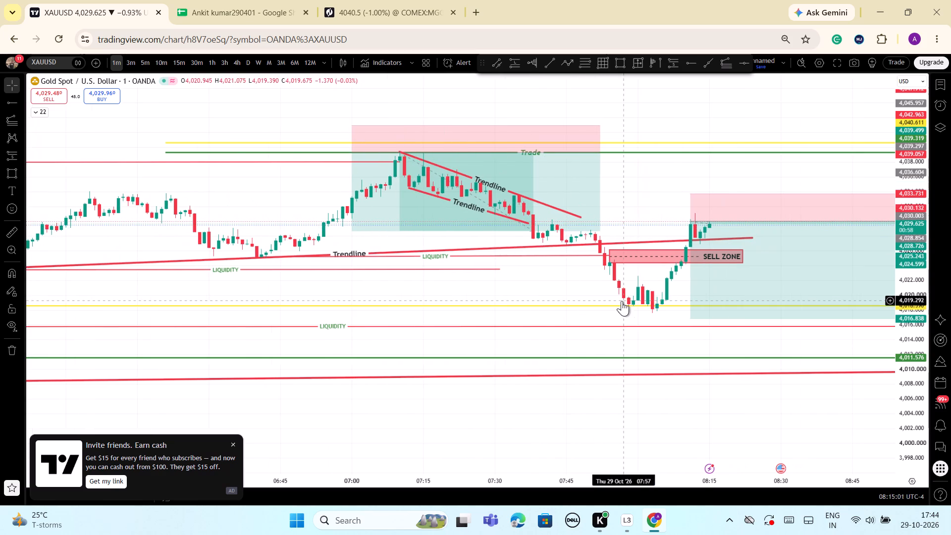
scroll(674, 315, down, 4)
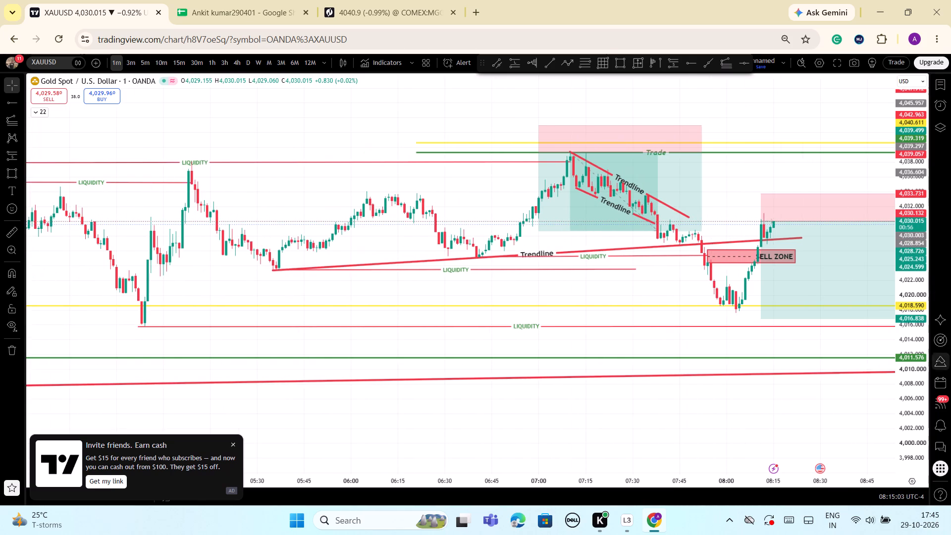
drag(922, 422, 898, 364)
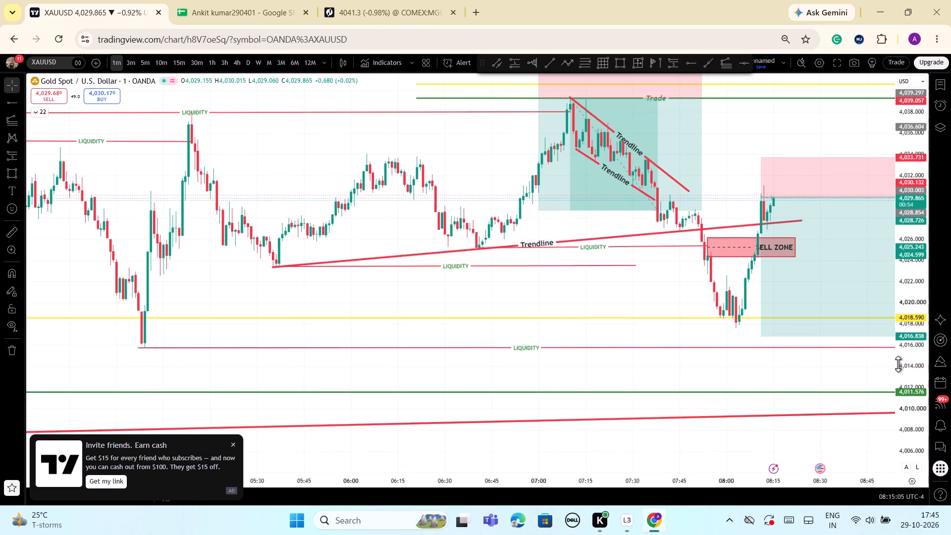
scroll(559, 358, up, 2)
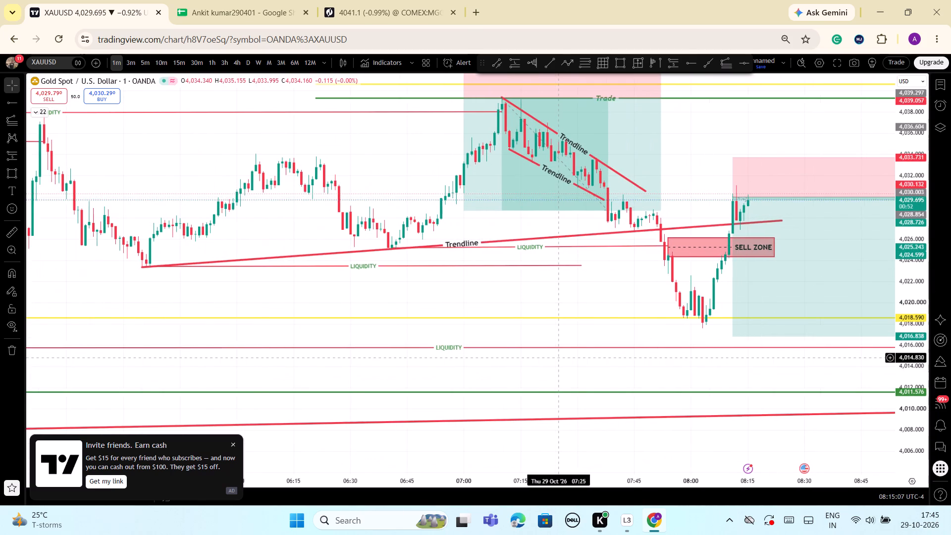
scroll(559, 358, up, 4)
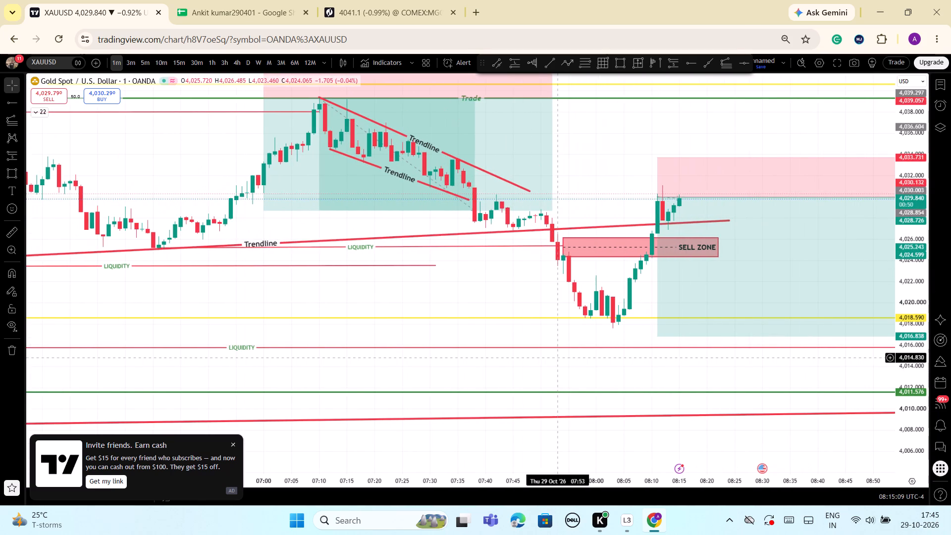
scroll(559, 358, down, 1)
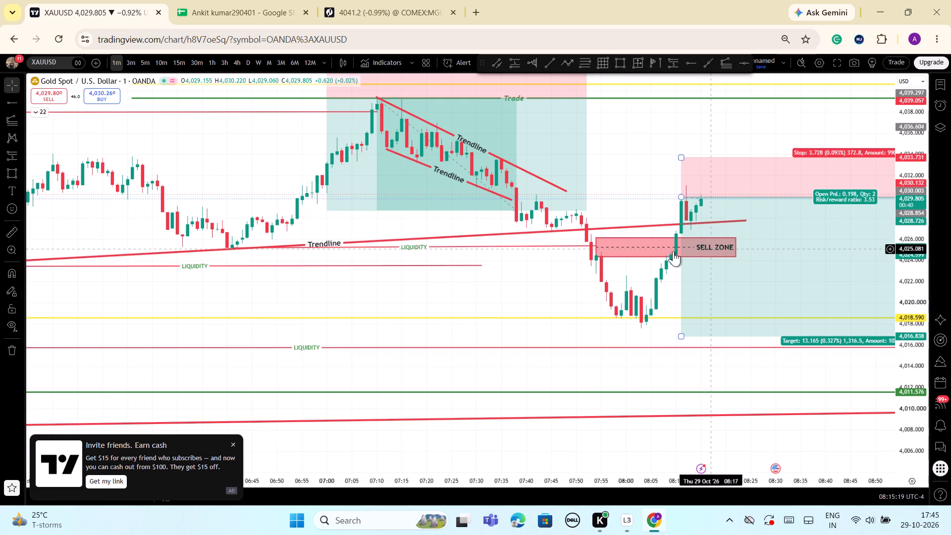
click(598, 241)
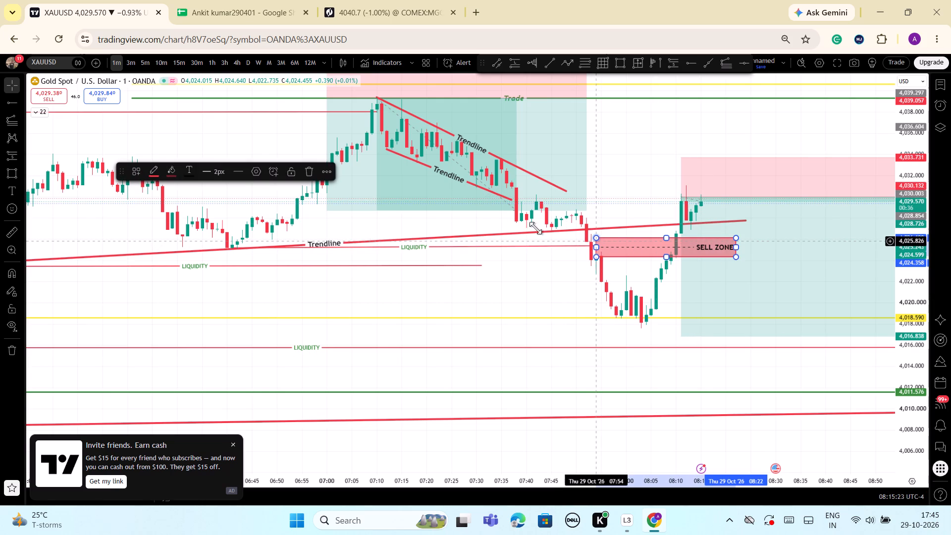
click(312, 172)
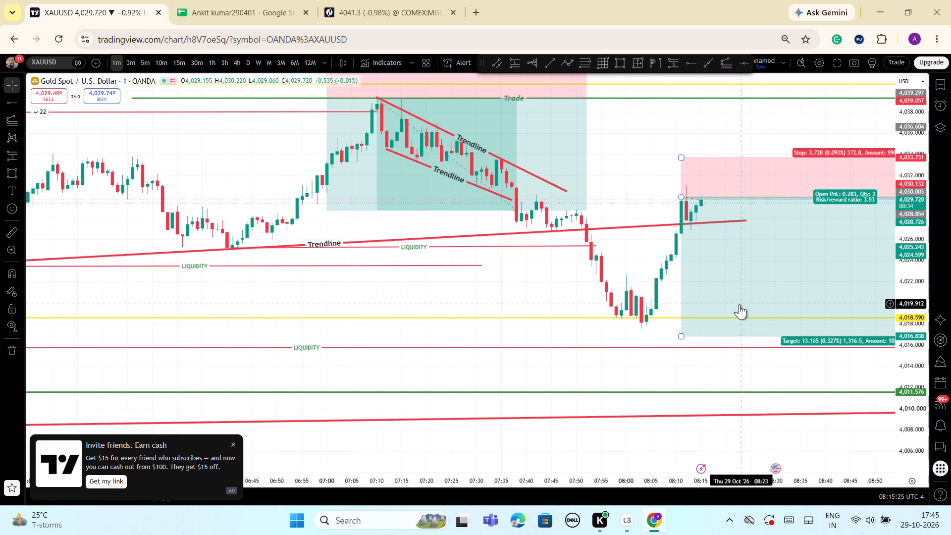
Draw a trend-based Fib extension from the 07:10 high (about 4,039.497) to the 08:03 low (about 4,017.842), ending at 08:45 near 4,039.446.
scroll(739, 304, up, 2)
scroll(739, 304, down, 4)
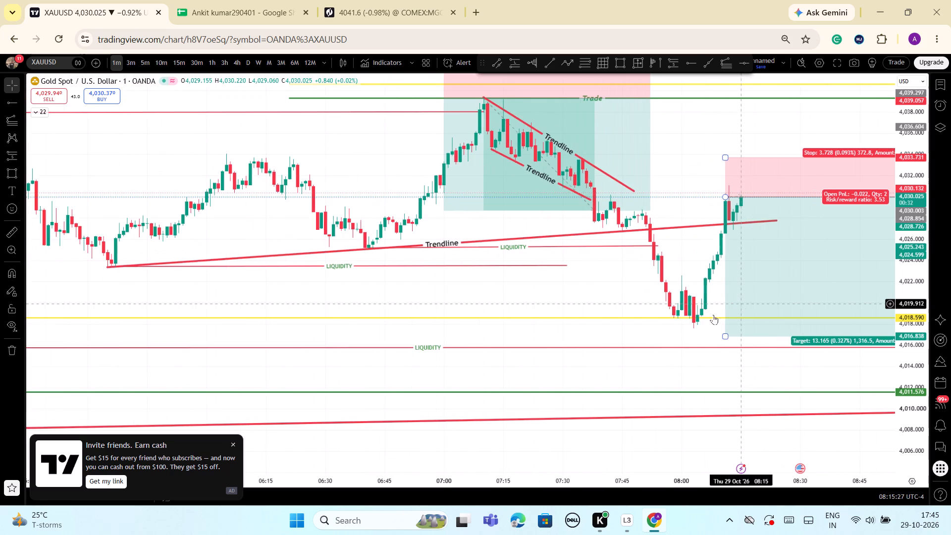
scroll(704, 309, down, 1)
drag(906, 303, 910, 338)
scroll(726, 321, down, 3)
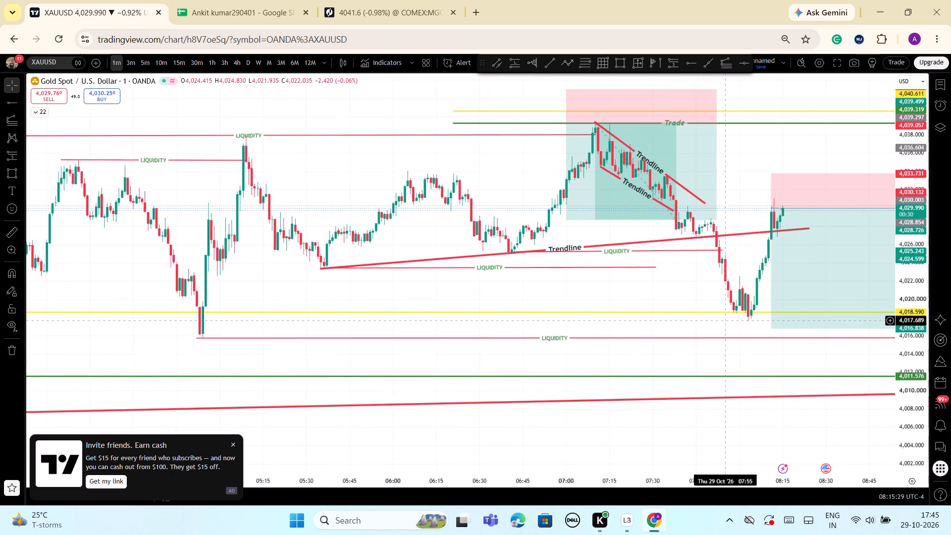
drag(710, 285, 673, 300)
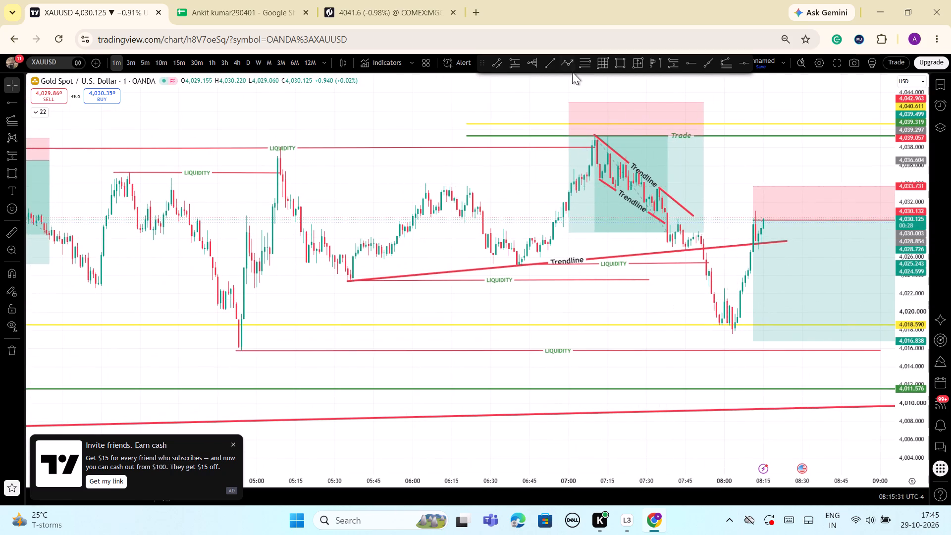
click(726, 66)
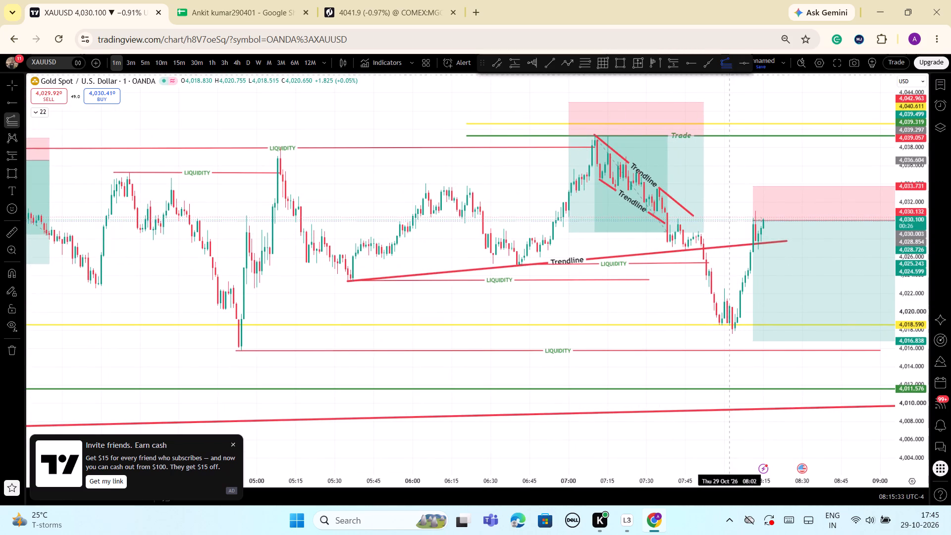
click(595, 134)
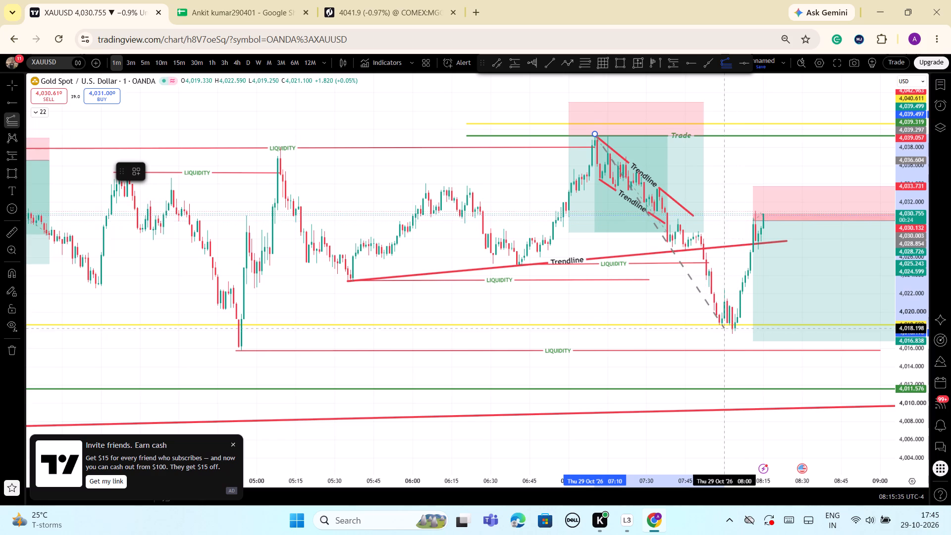
click(732, 332)
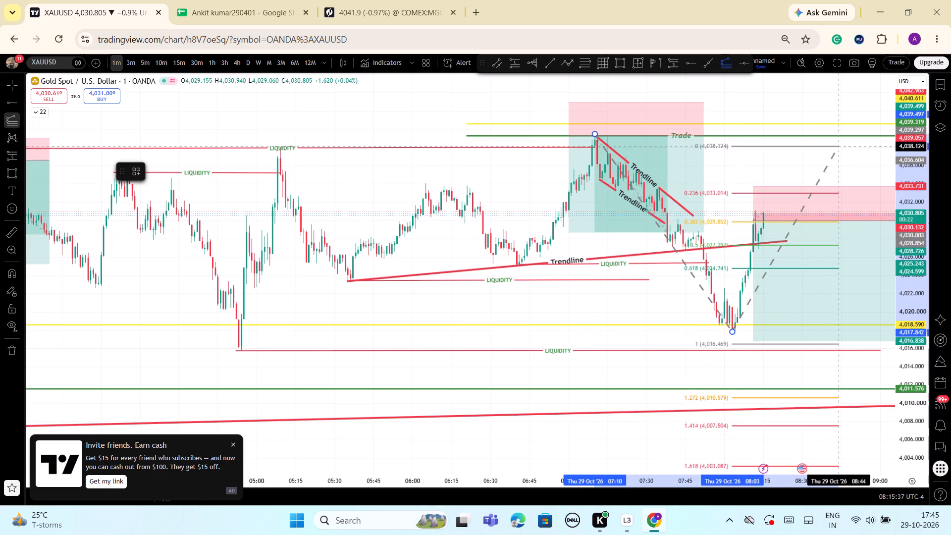
click(841, 134)
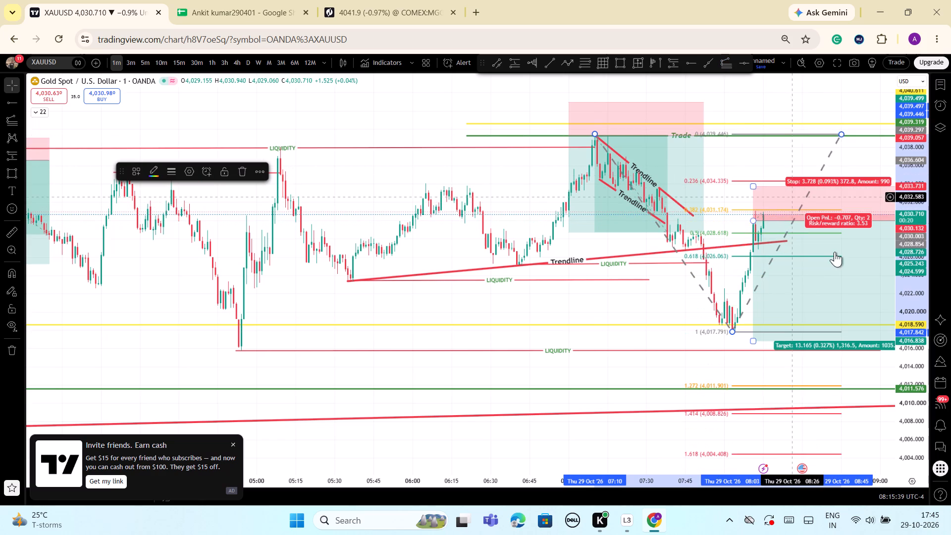
Shift the latest short position up to an entry of about 4,031.325 and target of 4,018.160, and raise its stop to about 4,039.293.
click(825, 269)
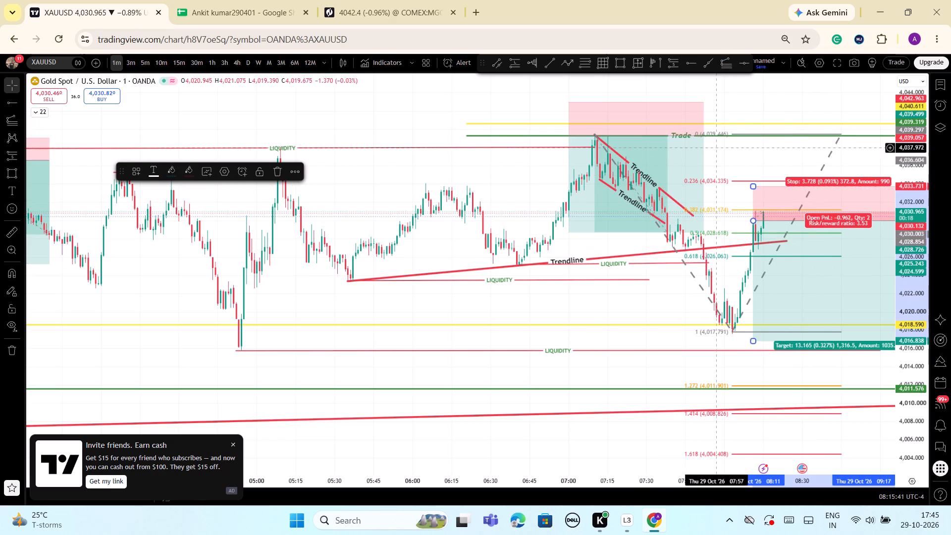
click(715, 148)
drag(829, 274, 827, 262)
drag(754, 176, 748, 160)
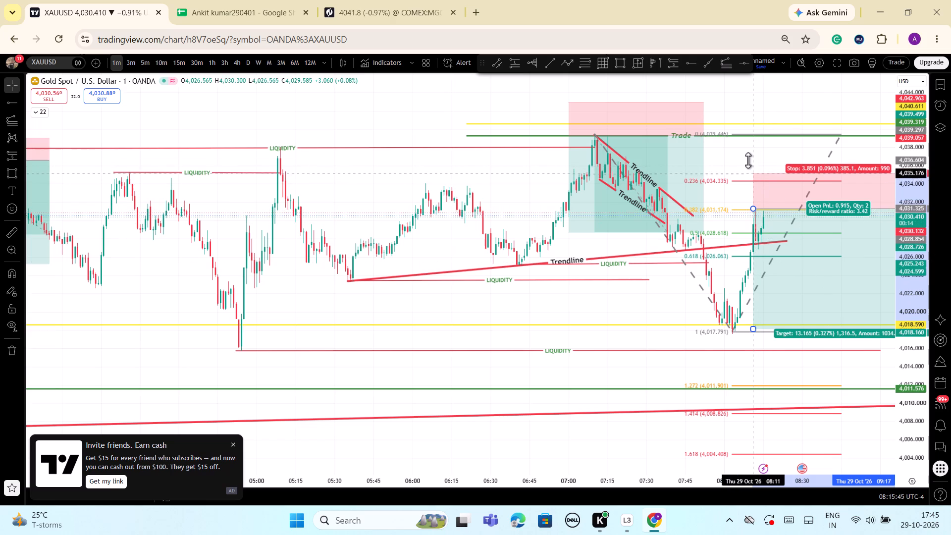
drag(748, 160, 747, 136)
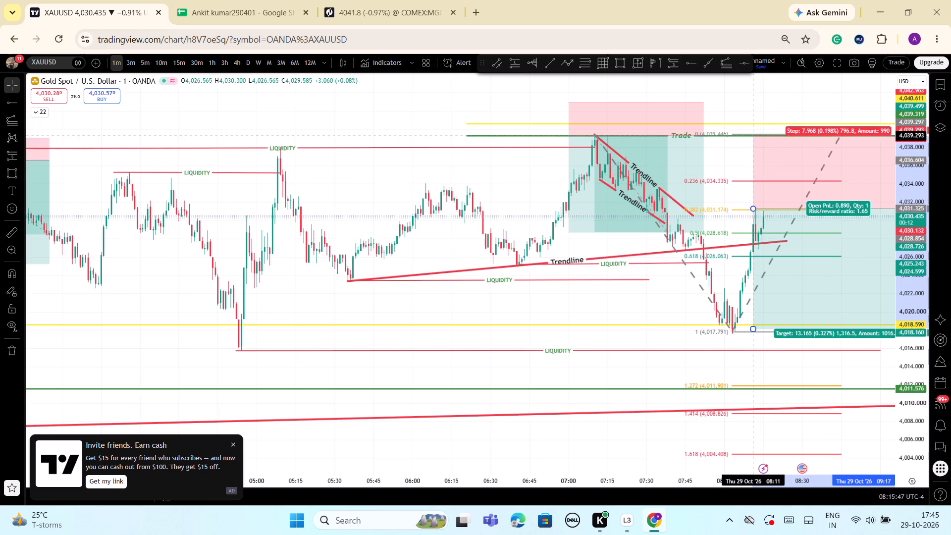
click(752, 102)
Choose Paper Trading as the broker and connect to it.
scroll(883, 223, up, 2)
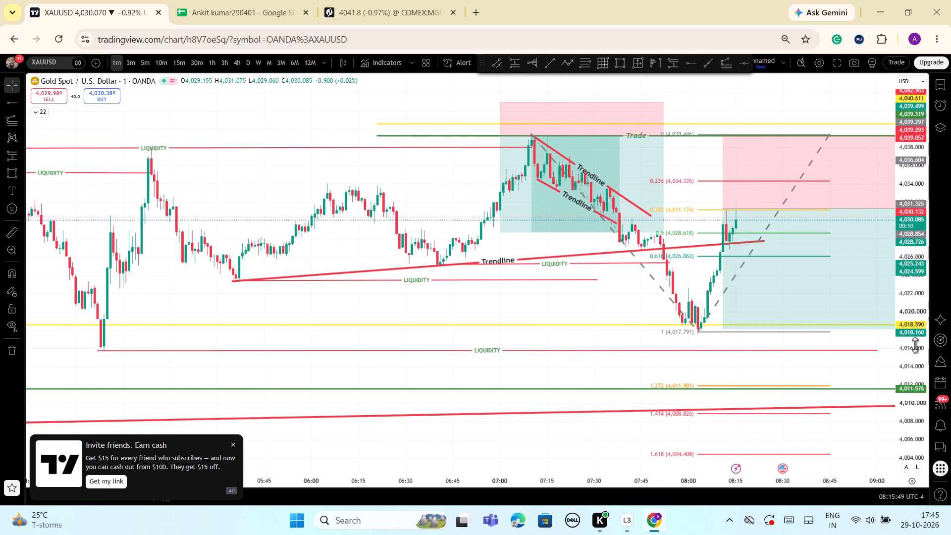
drag(910, 355, 915, 402)
scroll(717, 366, up, 3)
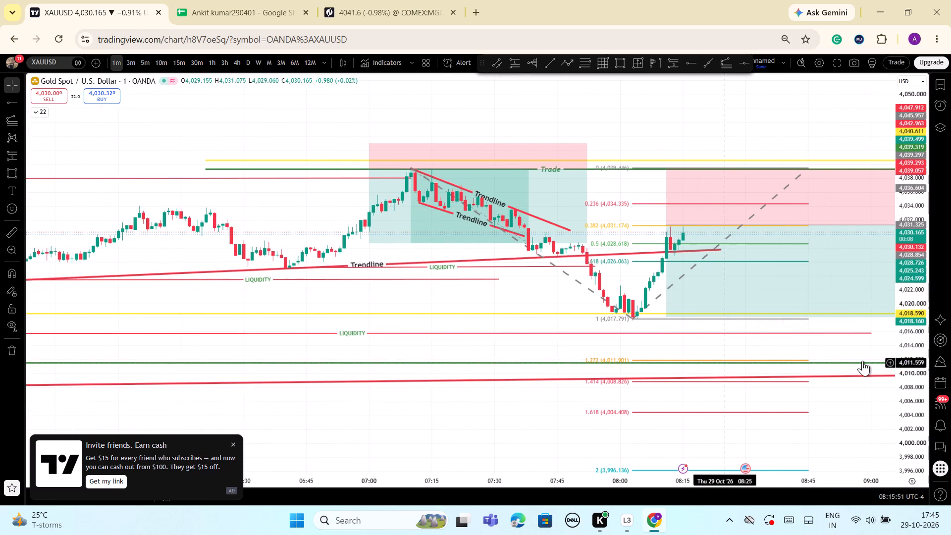
click(891, 60)
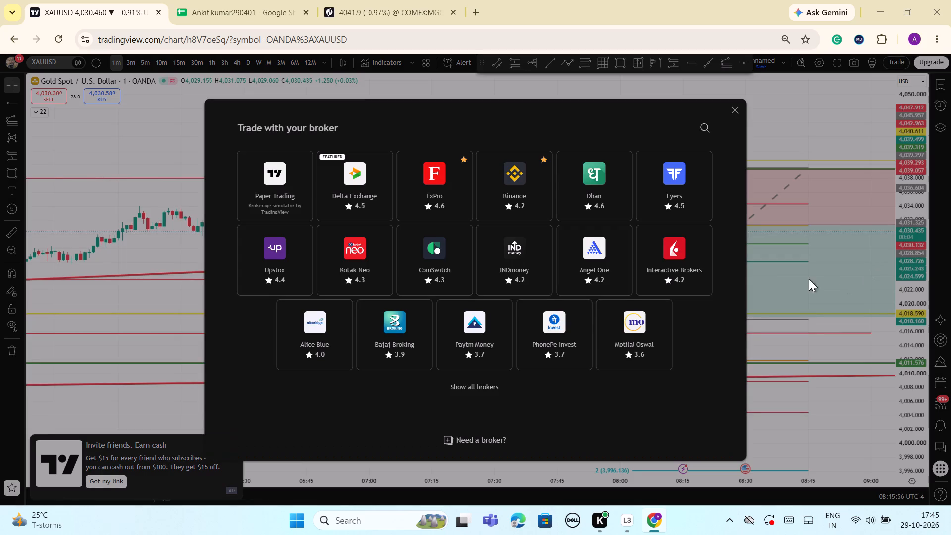
click(280, 201)
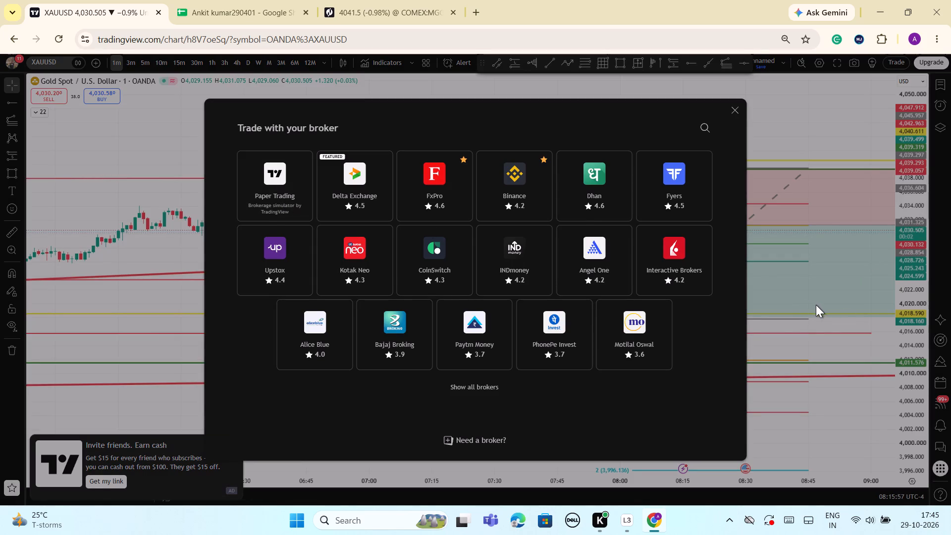
click(501, 259)
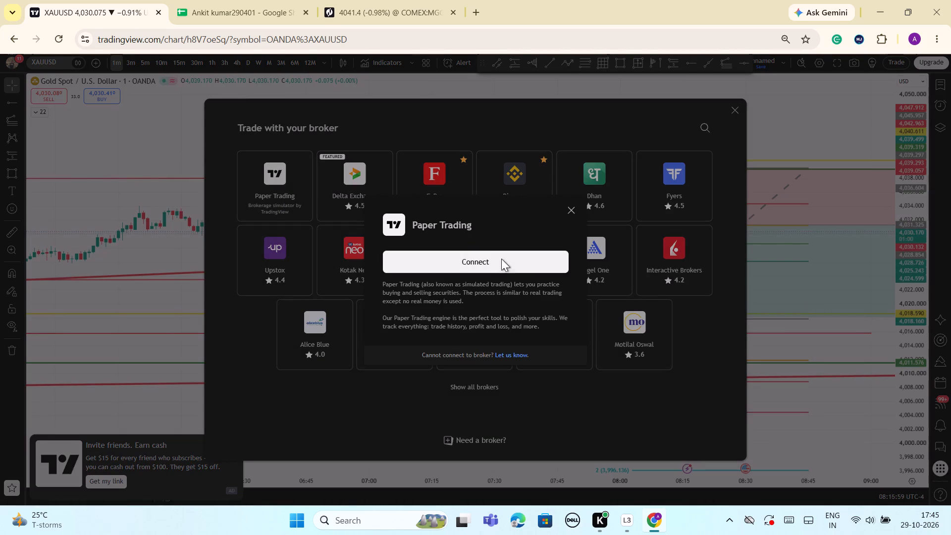
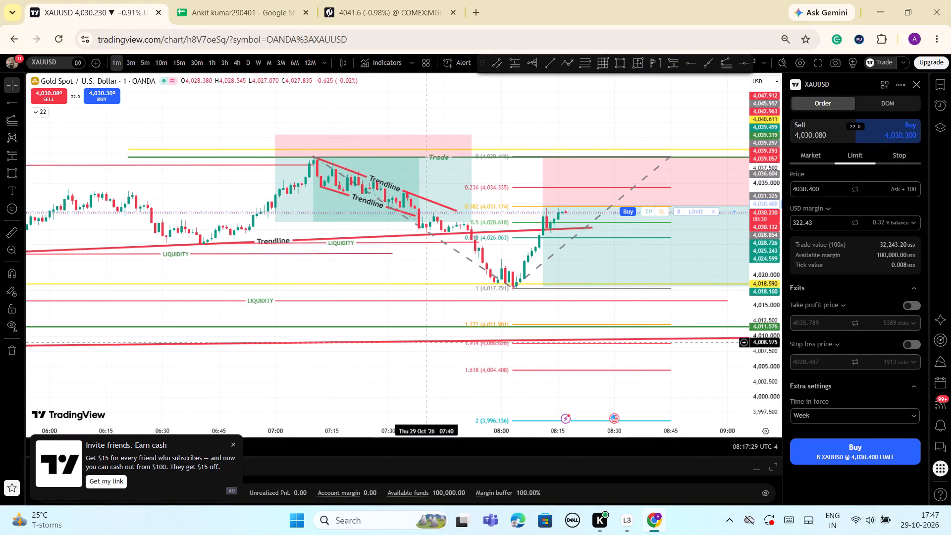
Dismiss the invite-friends promotion covering the bottom of the chart.
click(375, 371)
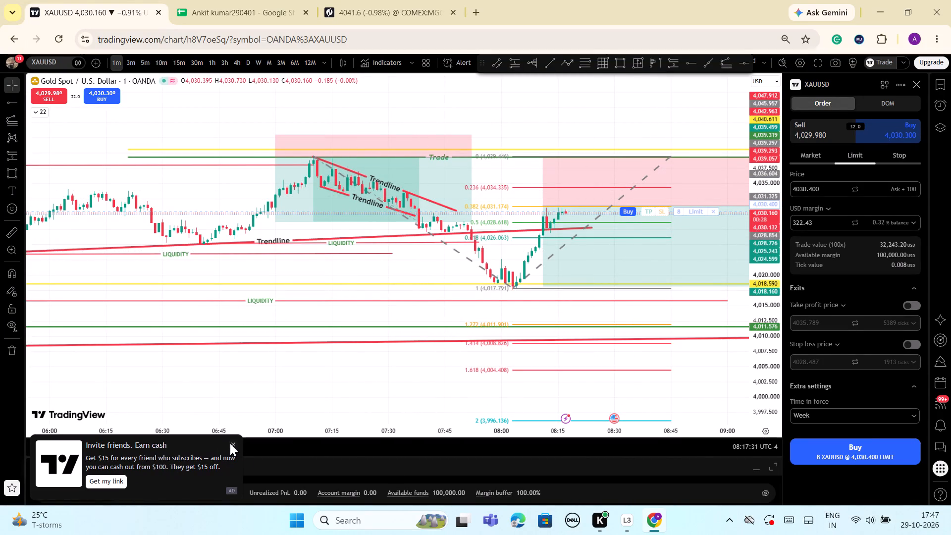
click(233, 444)
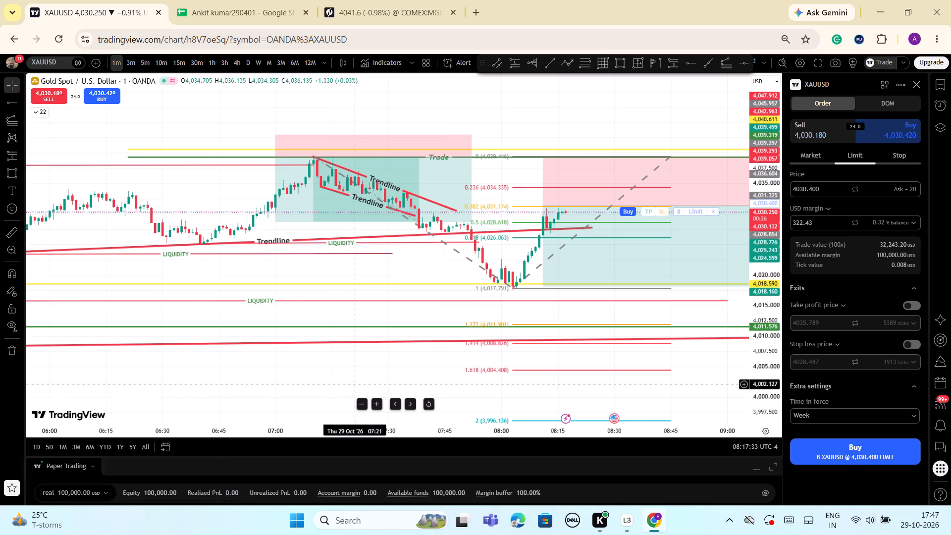
Discard the draft limit buy order and switch the XAUUSD order ticket to a market order.
scroll(356, 384, down, 2)
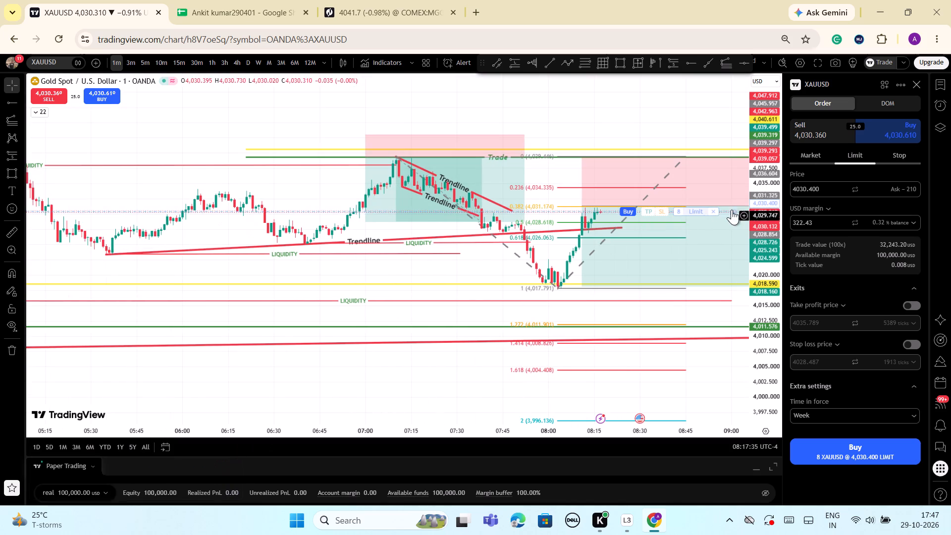
click(715, 211)
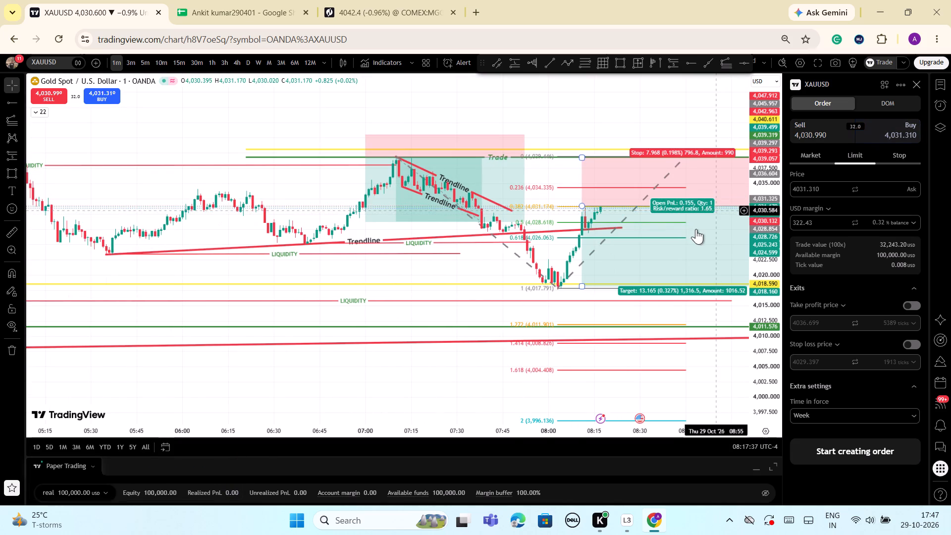
click(812, 159)
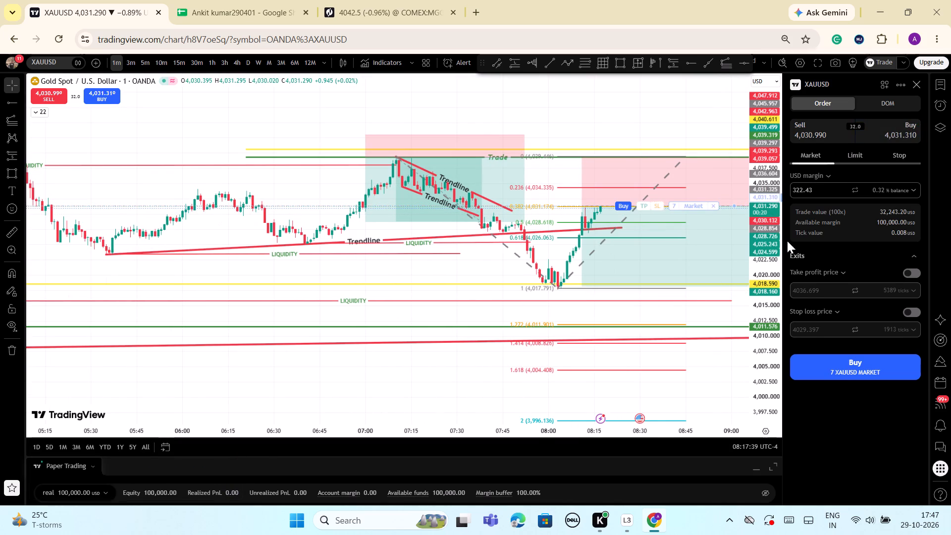
Delete the latest short position drawing, with its entry at about 4,031.325, from the 1-minute chart.
drag(457, 267, 331, 269)
scroll(509, 247, down, 1)
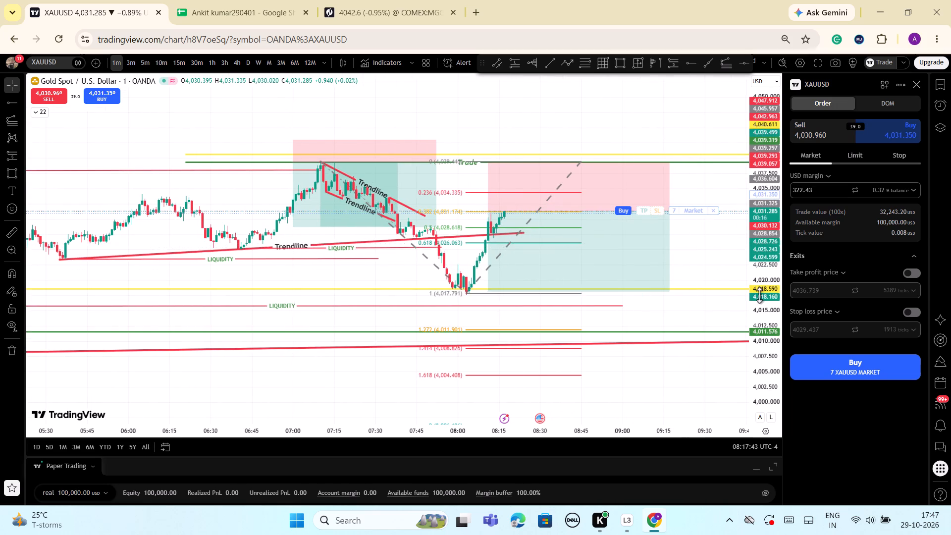
drag(760, 297, 754, 206)
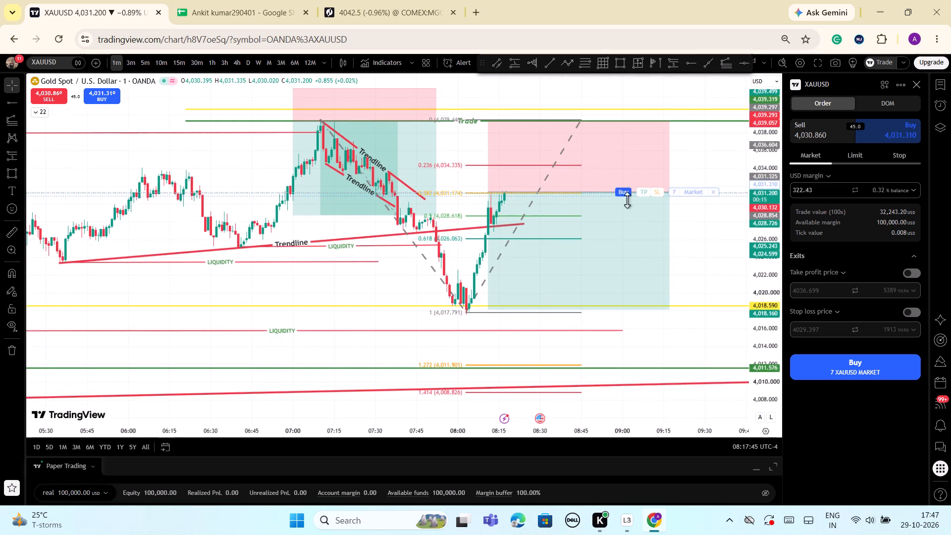
click(593, 152)
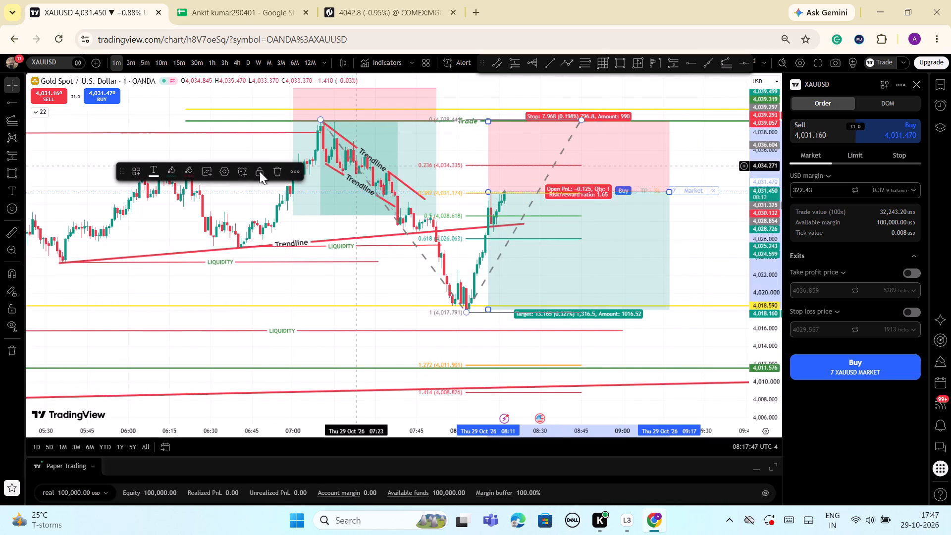
click(278, 172)
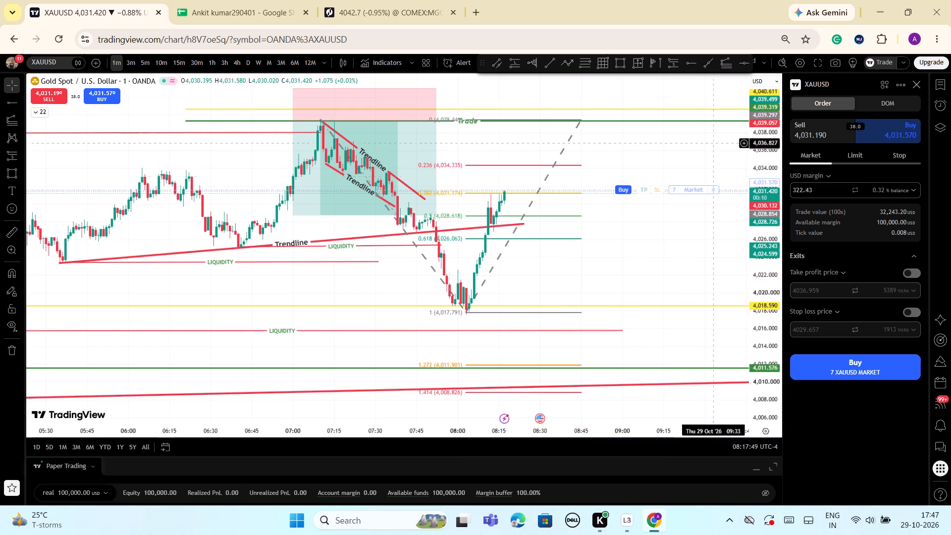
Delete the trend-based Fib extension that starts at the 07:10 high.
click(563, 151)
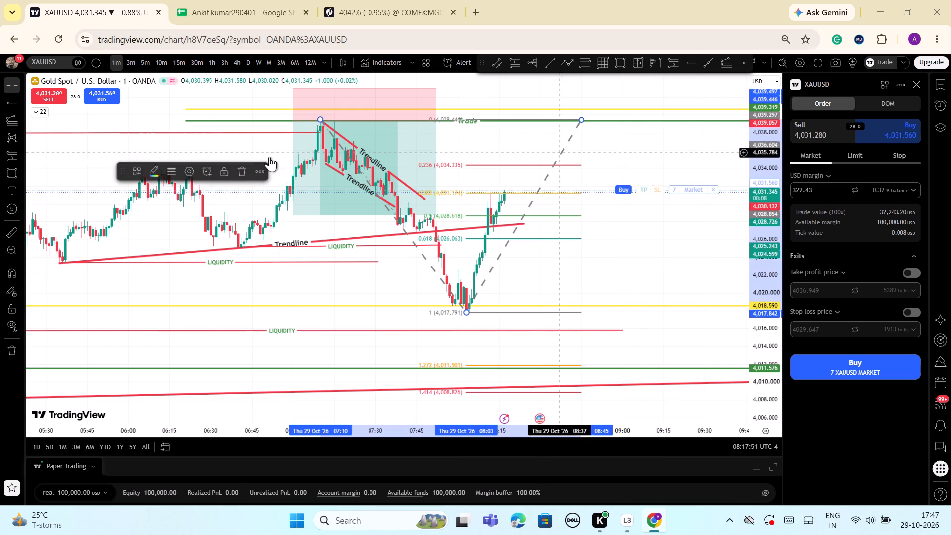
click(241, 169)
Switch the XAUUSD chart from the 1-minute to the 15-minute timeframe.
scroll(511, 190, down, 3)
drag(733, 255, 737, 283)
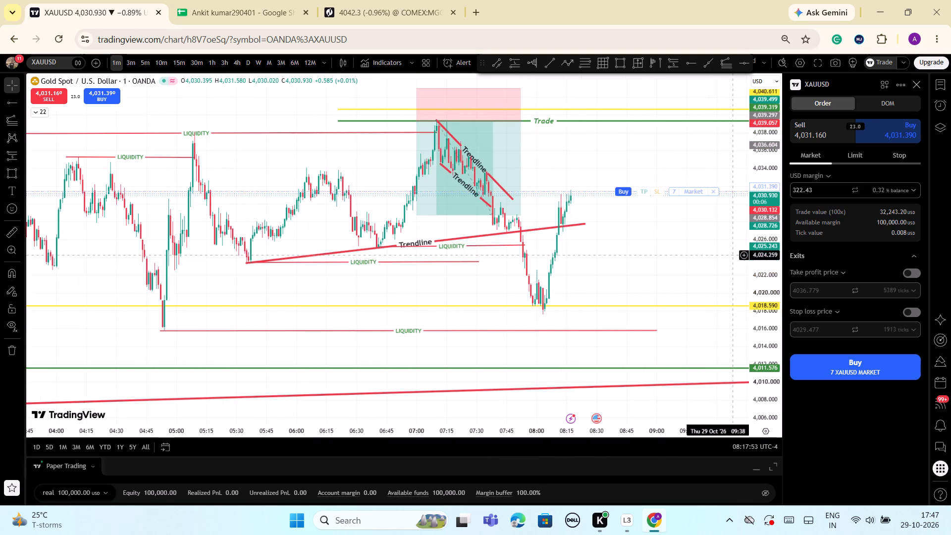
drag(737, 283, 740, 303)
scroll(501, 284, down, 7)
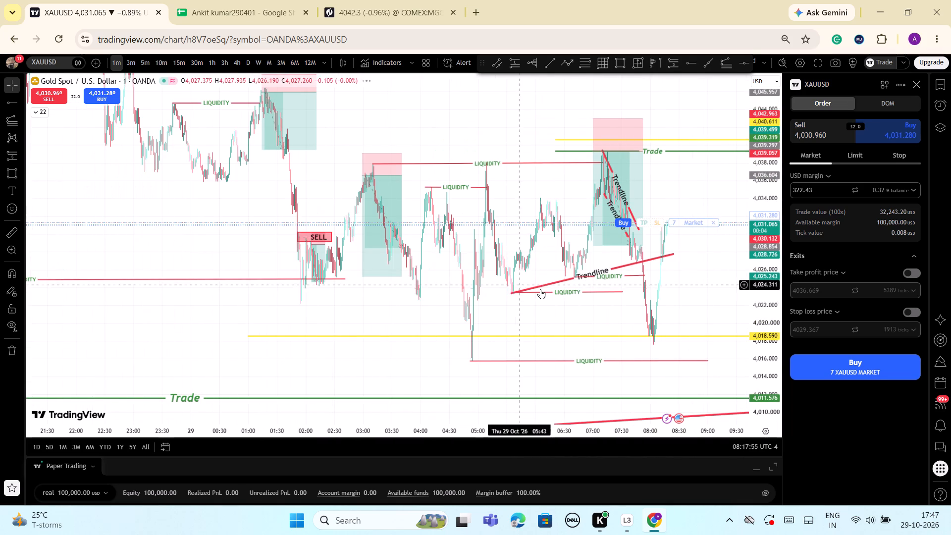
scroll(682, 254, up, 3)
drag(772, 303, 769, 295)
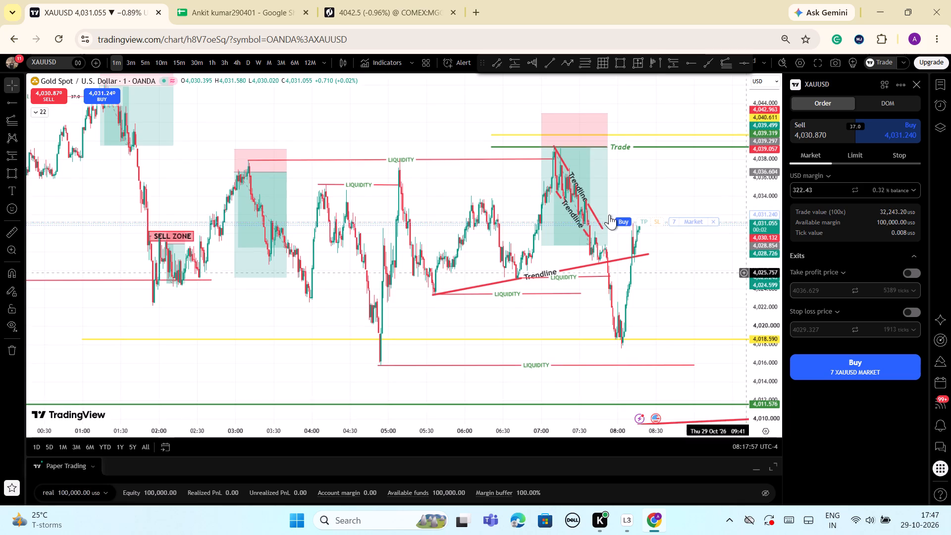
click(179, 61)
Examine the 15-minute price action around the Trade, liquidity and trend lines near the latest candles.
scroll(679, 263, up, 3)
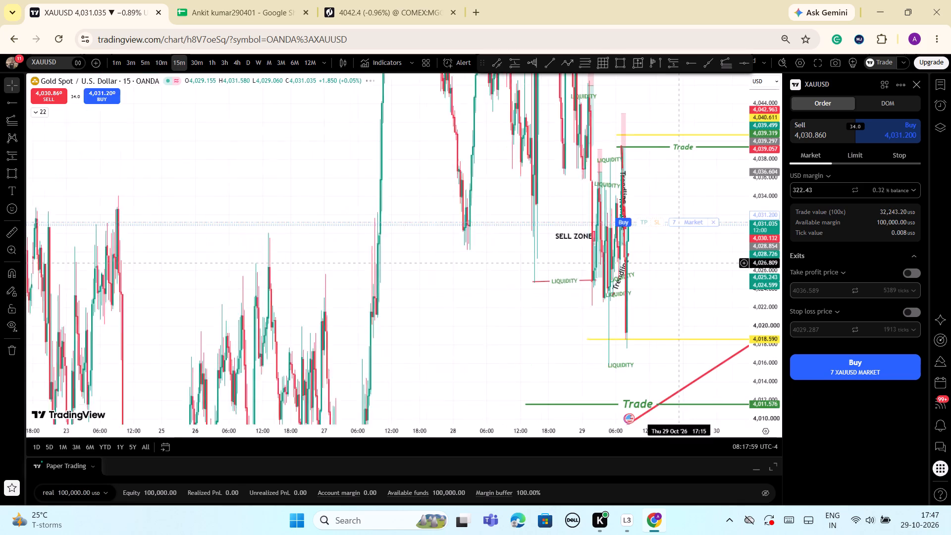
drag(753, 176, 789, 324)
scroll(586, 278, up, 5)
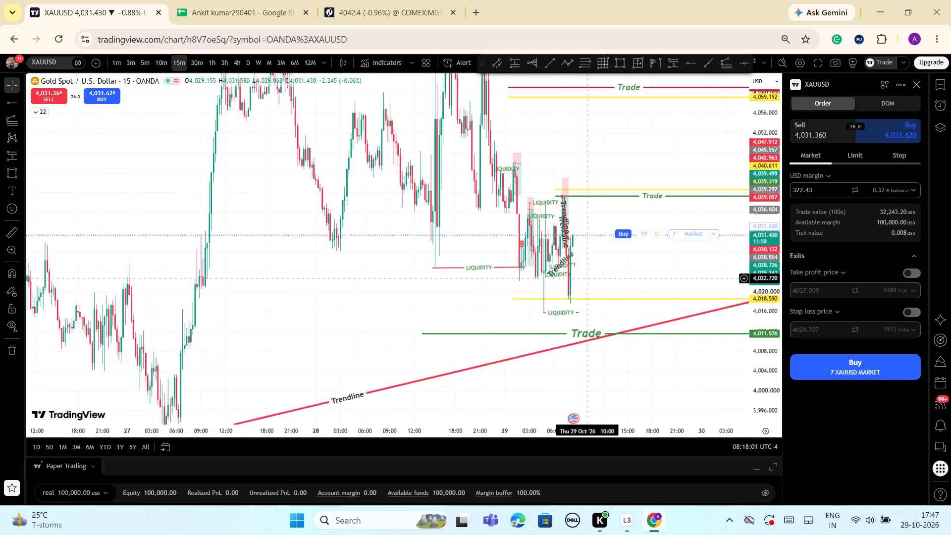
scroll(586, 278, up, 5)
drag(466, 253, 506, 267)
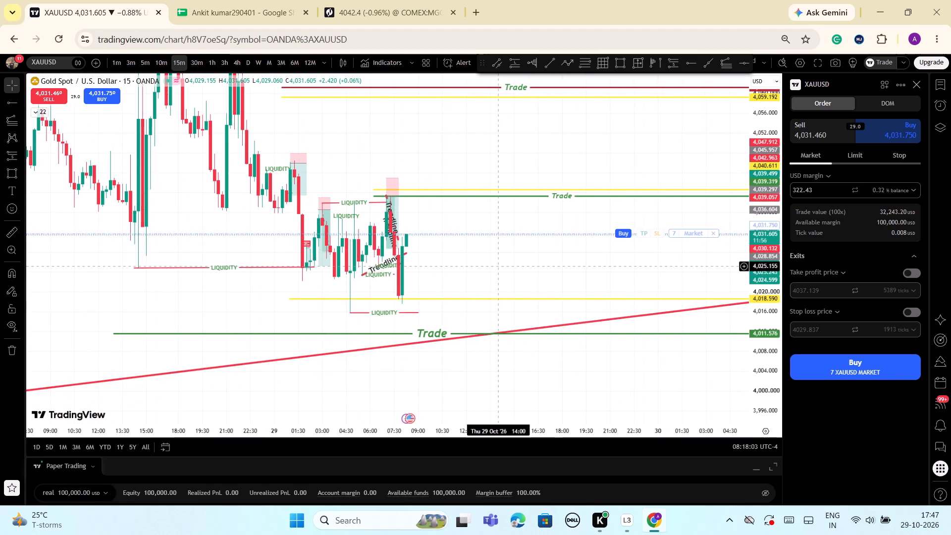
drag(506, 267, 594, 272)
drag(767, 327, 780, 392)
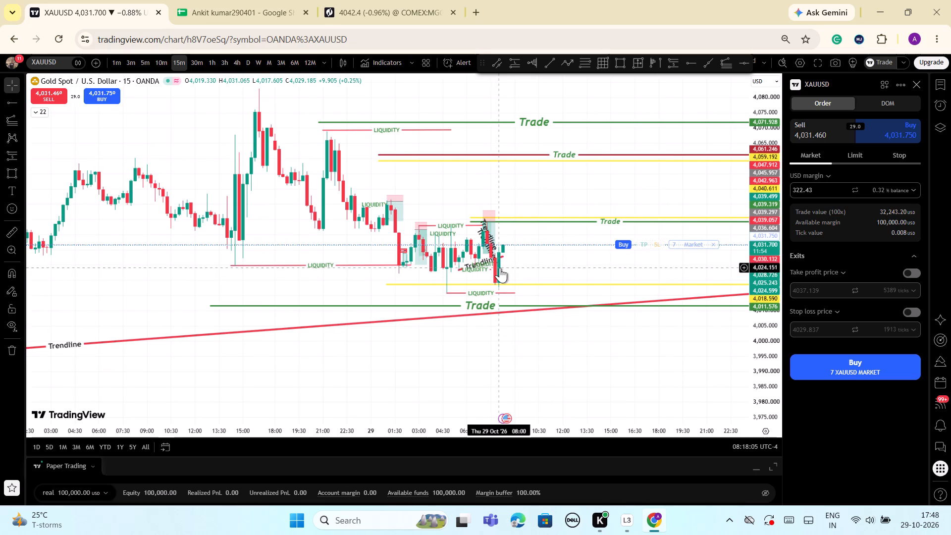
scroll(500, 267, down, 1)
drag(606, 184, 580, 192)
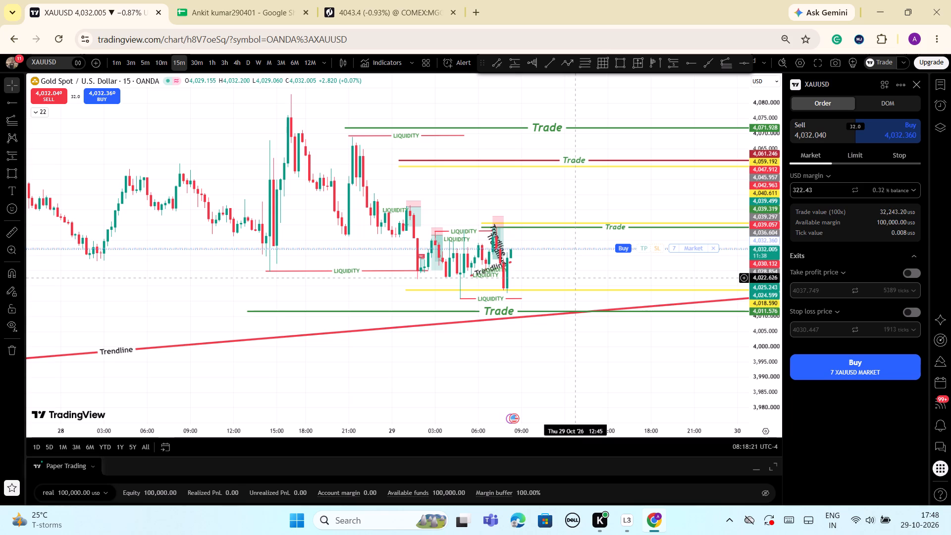
scroll(549, 245, up, 5)
scroll(505, 274, up, 2)
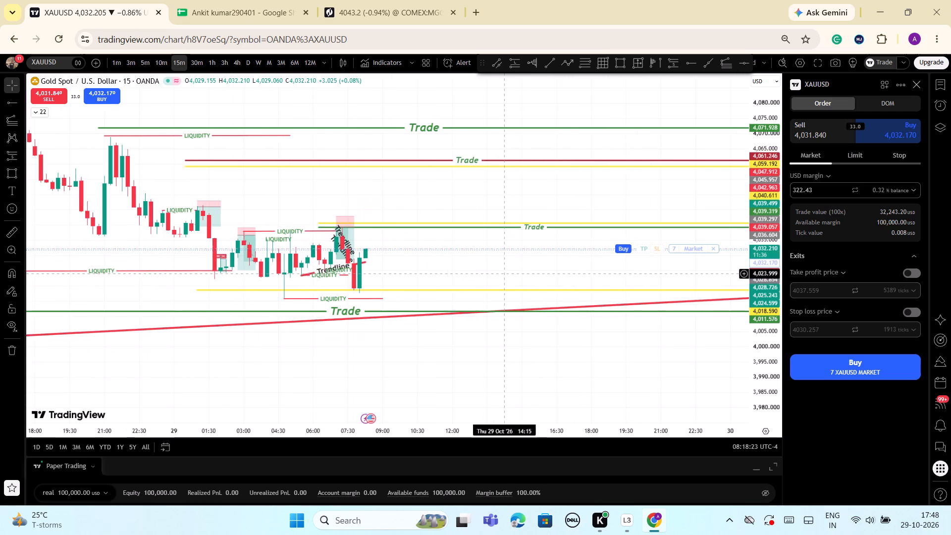
drag(411, 269, 517, 265)
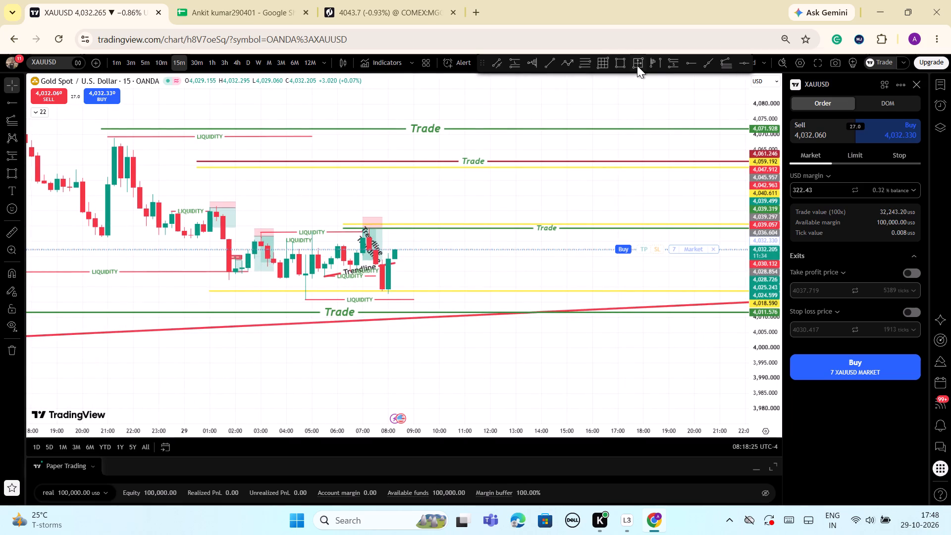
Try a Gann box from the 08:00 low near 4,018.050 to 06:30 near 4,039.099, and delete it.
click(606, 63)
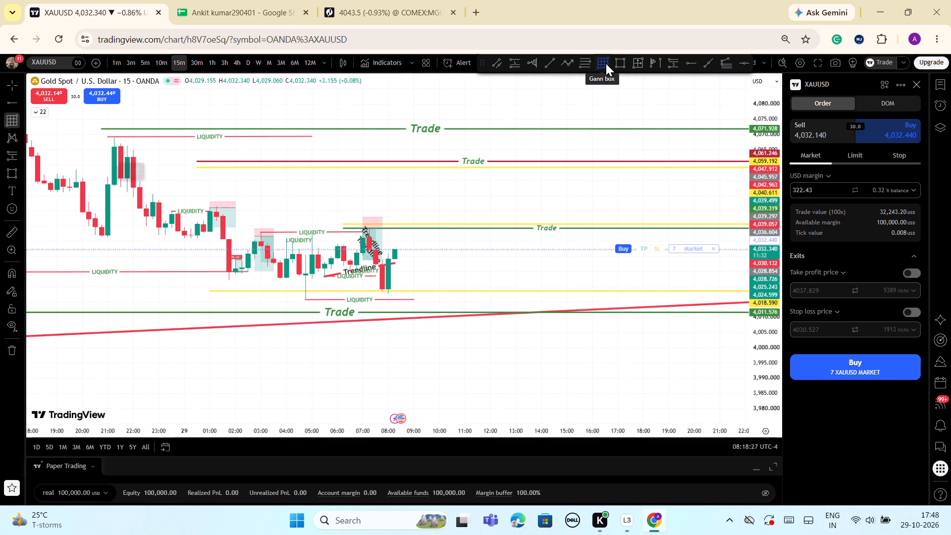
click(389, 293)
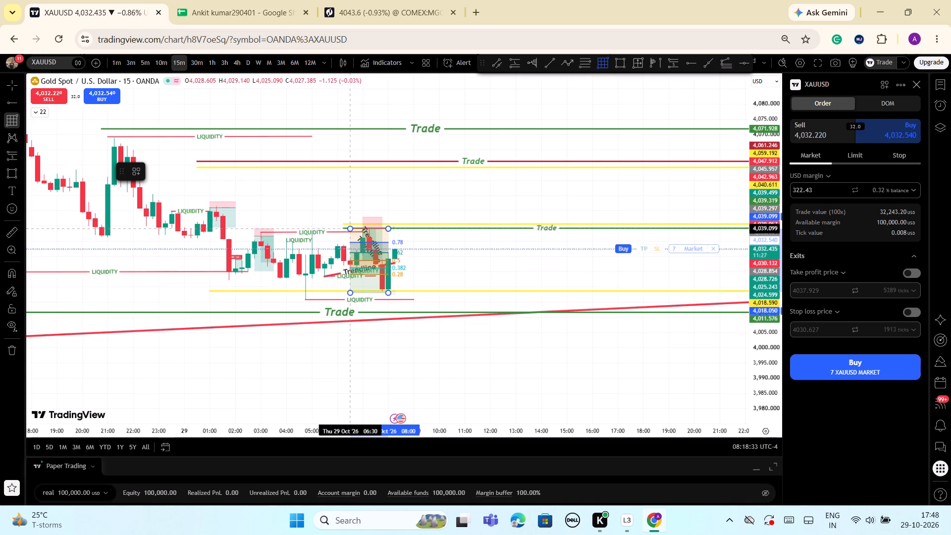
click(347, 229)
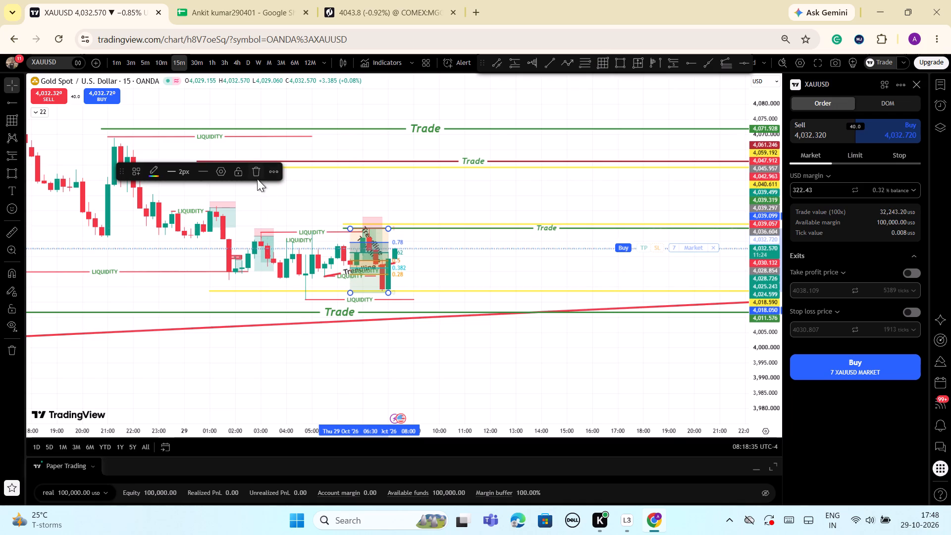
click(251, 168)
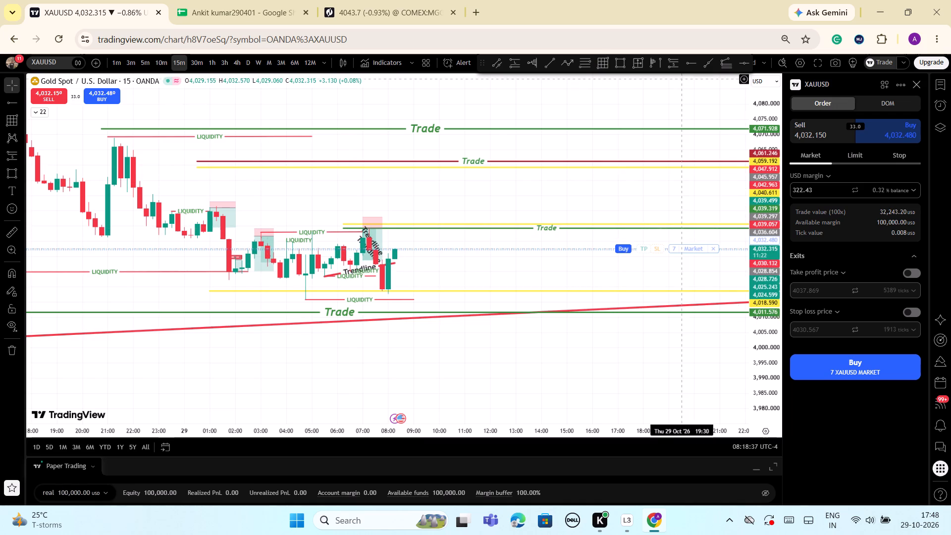
Draw a trend-based Fib extension from the recent high (about 4,039.862) to the 08:00 low (about 4,018.202), ending at 12:30 near 4,039.709.
click(725, 63)
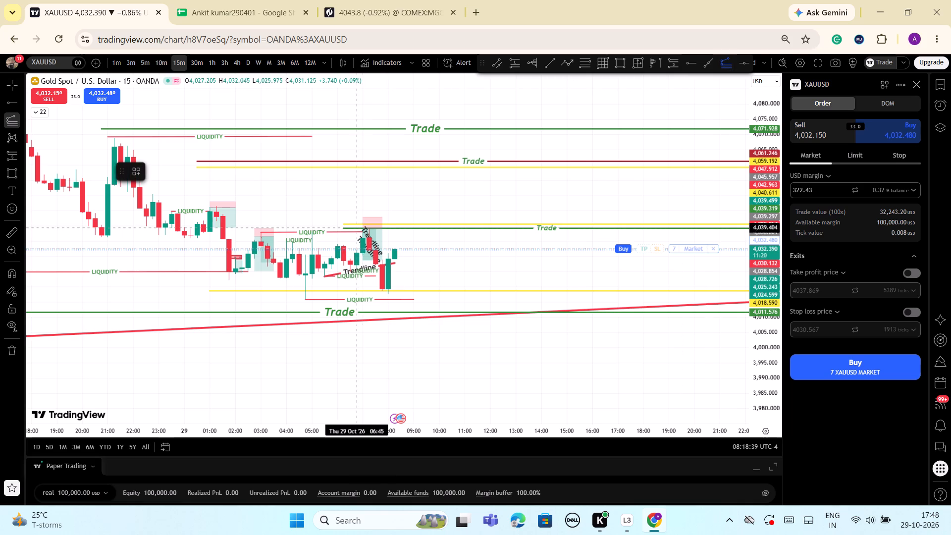
click(368, 226)
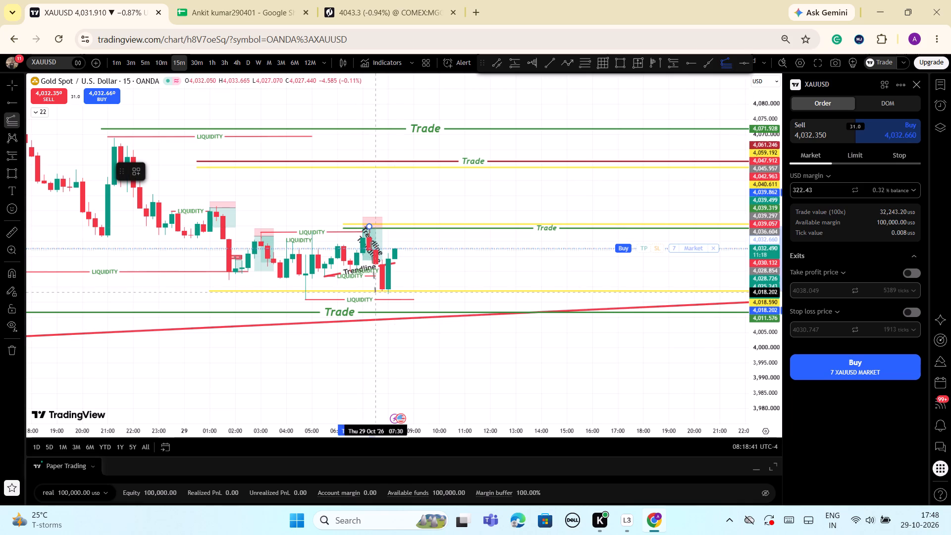
click(388, 292)
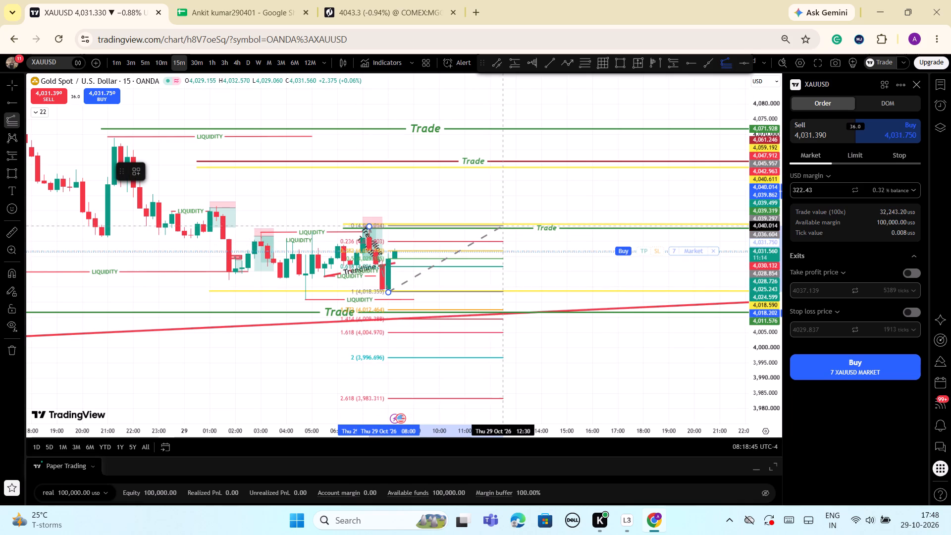
click(504, 227)
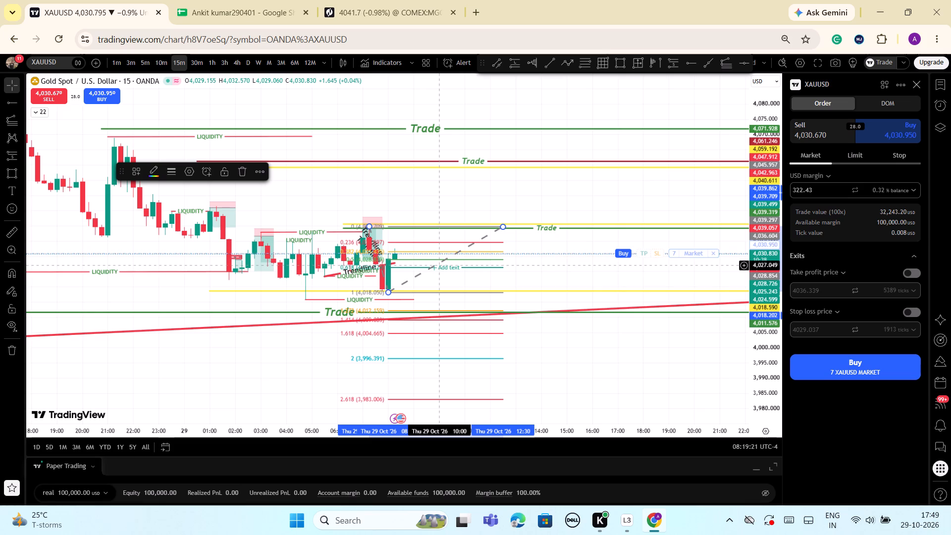
Draw a rectangle from 08:00 to 13:15 between about 4,034.676 and 4,031.625, and apply the SELL ZONE template.
scroll(675, 410, down, 1)
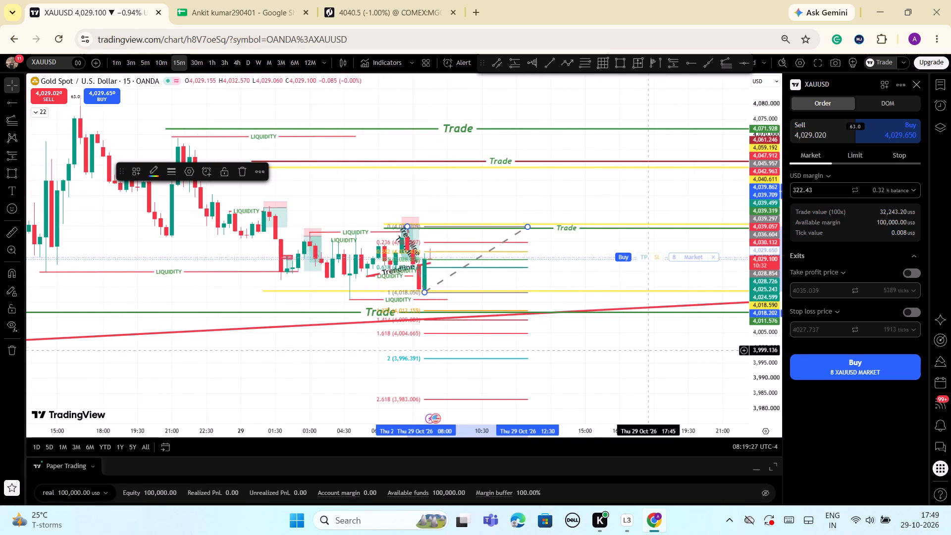
scroll(649, 350, down, 1)
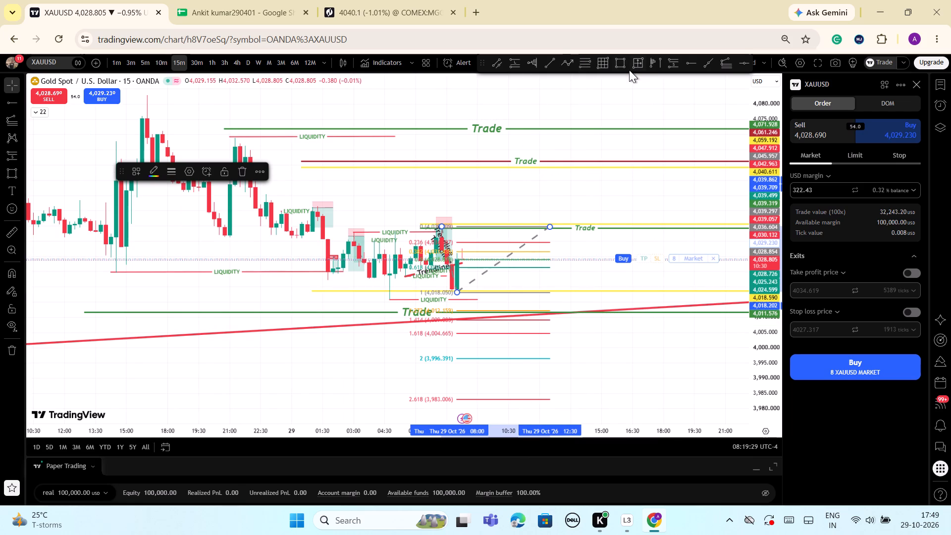
click(622, 66)
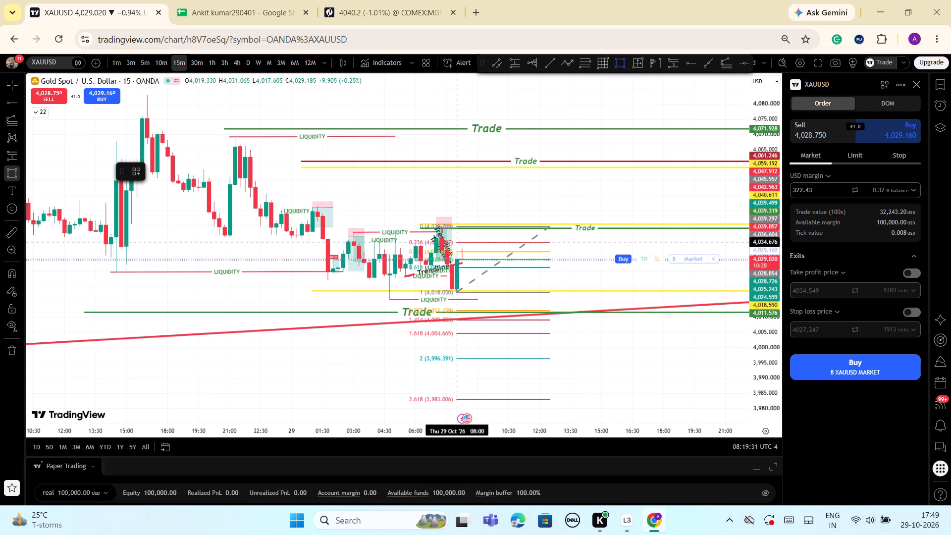
click(457, 242)
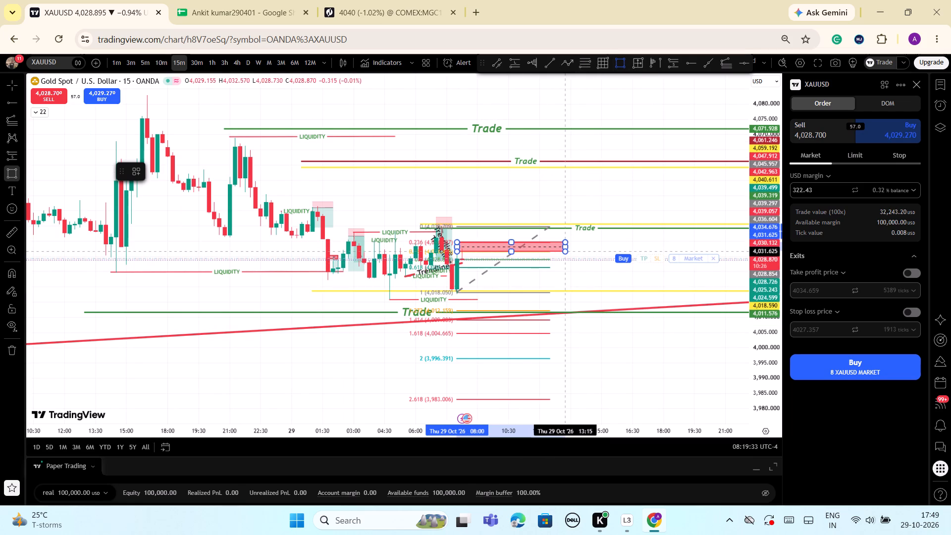
click(565, 252)
click(133, 172)
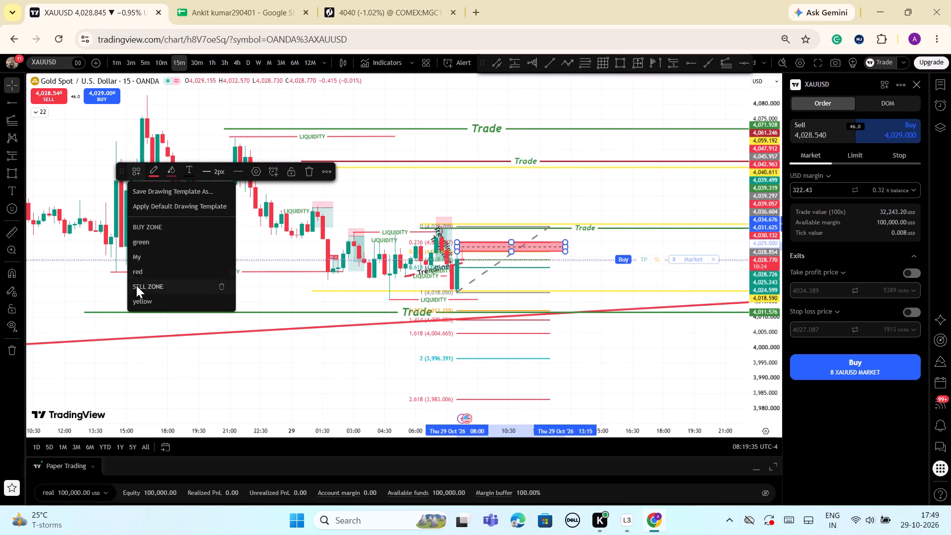
click(136, 286)
click(669, 365)
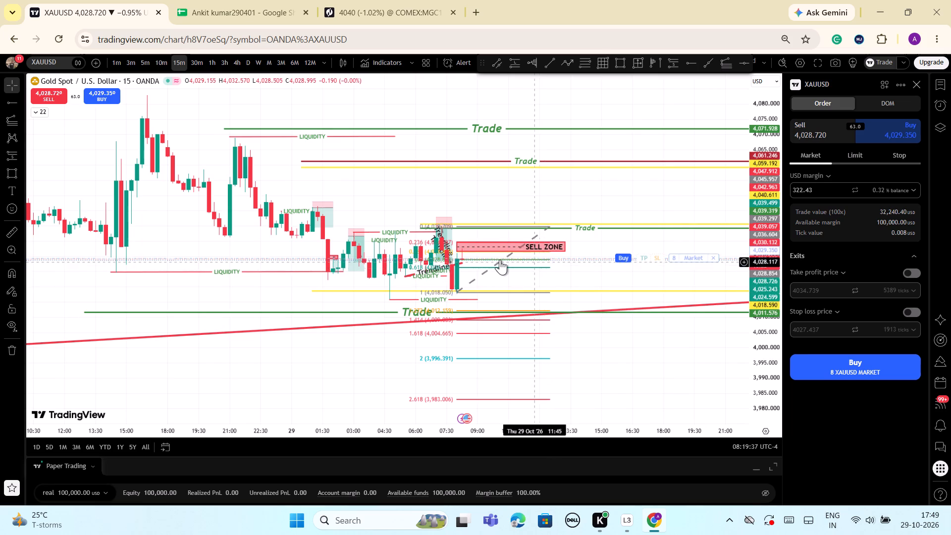
Delete the trend-based Fib extension drawn from the recent high to the 08:00 low.
click(500, 259)
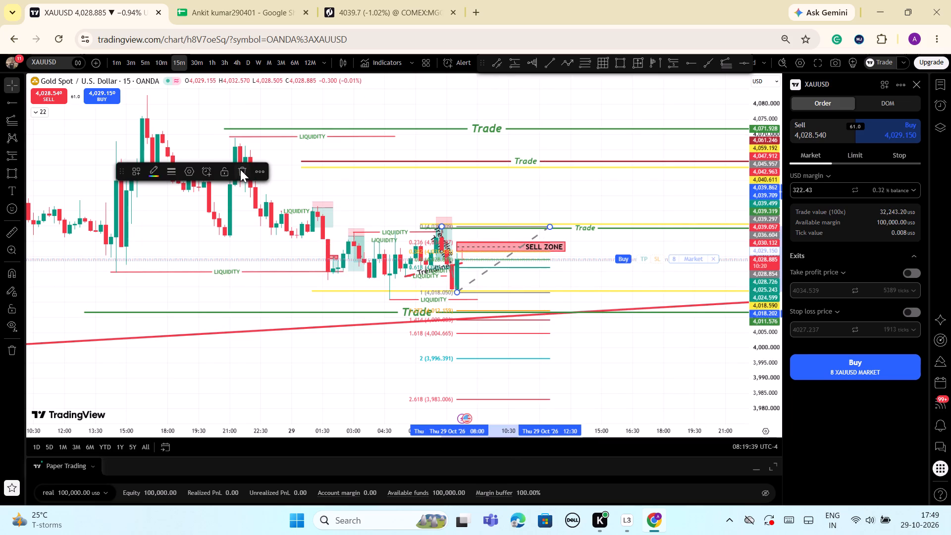
click(240, 169)
Place a market sell order for 8 units of XAUUSD in Paper Trading.
scroll(555, 312, down, 3)
drag(770, 332, 761, 379)
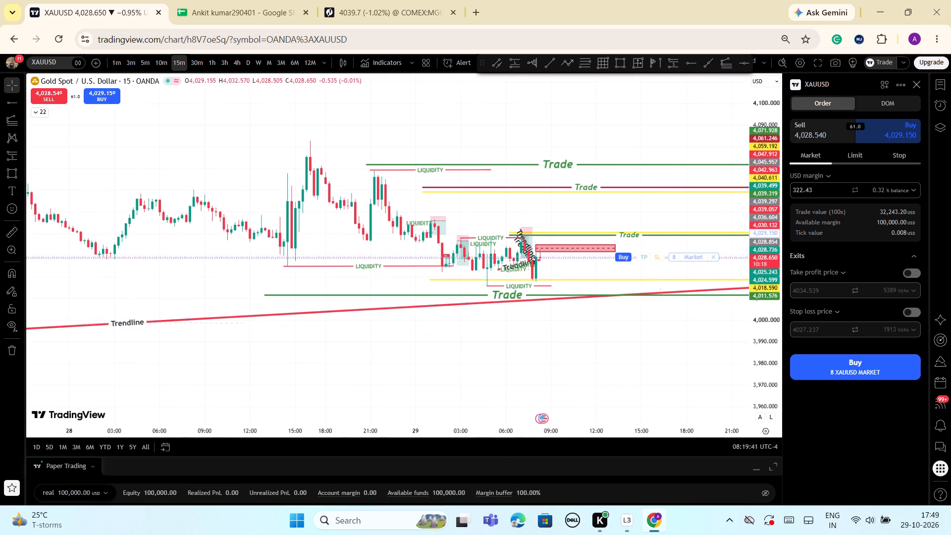
scroll(637, 338, up, 4)
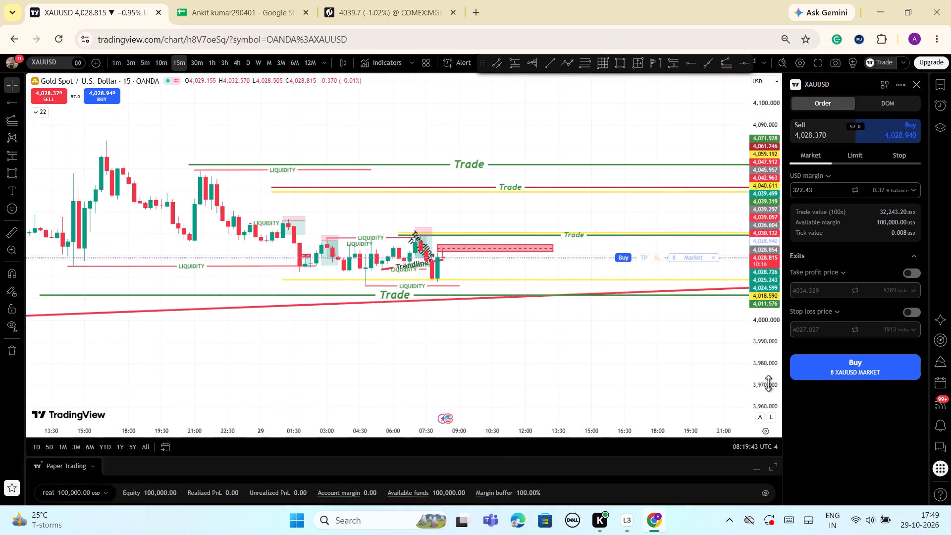
drag(771, 393, 769, 302)
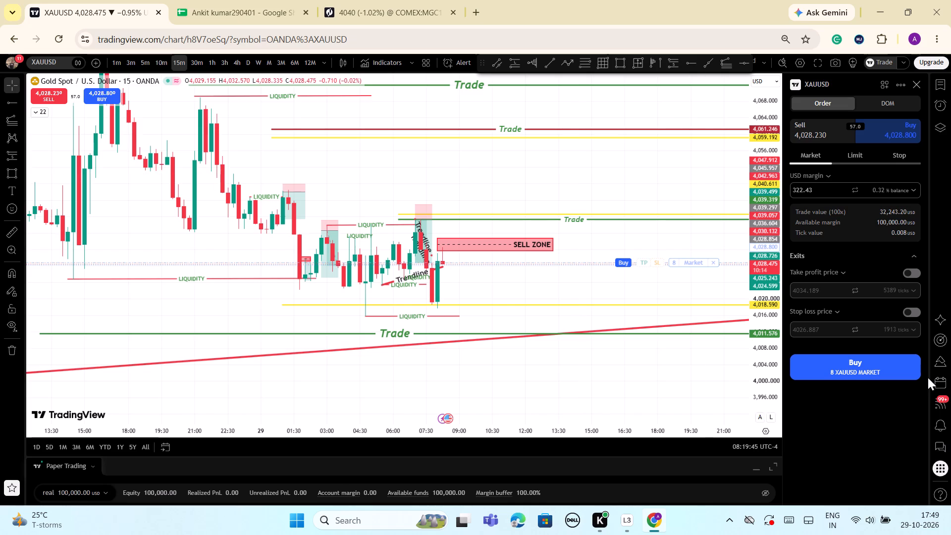
click(828, 141)
click(846, 372)
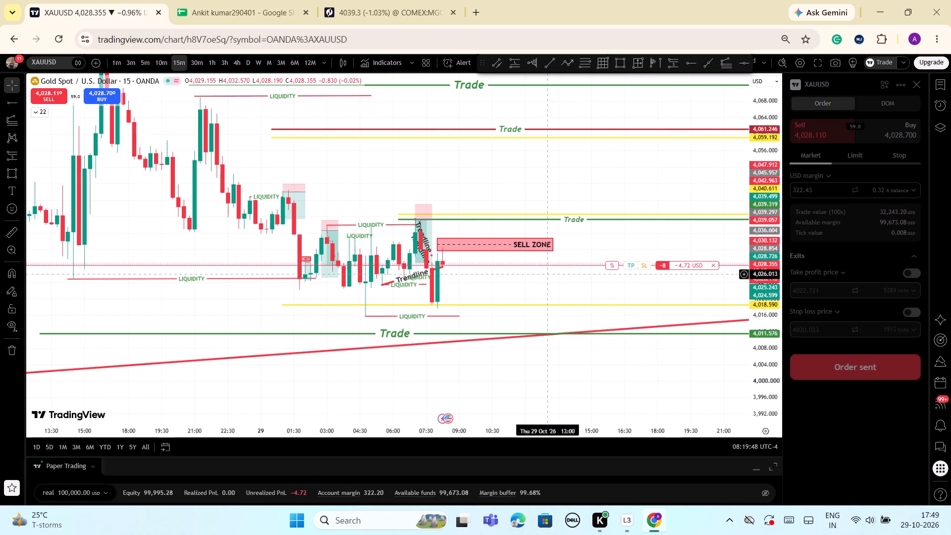
Add a take profit at 4,011.904 to the short position, near the lower green Trade line, and submit it.
drag(632, 267, 637, 321)
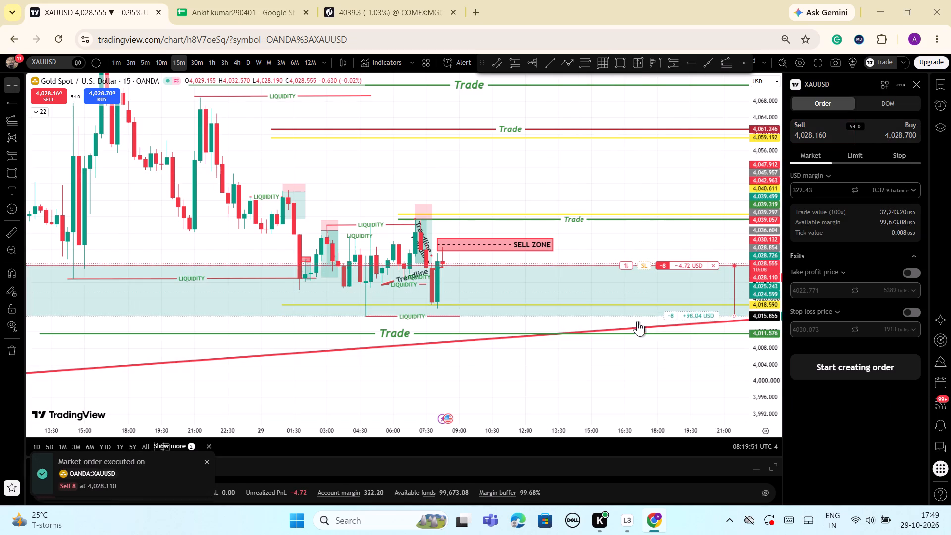
drag(637, 321, 635, 332)
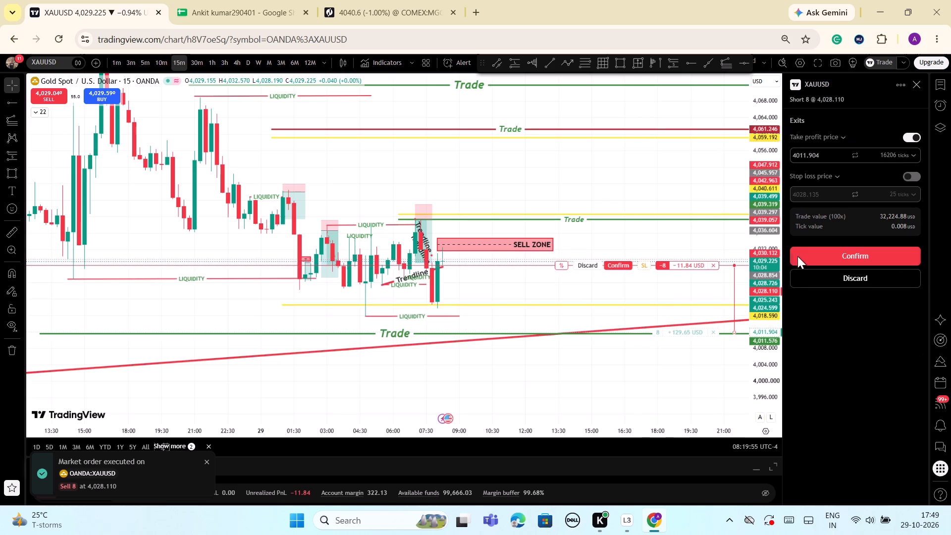
click(621, 267)
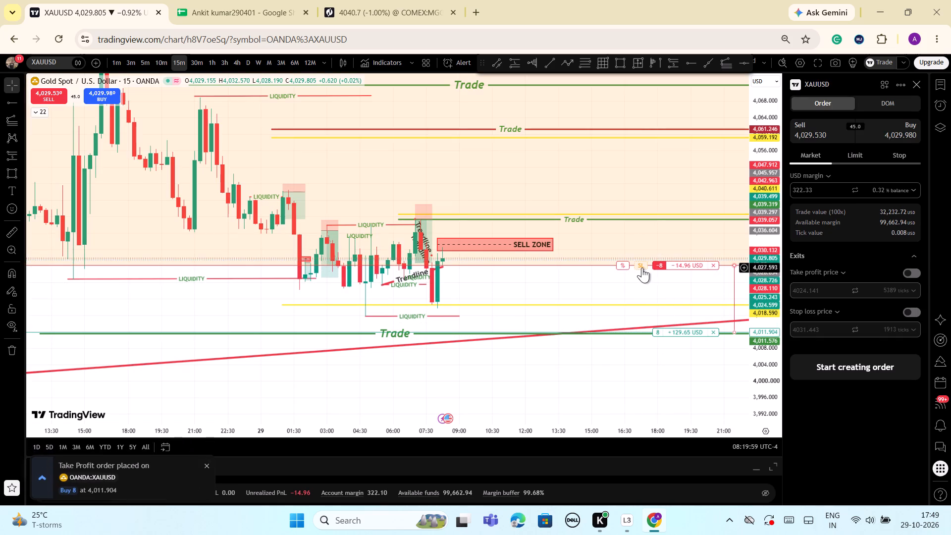
Add a stop loss at 4,039.218 to the short position, near the green Trade line above the sell zone, and submit it.
drag(641, 267, 643, 226)
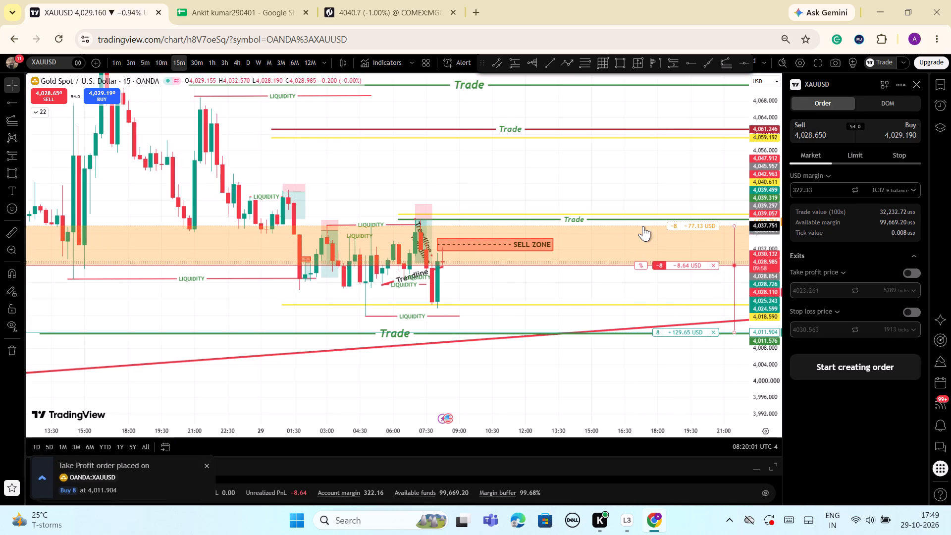
drag(643, 226, 645, 220)
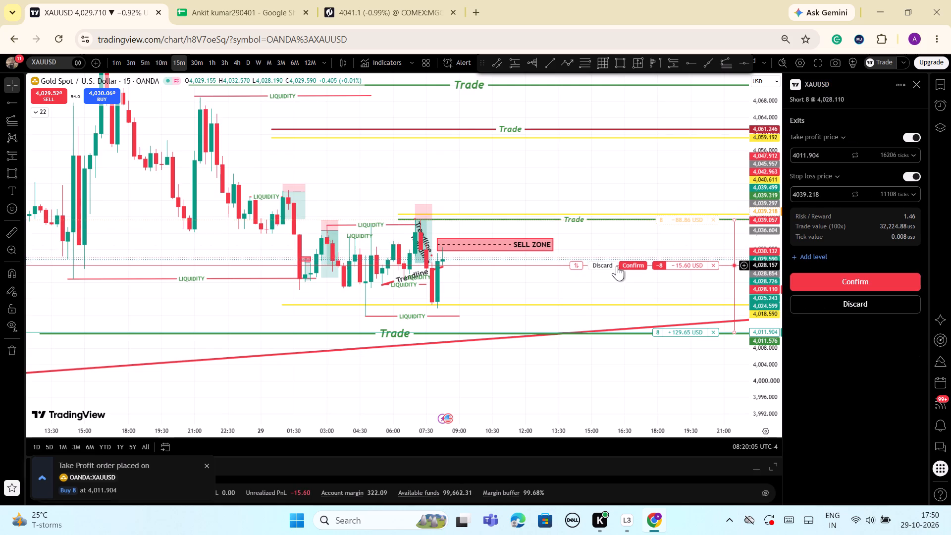
click(627, 265)
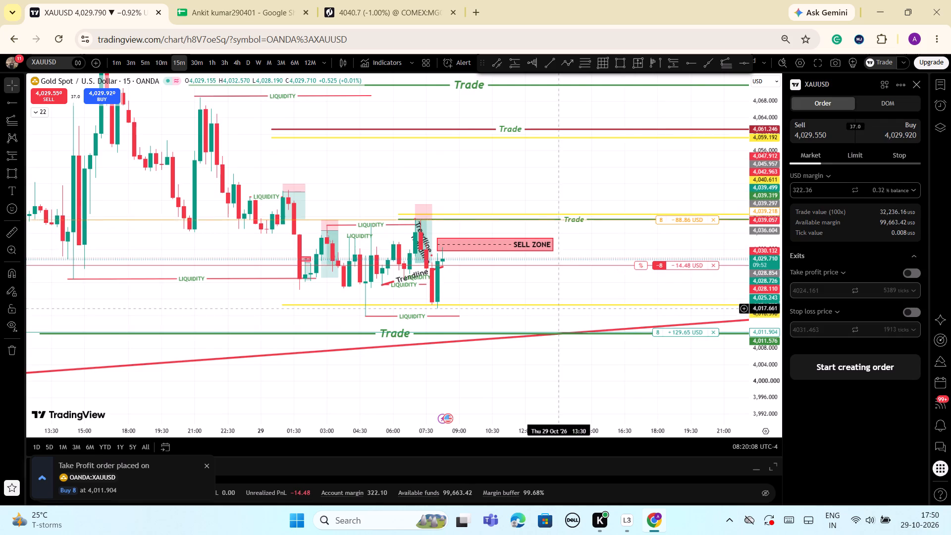
Switch the XAUUSD chart to the 1-minute timeframe.
scroll(558, 309, down, 1)
drag(748, 364, 751, 388)
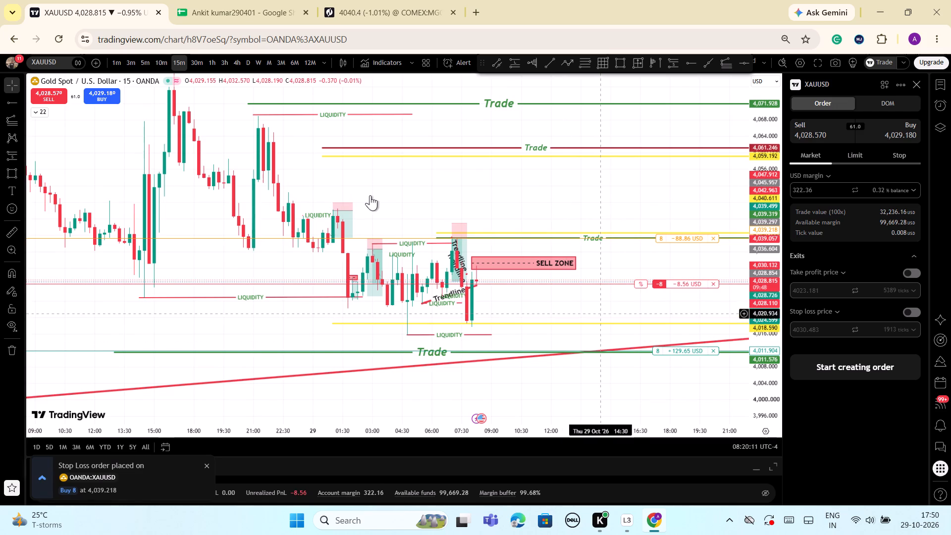
click(120, 72)
click(120, 69)
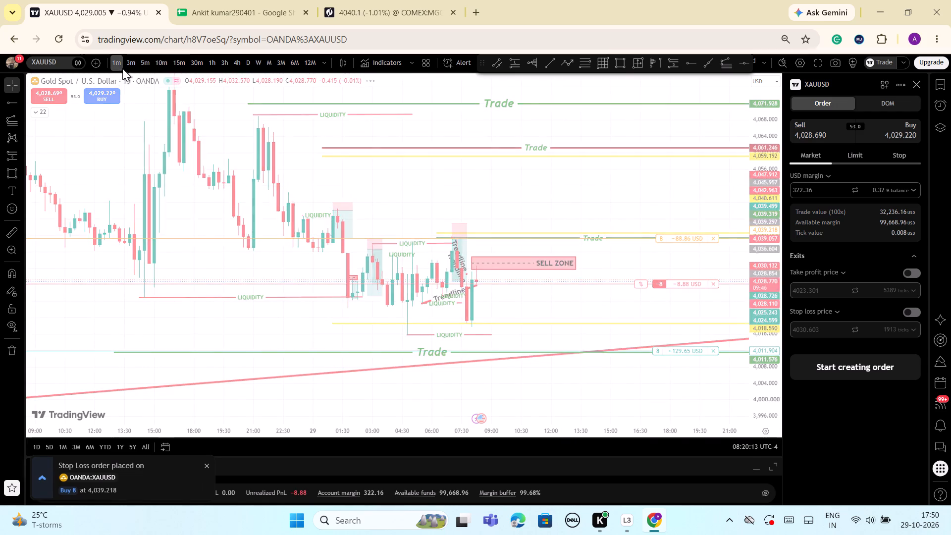
Examine the 1-minute price action around the short entry, sell zone, trend lines and liquidity lines.
scroll(742, 299, down, 4)
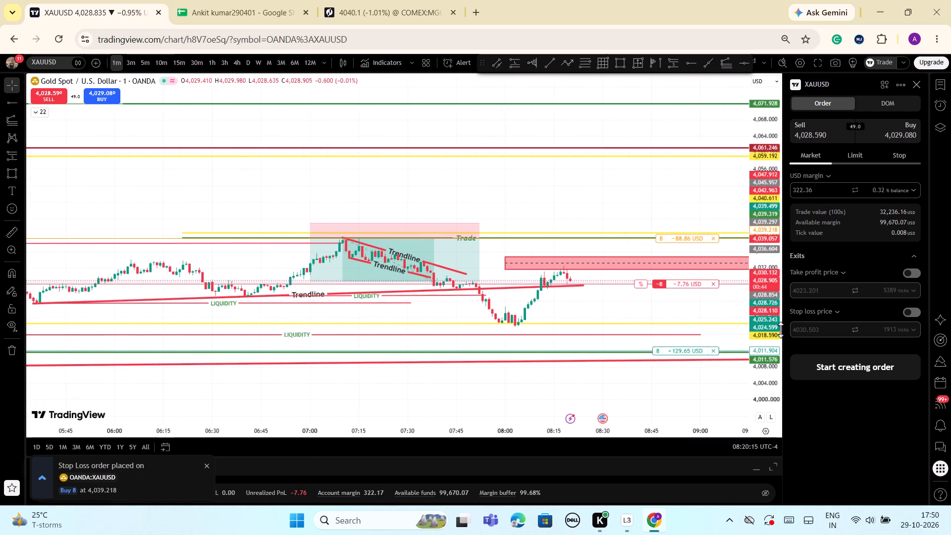
drag(762, 343, 760, 238)
scroll(773, 283, up, 3)
drag(767, 245, 783, 365)
scroll(632, 358, up, 4)
drag(578, 349, 609, 342)
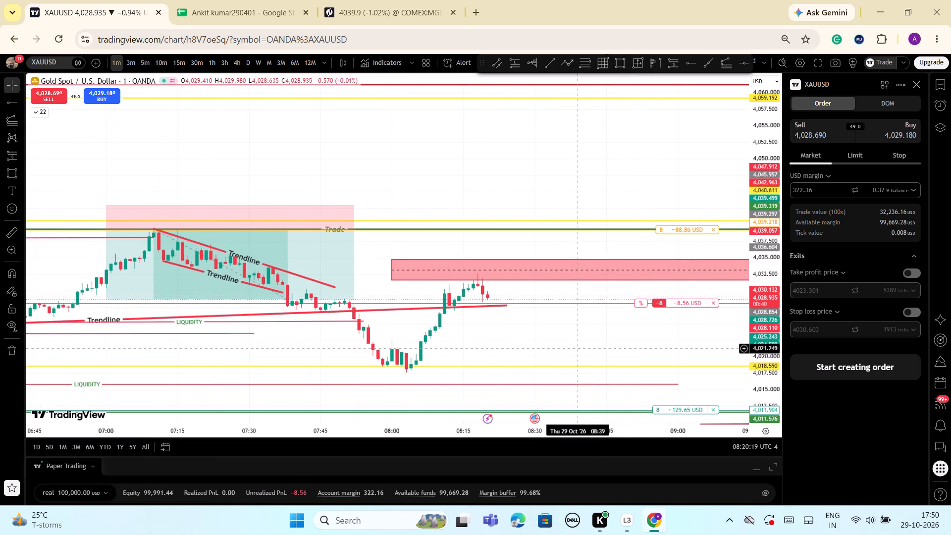
drag(609, 342, 688, 311)
drag(775, 362, 767, 330)
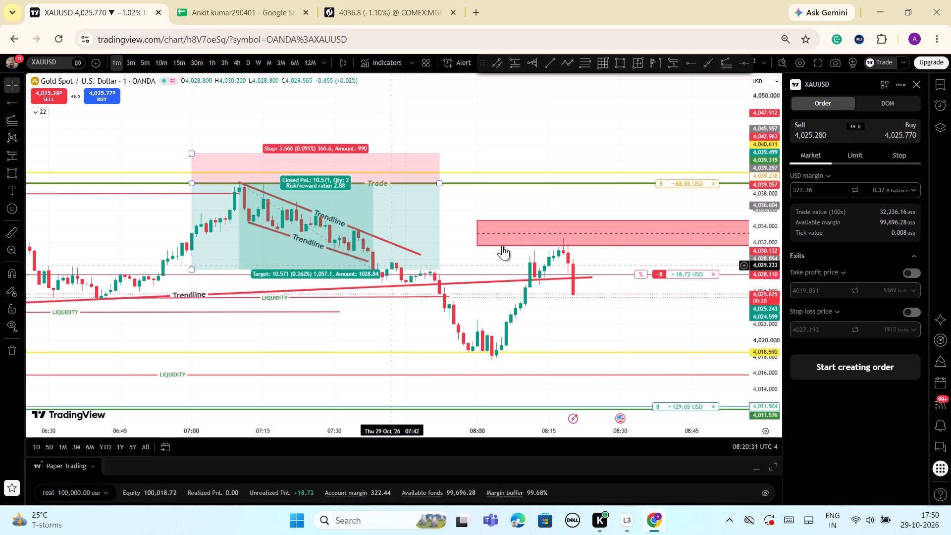
scroll(504, 244, down, 3)
scroll(737, 330, down, 1)
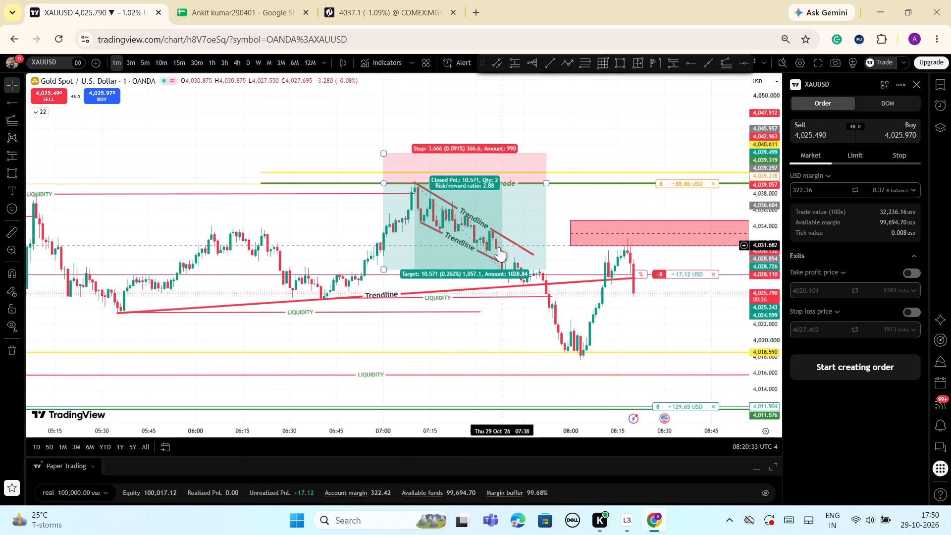
scroll(779, 354, down, 2)
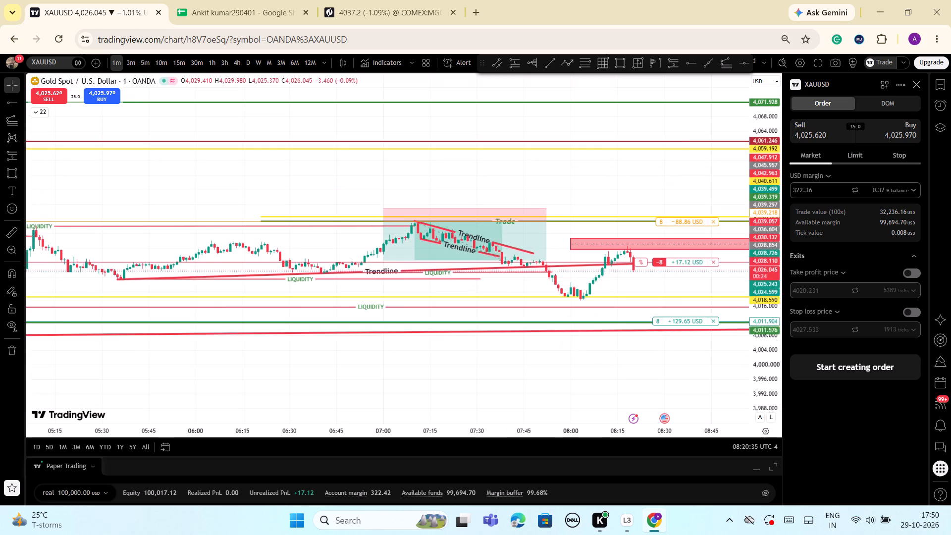
scroll(702, 320, up, 3)
drag(773, 389, 773, 371)
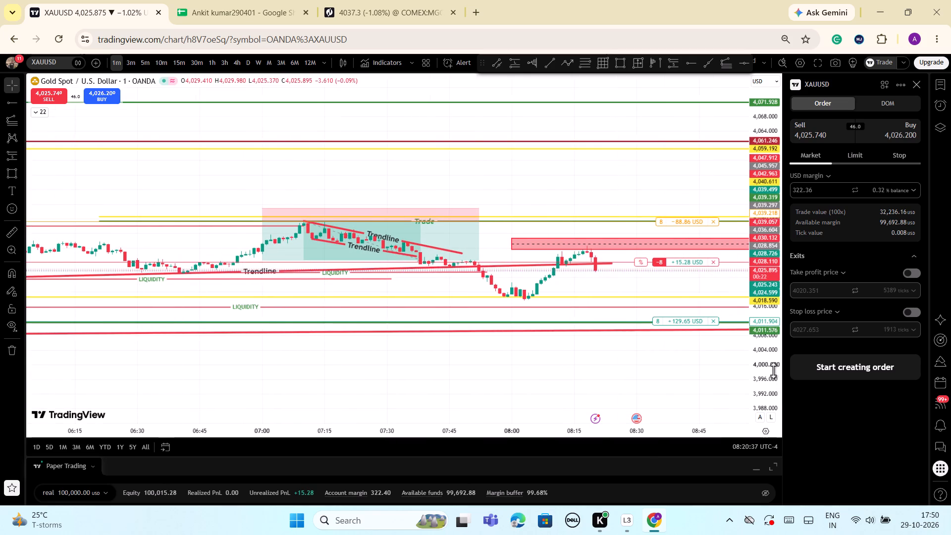
drag(773, 371, 781, 264)
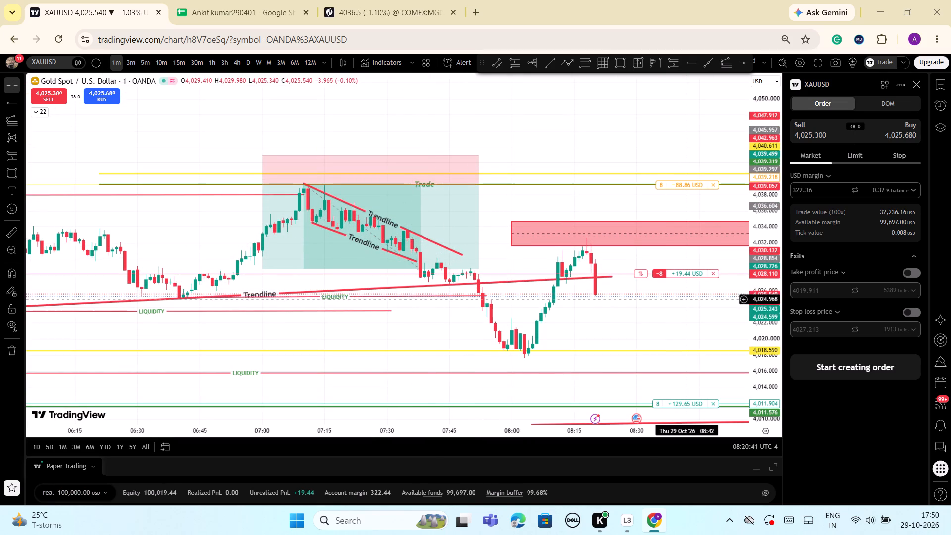
scroll(677, 313, down, 1)
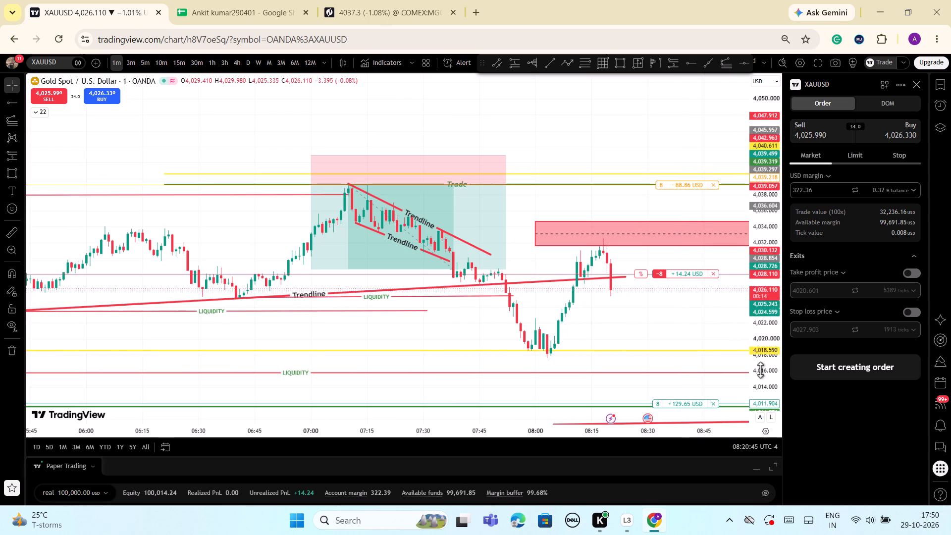
drag(760, 370, 762, 313)
scroll(661, 354, up, 2)
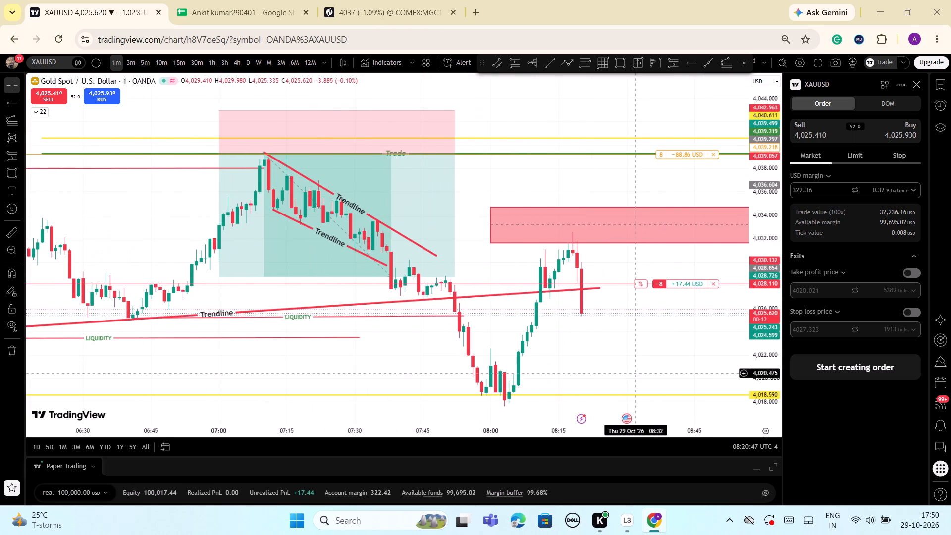
drag(756, 332, 773, 386)
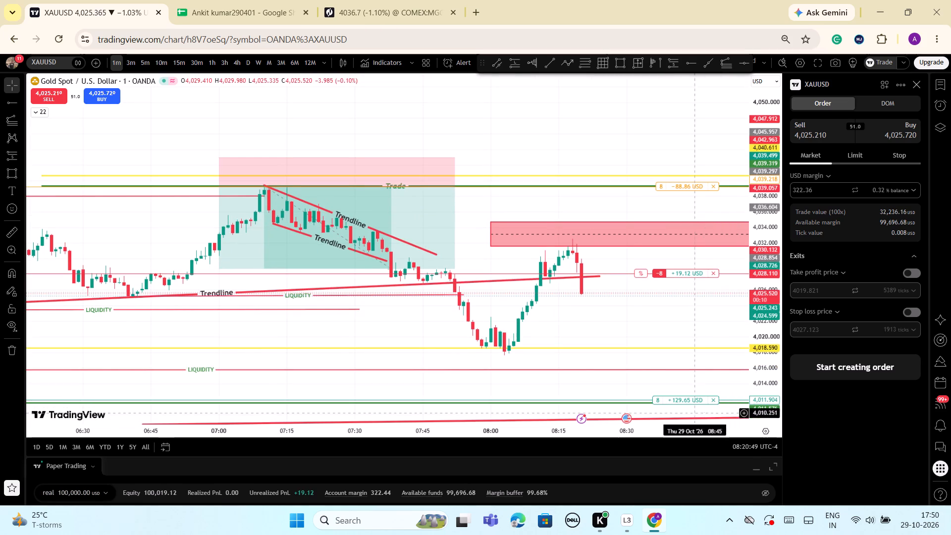
scroll(602, 315, down, 5)
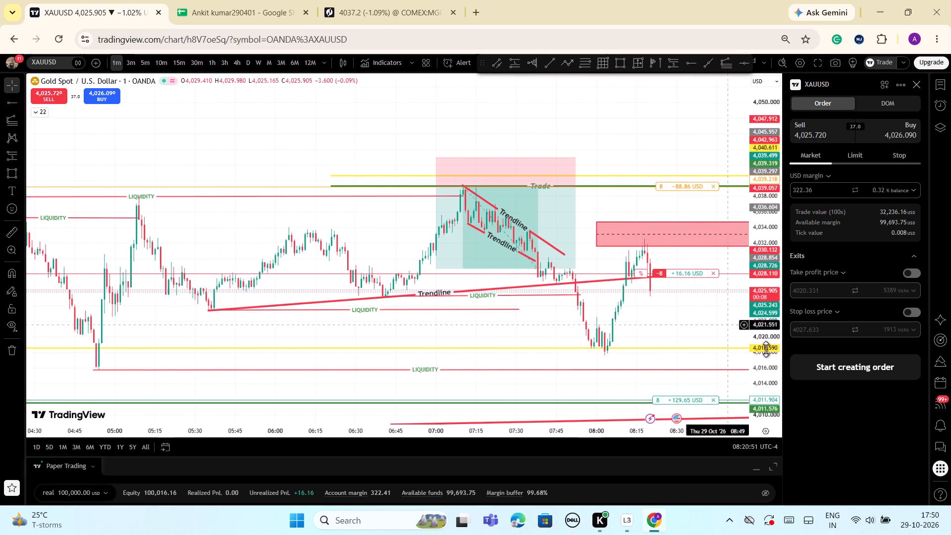
drag(763, 384, 785, 312)
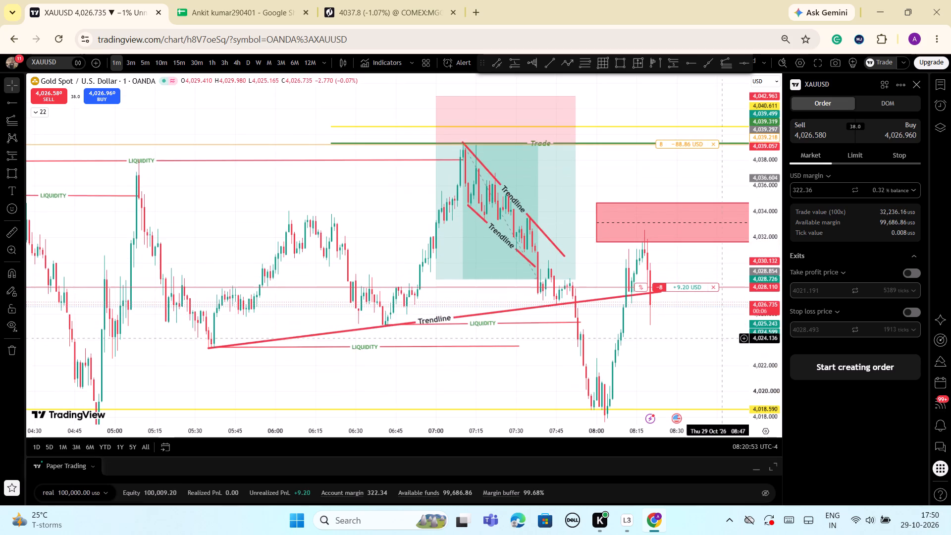
Move the short position's stop loss down to 4,031.080, just below the sell zone, and submit the change.
scroll(720, 340, up, 8)
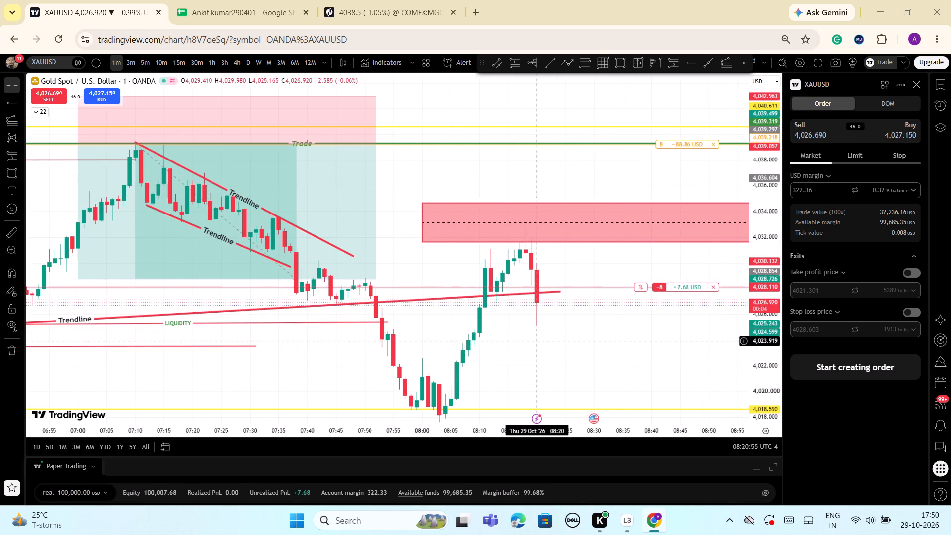
drag(536, 341, 540, 314)
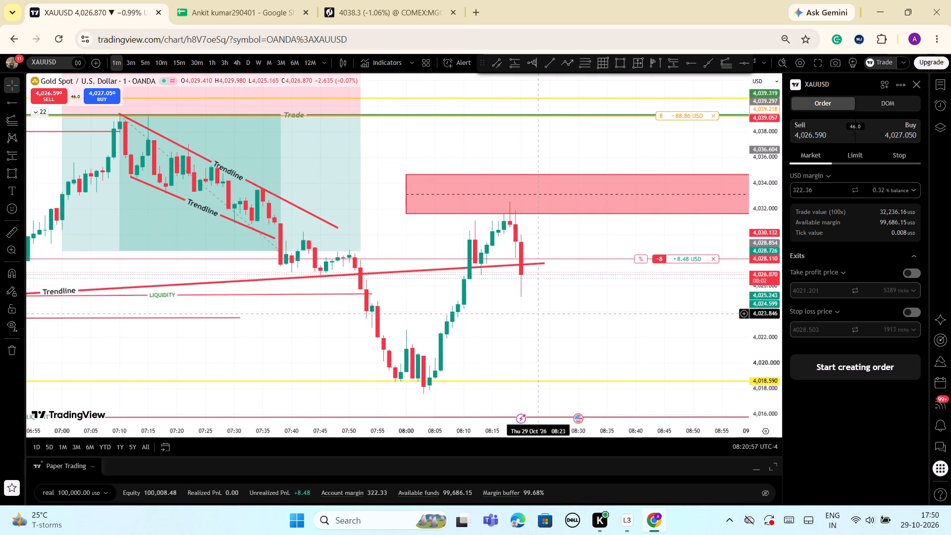
drag(684, 112, 689, 157)
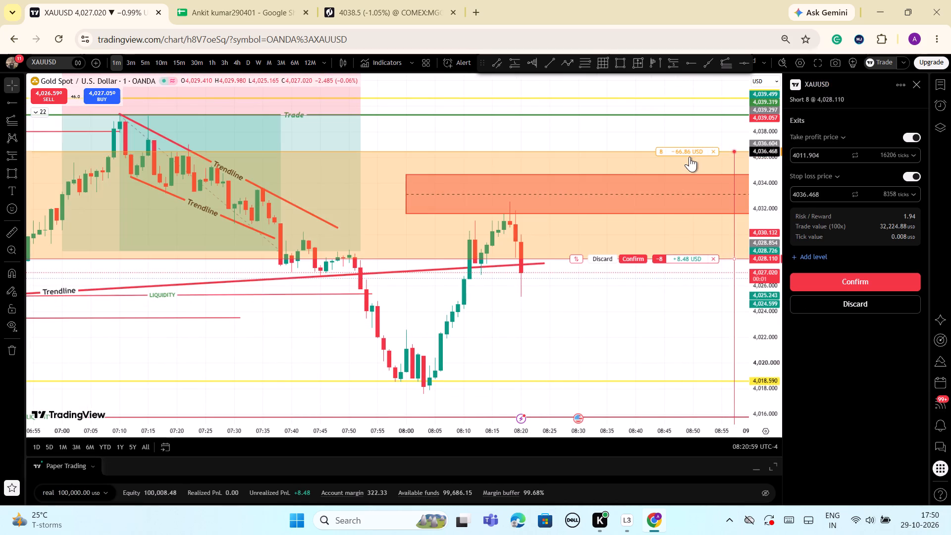
drag(689, 157, 686, 217)
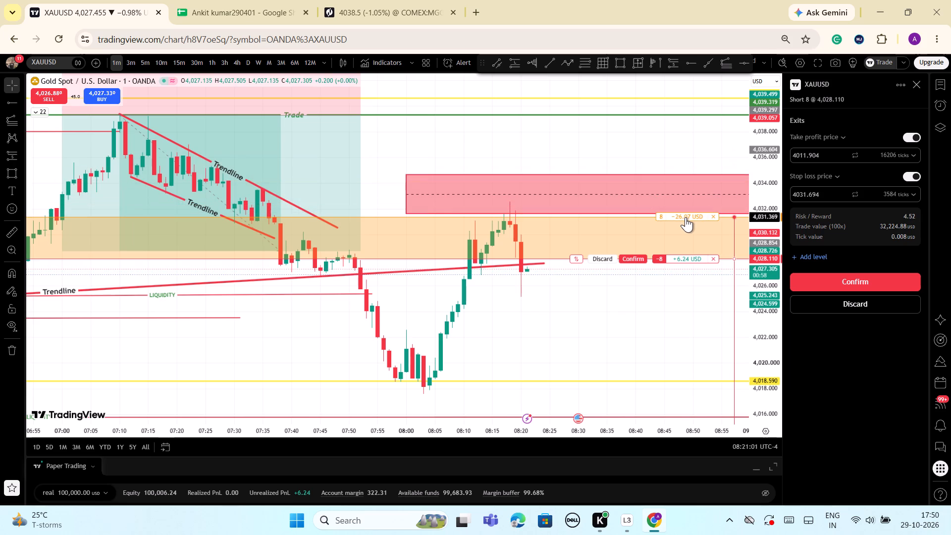
drag(686, 217, 684, 221)
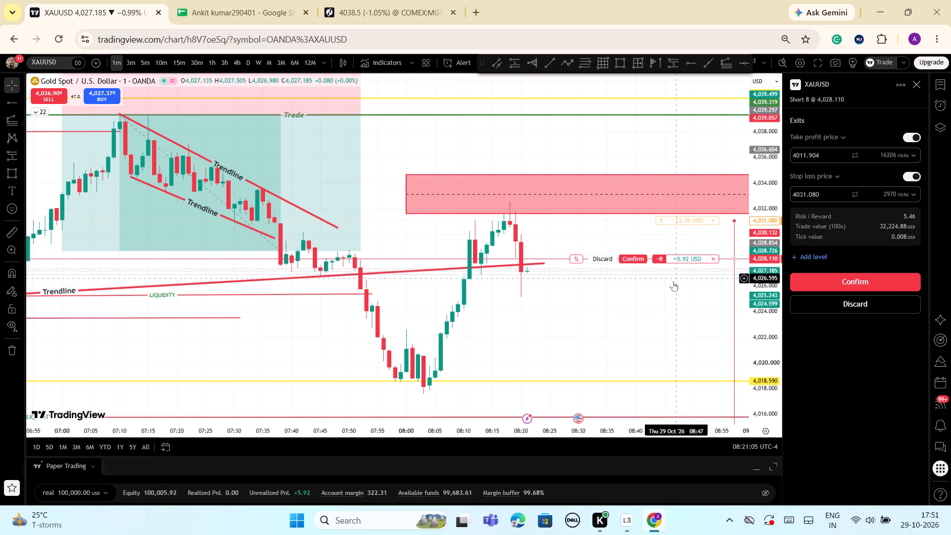
click(633, 259)
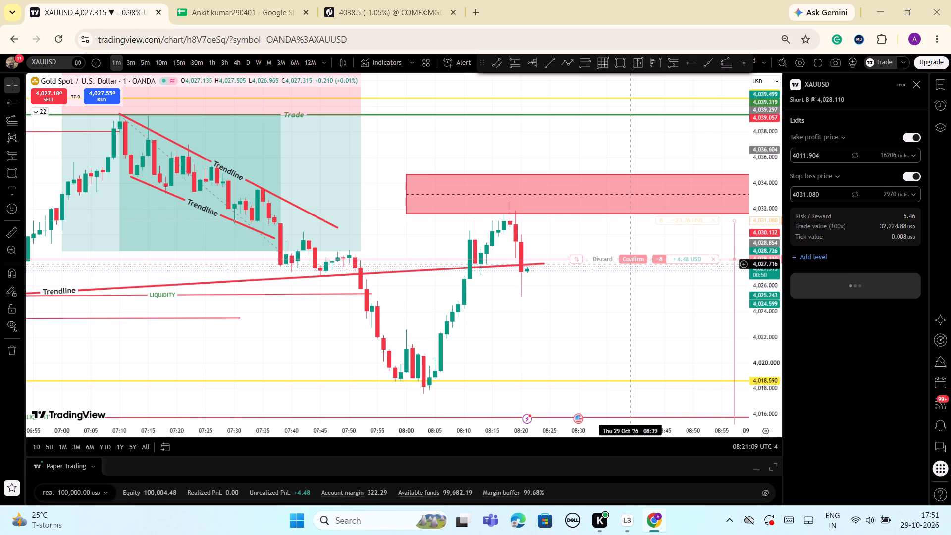
Examine the 1-minute price action relative to the short position's entry, stop loss, take profit and nearby liquidity lines.
scroll(655, 339, down, 1)
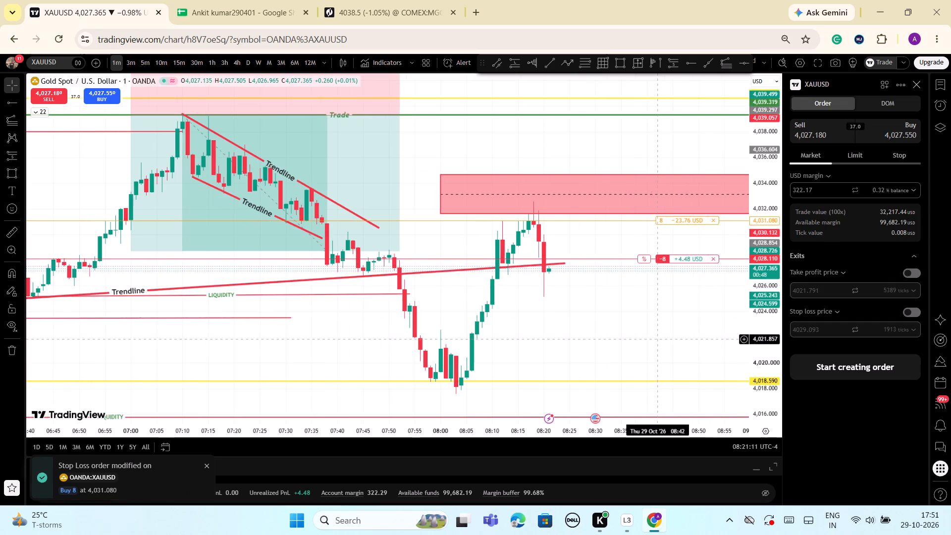
scroll(655, 339, down, 2)
drag(769, 312, 767, 363)
scroll(685, 314, down, 4)
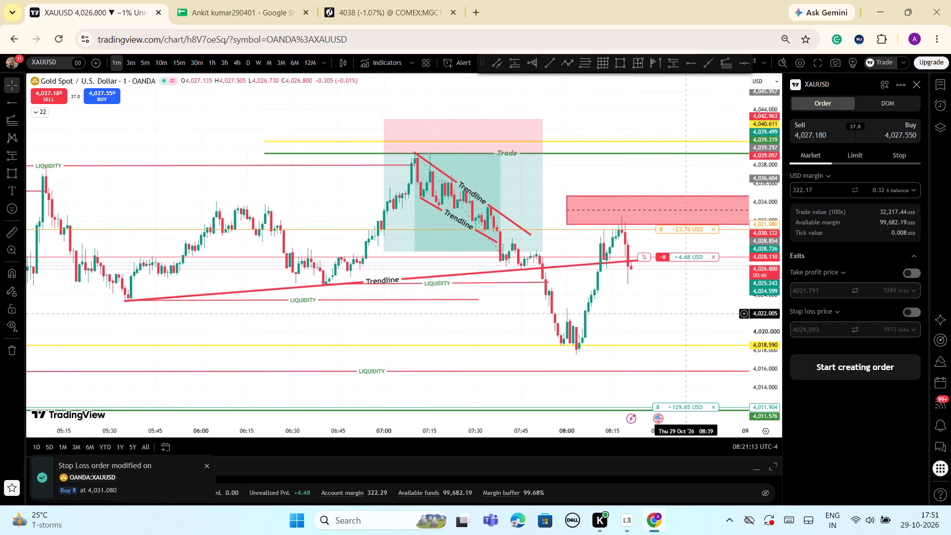
scroll(685, 314, down, 2)
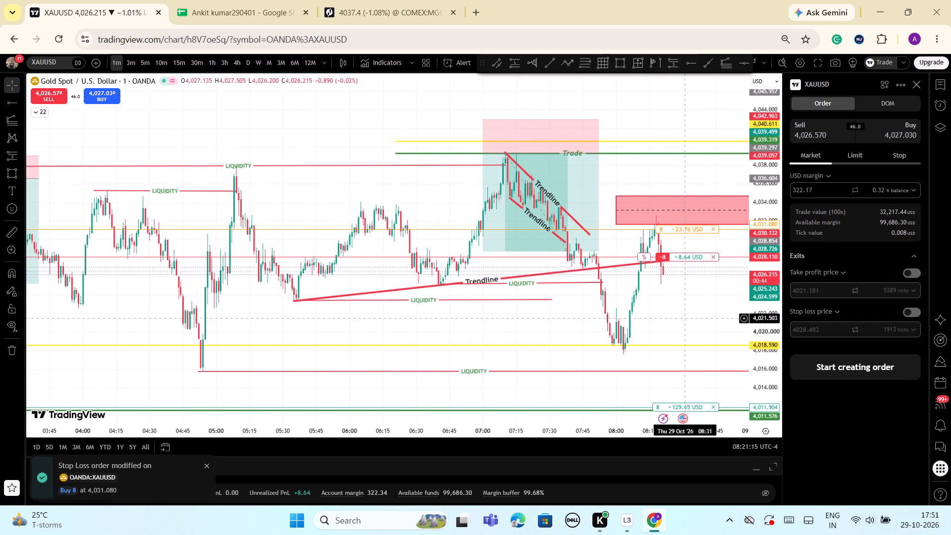
scroll(685, 319, up, 3)
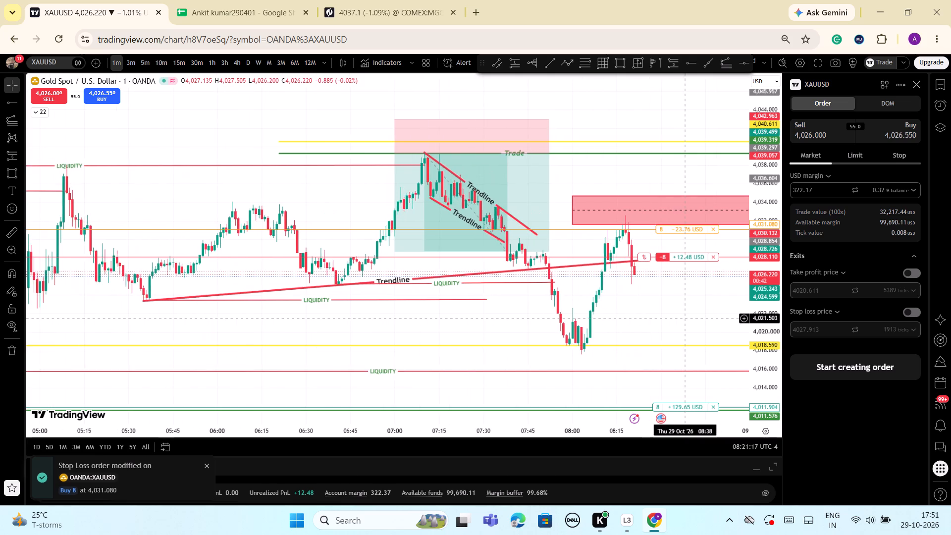
Examine the 1-minute price action around the sell zone, short entry, stop loss, take profit and lower liquidity lines.
scroll(685, 319, up, 12)
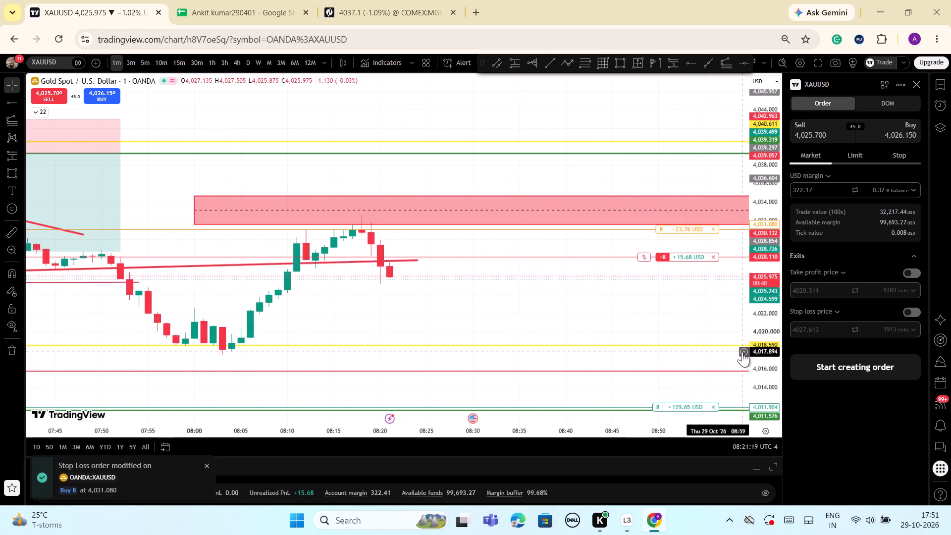
drag(756, 379, 778, 287)
drag(510, 337, 637, 296)
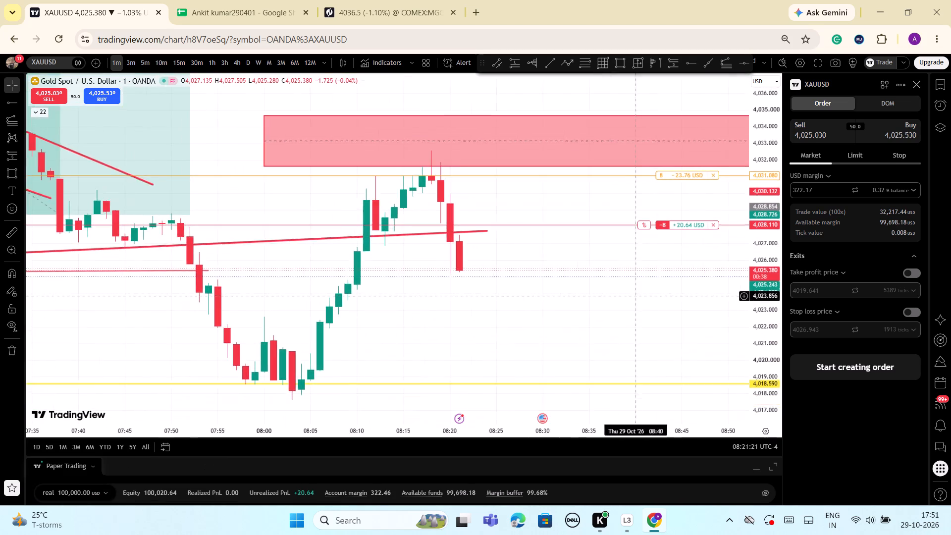
drag(637, 296, 702, 255)
drag(764, 380, 781, 304)
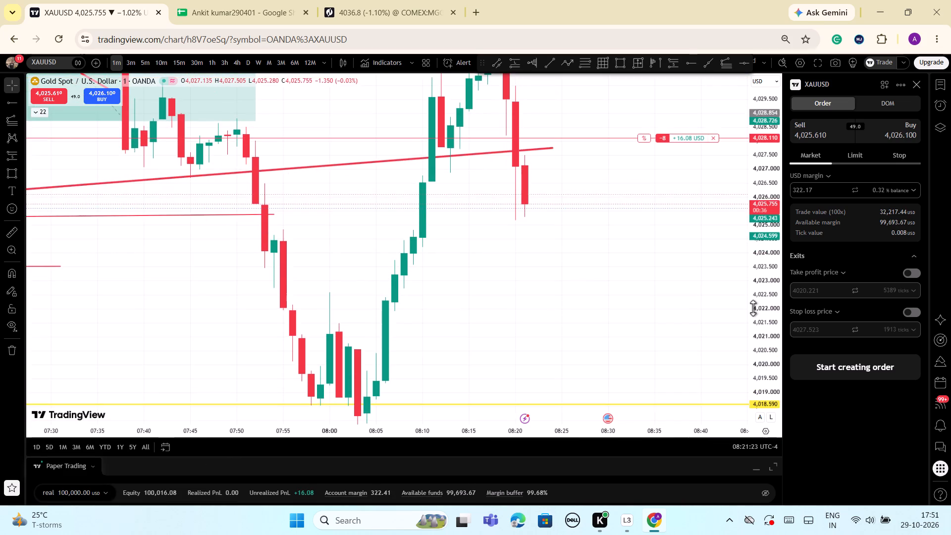
scroll(753, 308, up, 4)
scroll(753, 307, down, 3)
drag(761, 293, 777, 406)
scroll(694, 372, up, 2)
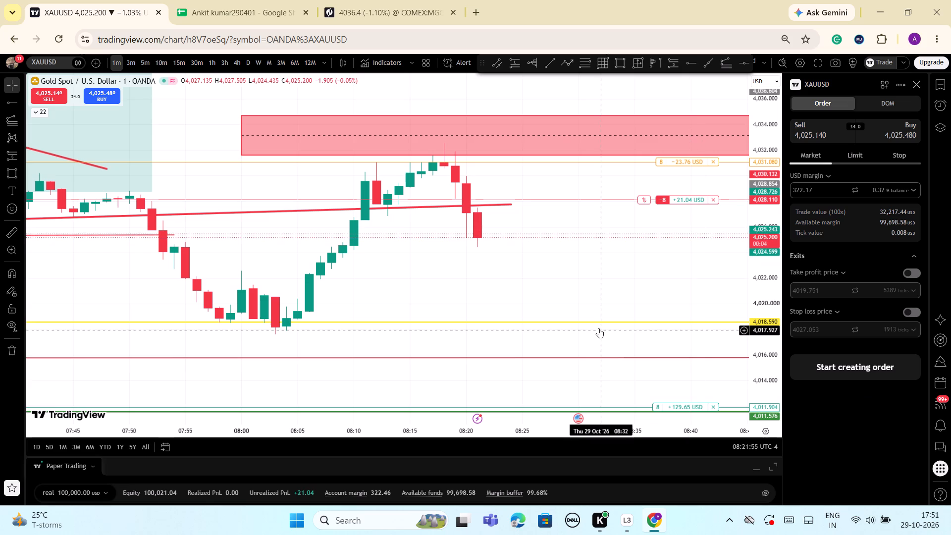
scroll(617, 317, down, 6)
drag(768, 286, 757, 333)
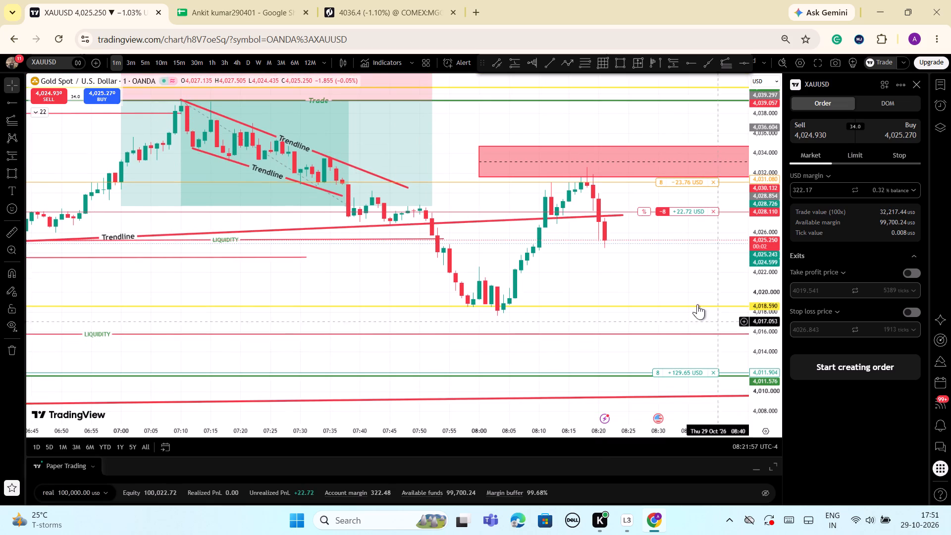
scroll(697, 304, down, 3)
drag(698, 290, 611, 274)
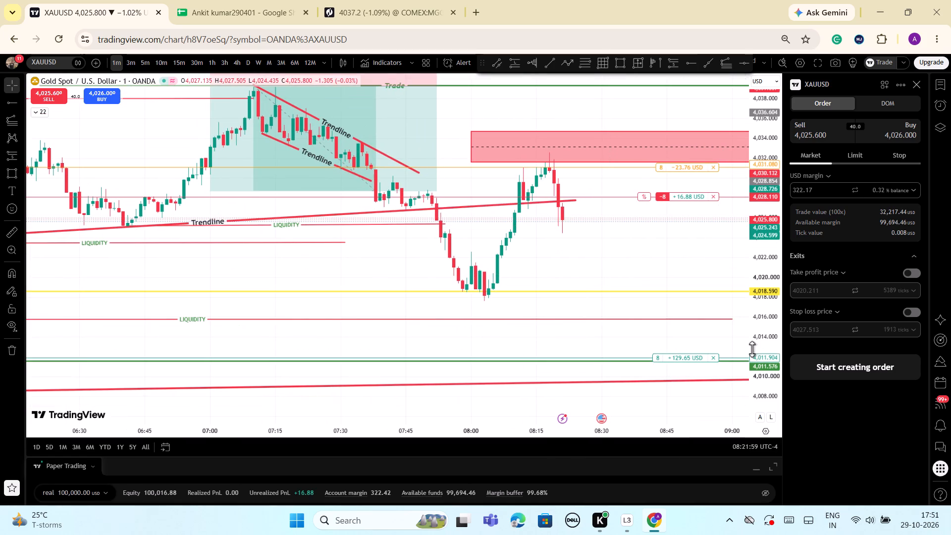
drag(752, 349, 765, 307)
scroll(702, 294, up, 3)
scroll(599, 306, down, 3)
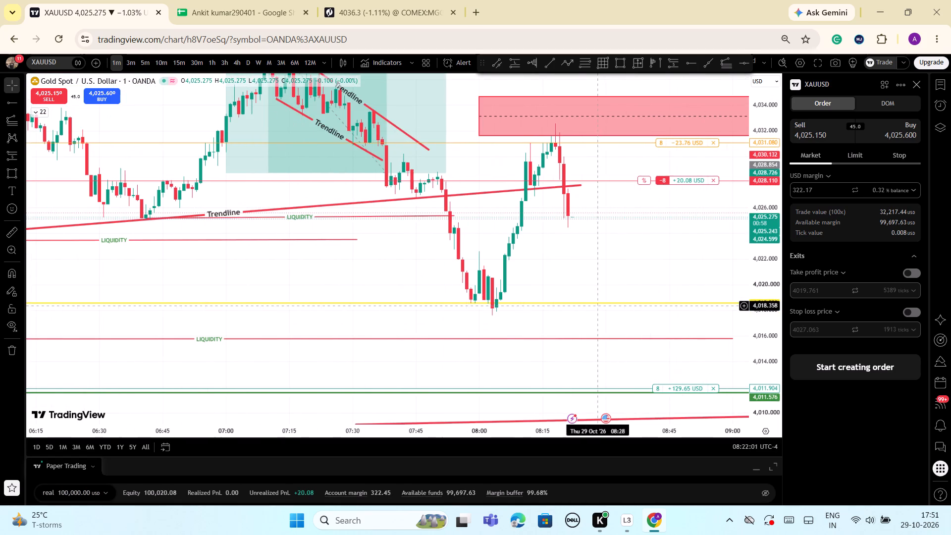
drag(761, 285, 769, 365)
scroll(625, 264, down, 3)
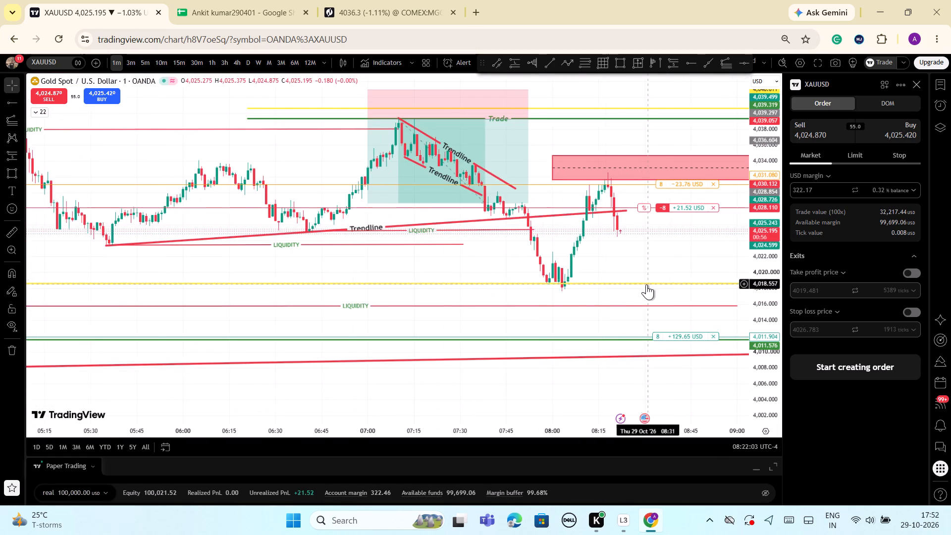
scroll(646, 284, down, 3)
drag(764, 374, 764, 302)
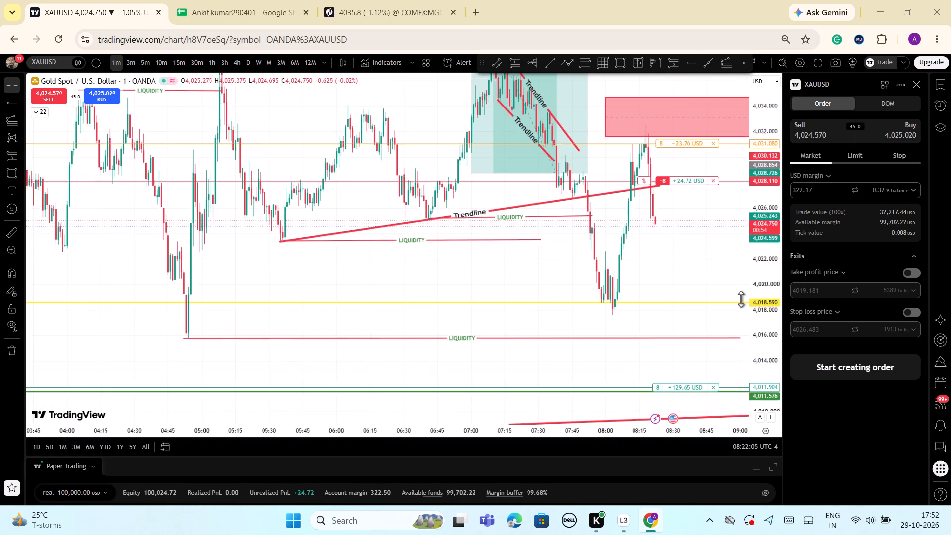
scroll(684, 279, up, 8)
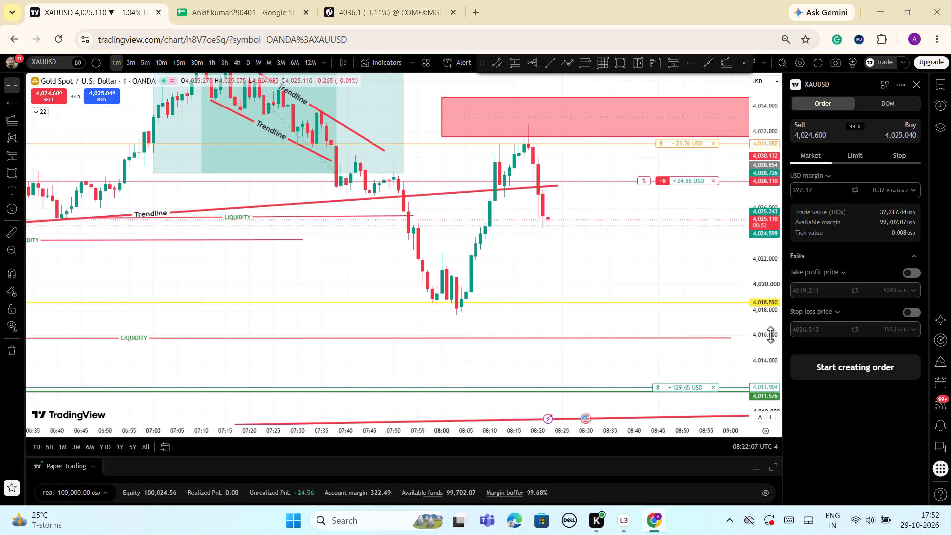
drag(770, 335, 772, 288)
scroll(746, 297, up, 3)
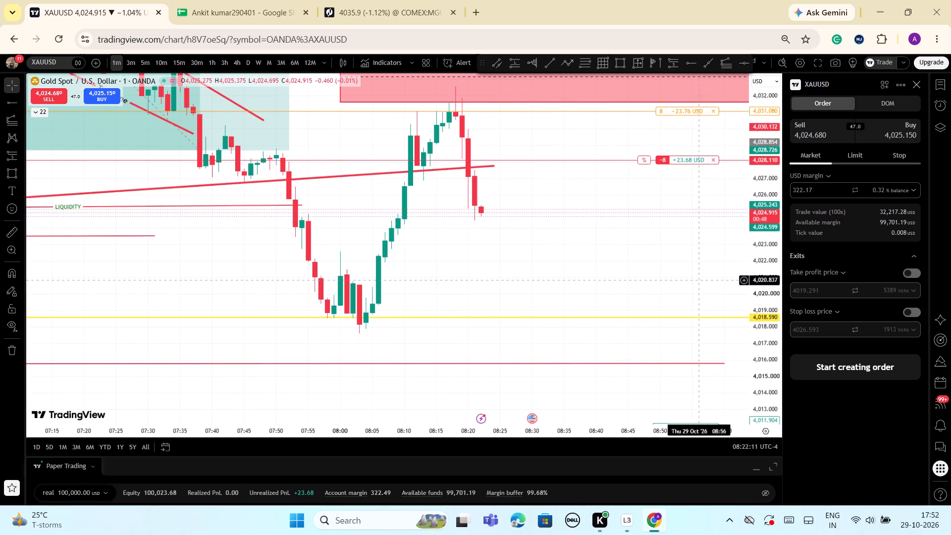
Move the short position's stop loss down to 4,027.734, just below the entry price, and submit the change.
drag(774, 312, 774, 231)
drag(667, 217, 668, 322)
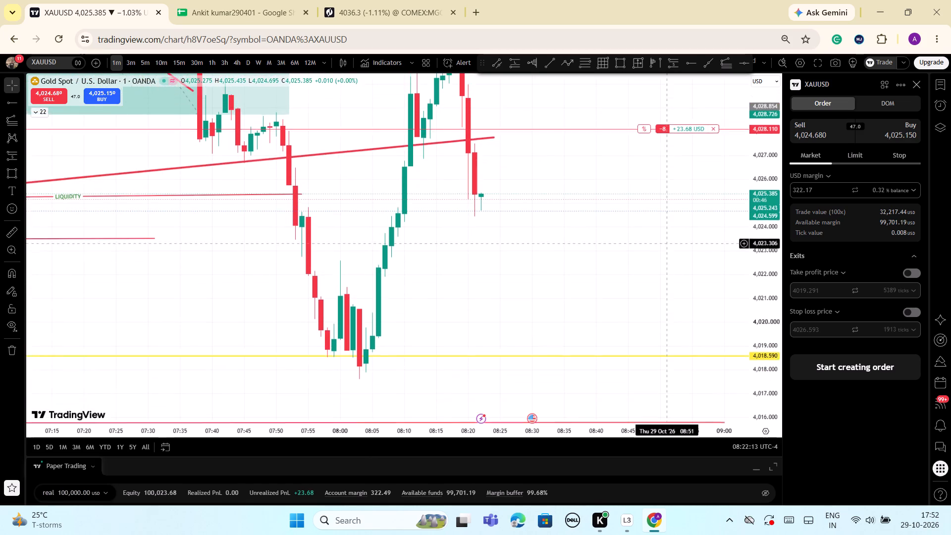
drag(668, 322, 668, 323)
drag(689, 137, 686, 220)
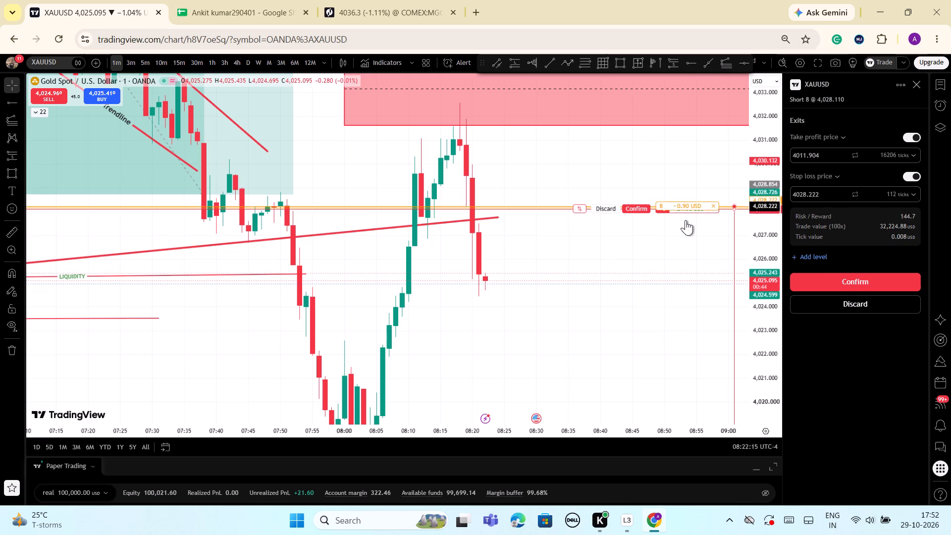
drag(686, 220, 689, 218)
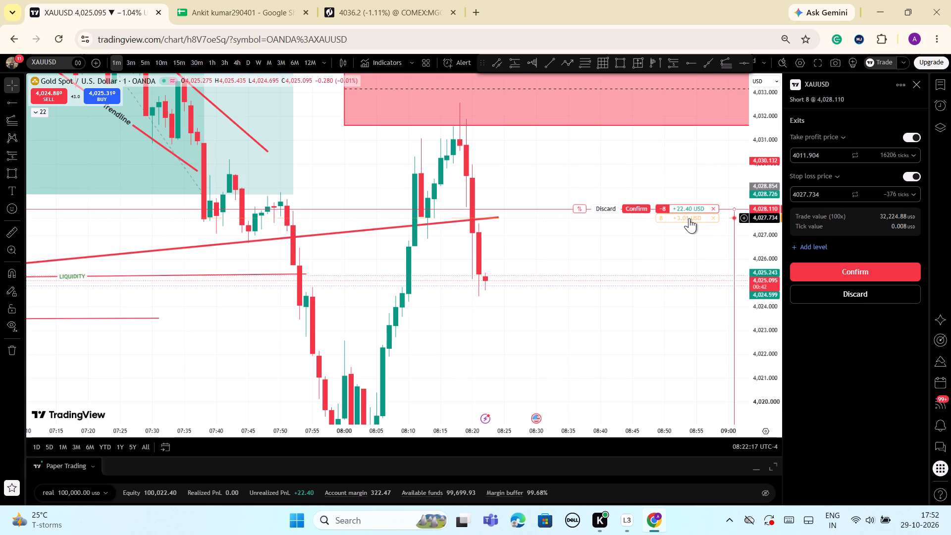
click(634, 211)
Draw a short position forecast from the 08:18 high at 4,032.616, with its target at 4,016.064 just above the lower liquidity line.
scroll(631, 293, down, 1)
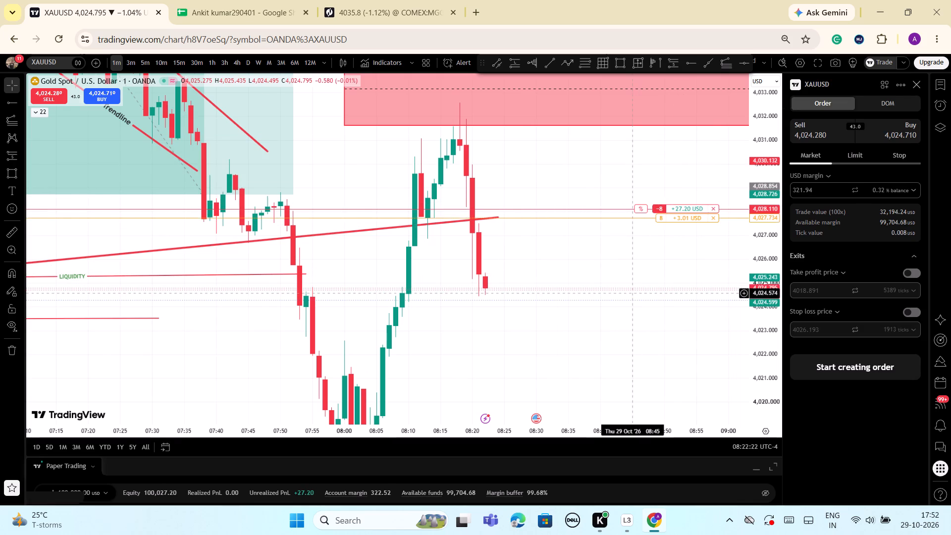
scroll(631, 293, down, 1)
drag(755, 330, 775, 408)
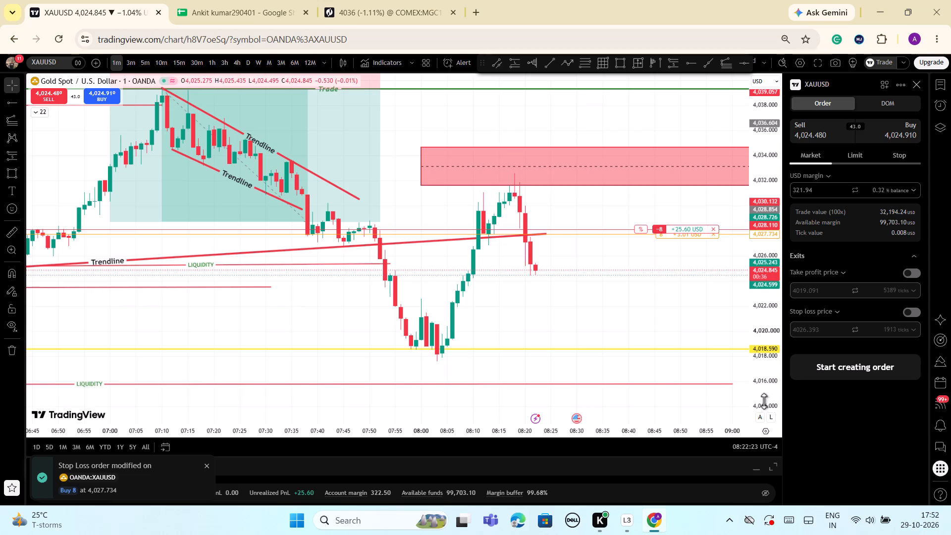
click(752, 365)
drag(756, 329, 758, 300)
click(653, 324)
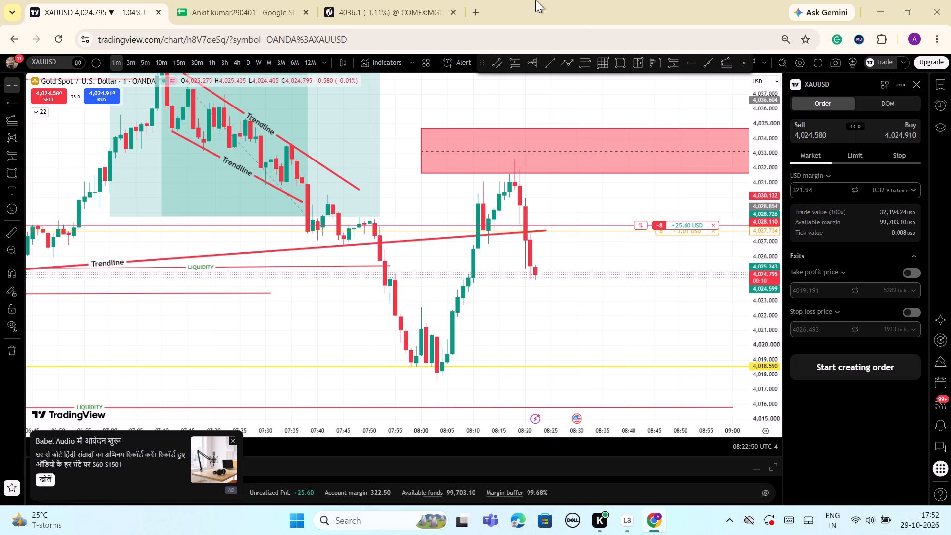
click(672, 56)
click(514, 159)
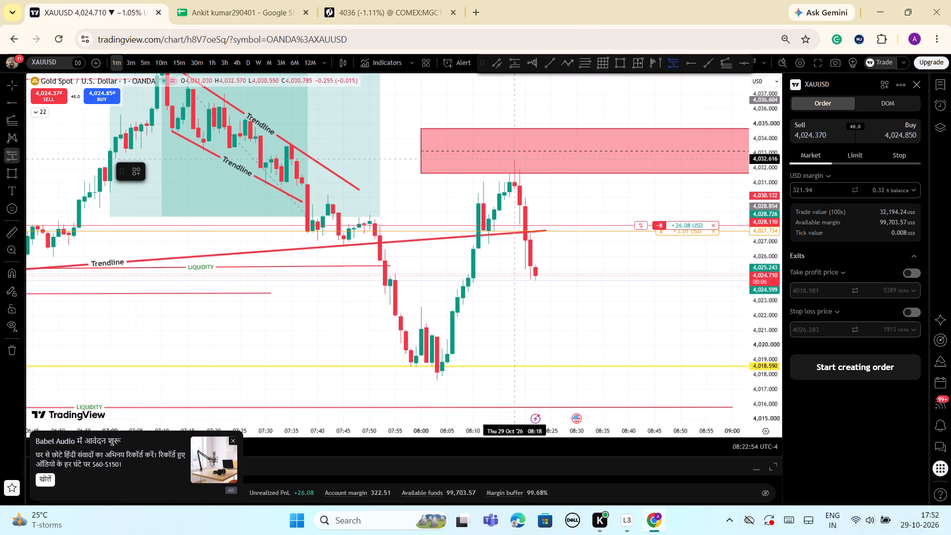
drag(515, 226, 519, 287)
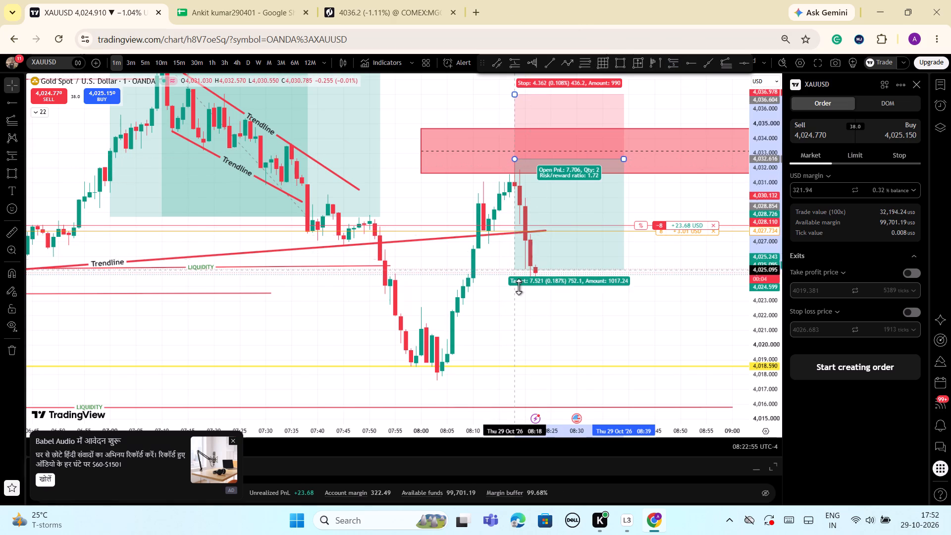
drag(519, 287, 528, 363)
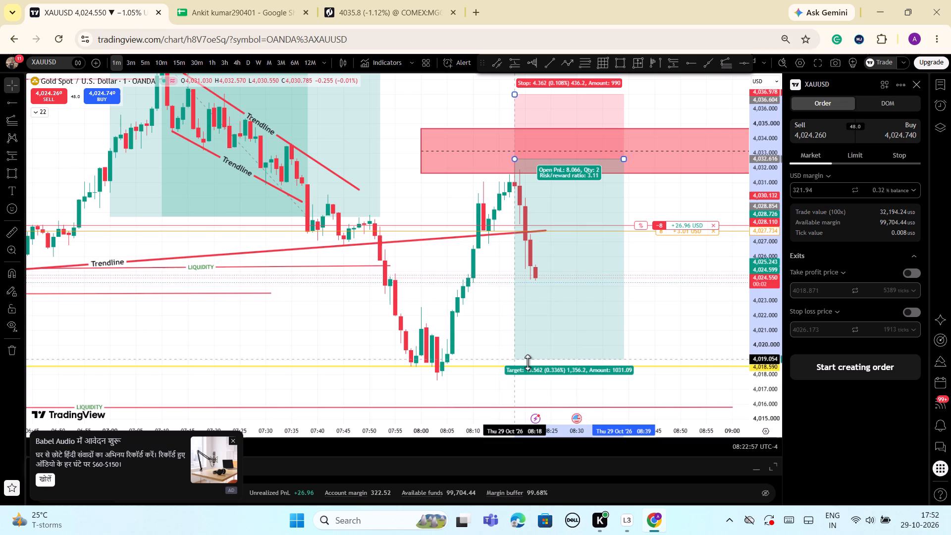
drag(528, 363, 531, 399)
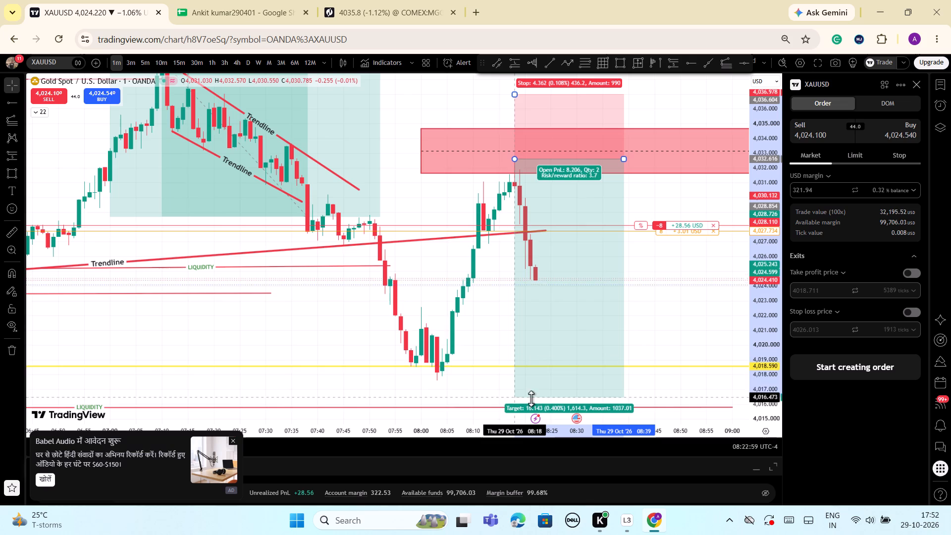
drag(531, 399, 535, 403)
click(682, 322)
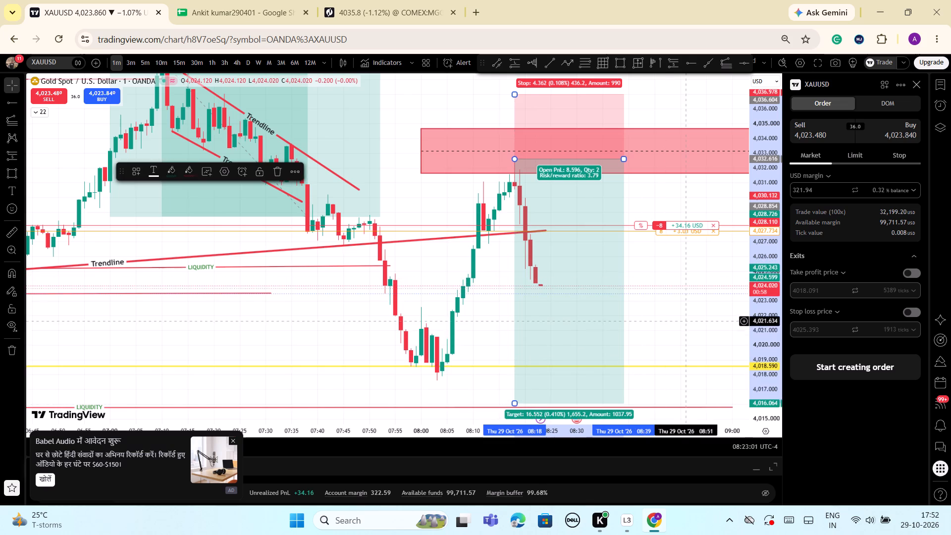
Tighten the new short position drawing's stop to 4,034.649, at the upper edge of the sell zone.
drag(766, 295, 785, 357)
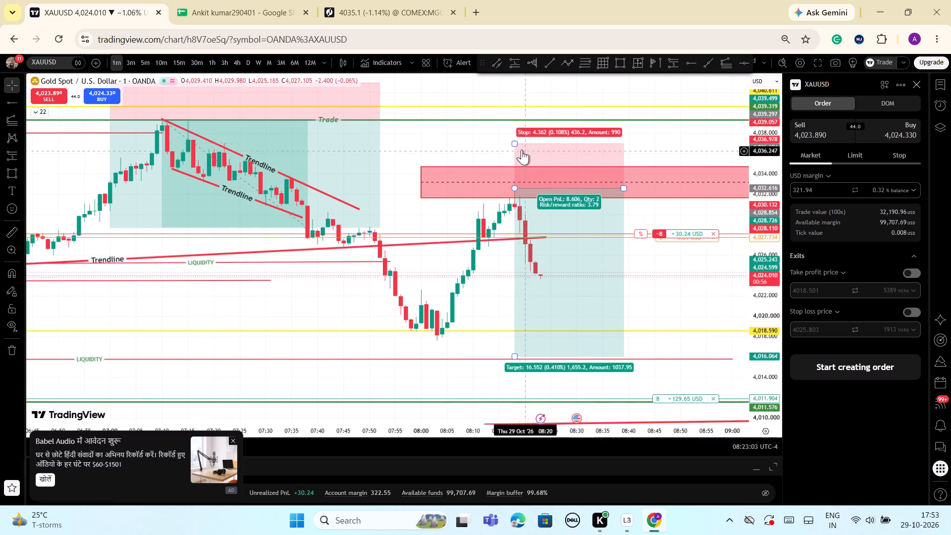
drag(516, 144, 513, 157)
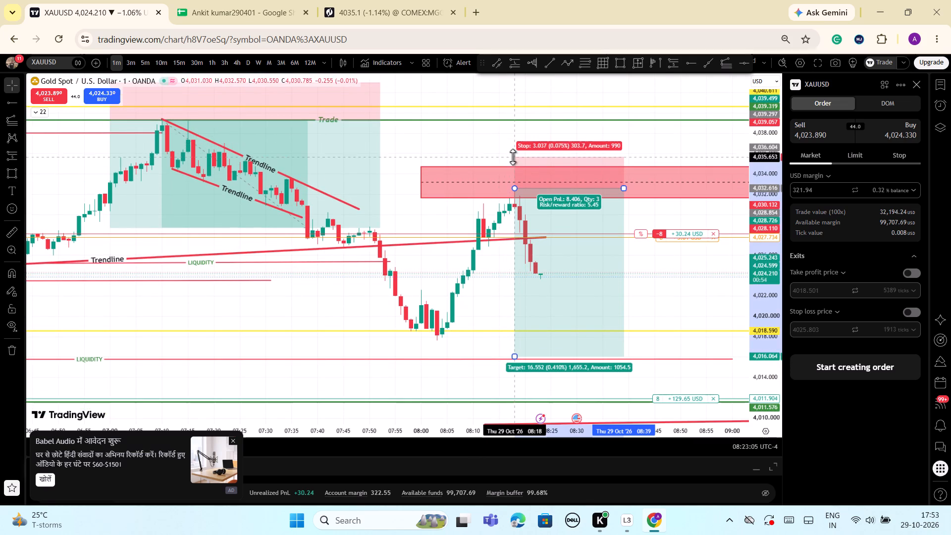
drag(513, 157, 513, 167)
click(484, 143)
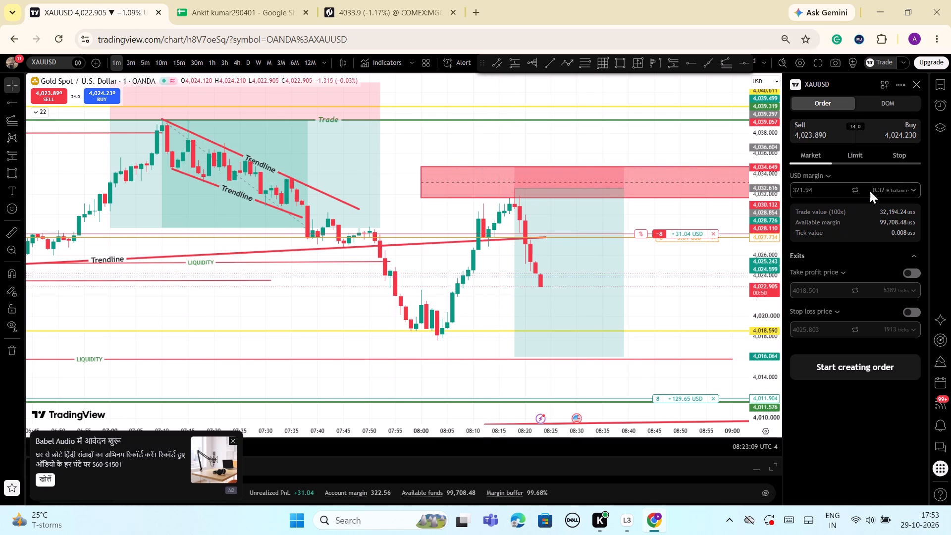
Examine the falling 1-minute price relative to the short drawing's target, the lower liquidity lines and the open position's take profit.
drag(765, 348, 763, 313)
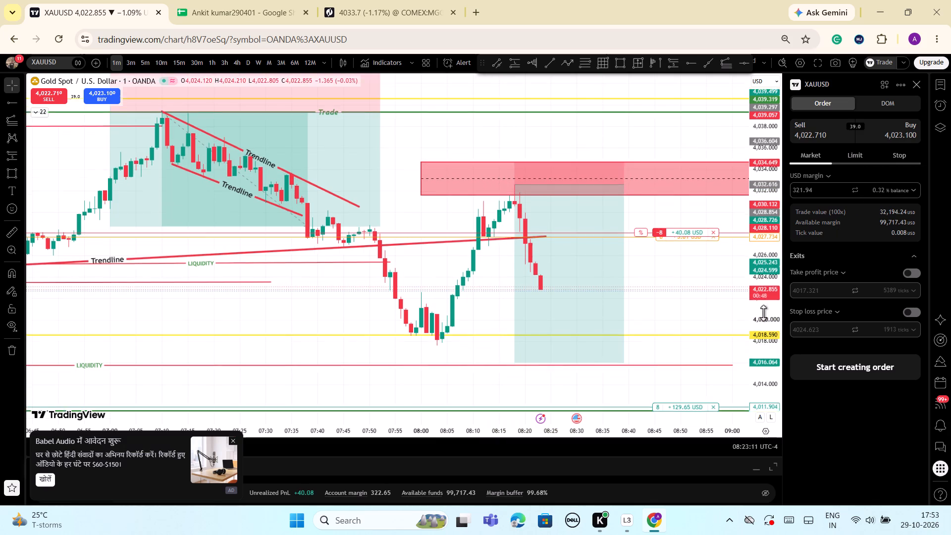
drag(763, 313, 763, 296)
scroll(723, 303, up, 3)
drag(751, 345, 763, 280)
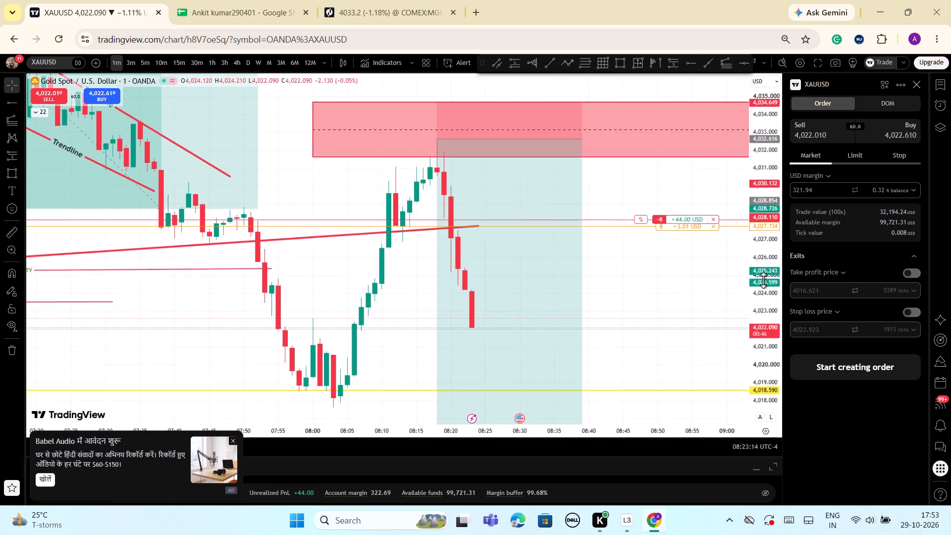
drag(763, 280, 756, 374)
drag(681, 323, 712, 230)
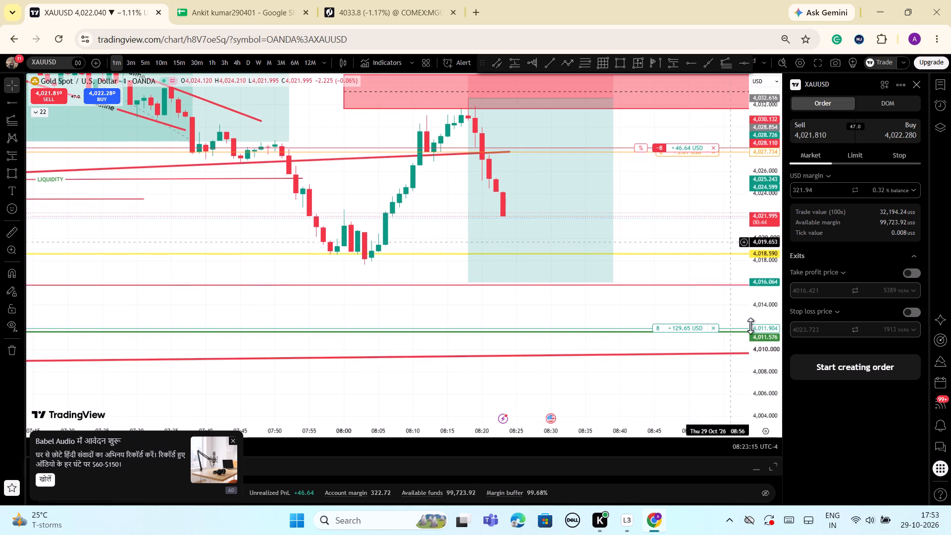
drag(762, 368, 762, 343)
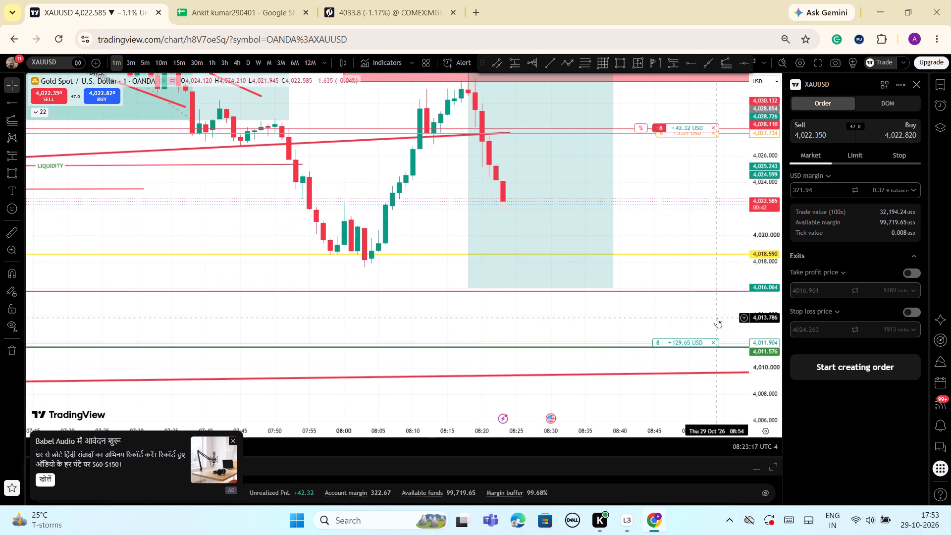
drag(760, 358, 770, 310)
scroll(713, 263, up, 3)
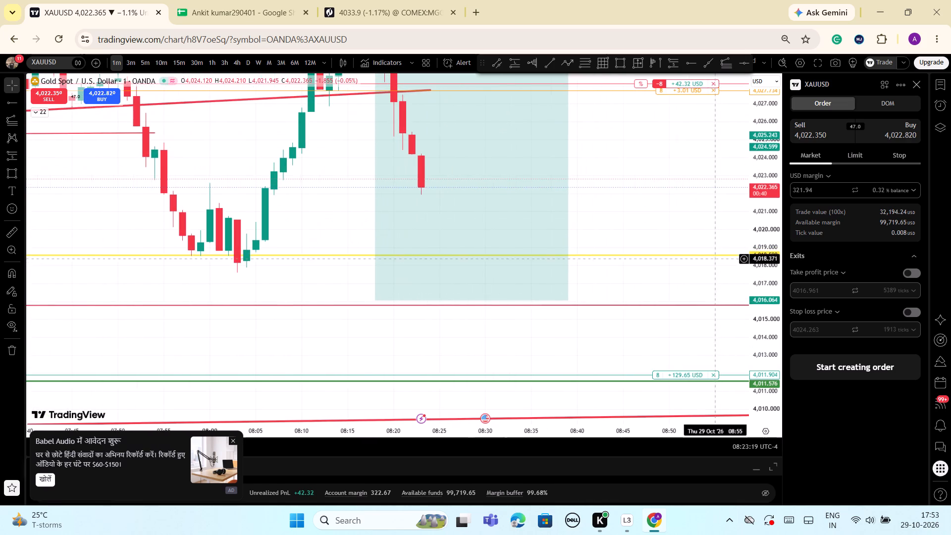
drag(767, 193, 752, 312)
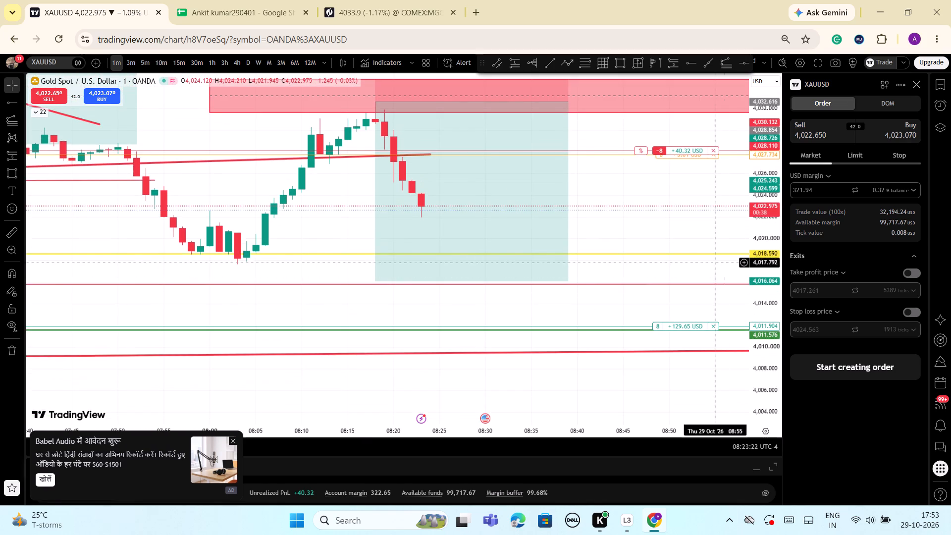
scroll(712, 253, down, 11)
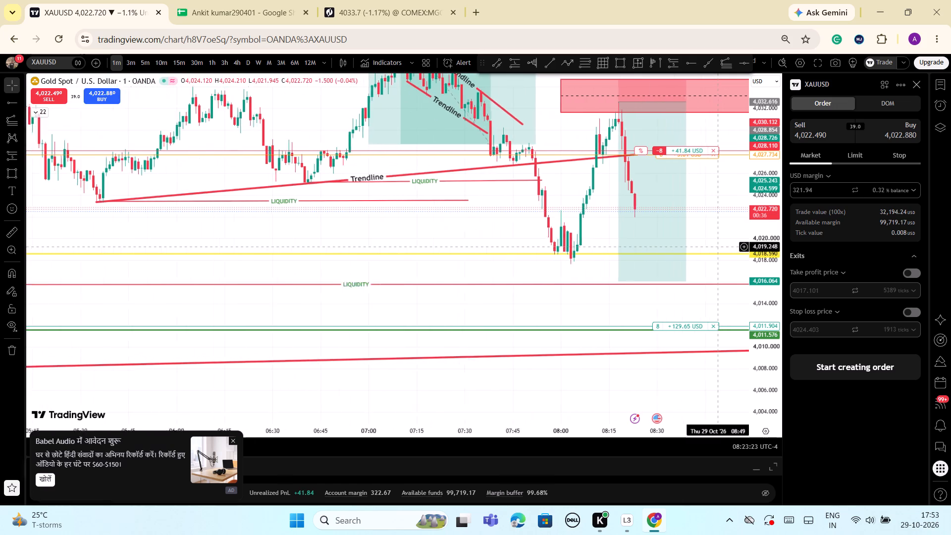
drag(729, 233, 707, 278)
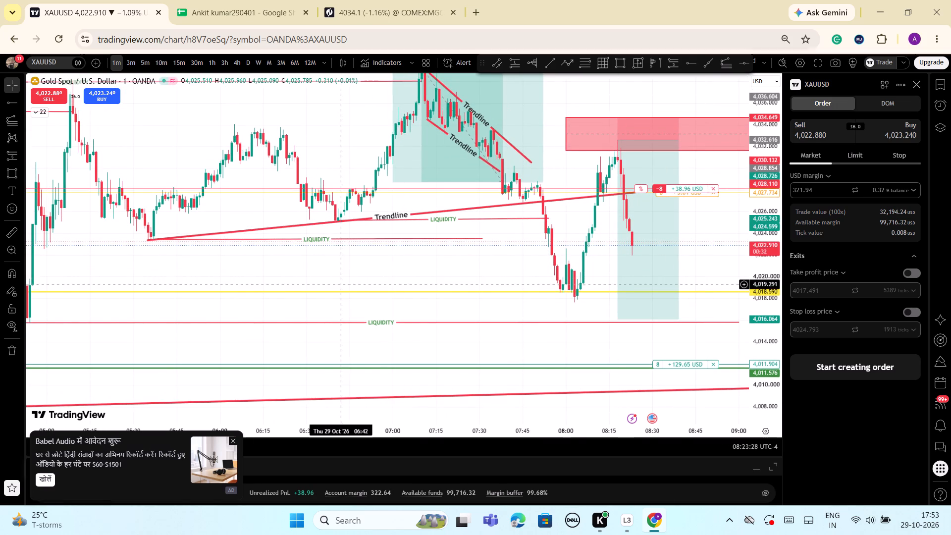
Delete the short liquidity line near 4,025.2 that runs from 06:41 to 07:54 beneath the rising trend line.
scroll(539, 268, down, 2)
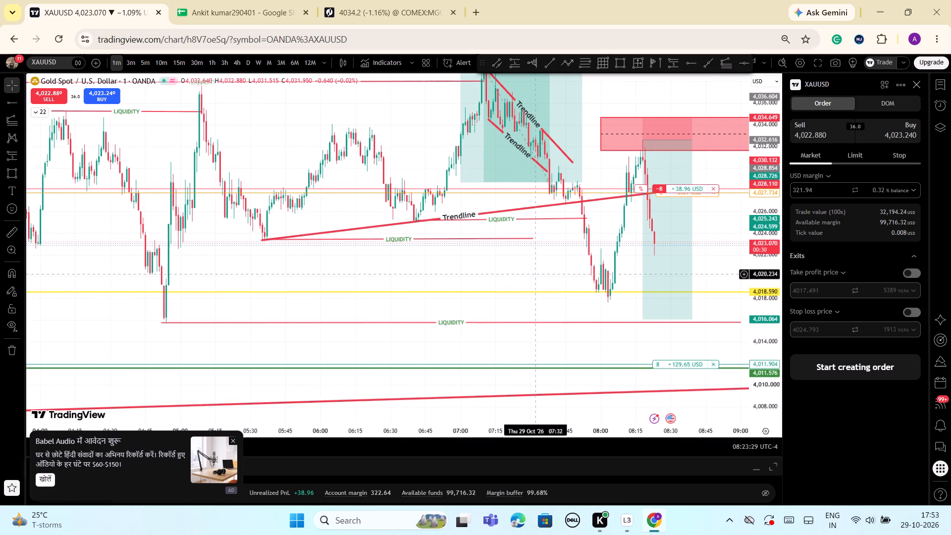
click(533, 218)
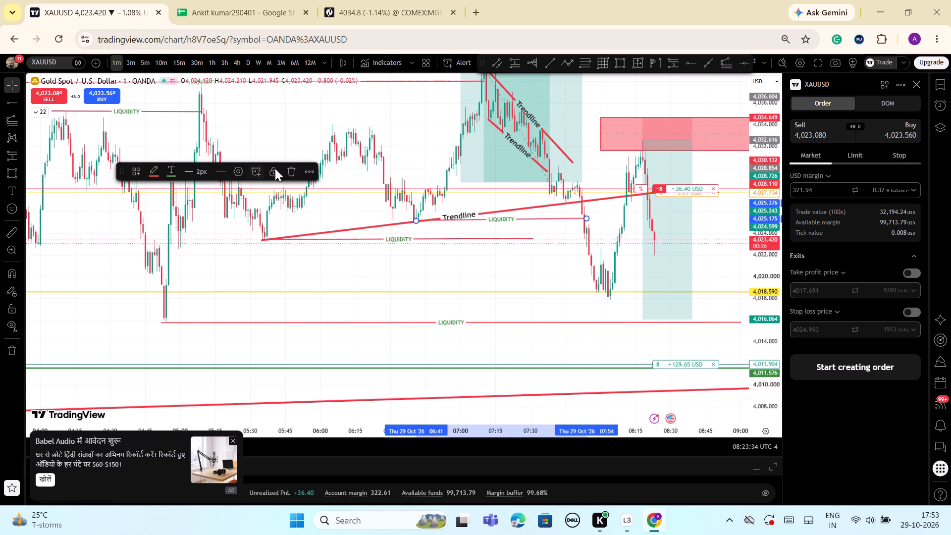
click(289, 169)
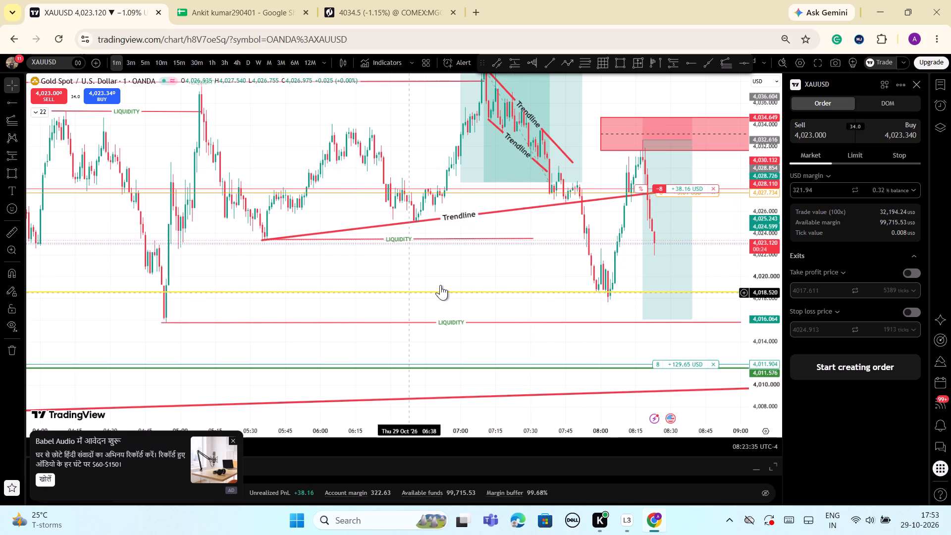
Draw a trend-based Fib extension from the 08:03 low at 4,017.461 to the 08:18 high at 4,032.784, with its third point at 4,017.313 and 09:09.
scroll(549, 277, down, 1)
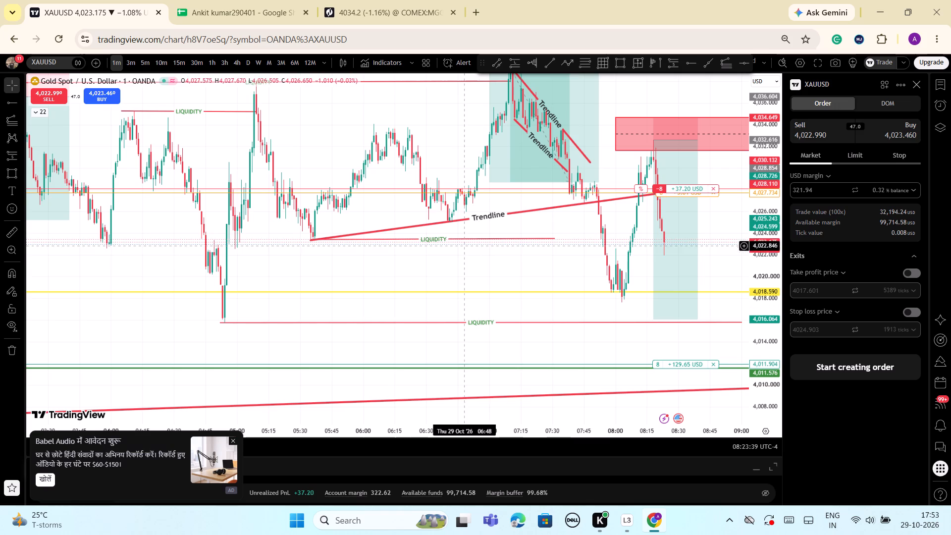
drag(552, 278, 539, 271)
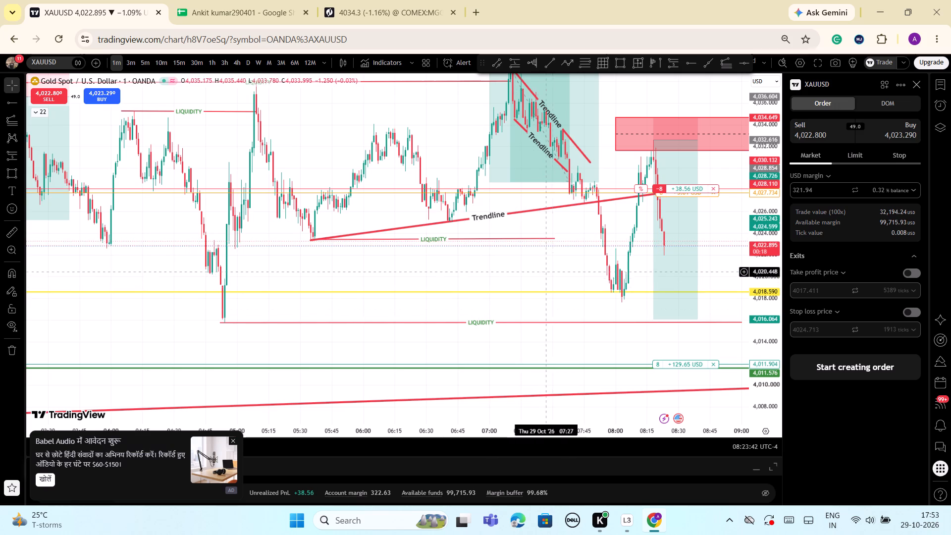
drag(539, 271, 481, 256)
scroll(632, 283, up, 3)
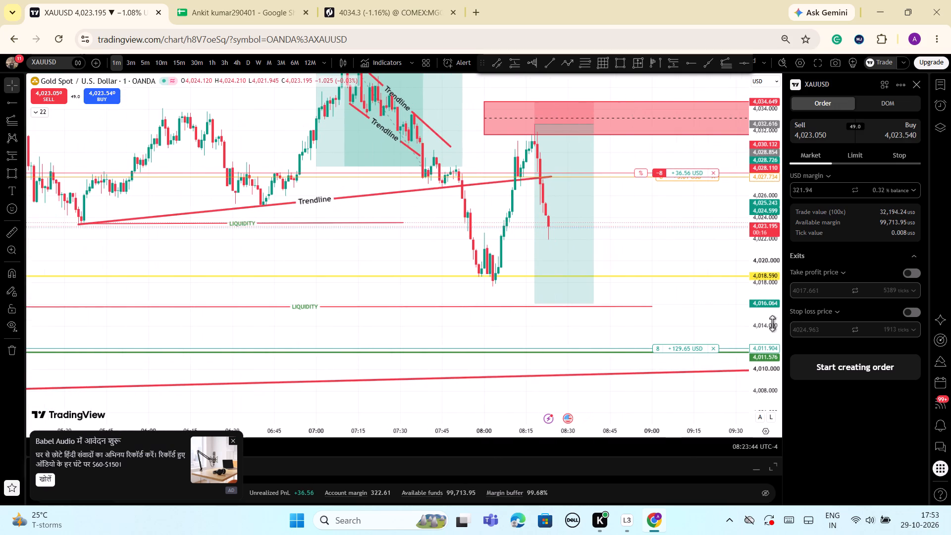
drag(765, 303, 736, 384)
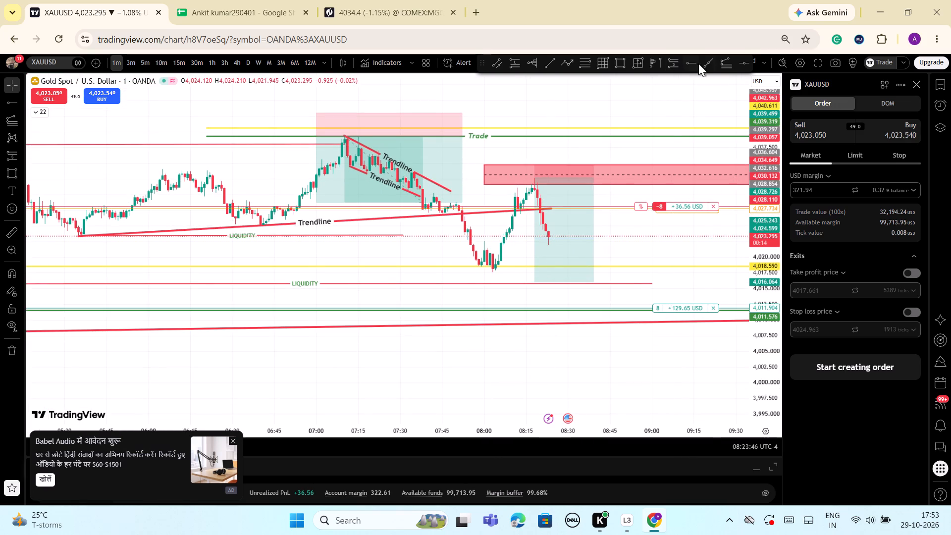
click(724, 65)
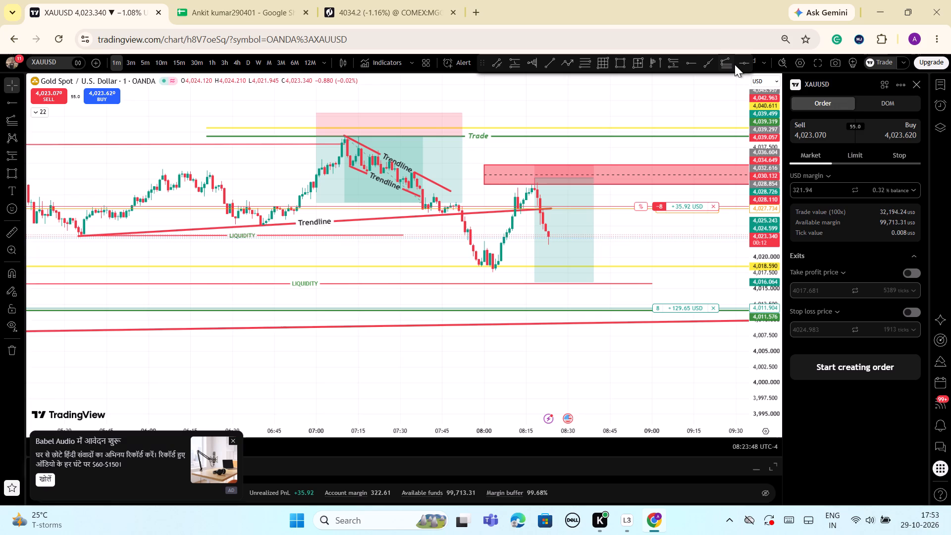
click(732, 69)
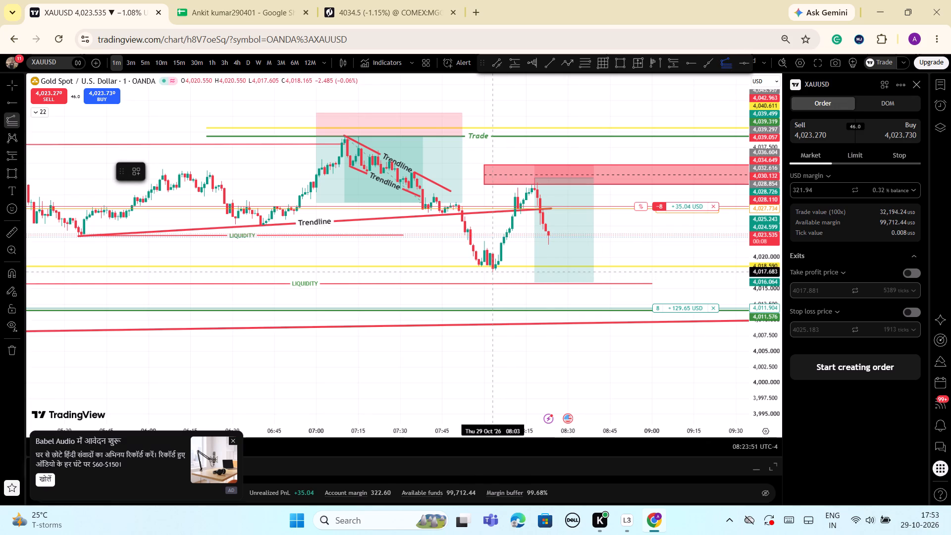
drag(491, 273, 497, 272)
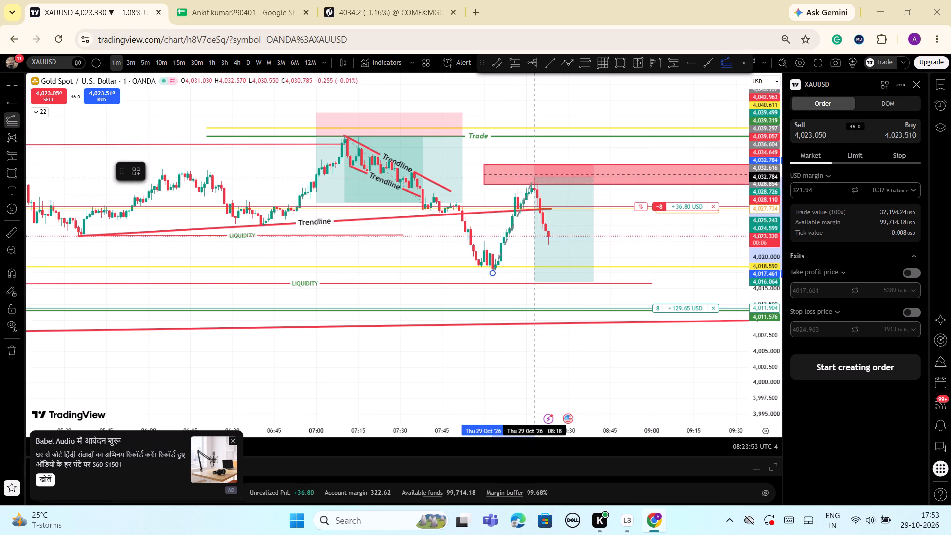
click(535, 177)
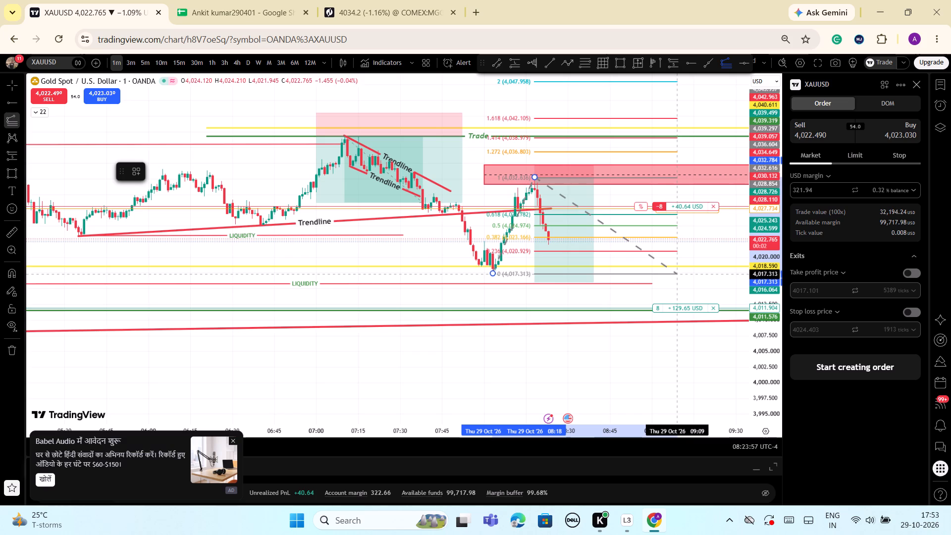
click(677, 274)
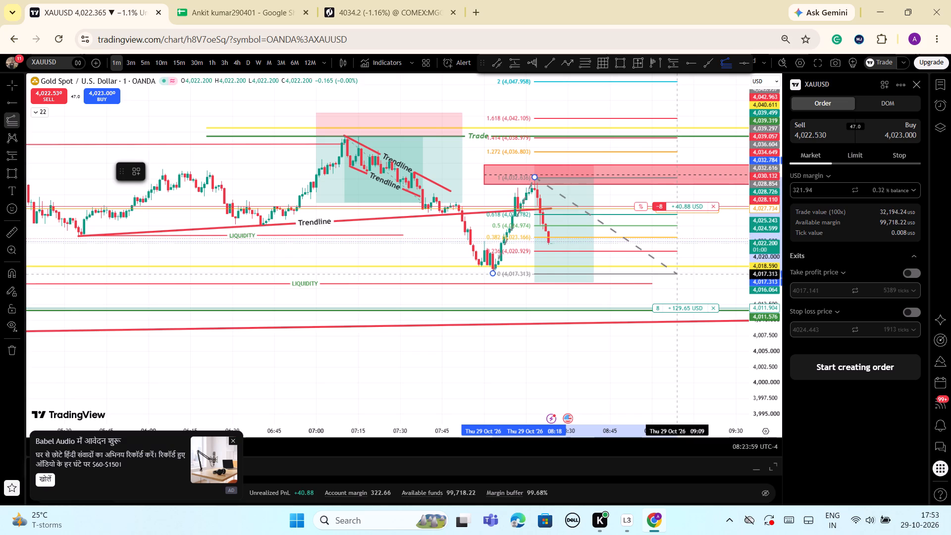
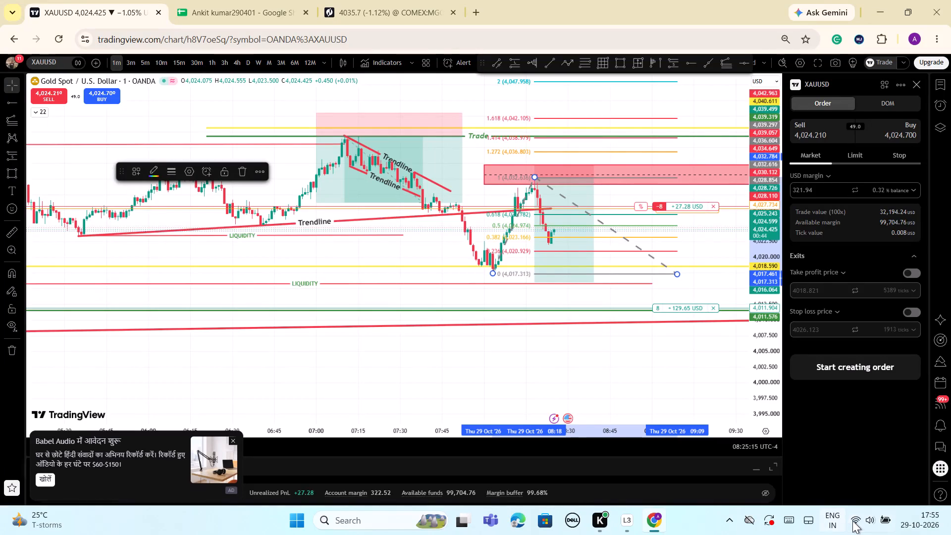
Switch the computer's Wi-Fi connection from POCO C55 to the secured Airtel network, with automatic connection enabled.
click(855, 521)
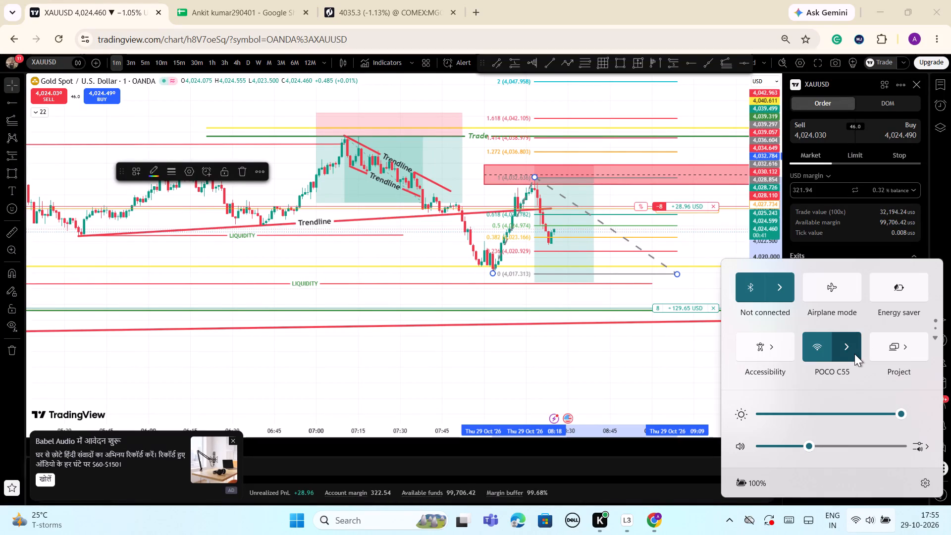
click(854, 354)
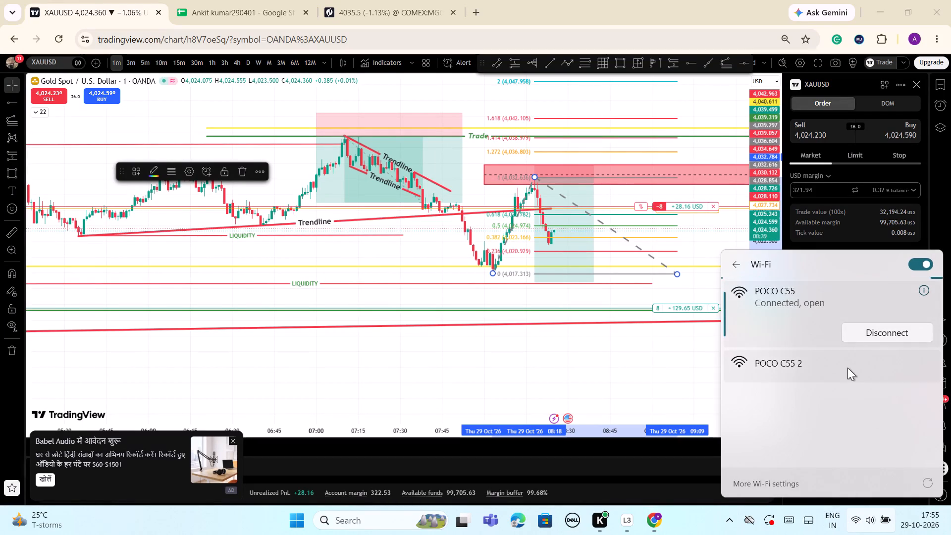
click(760, 367)
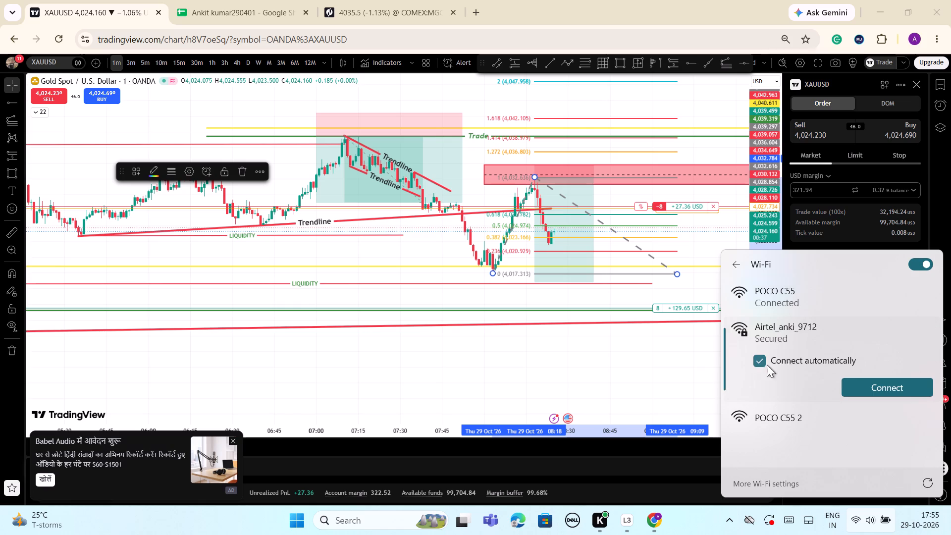
click(900, 387)
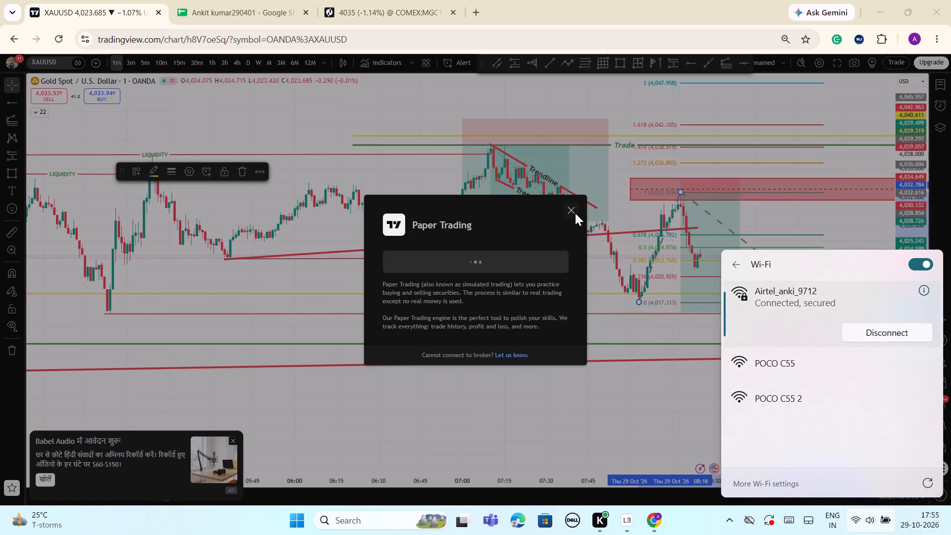
Dismiss the Paper Trading connection dialog to return to the XAUUSD chart.
click(571, 210)
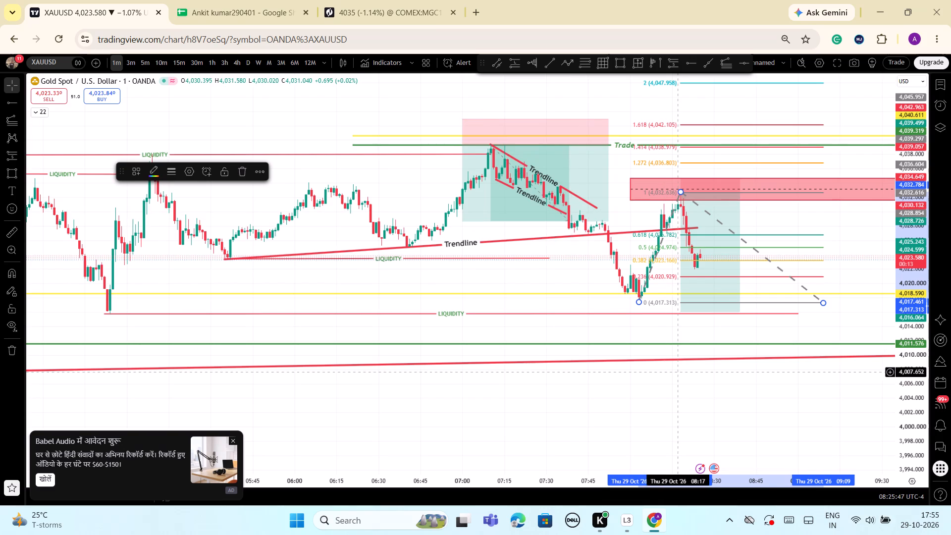
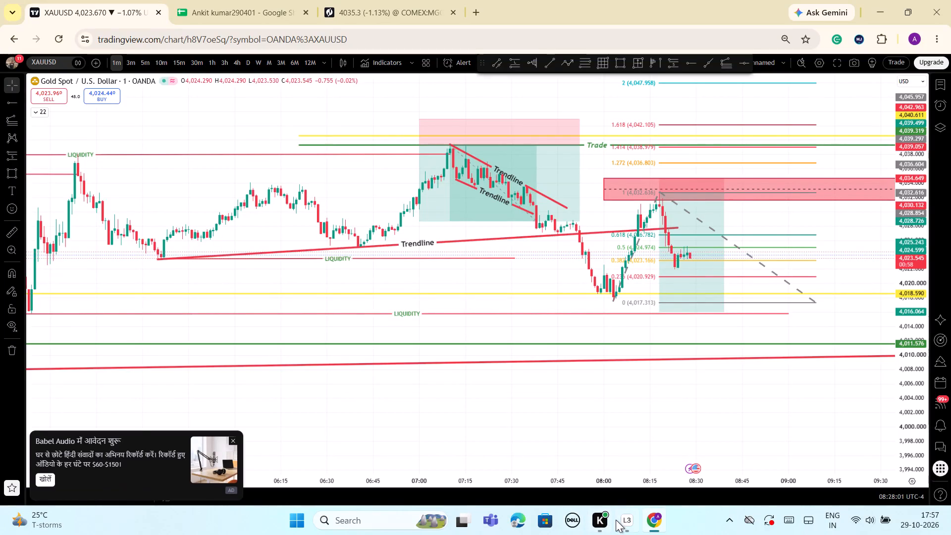
Switch to Loggy3 and examine the session history by month and by pay period, including today's list of recorded sessions.
click(630, 518)
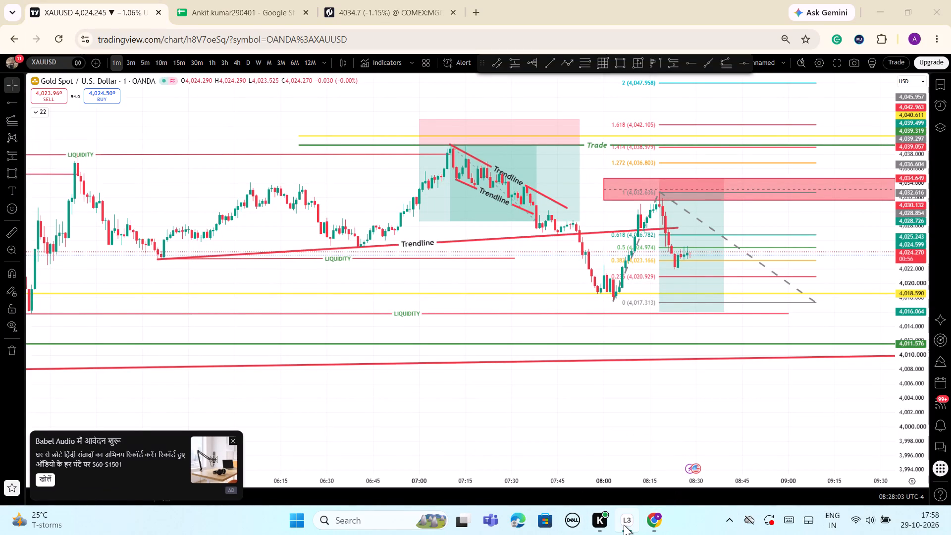
click(625, 524)
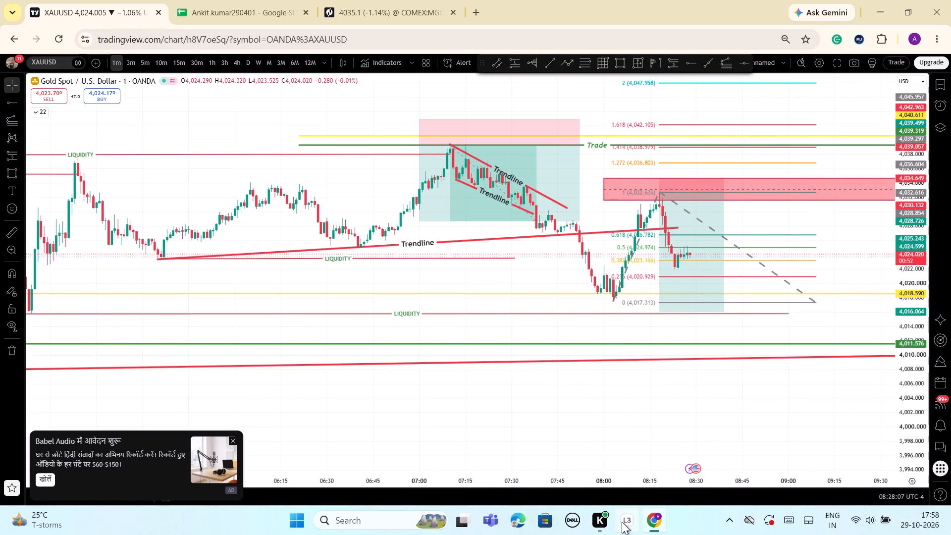
click(626, 521)
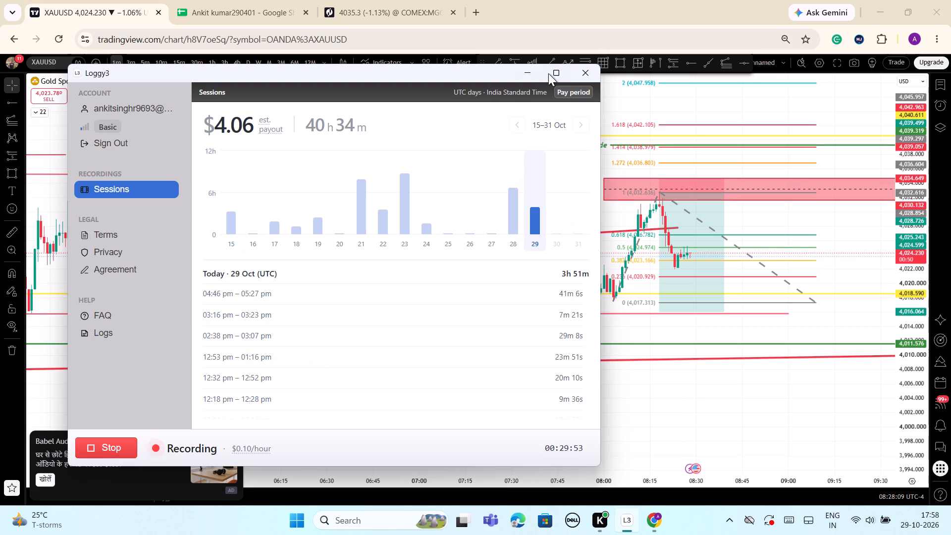
click(554, 69)
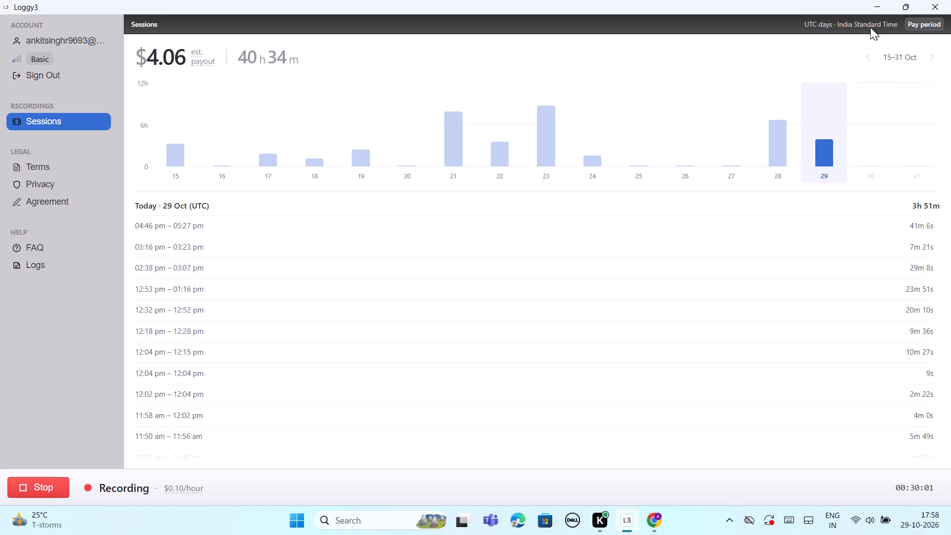
click(926, 22)
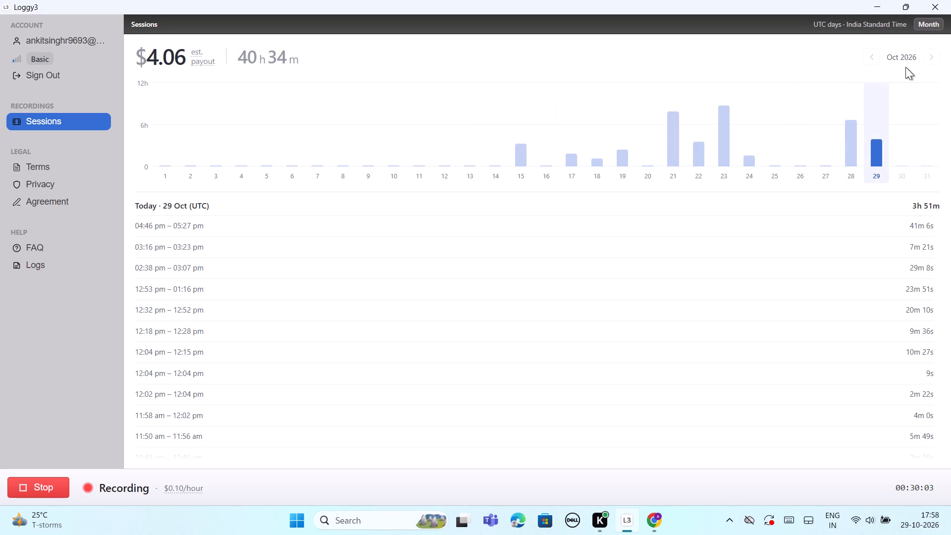
click(931, 24)
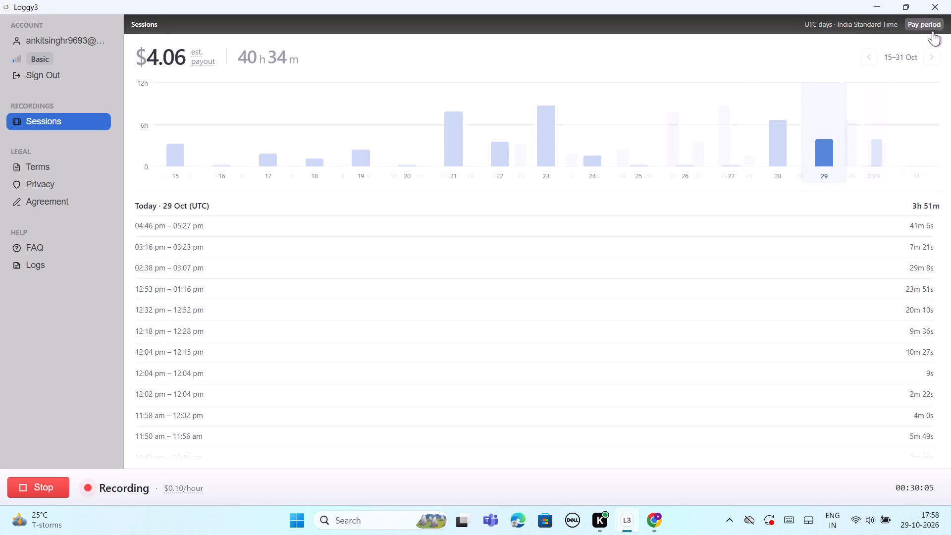
scroll(299, 276, down, 1)
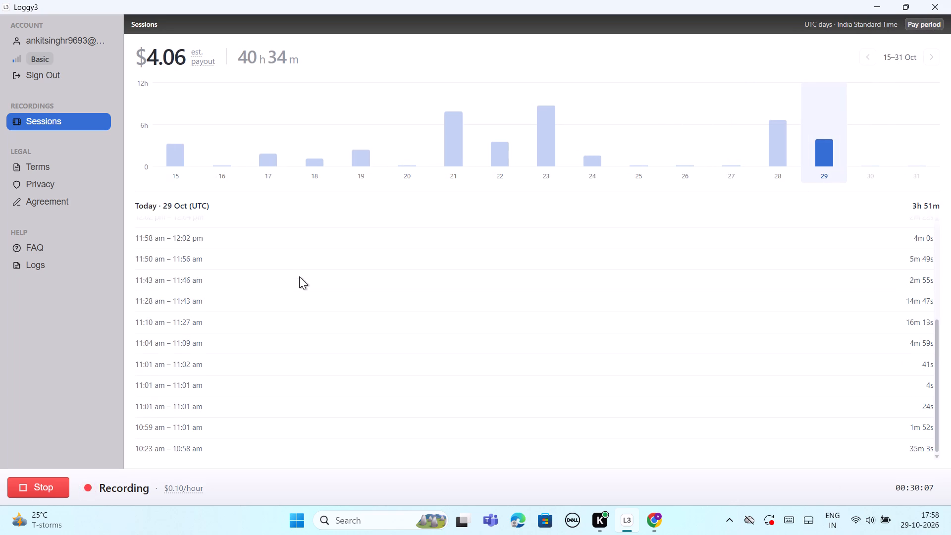
scroll(299, 276, up, 2)
scroll(299, 276, down, 3)
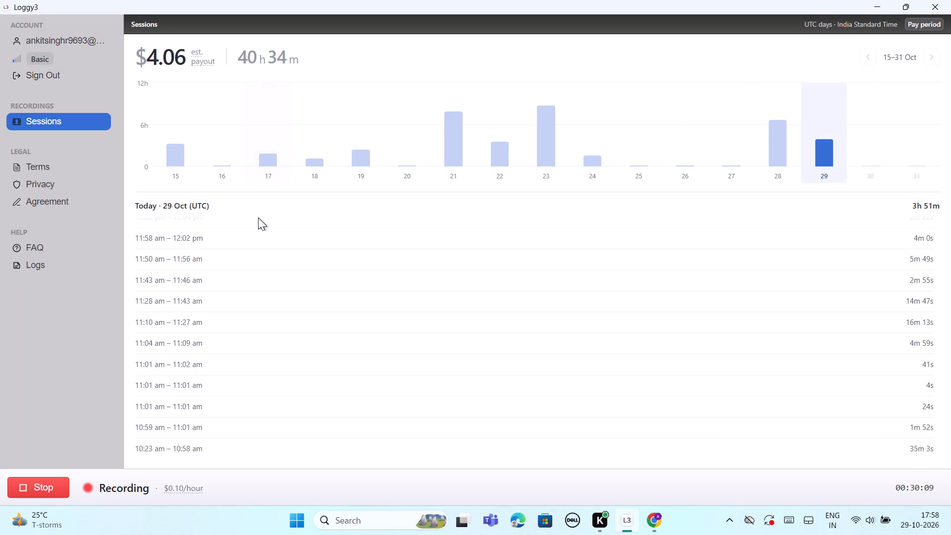
scroll(364, 333, down, 2)
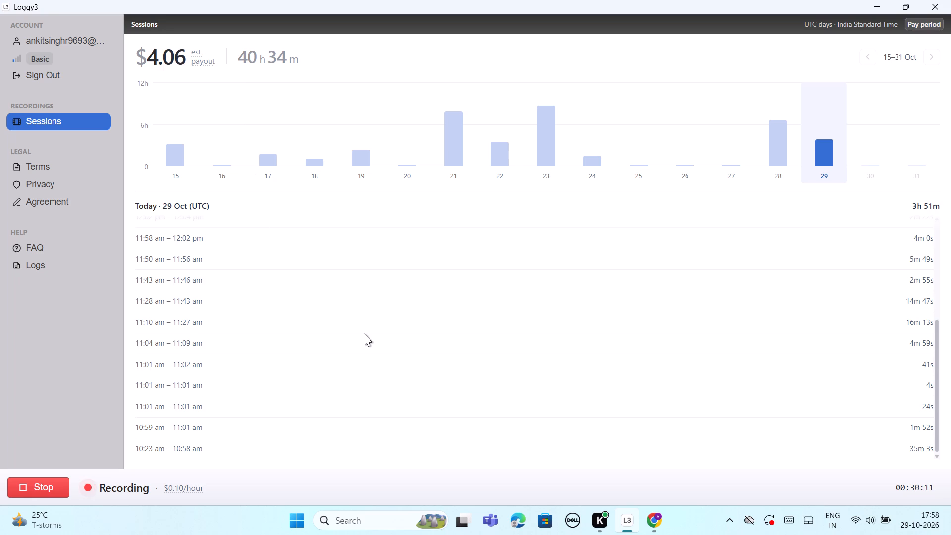
scroll(364, 333, up, 2)
scroll(365, 333, down, 2)
scroll(365, 333, up, 2)
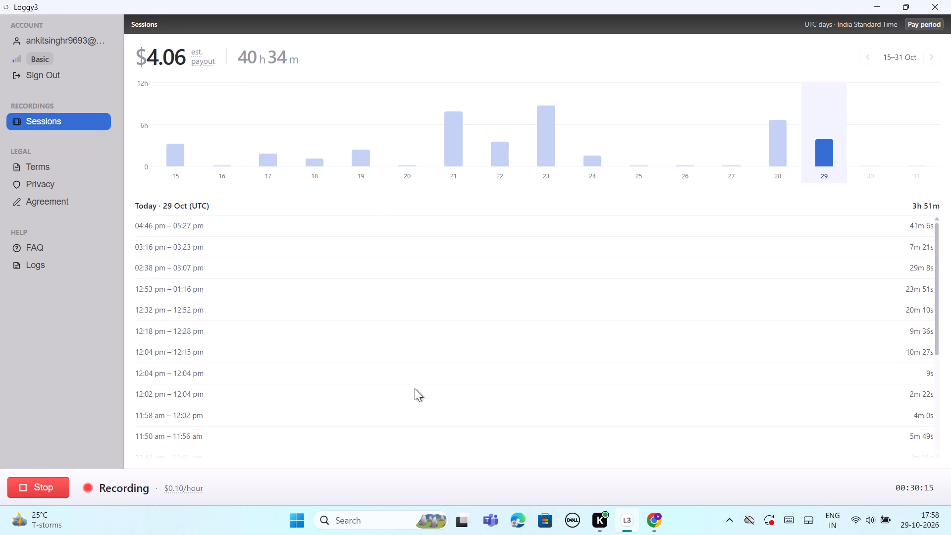
scroll(419, 395, up, 2)
scroll(558, 378, up, 1)
scroll(558, 378, down, 1)
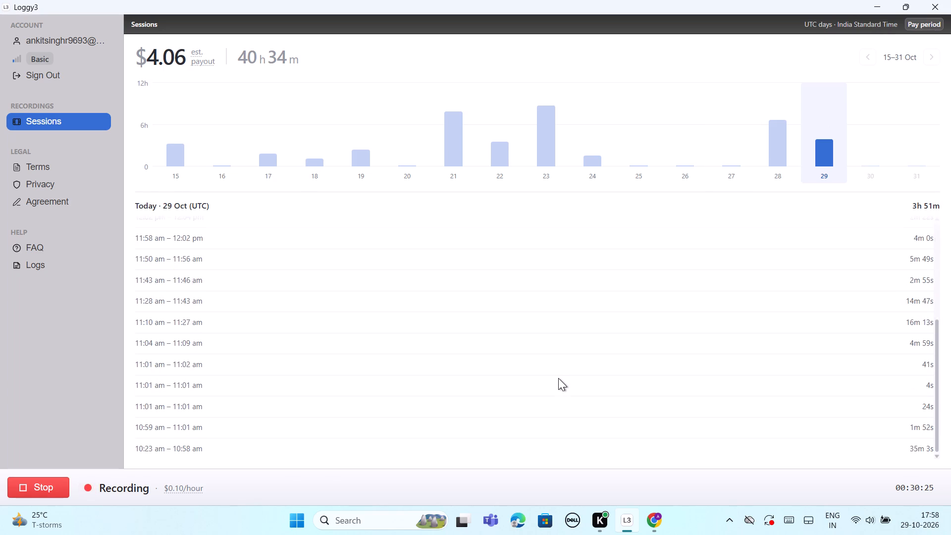
scroll(558, 378, up, 4)
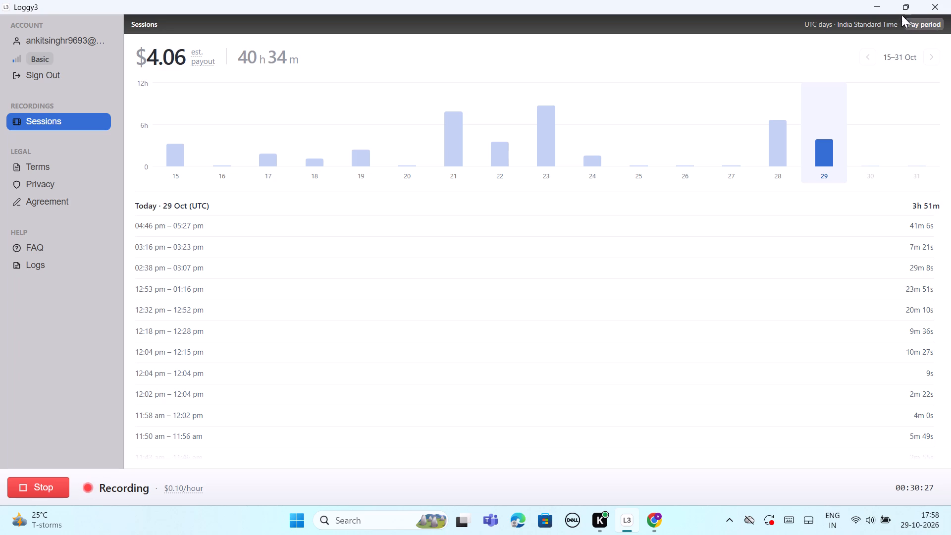
click(876, 2)
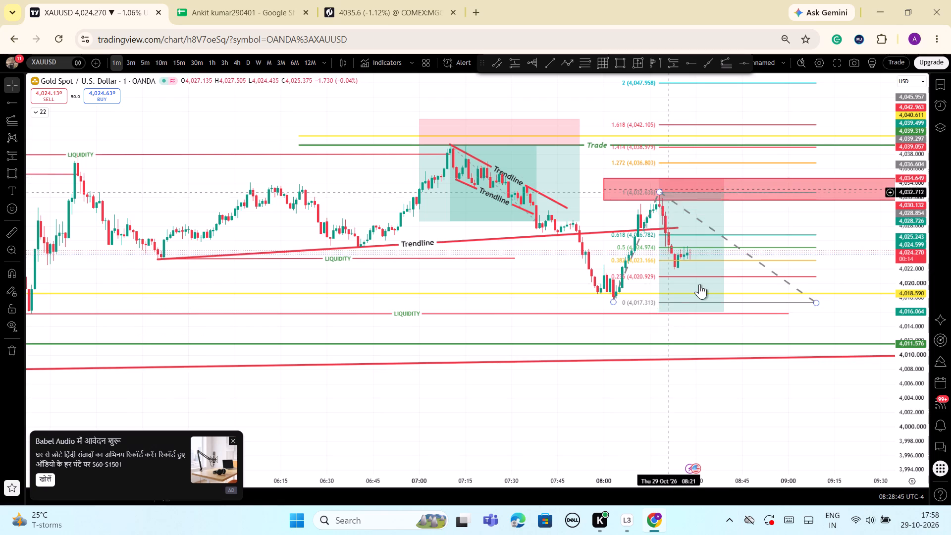
Delete the upward-projecting trend-based Fib extension anchored at the 08:18 high on the XAUUSD one-minute chart.
scroll(735, 321, up, 3)
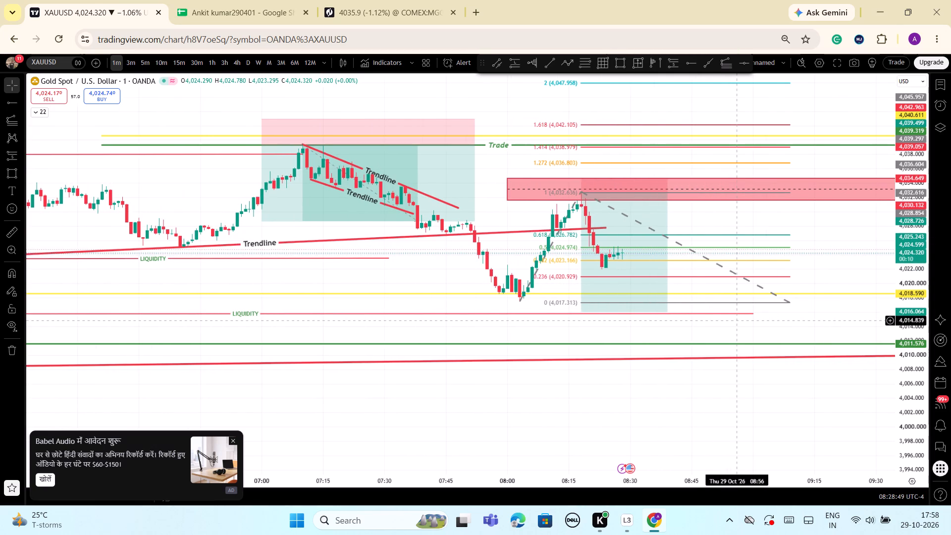
scroll(735, 321, down, 1)
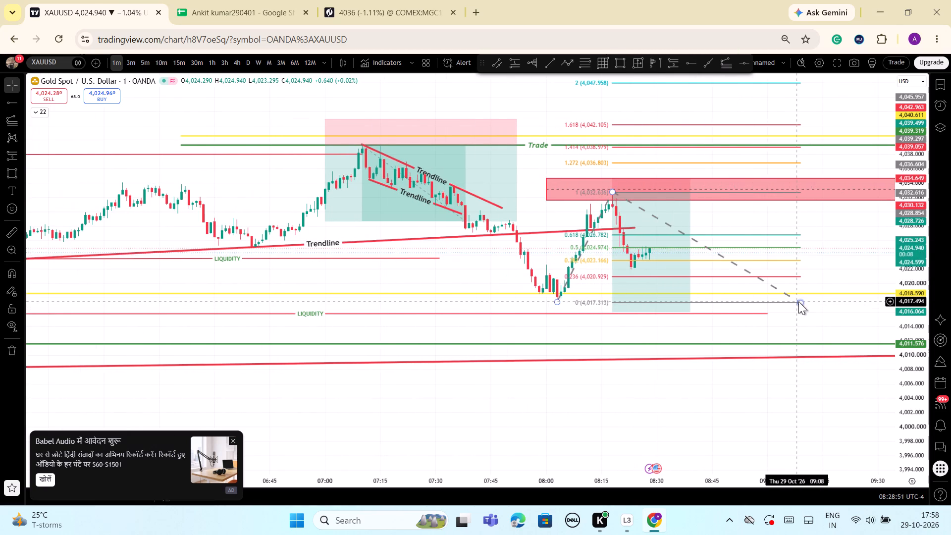
click(739, 266)
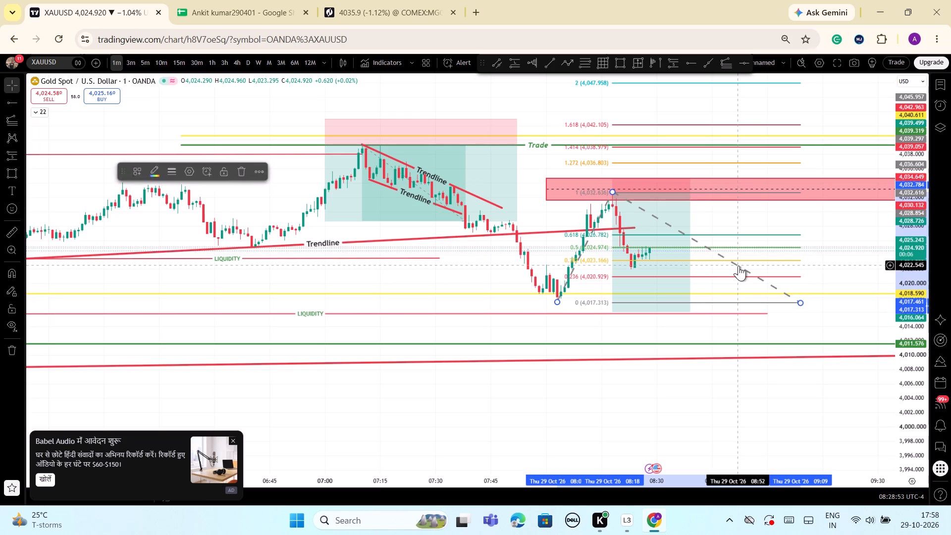
click(236, 171)
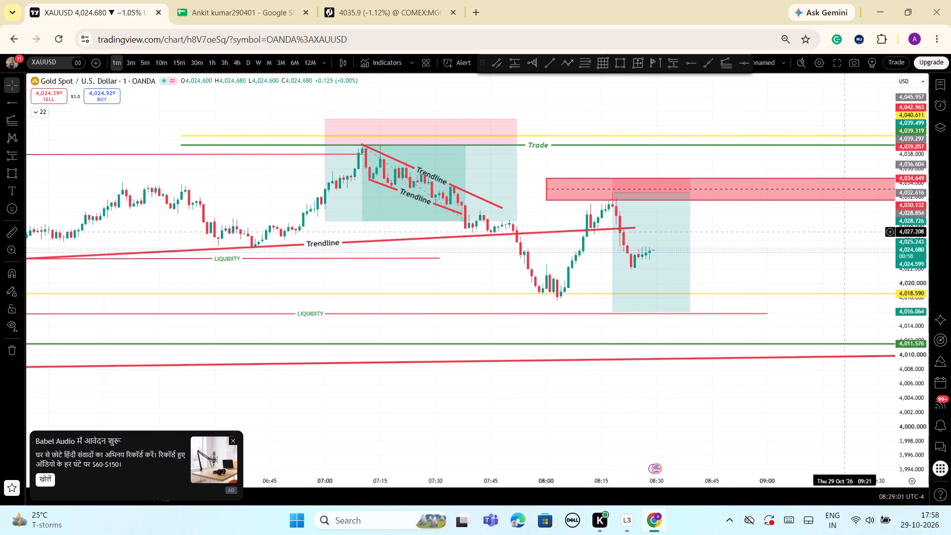
Place a date and price range from about 4,032.85 at 08:18 down to about 4,022.25 at 08:54.
drag(918, 421, 914, 388)
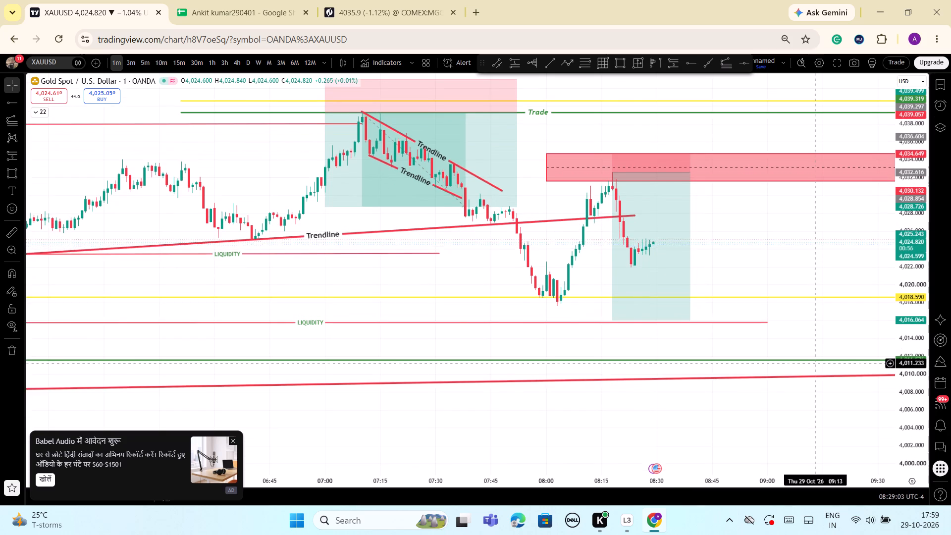
scroll(817, 364, up, 1)
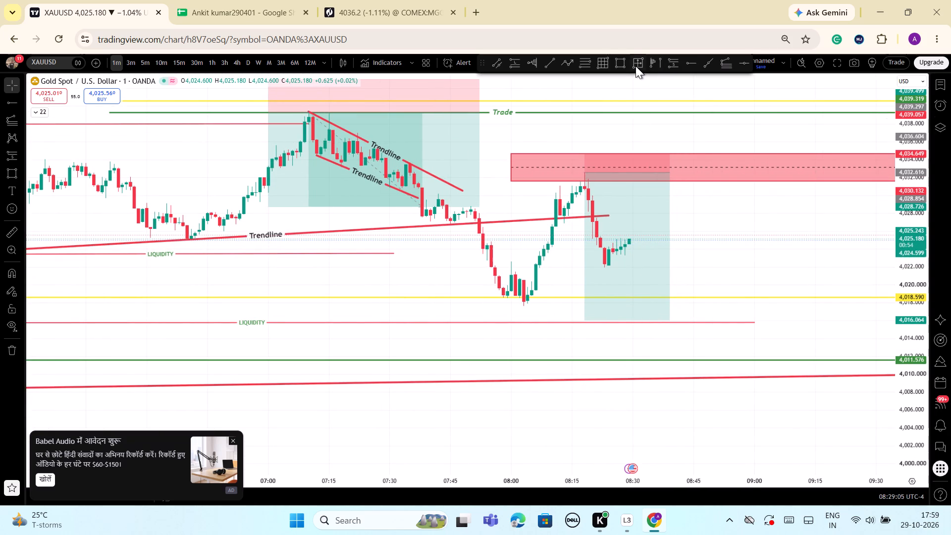
click(635, 66)
click(583, 170)
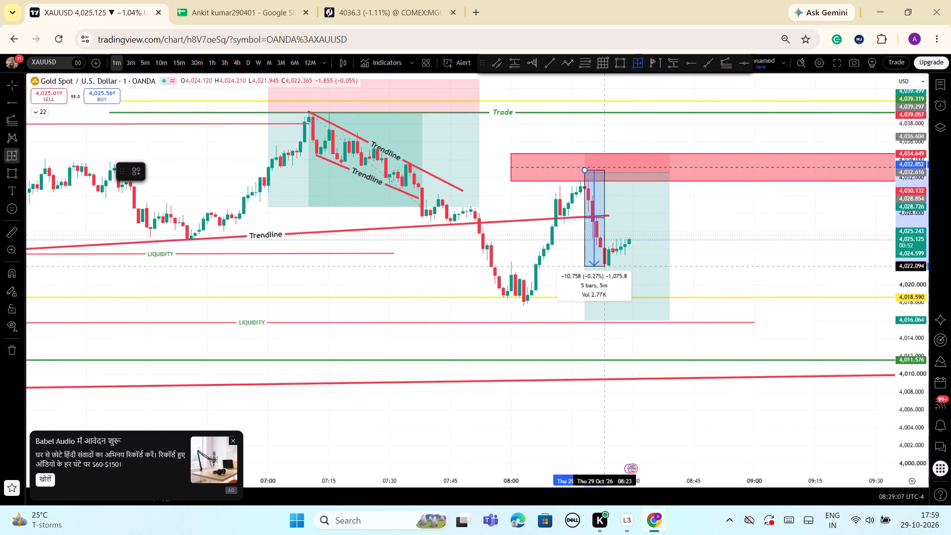
click(731, 265)
Draw a trend-based Fib extension from about 4,033.0 at 08:18 to 4,022.3 at 08:23, then to 4,033.1 at 09:03.
scroll(867, 313, down, 1)
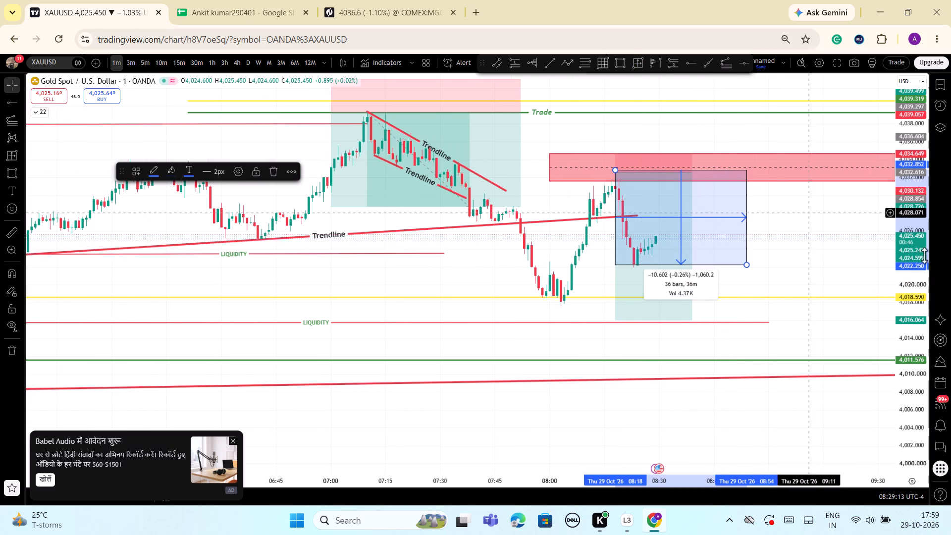
click(731, 66)
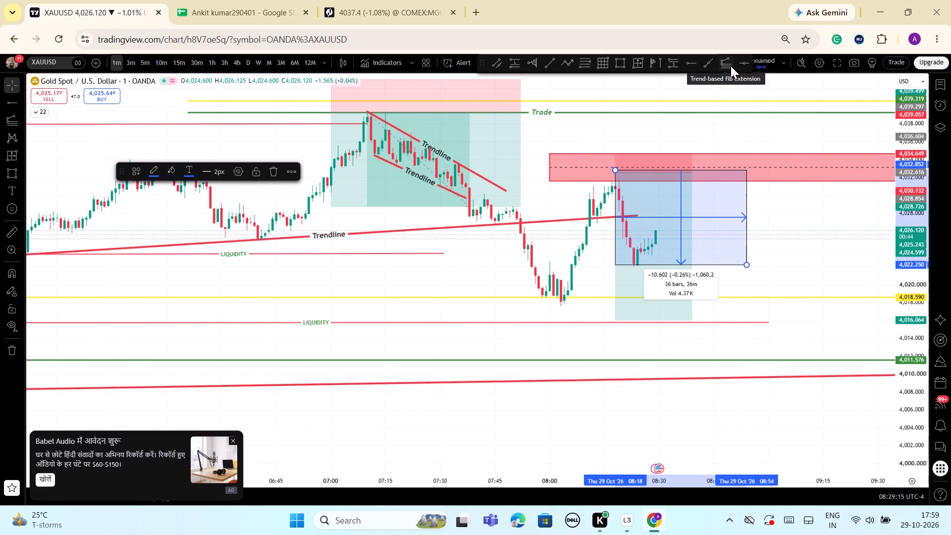
click(614, 169)
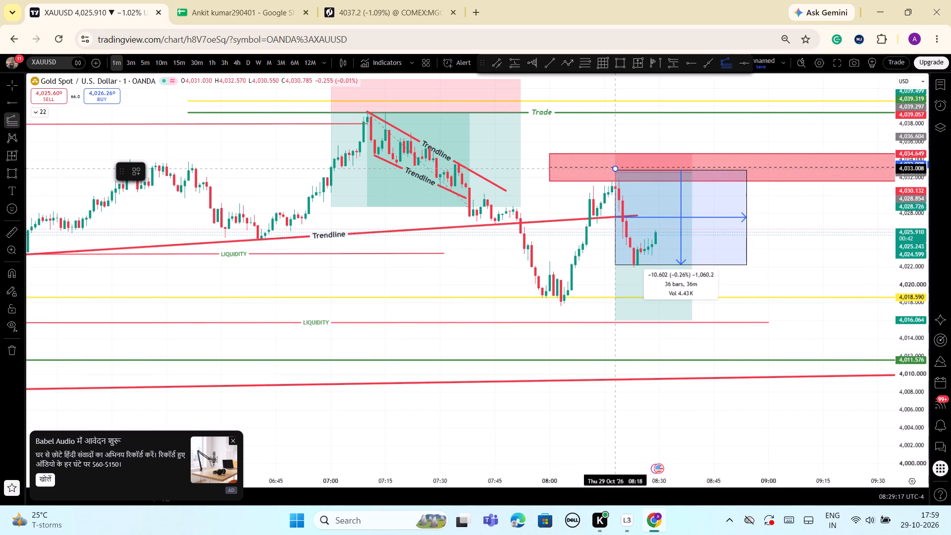
click(632, 265)
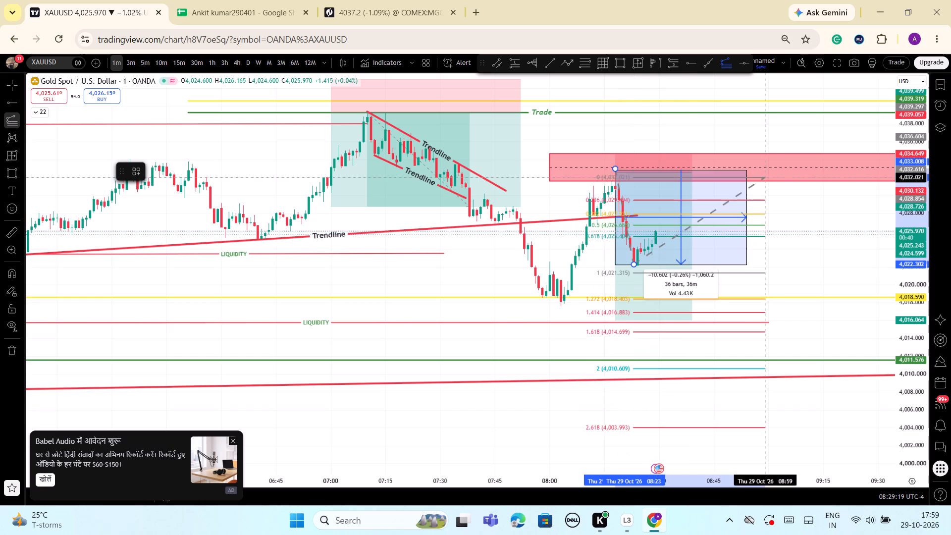
click(778, 168)
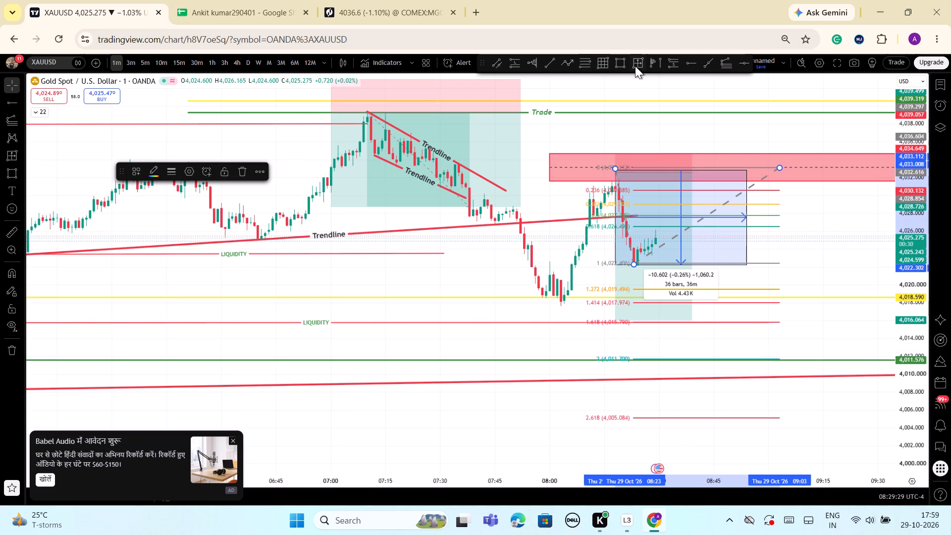
Draw a rectangle from about 4,030.8 at 08:24 to 4,029.0 at 09:04 and apply the SELL ZONE template.
click(621, 66)
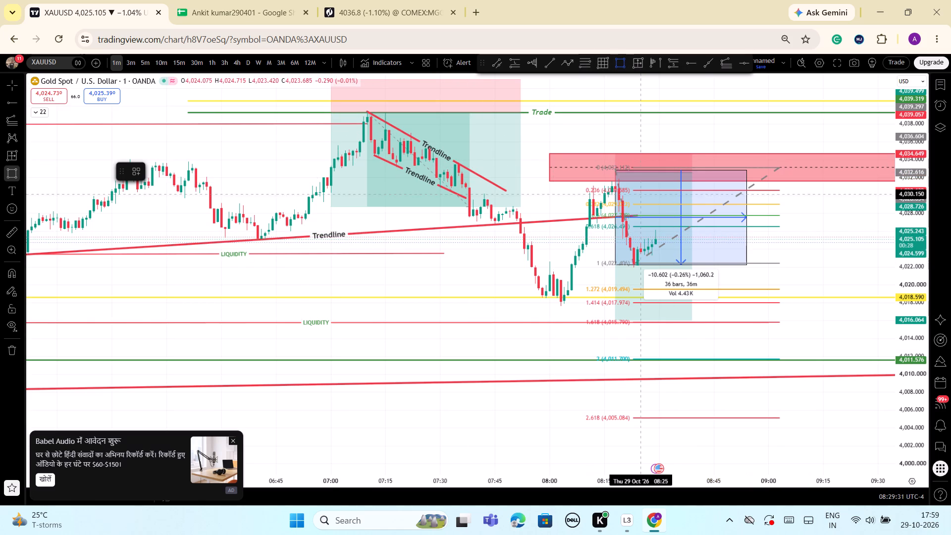
click(636, 189)
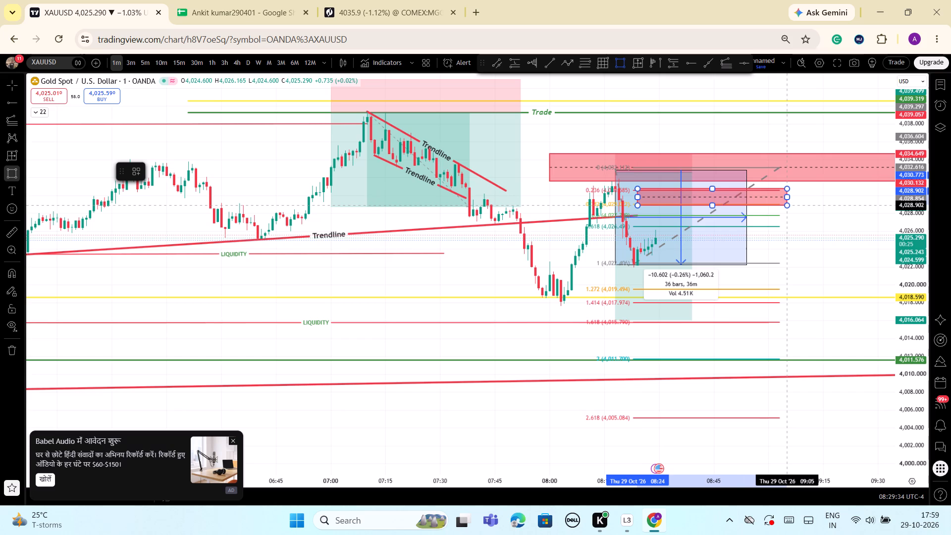
click(782, 205)
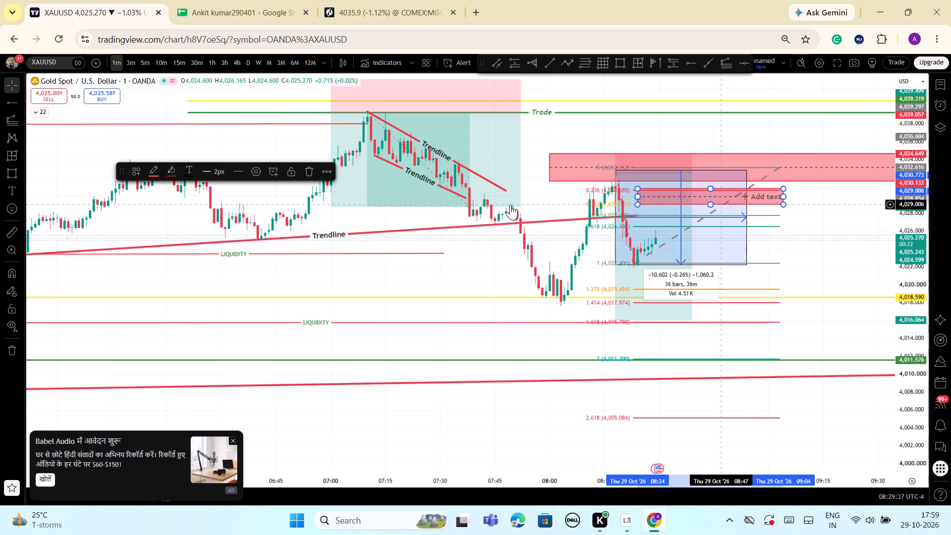
click(137, 172)
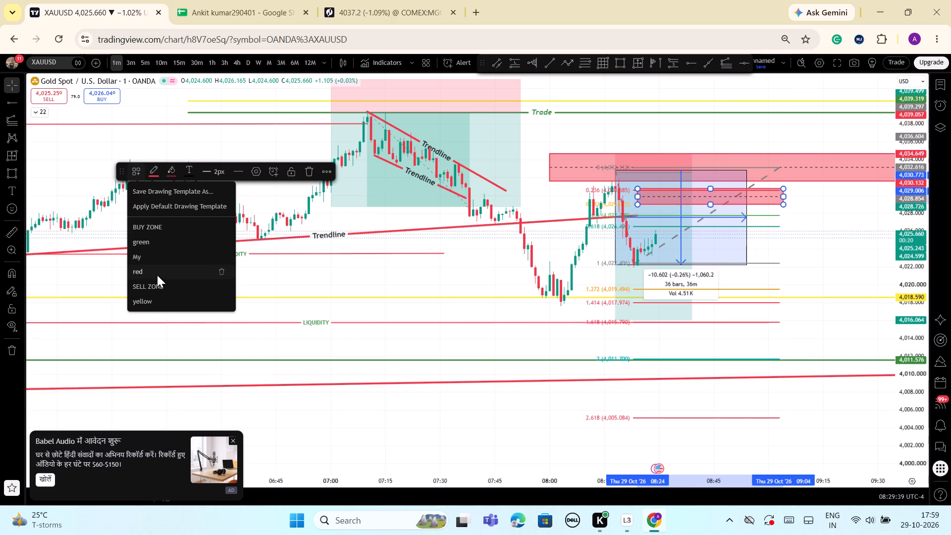
click(157, 282)
click(863, 252)
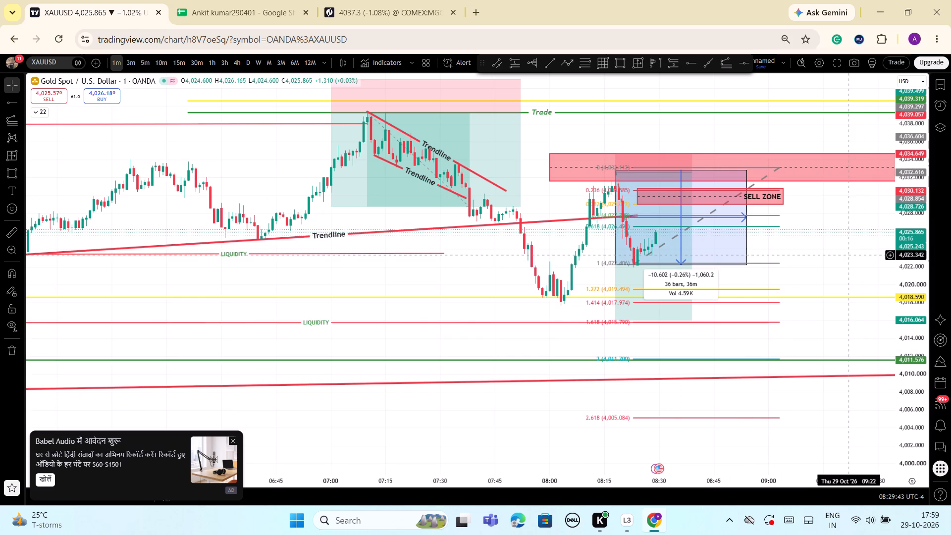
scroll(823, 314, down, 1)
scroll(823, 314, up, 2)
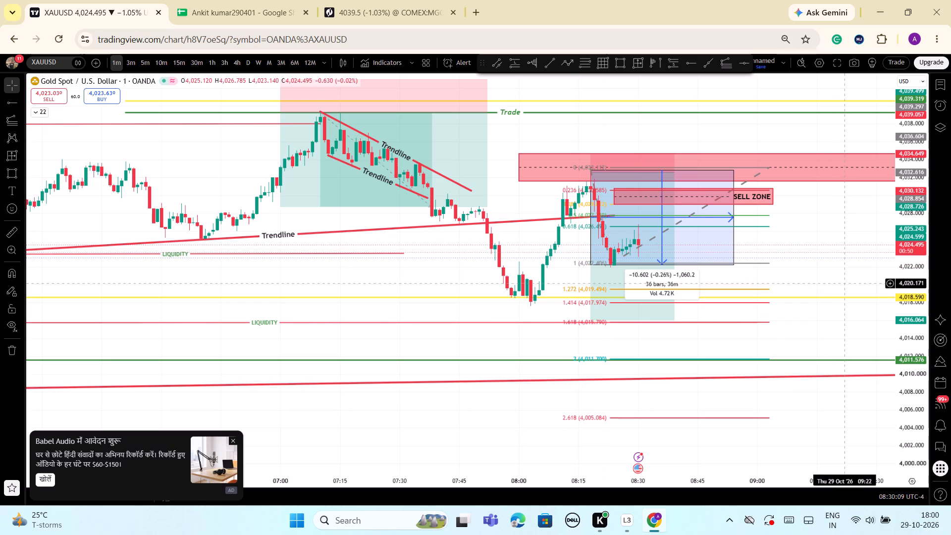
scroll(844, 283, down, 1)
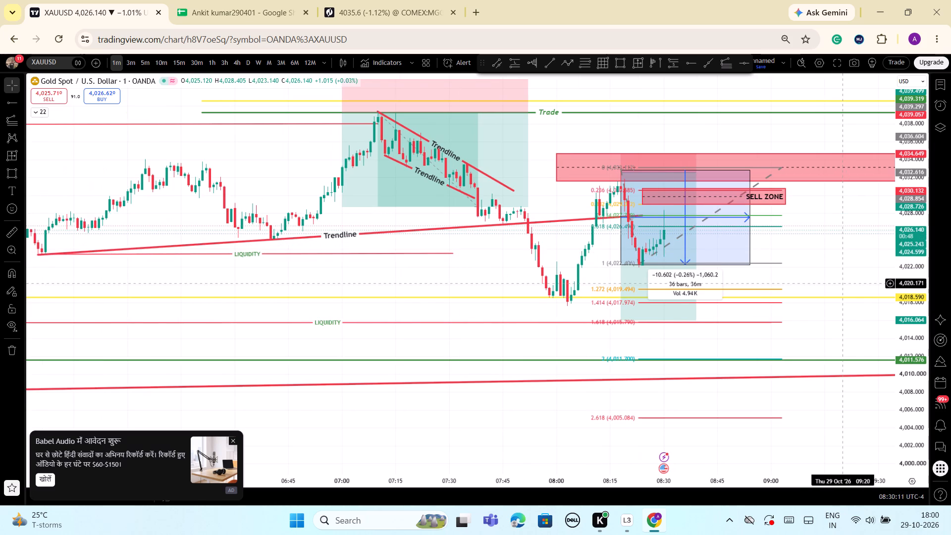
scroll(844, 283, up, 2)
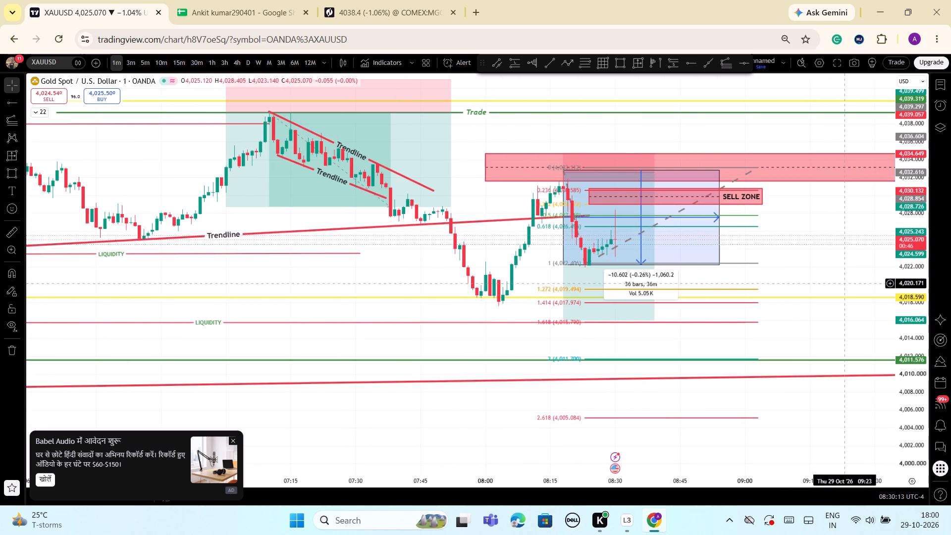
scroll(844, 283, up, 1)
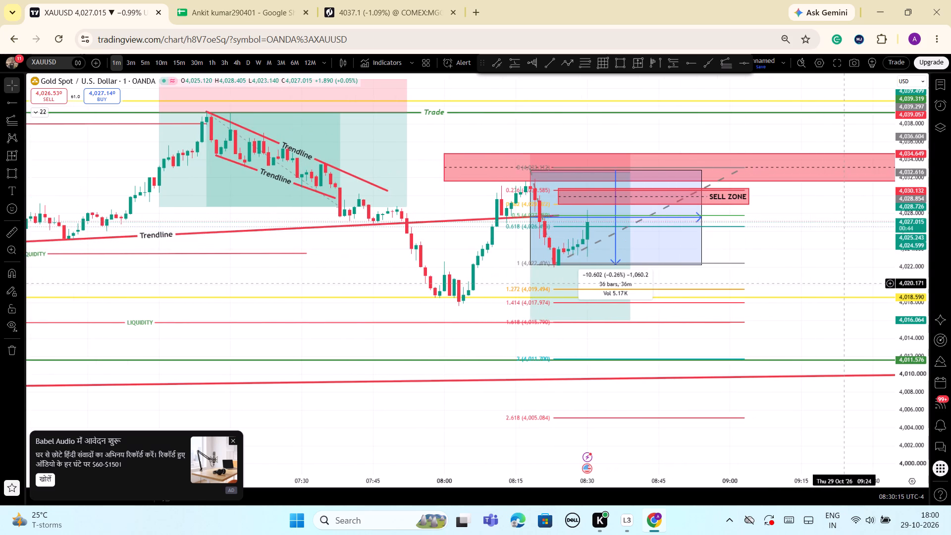
Examine the live one-minute XAUUSD candles against the SELL ZONE, Fib extension levels and the earlier trendline and liquidity levels.
scroll(844, 283, up, 1)
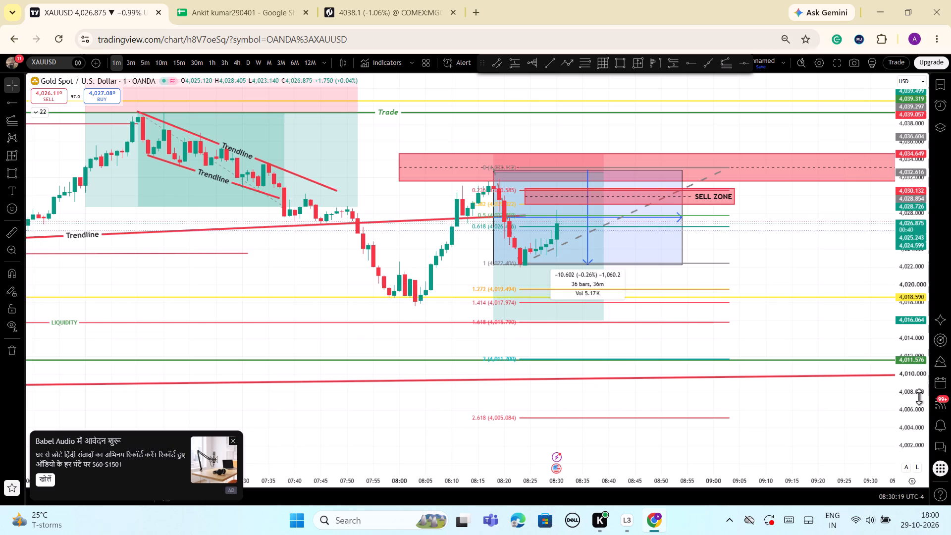
drag(915, 402, 923, 343)
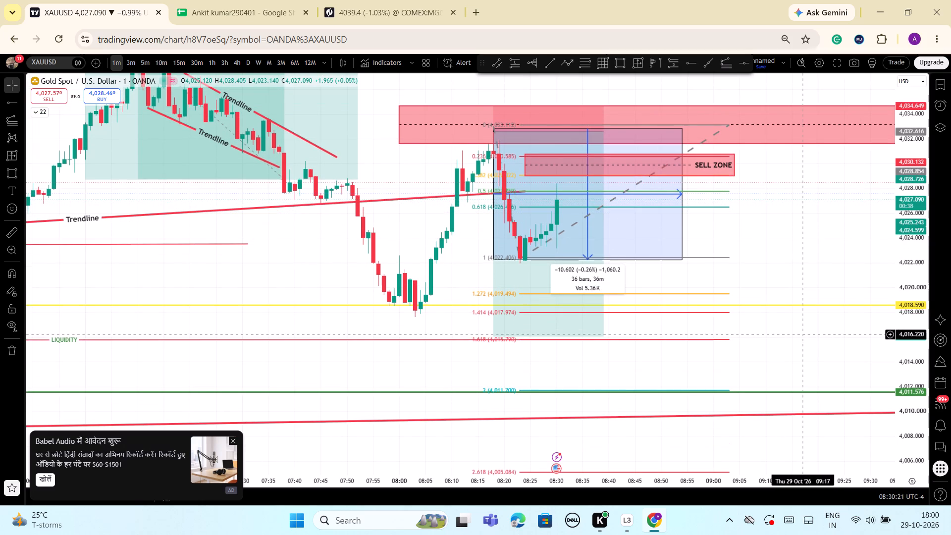
scroll(803, 334, up, 1)
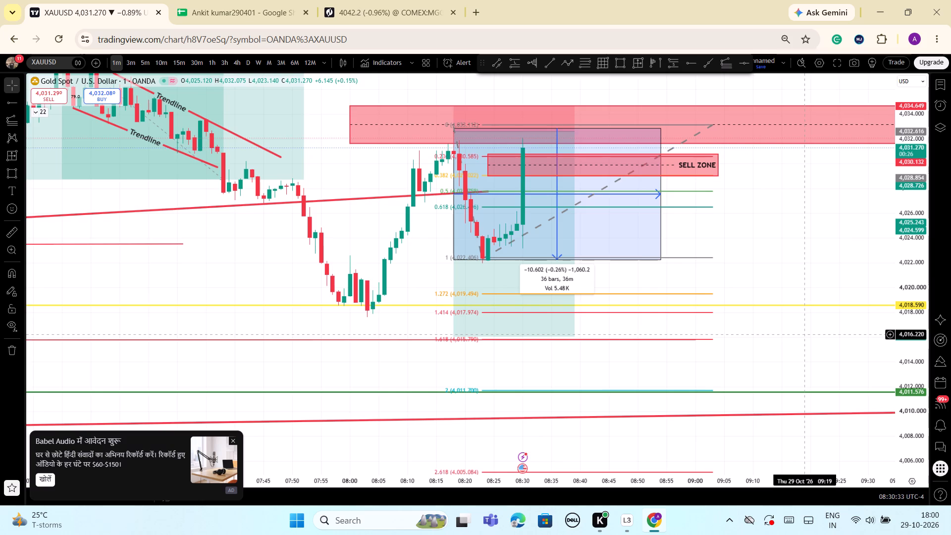
scroll(803, 334, down, 2)
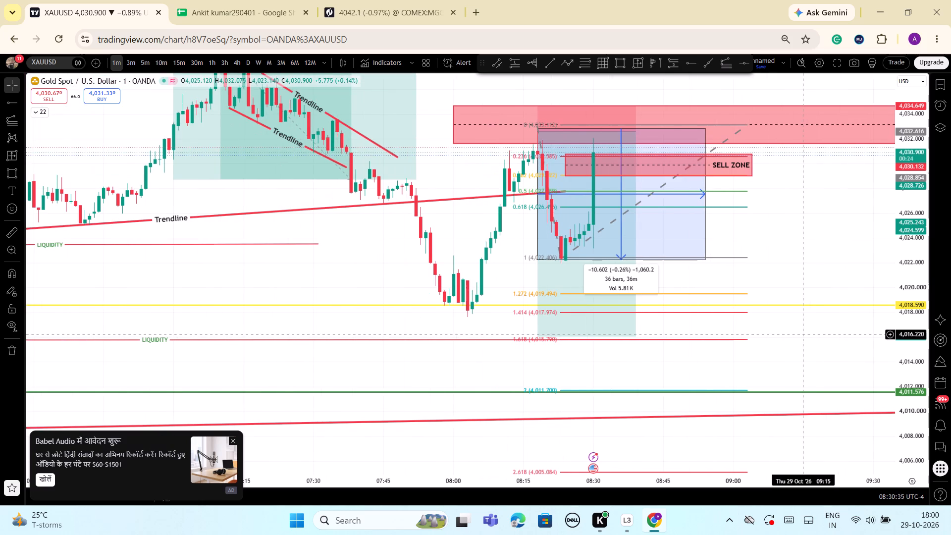
scroll(803, 334, down, 2)
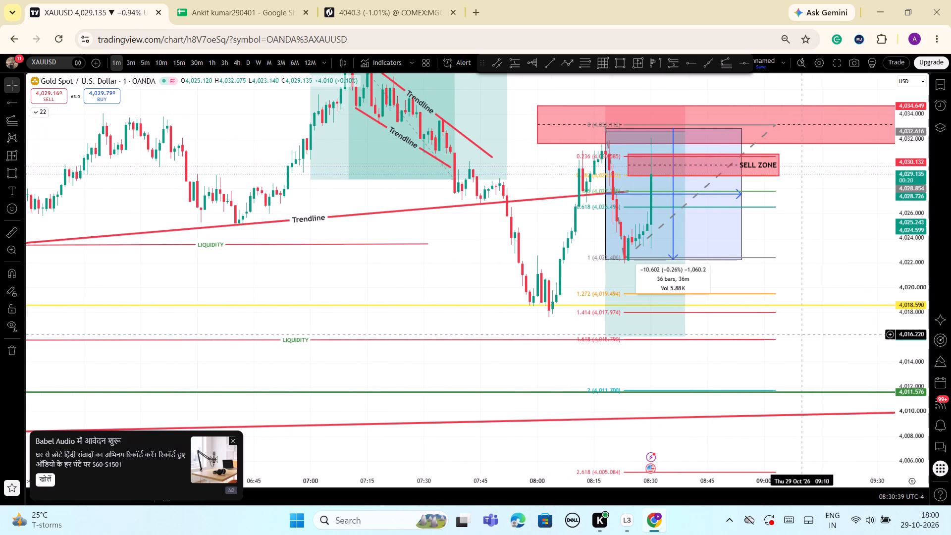
scroll(803, 334, down, 1)
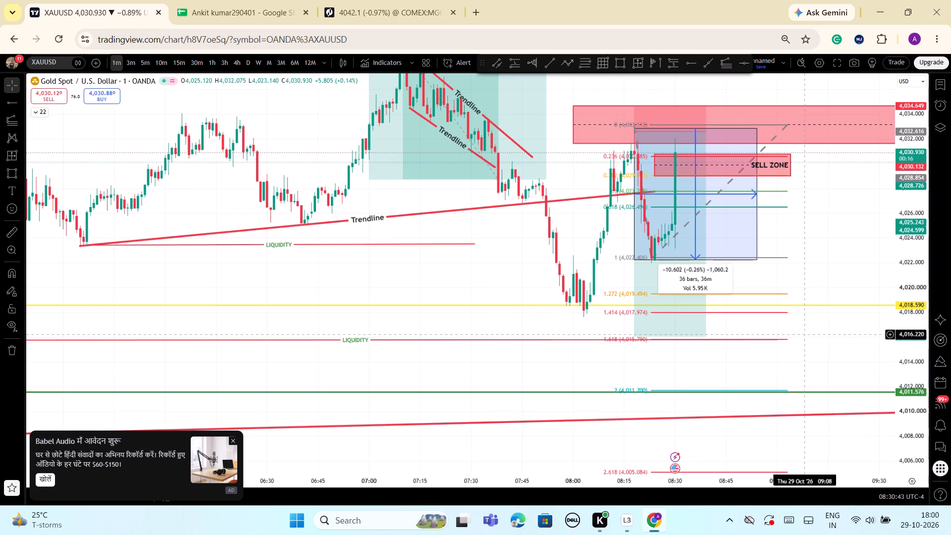
scroll(803, 334, up, 1)
scroll(803, 334, down, 2)
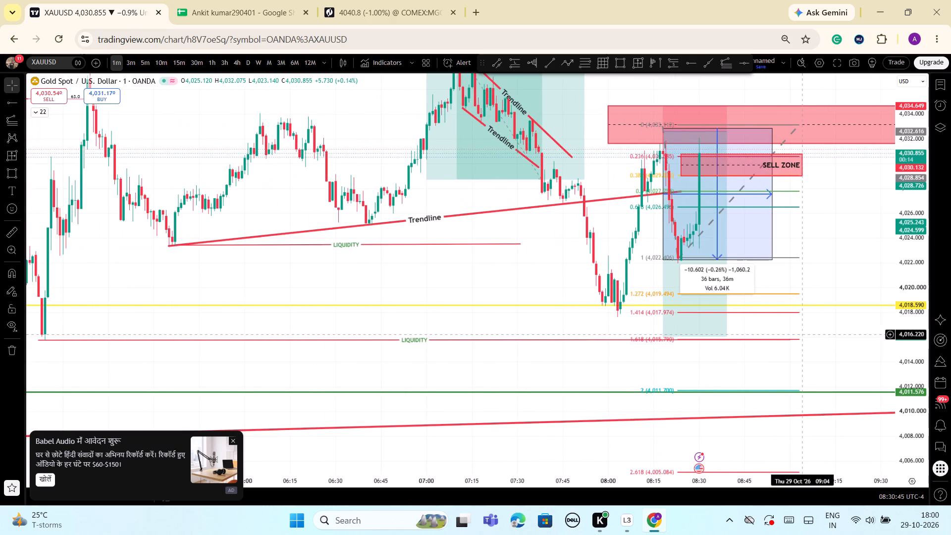
scroll(803, 334, down, 1)
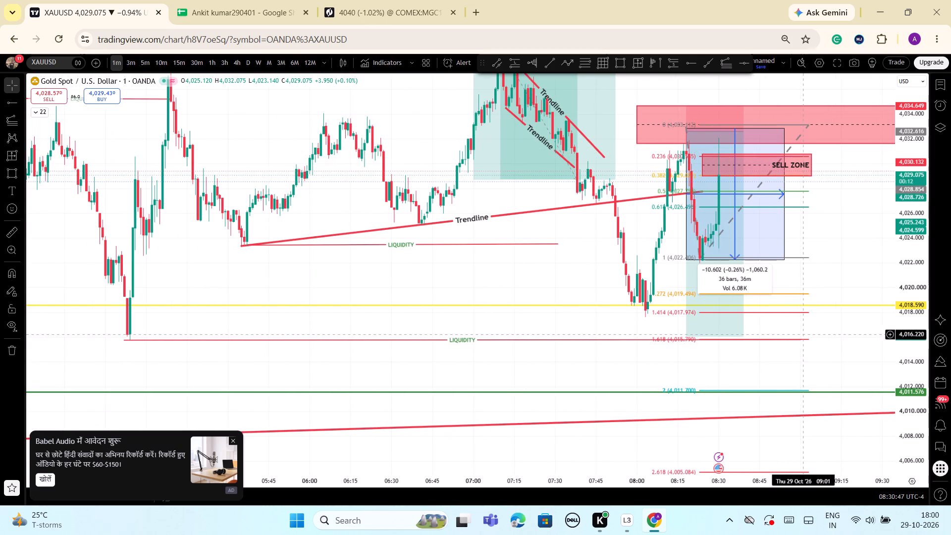
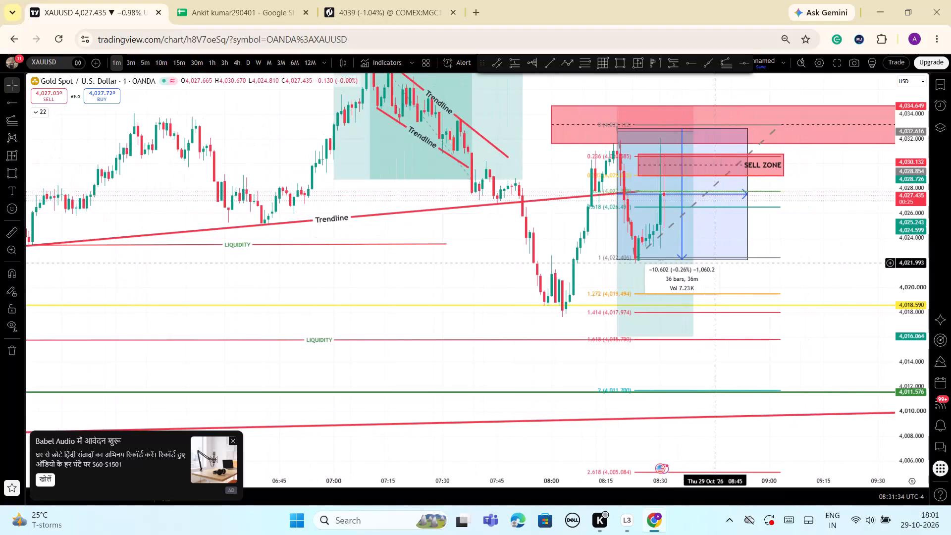
Examine the live one-minute candles against the SELL ZONE, Fib extension levels, price range and the wider trendline and liquidity structure.
scroll(713, 263, up, 4)
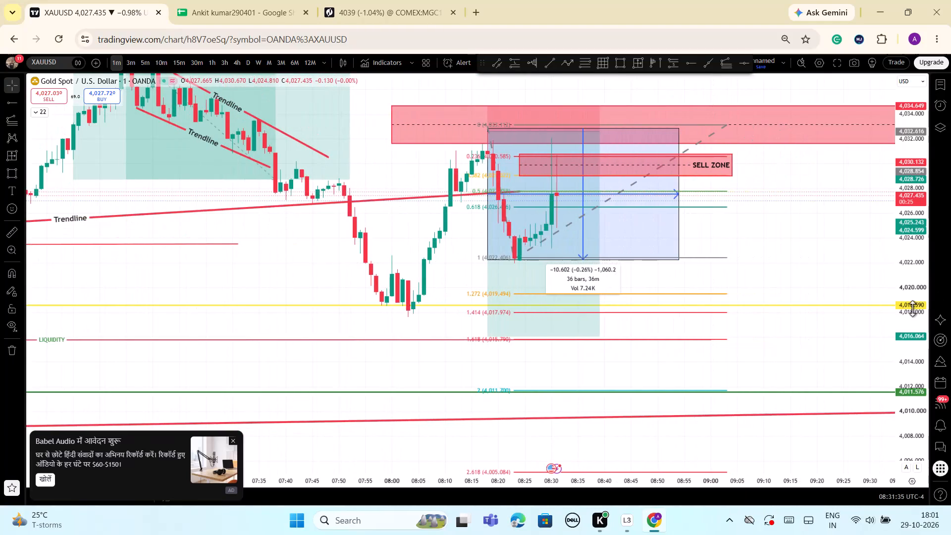
drag(909, 316, 909, 372)
scroll(584, 247, down, 2)
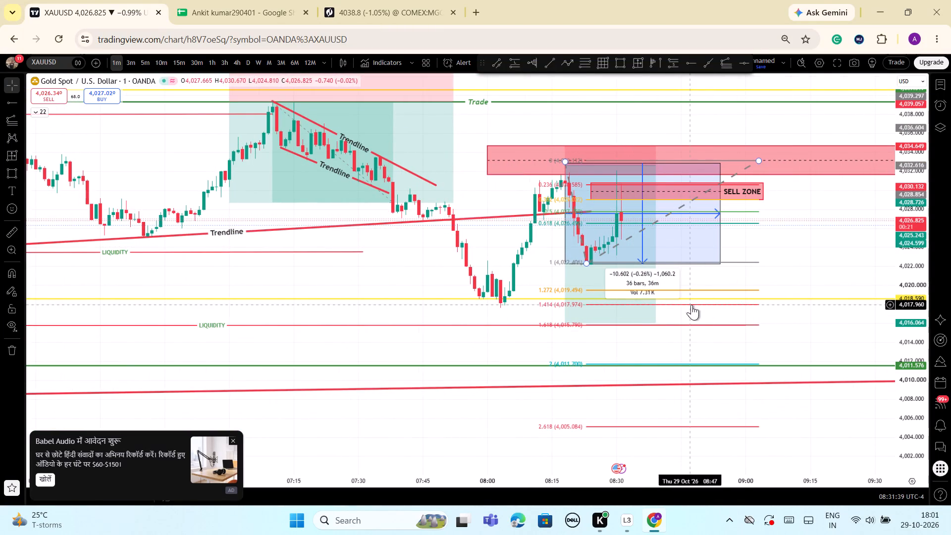
scroll(751, 314, down, 2)
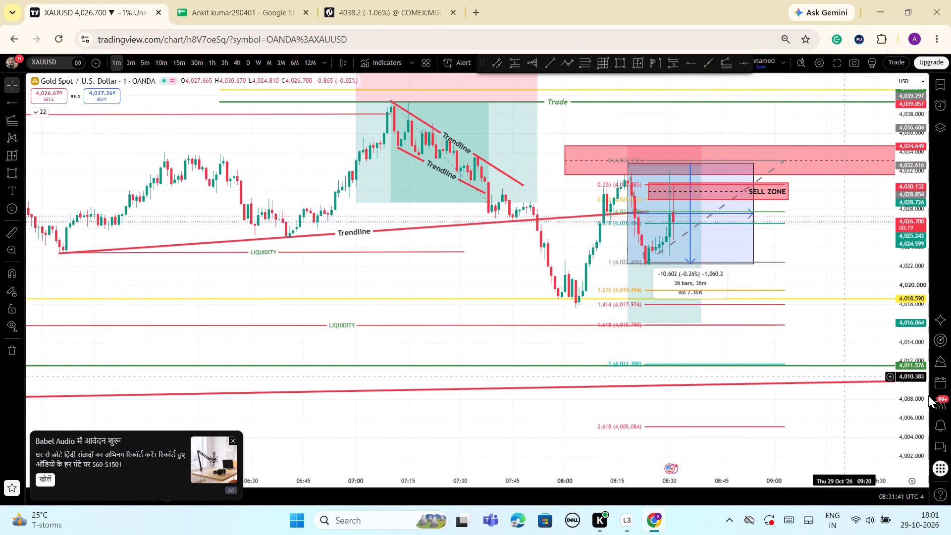
drag(913, 405, 908, 399)
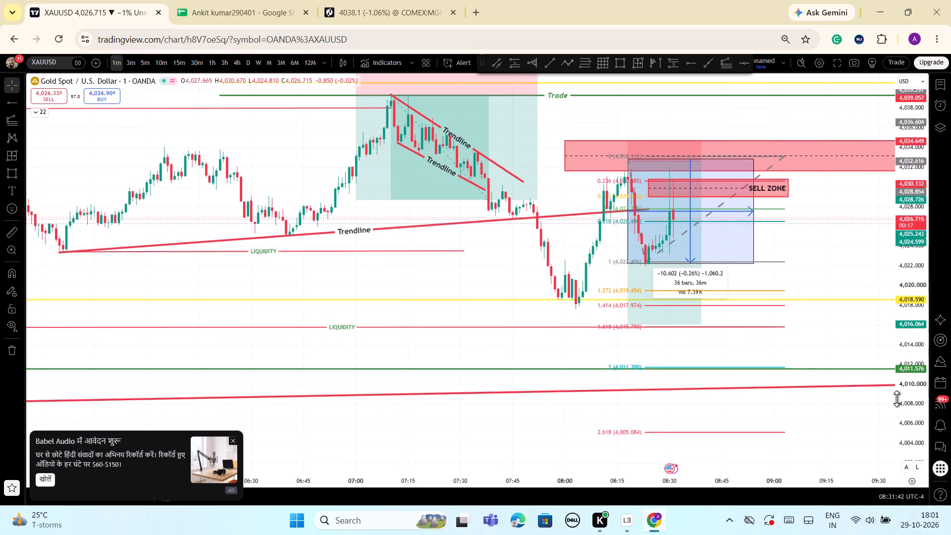
scroll(802, 363, up, 8)
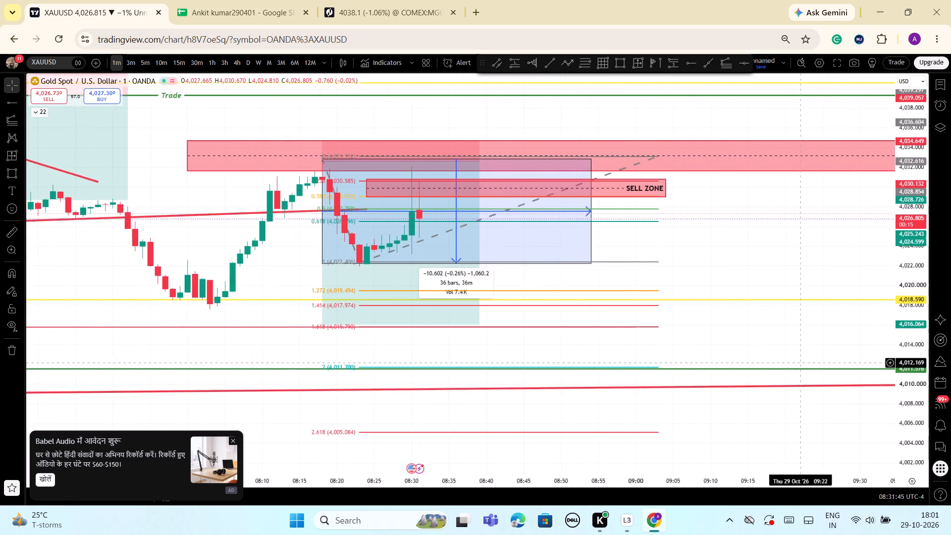
scroll(802, 363, up, 1)
drag(684, 246, 775, 250)
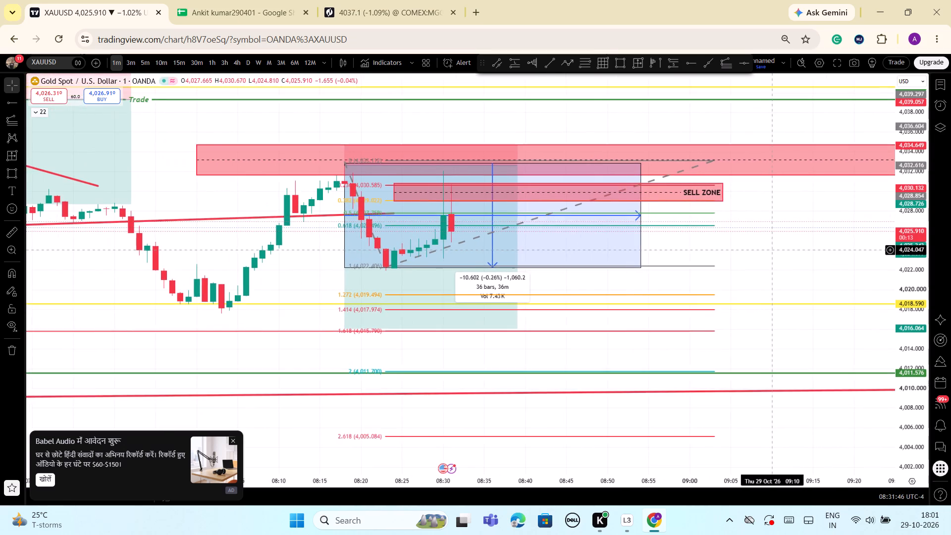
drag(775, 250, 841, 261)
drag(907, 400, 926, 309)
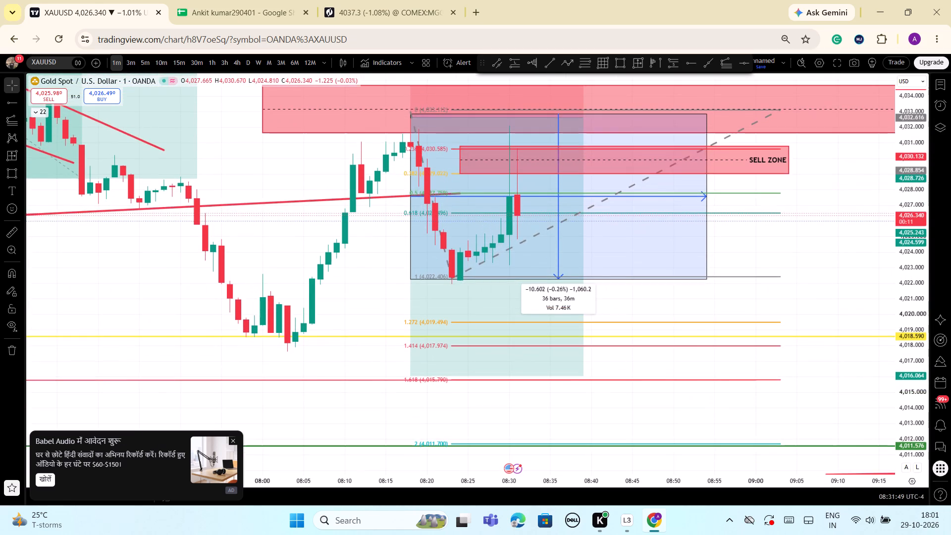
scroll(854, 303, up, 2)
scroll(836, 307, down, 5)
drag(911, 177, 905, 253)
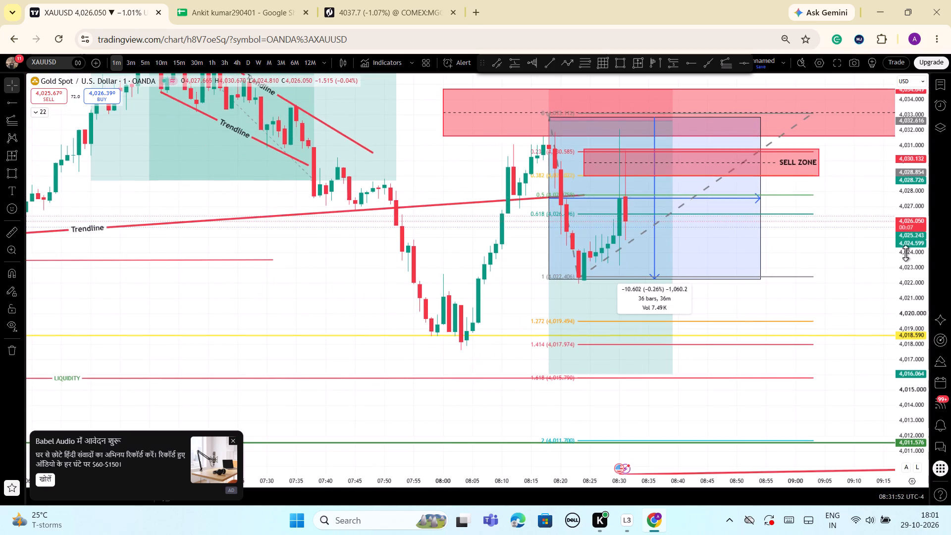
drag(905, 253, 900, 300)
scroll(850, 301, down, 2)
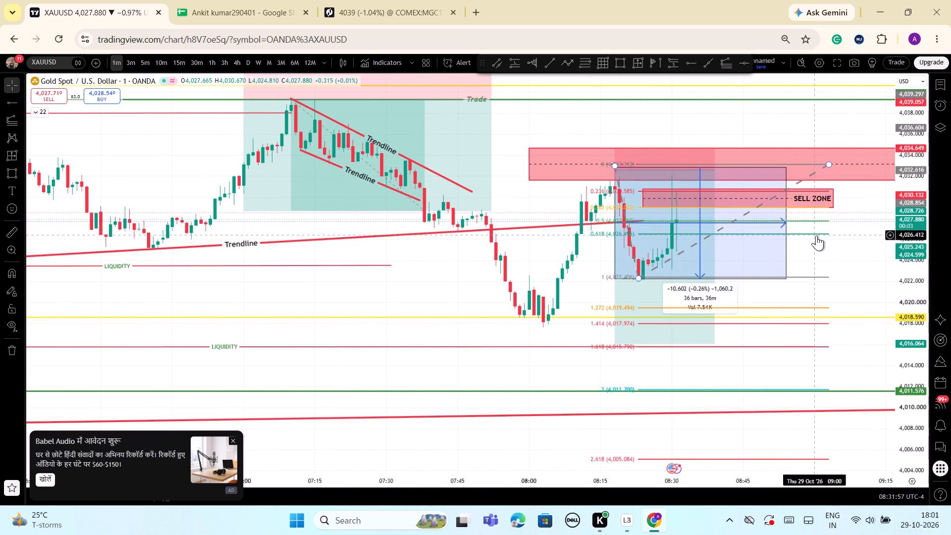
Delete the trend-based Fib extension drawn over the 08:18 to 09:03 swing.
drag(816, 235, 822, 253)
click(241, 171)
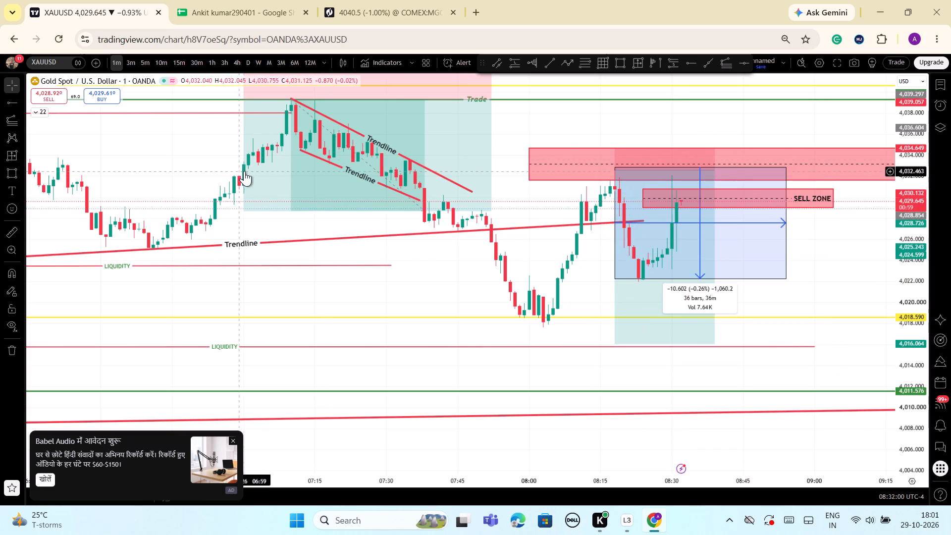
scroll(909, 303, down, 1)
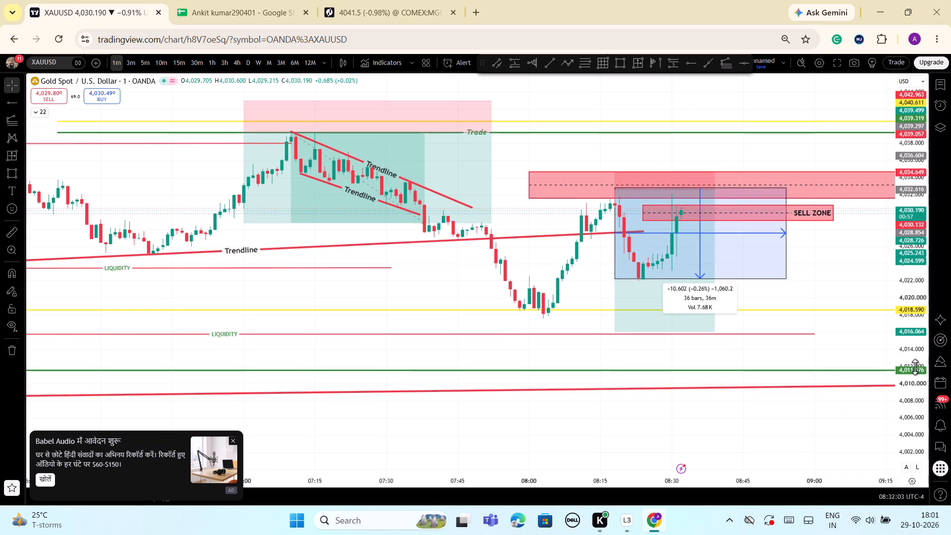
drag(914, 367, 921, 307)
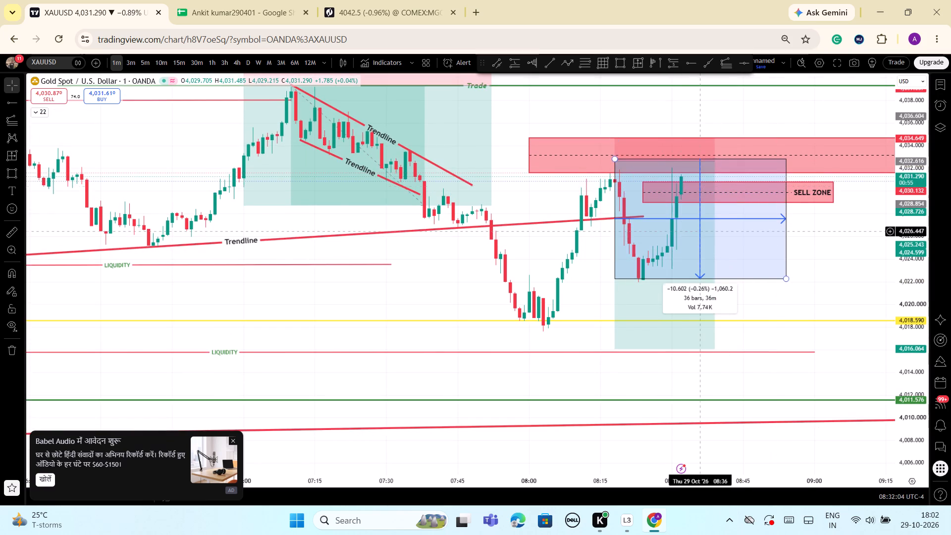
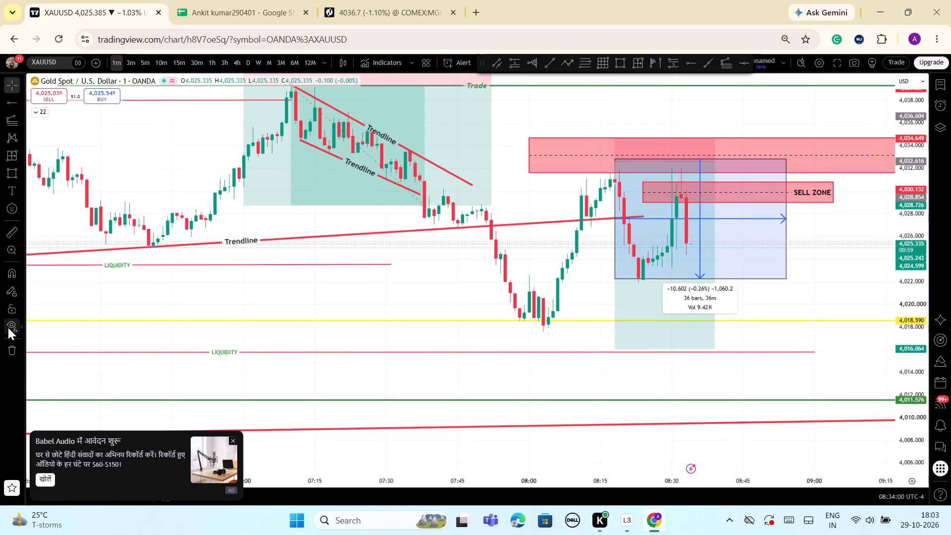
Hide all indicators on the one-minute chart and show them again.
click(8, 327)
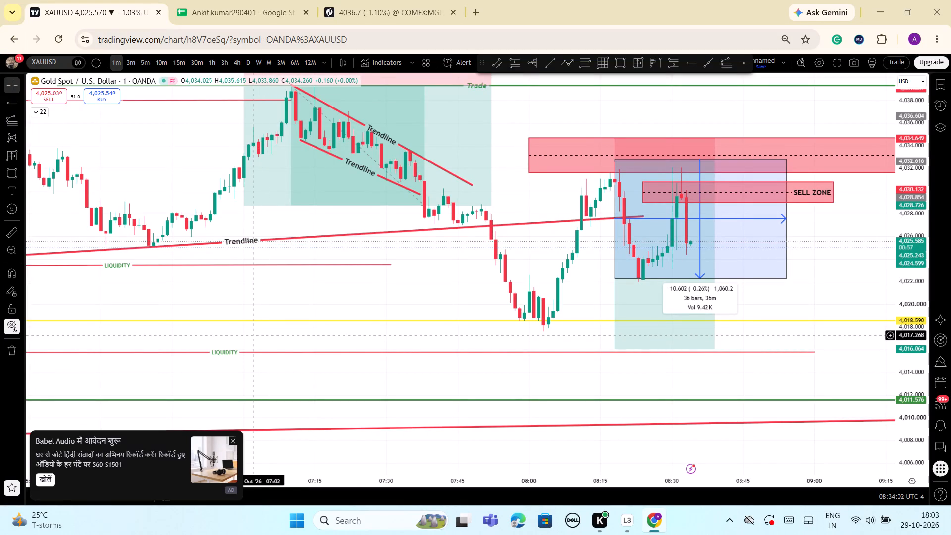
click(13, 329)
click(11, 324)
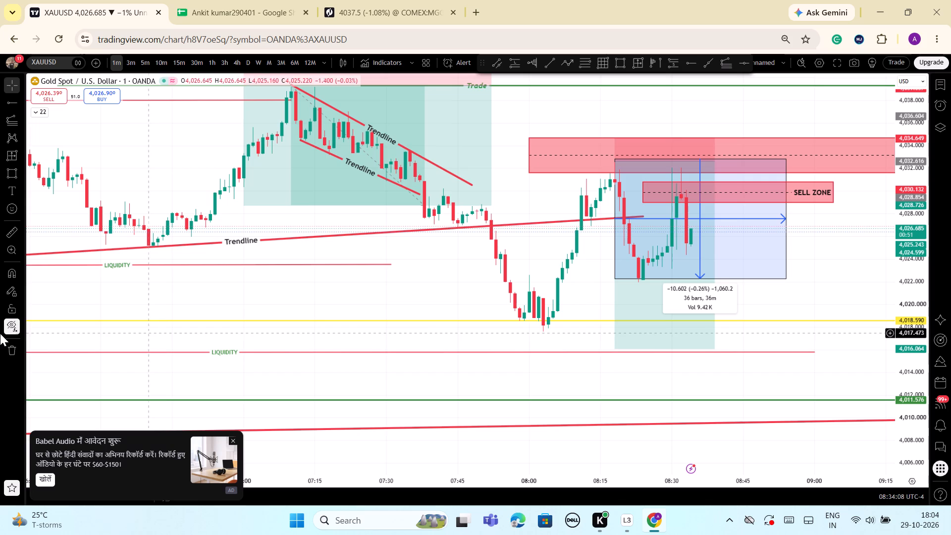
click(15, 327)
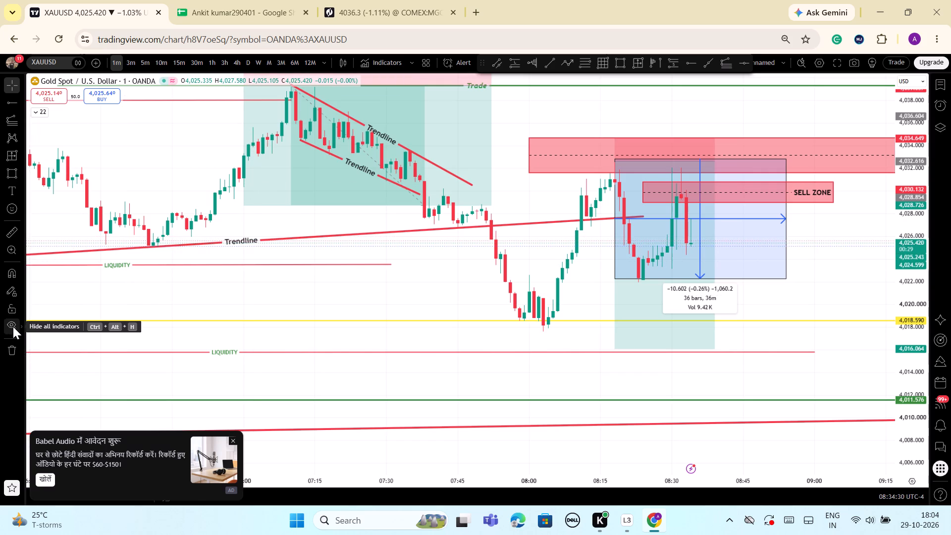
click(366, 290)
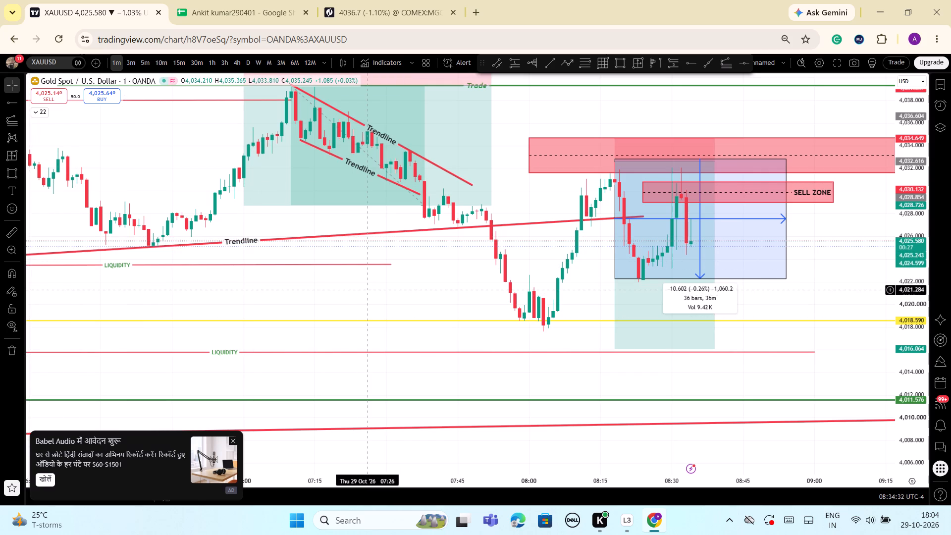
Examine the earlier price action back to about 03:15 against the liquidity lines, trendlines and previous short position.
scroll(366, 290, down, 3)
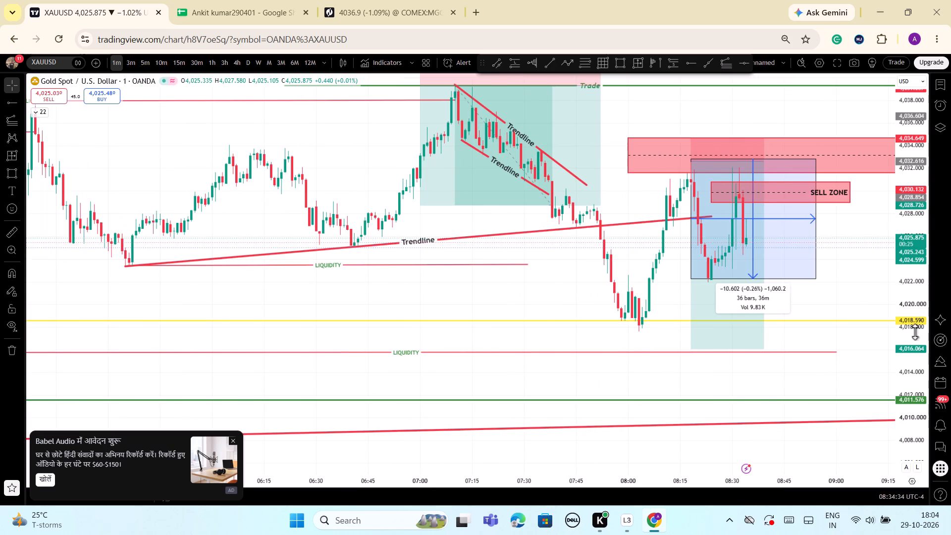
click(518, 303)
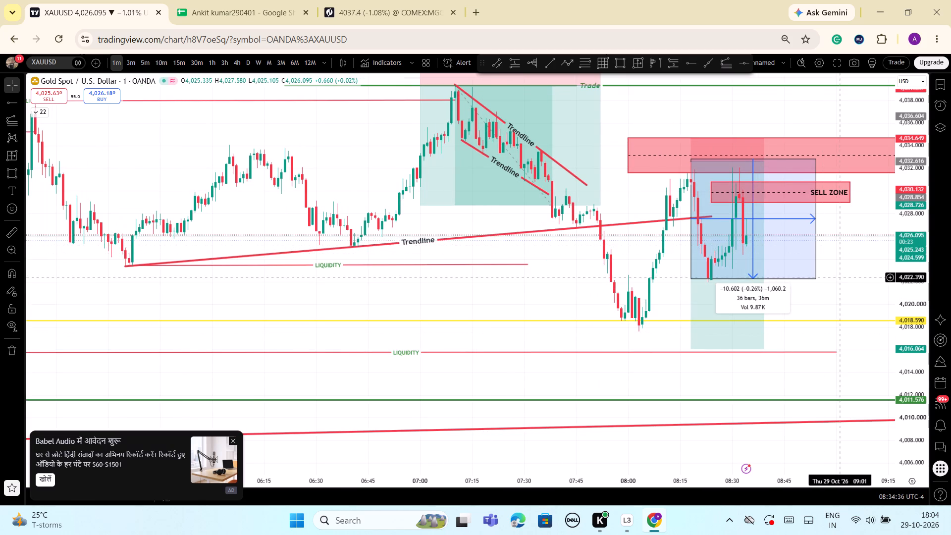
drag(851, 263, 861, 295)
drag(913, 293, 933, 353)
scroll(584, 284, down, 4)
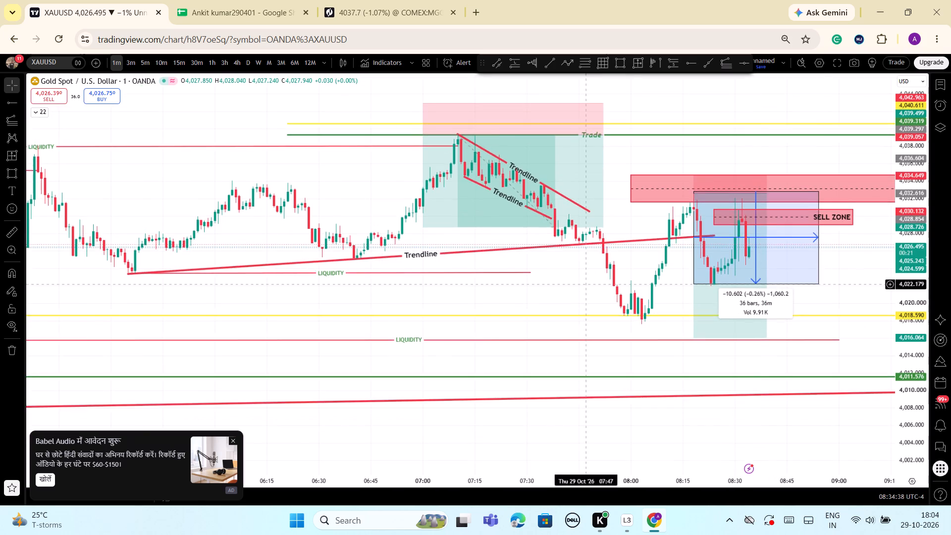
drag(377, 177, 515, 196)
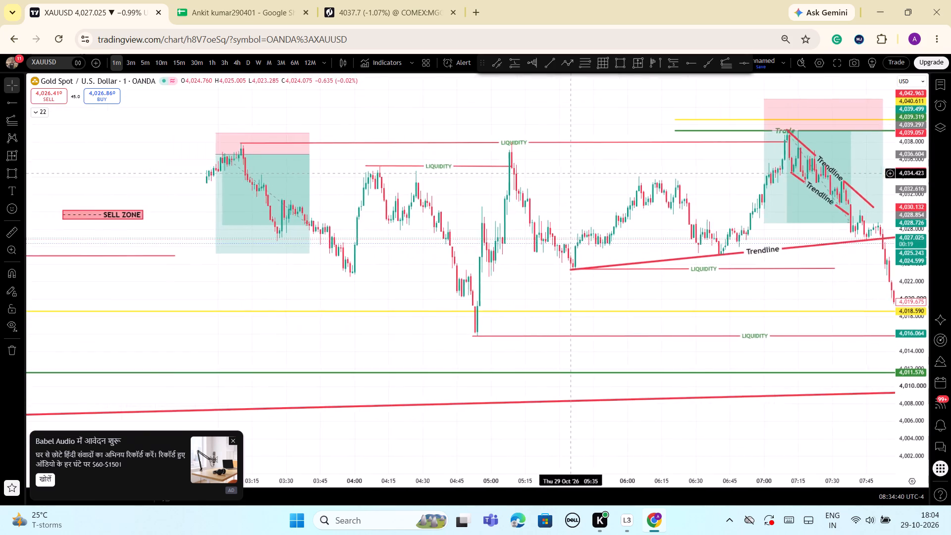
drag(515, 196, 489, 216)
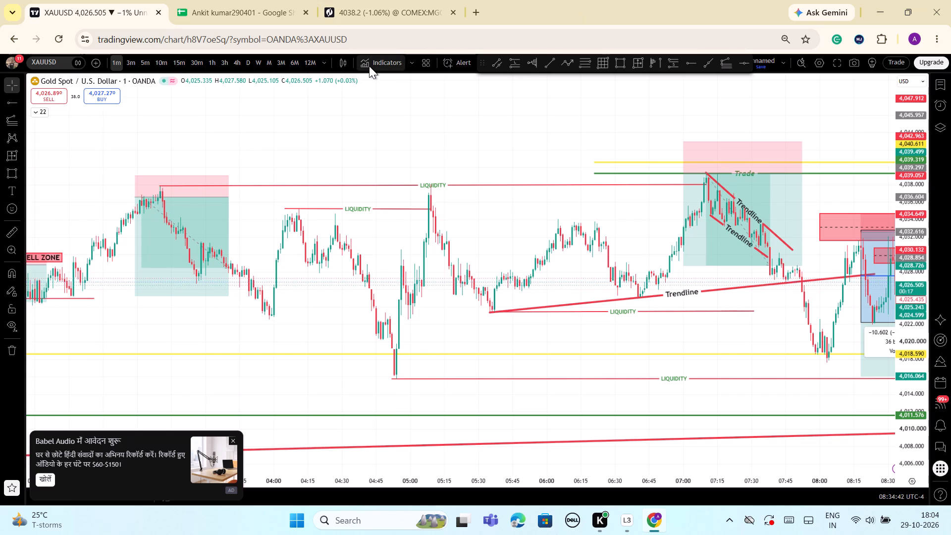
click(369, 66)
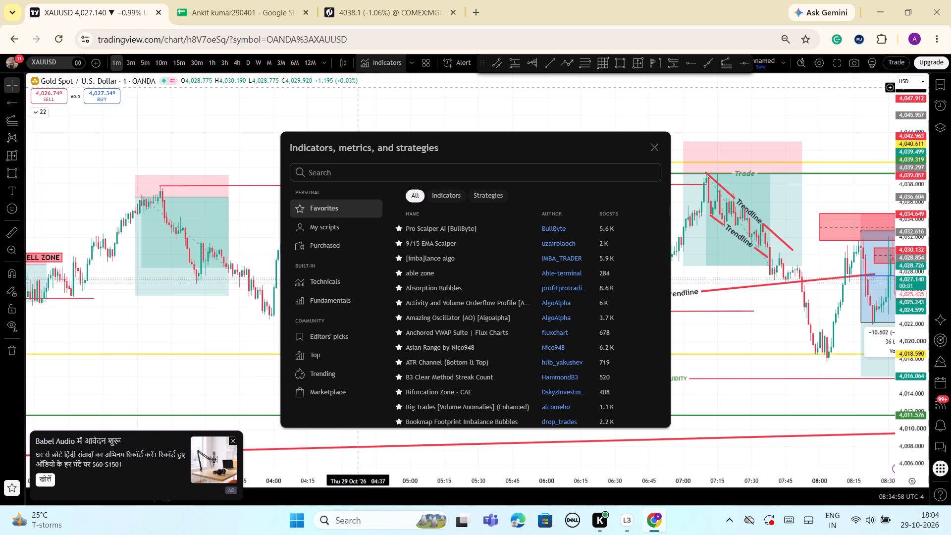
drag(455, 115, 460, 115)
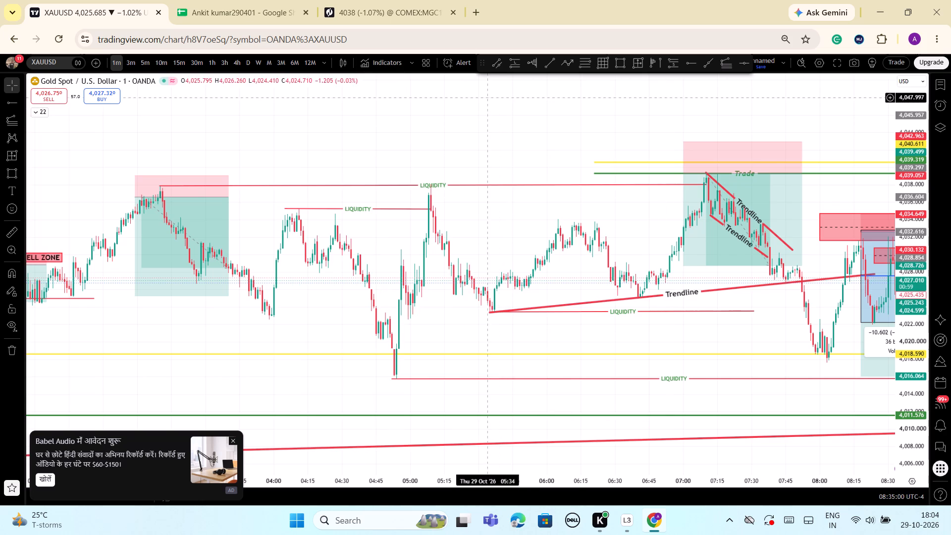
Examine the recent candles from the 07:00 trade through the SELL ZONE and price range against the trendline and liquidity levels.
scroll(721, 188, up, 2)
drag(654, 110, 500, 97)
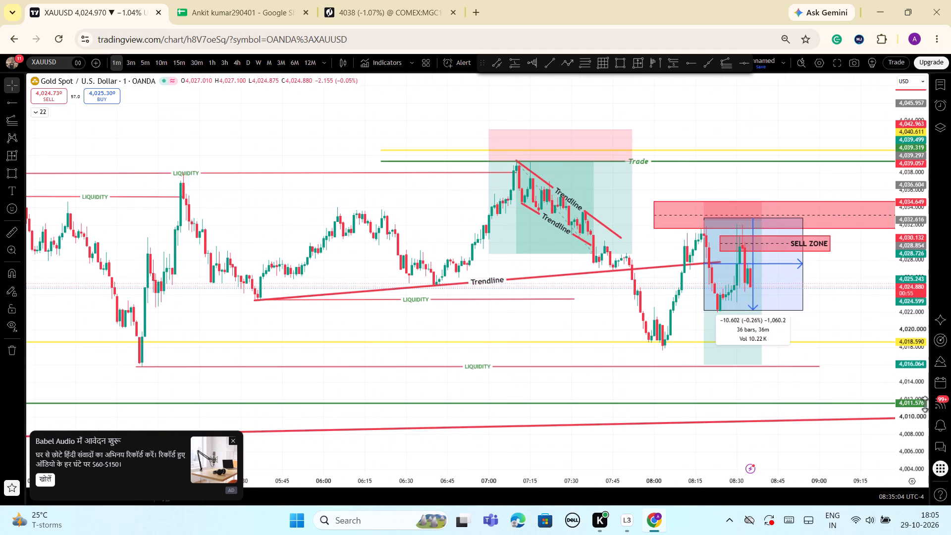
drag(911, 397, 908, 377)
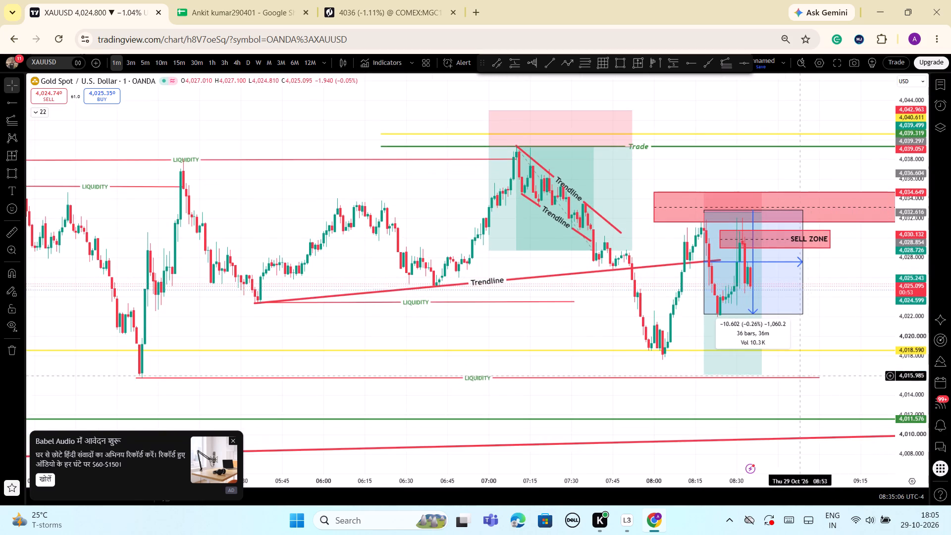
scroll(811, 370, up, 3)
scroll(576, 212, down, 2)
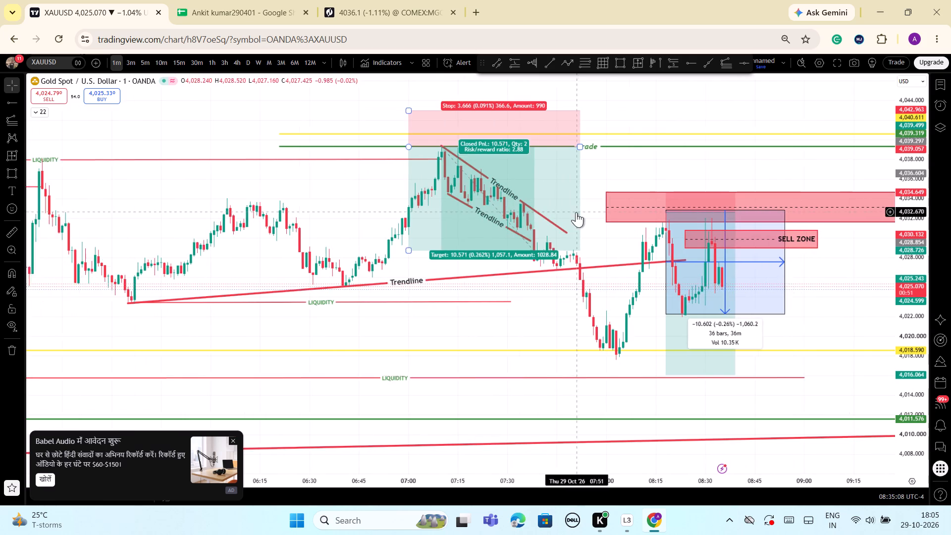
scroll(576, 212, down, 1)
drag(678, 119, 719, 112)
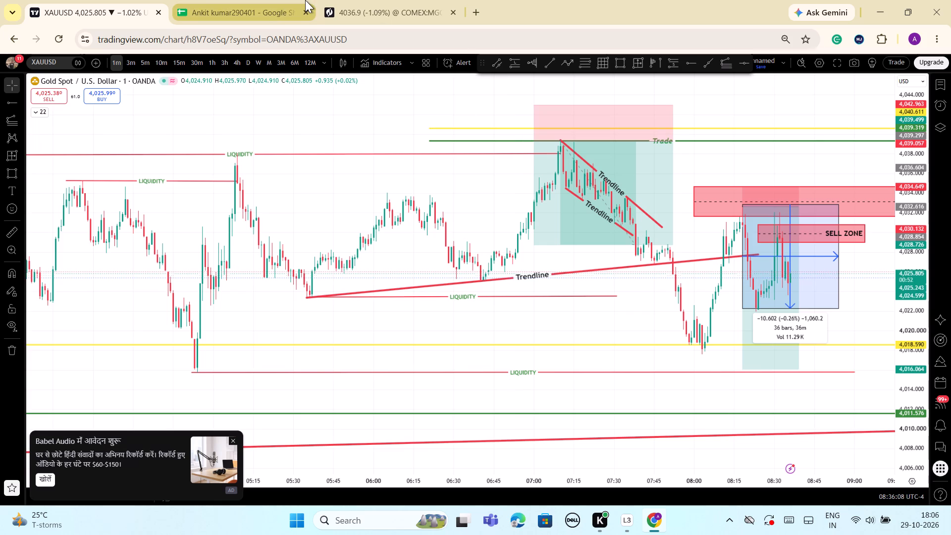
click(386, 112)
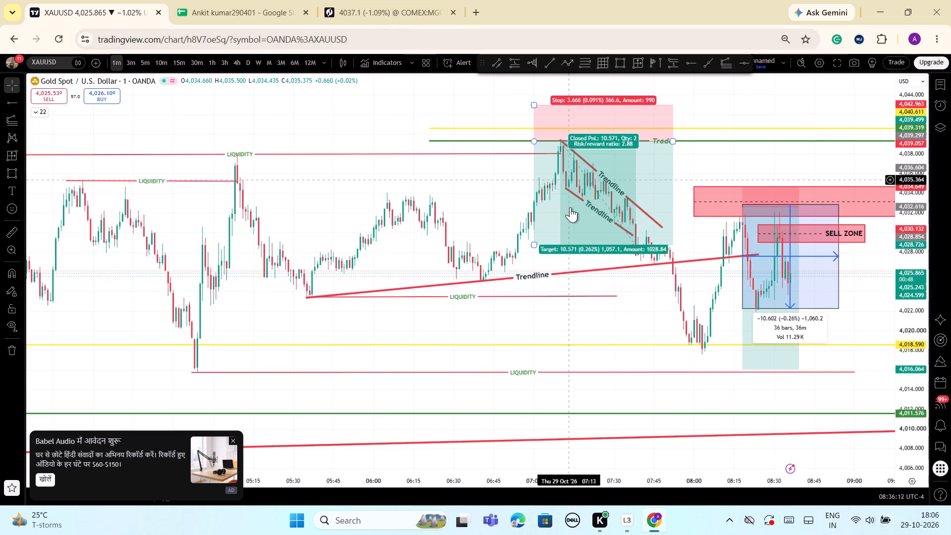
scroll(595, 229, up, 3)
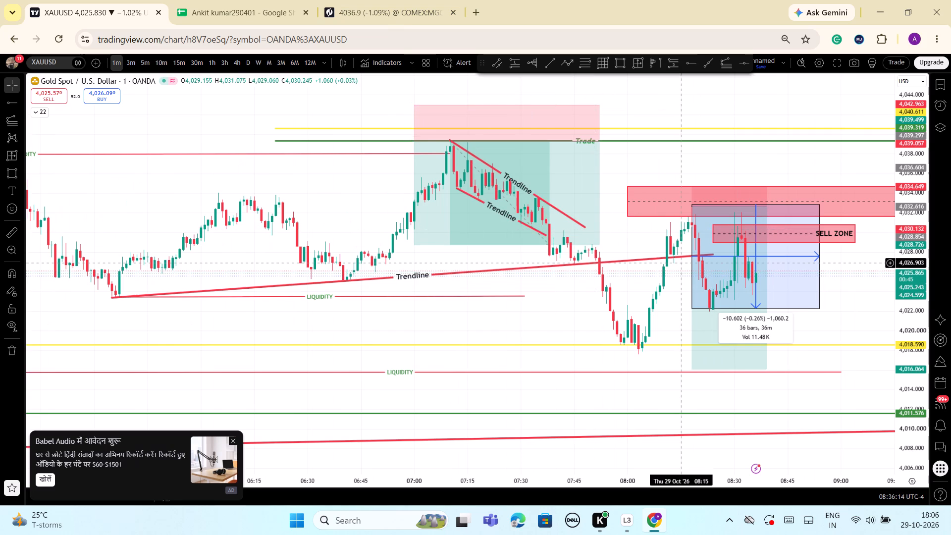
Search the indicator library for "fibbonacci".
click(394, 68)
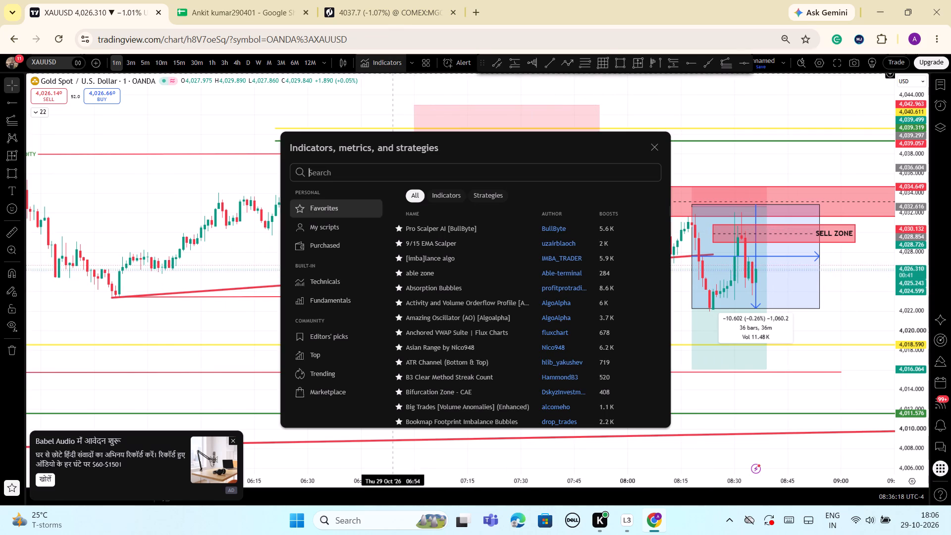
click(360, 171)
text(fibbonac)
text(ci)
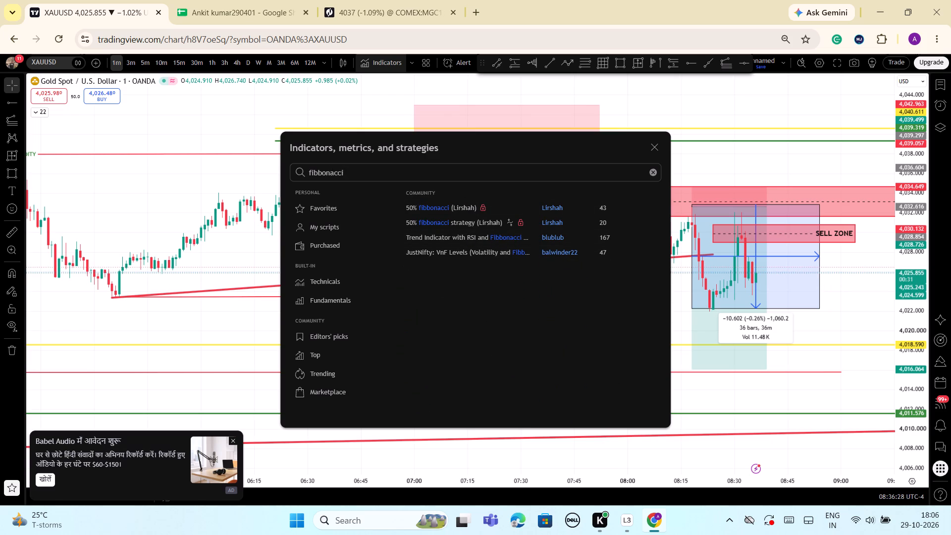
Correct the indicator search term to "fibona".
click(380, 171)
key(BackSpace)
key(BackSpace)
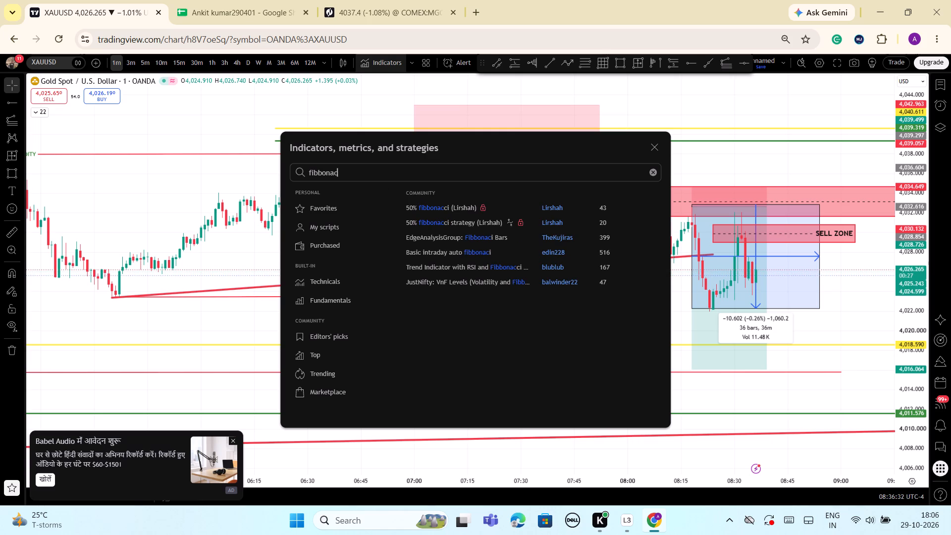
key(BackSpace)
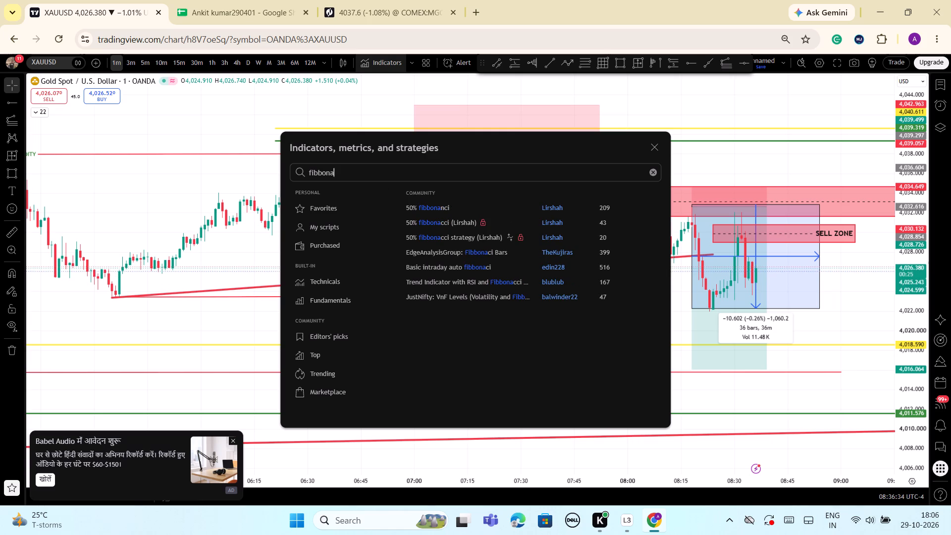
key(BackSpace)
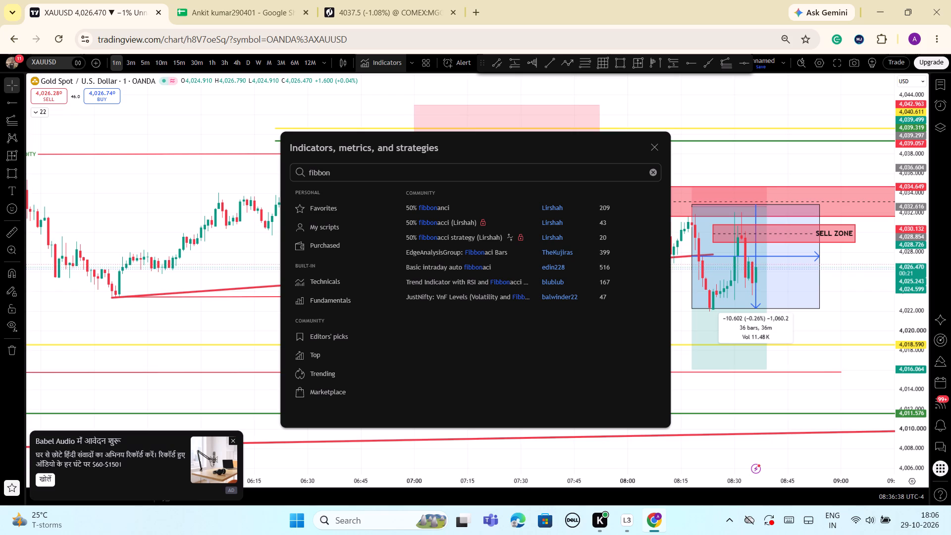
key(BackSpace)
key(BackSpace)
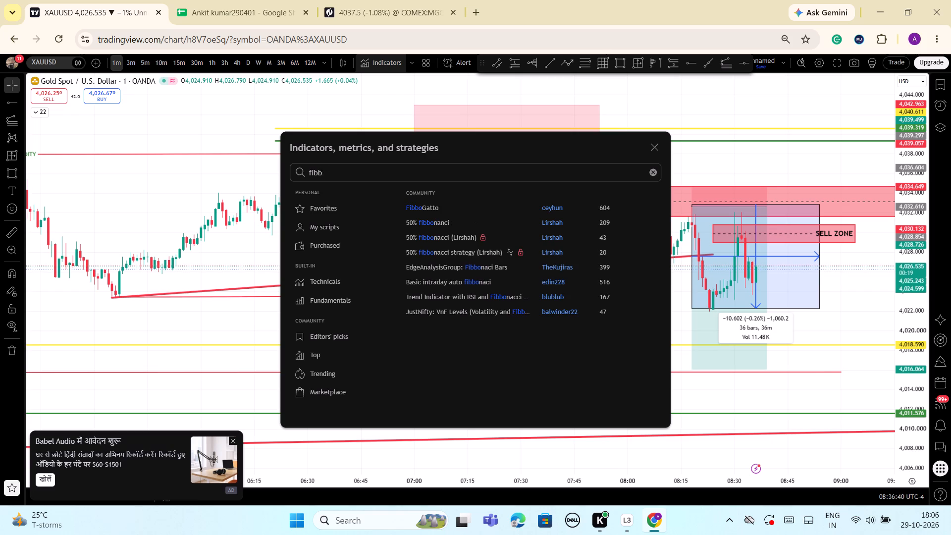
key(BackSpace)
text(on)
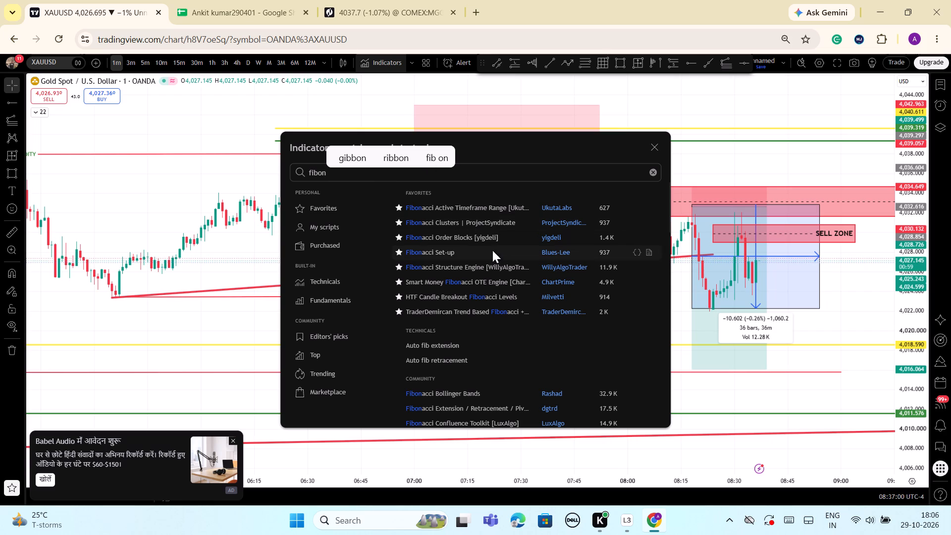
click(336, 172)
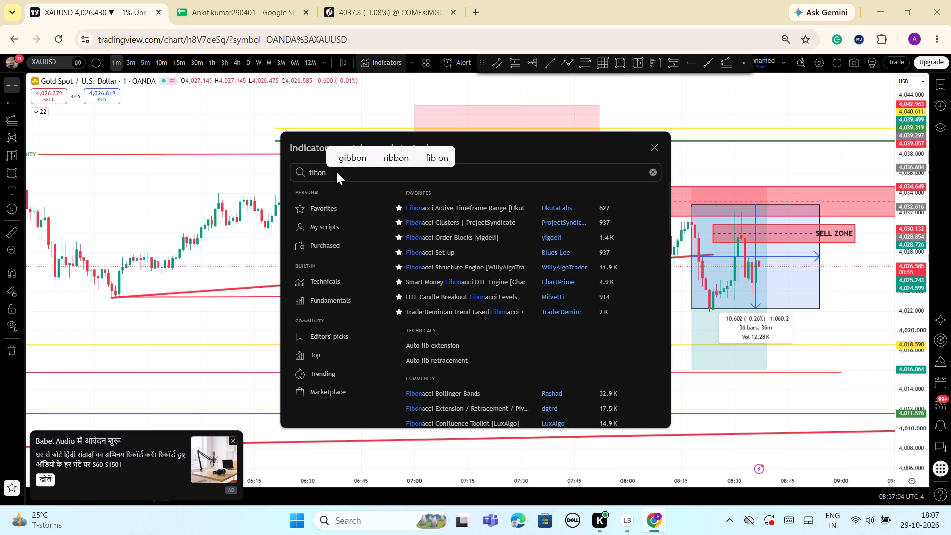
key(a)
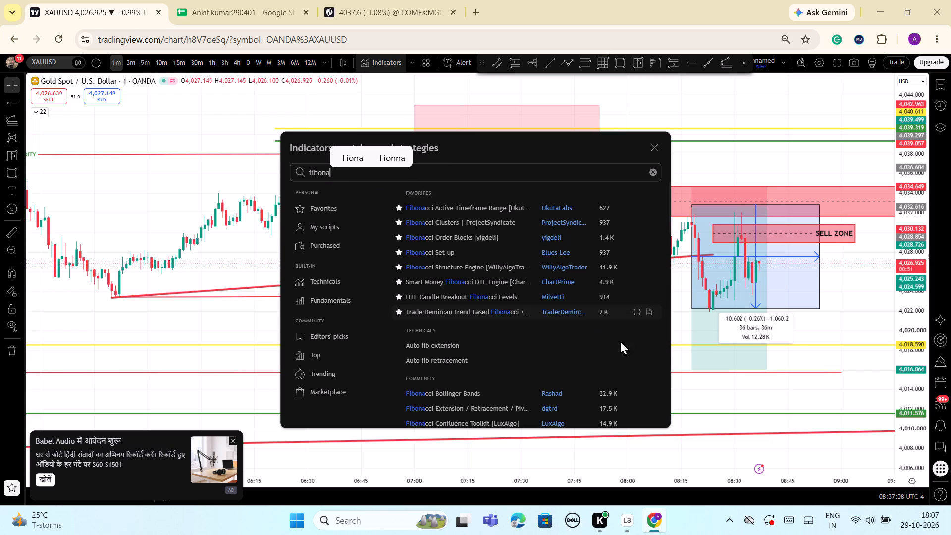
Look through the favorite, technical and community Fibonacci indicators for a suitable one.
scroll(522, 333, down, 2)
scroll(528, 319, up, 1)
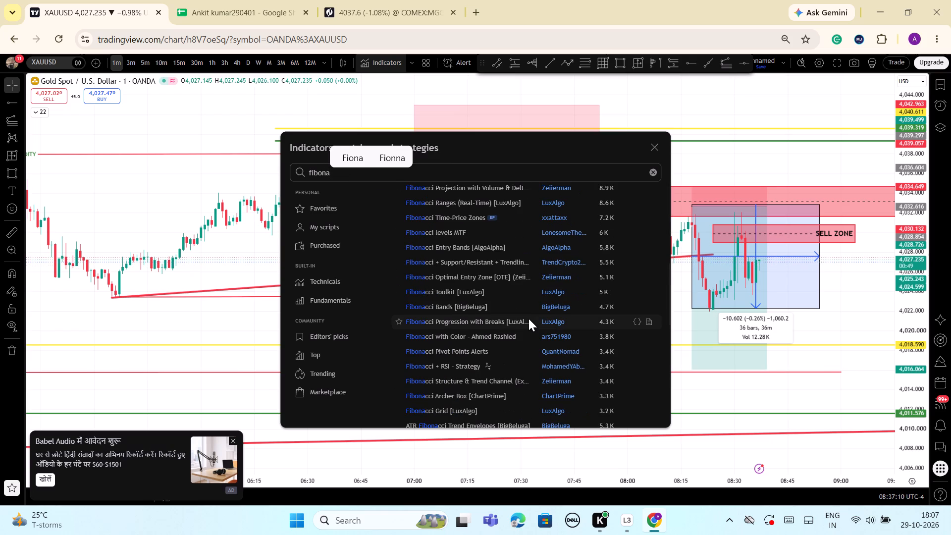
scroll(528, 319, up, 1)
scroll(528, 319, down, 1)
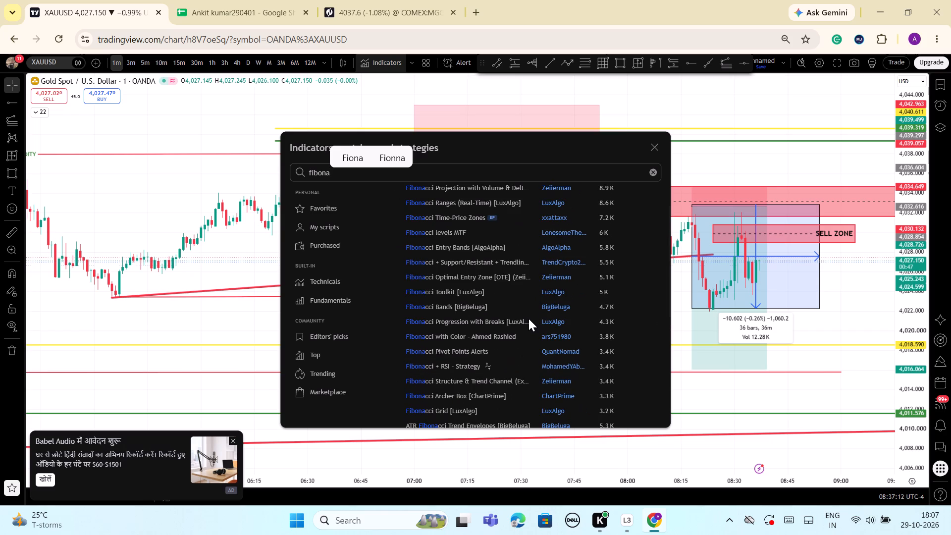
scroll(528, 319, down, 1)
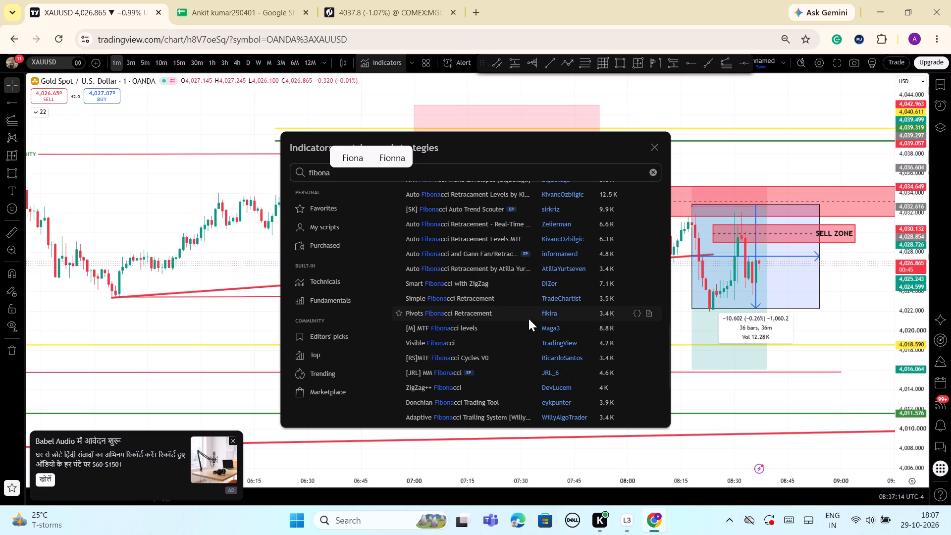
scroll(528, 319, down, 1)
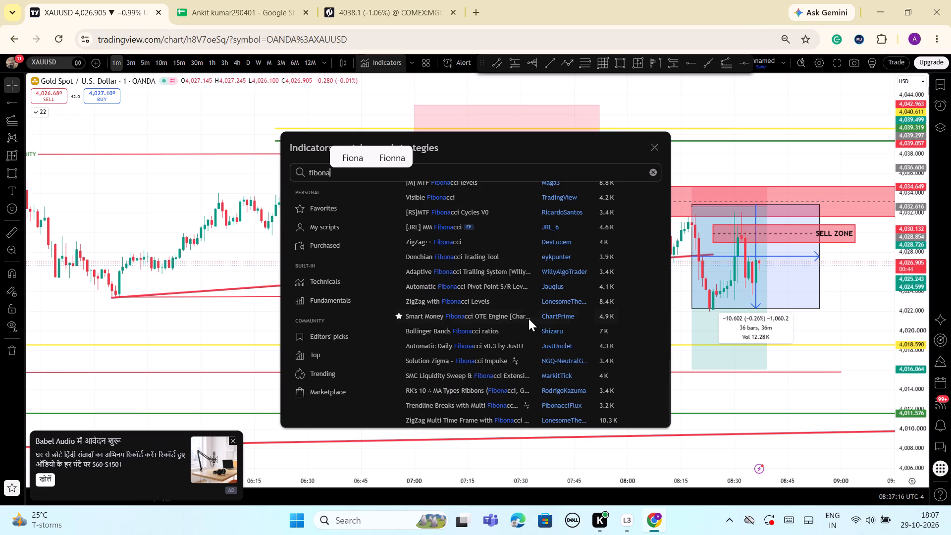
scroll(528, 319, down, 2)
scroll(528, 319, up, 2)
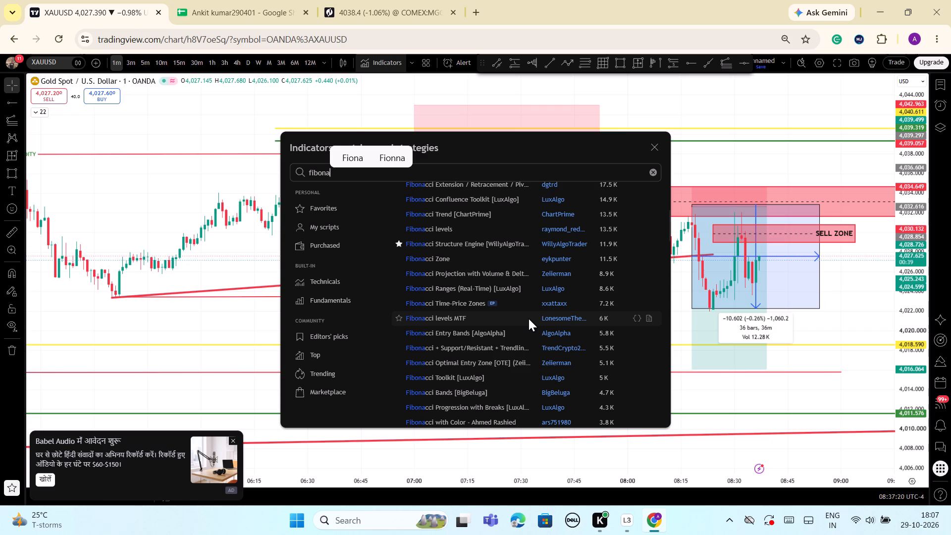
scroll(528, 319, up, 1)
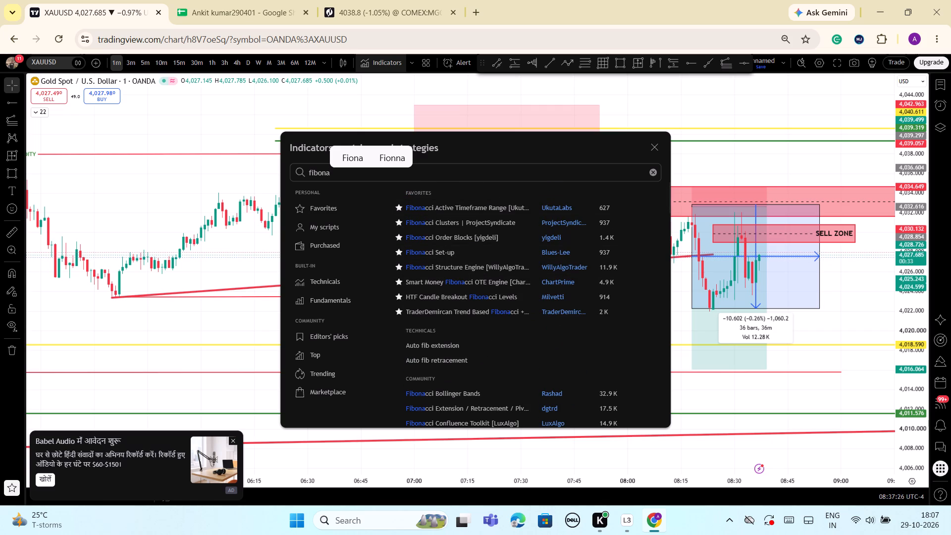
Complete the indicator search term as "fibonacci" and look through the matching community scripts.
text(cci)
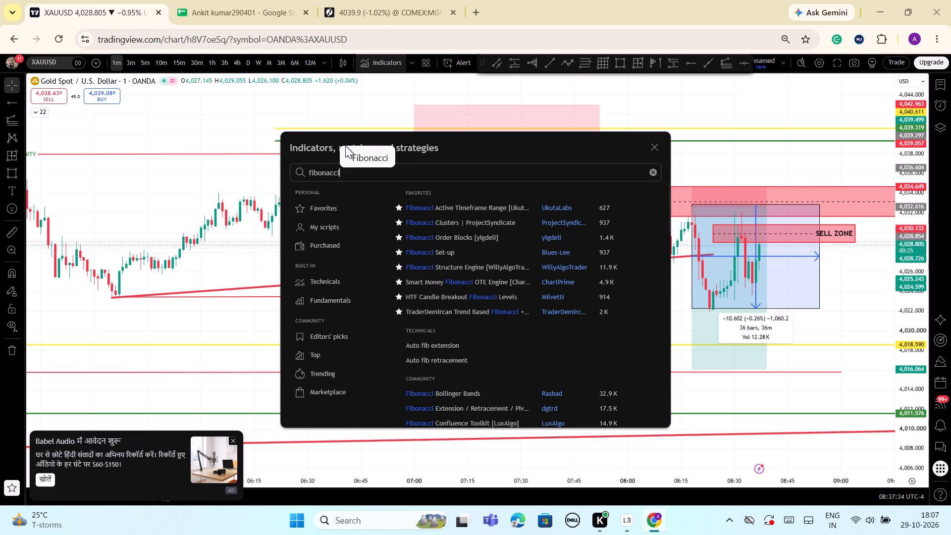
scroll(572, 269, down, 1)
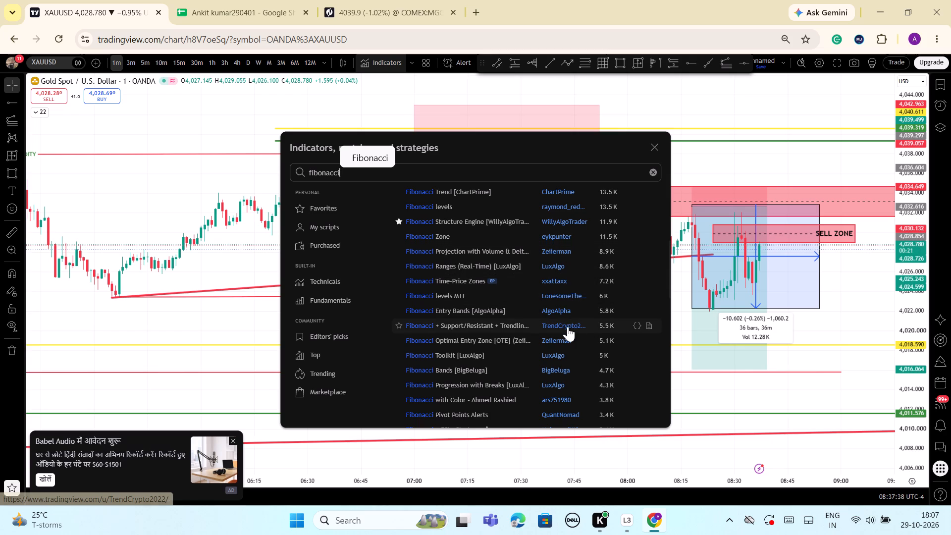
scroll(515, 318, down, 1)
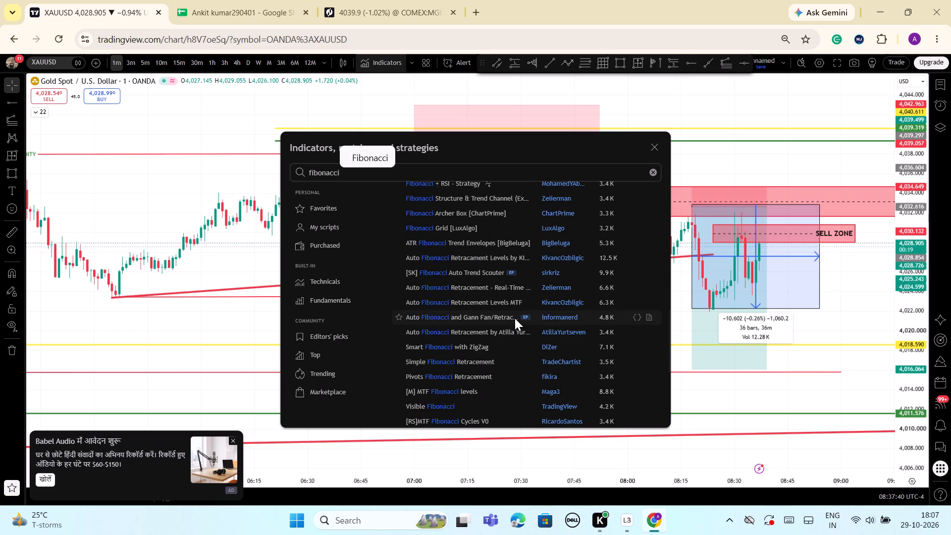
scroll(515, 318, down, 1)
scroll(515, 318, up, 2)
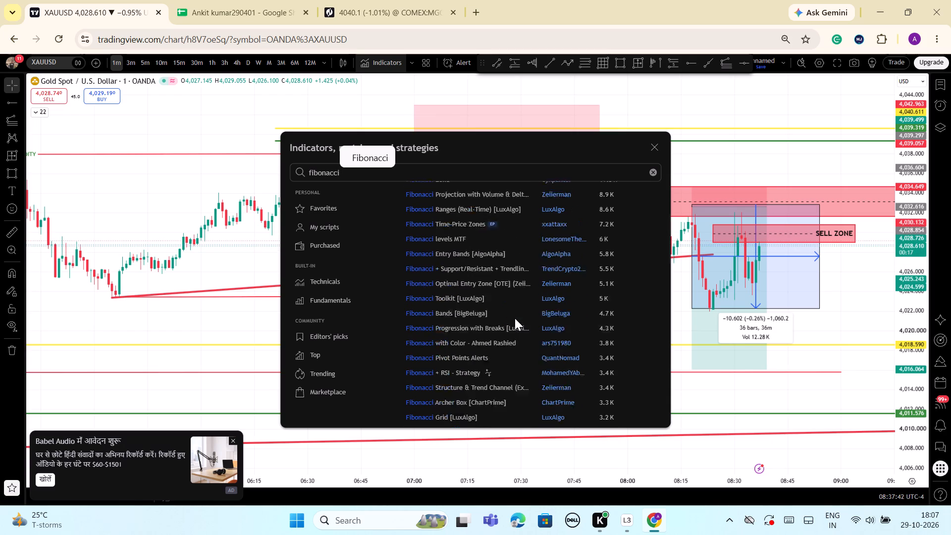
scroll(515, 318, down, 1)
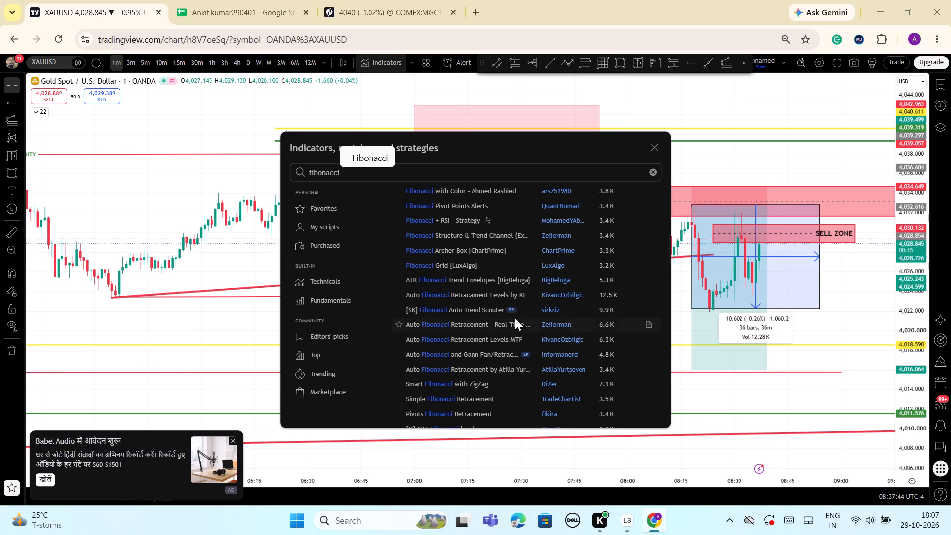
scroll(515, 318, down, 2)
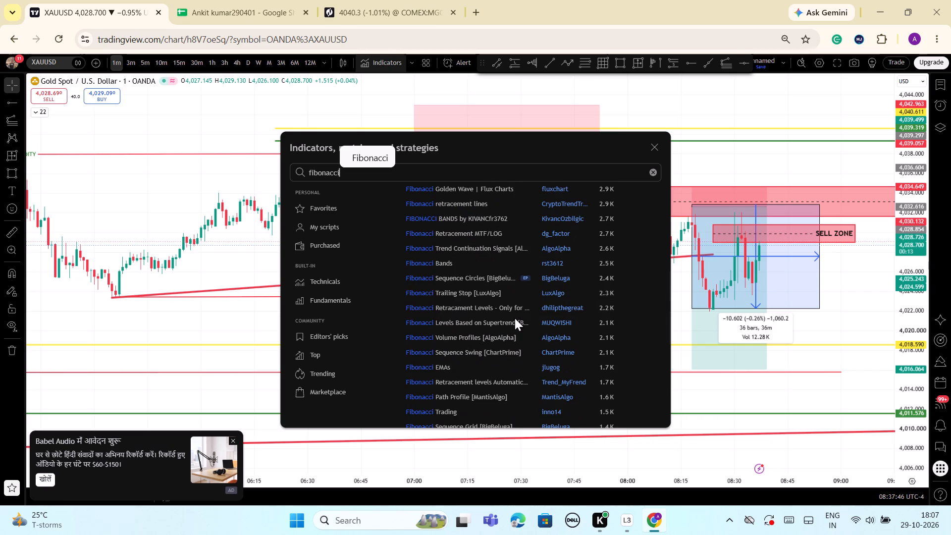
scroll(515, 318, down, 1)
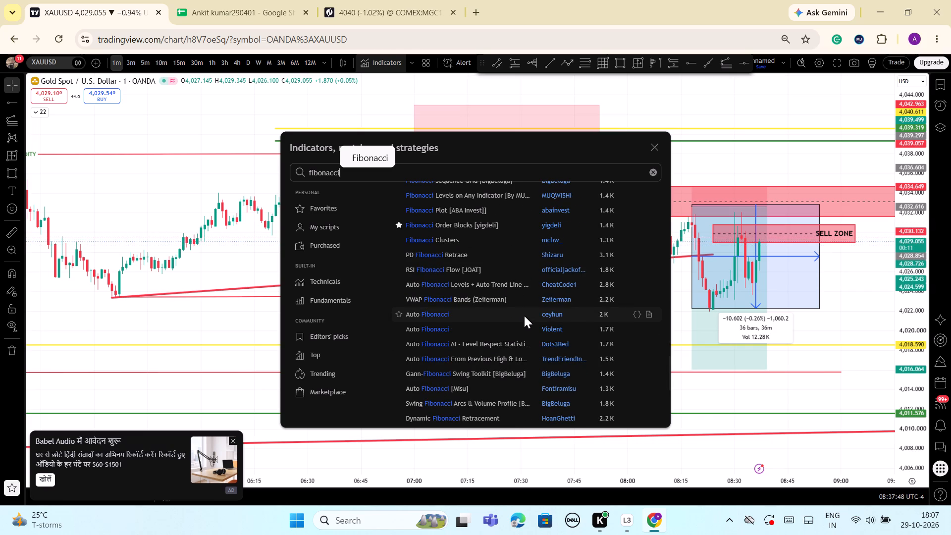
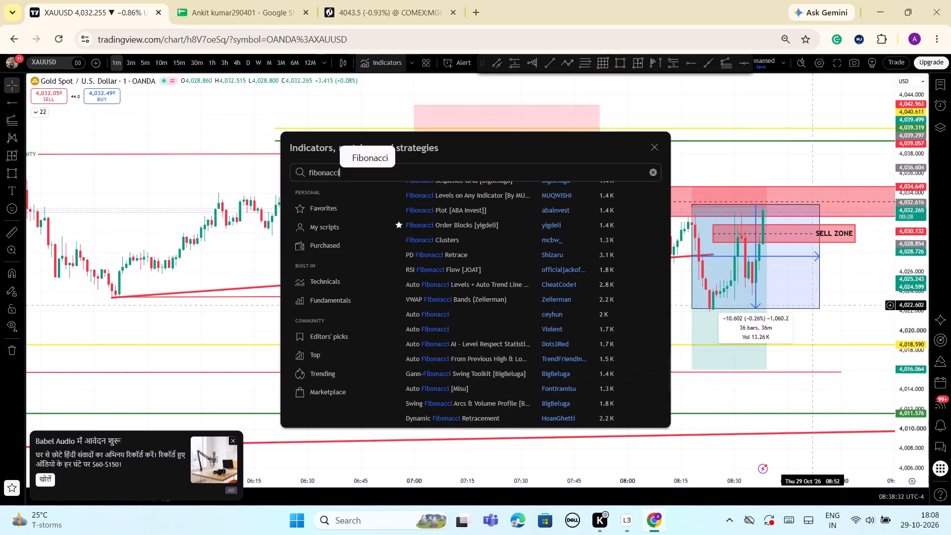
Close the indicator library and delete the price-and-date range measurement covering the short position near the sell zone.
click(818, 259)
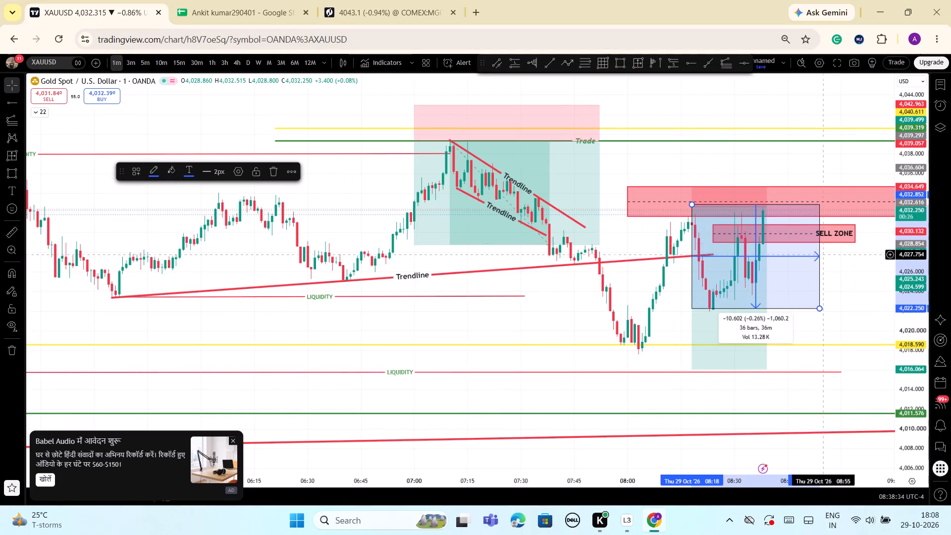
click(818, 256)
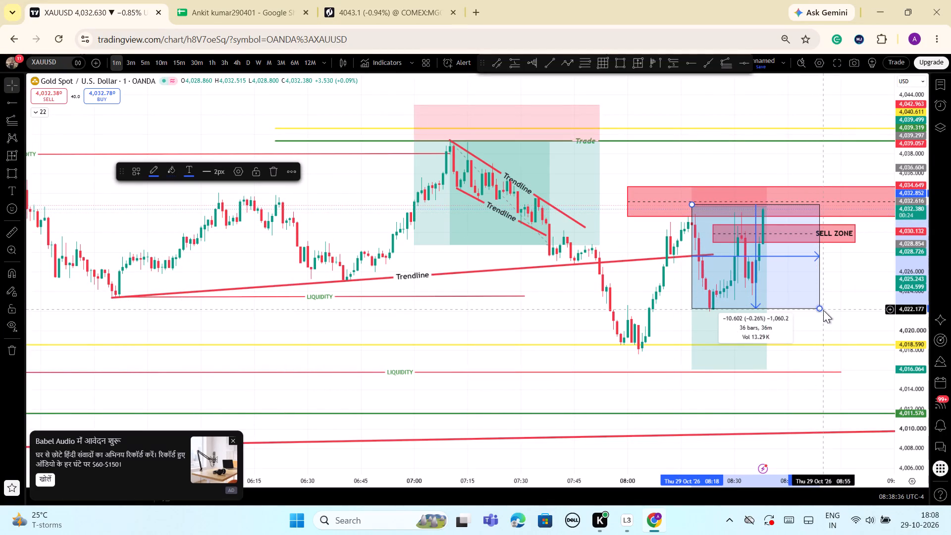
click(819, 310)
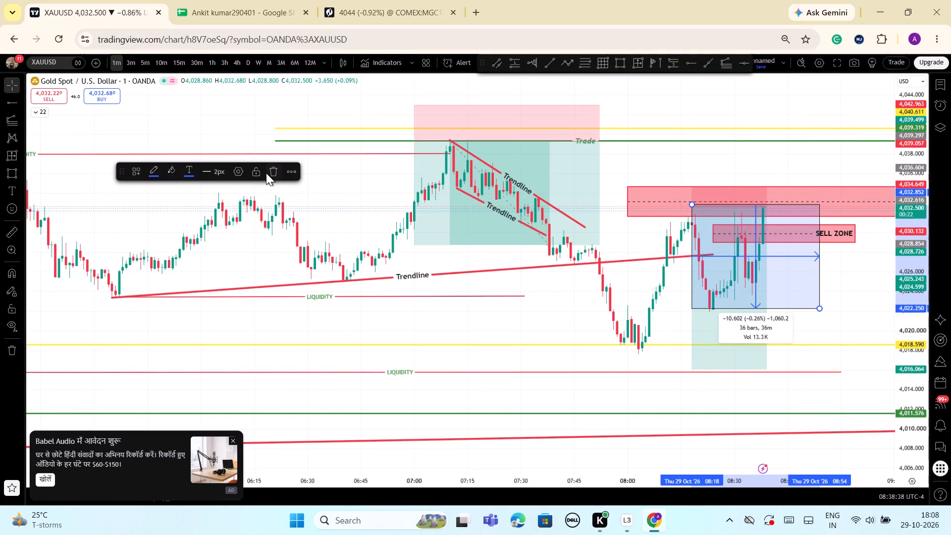
click(270, 170)
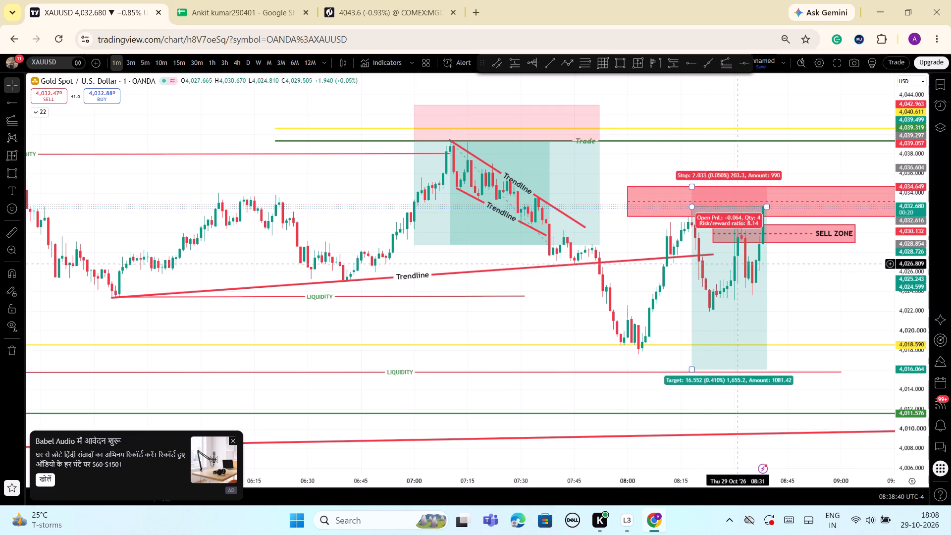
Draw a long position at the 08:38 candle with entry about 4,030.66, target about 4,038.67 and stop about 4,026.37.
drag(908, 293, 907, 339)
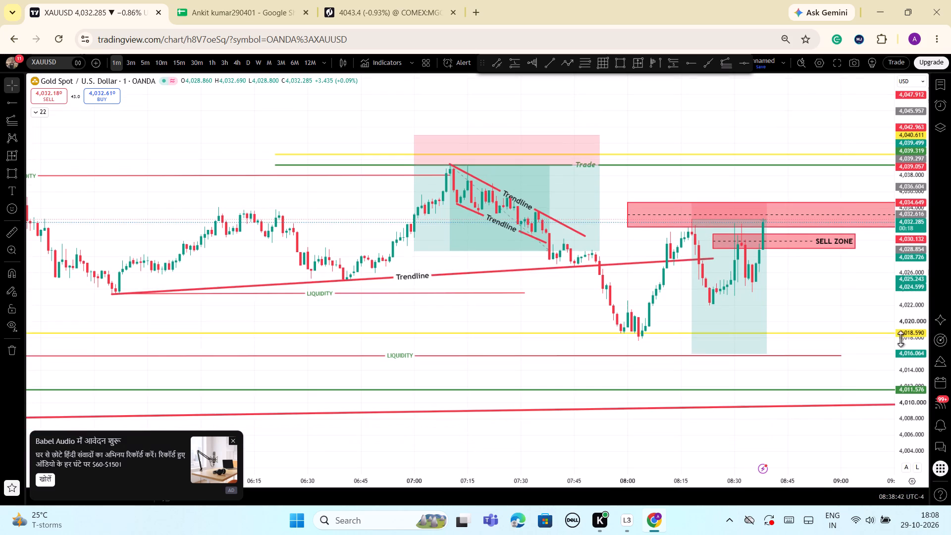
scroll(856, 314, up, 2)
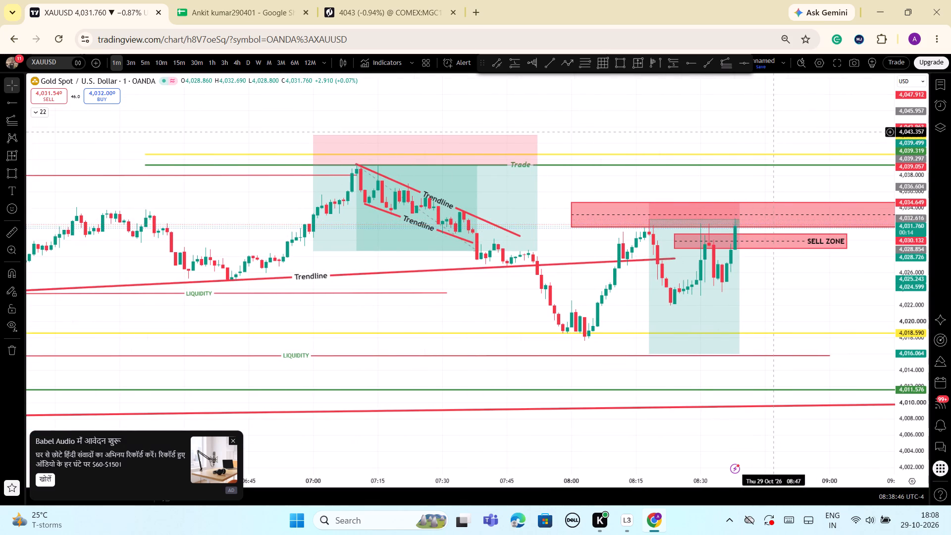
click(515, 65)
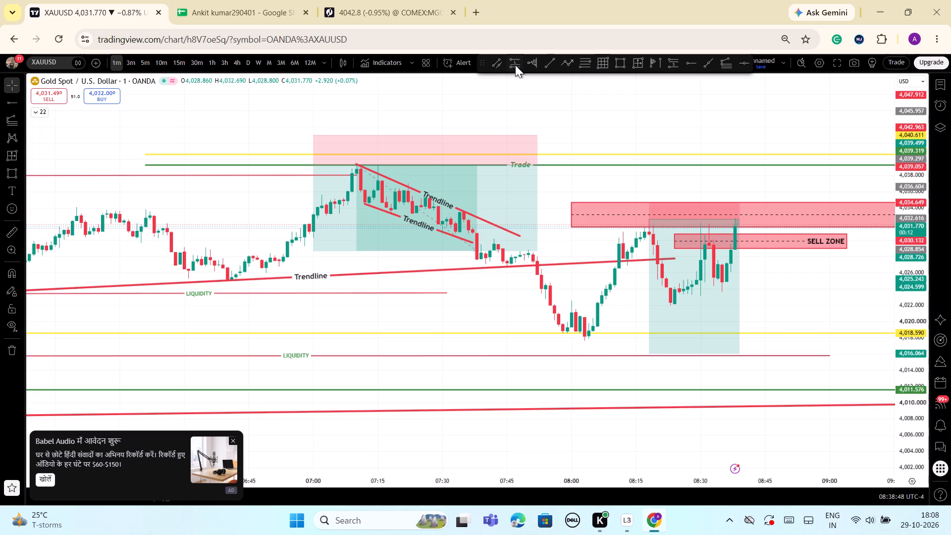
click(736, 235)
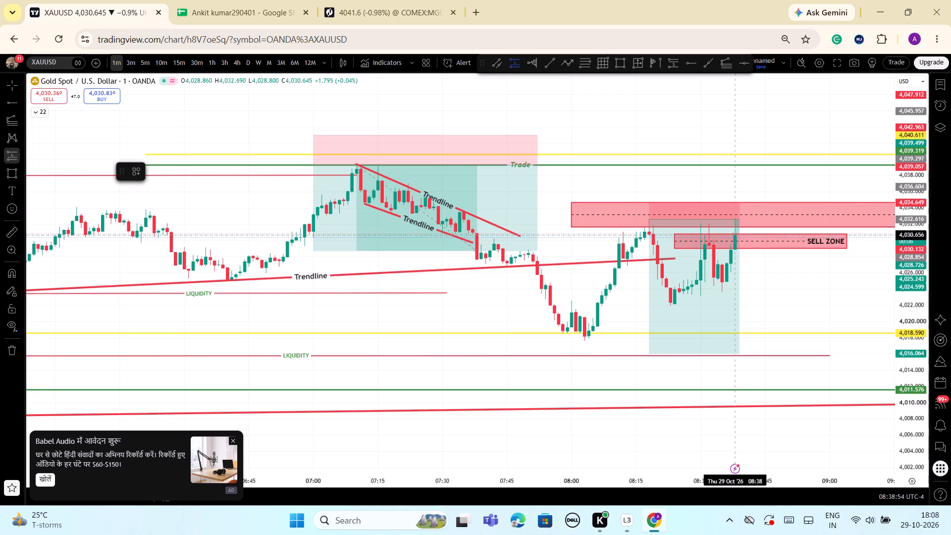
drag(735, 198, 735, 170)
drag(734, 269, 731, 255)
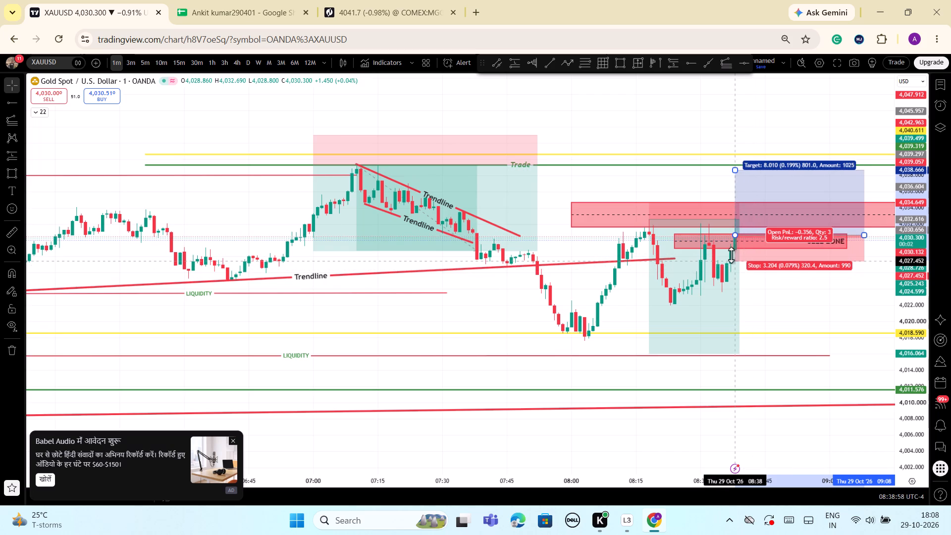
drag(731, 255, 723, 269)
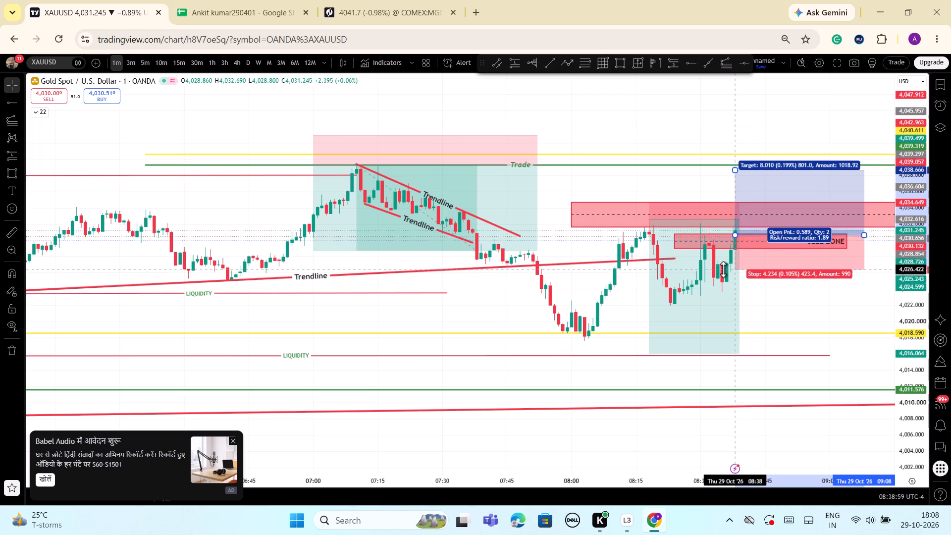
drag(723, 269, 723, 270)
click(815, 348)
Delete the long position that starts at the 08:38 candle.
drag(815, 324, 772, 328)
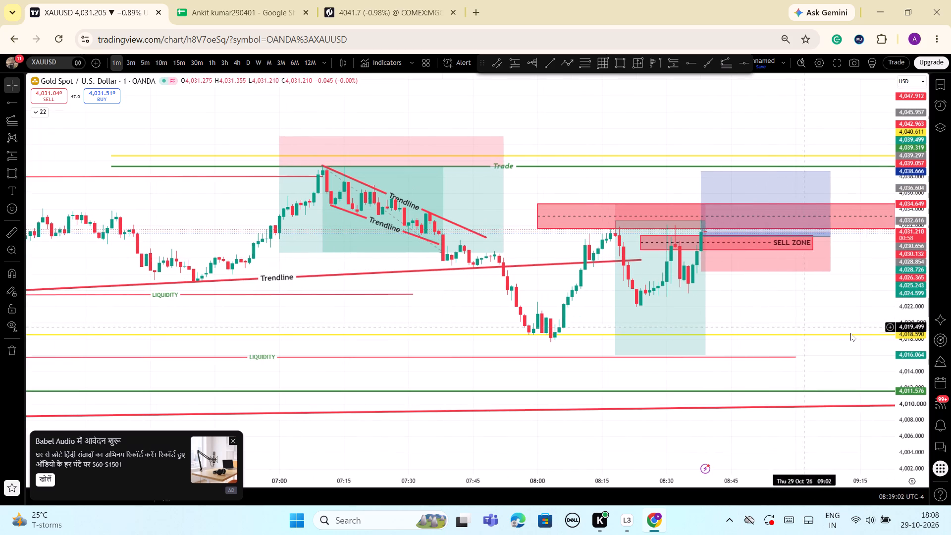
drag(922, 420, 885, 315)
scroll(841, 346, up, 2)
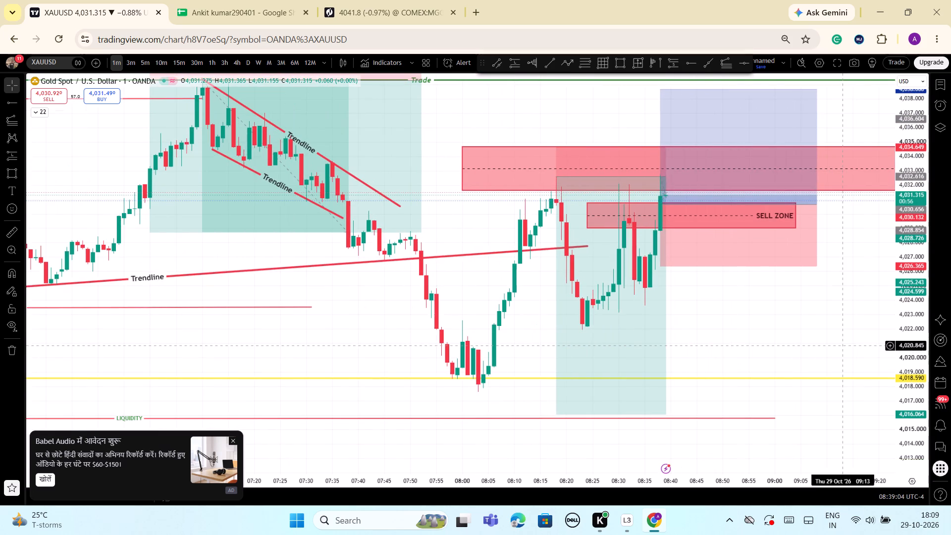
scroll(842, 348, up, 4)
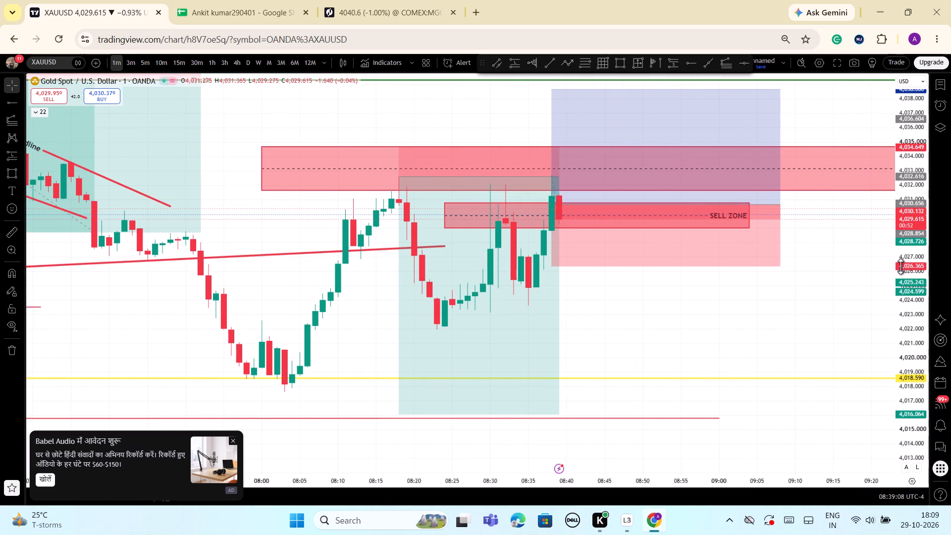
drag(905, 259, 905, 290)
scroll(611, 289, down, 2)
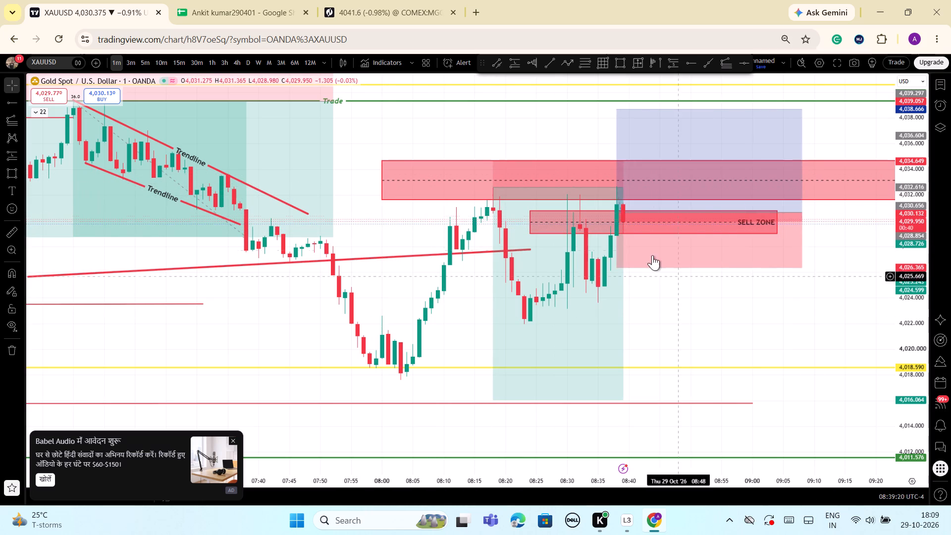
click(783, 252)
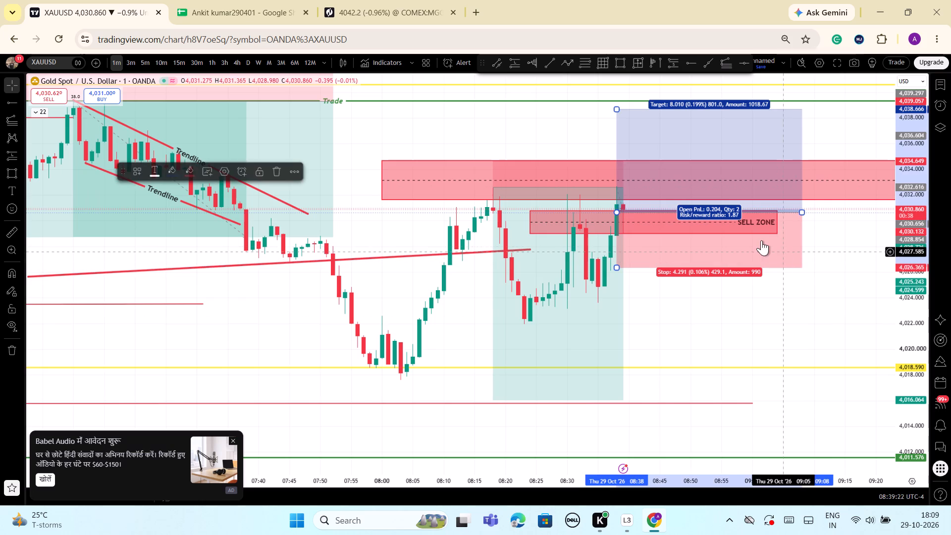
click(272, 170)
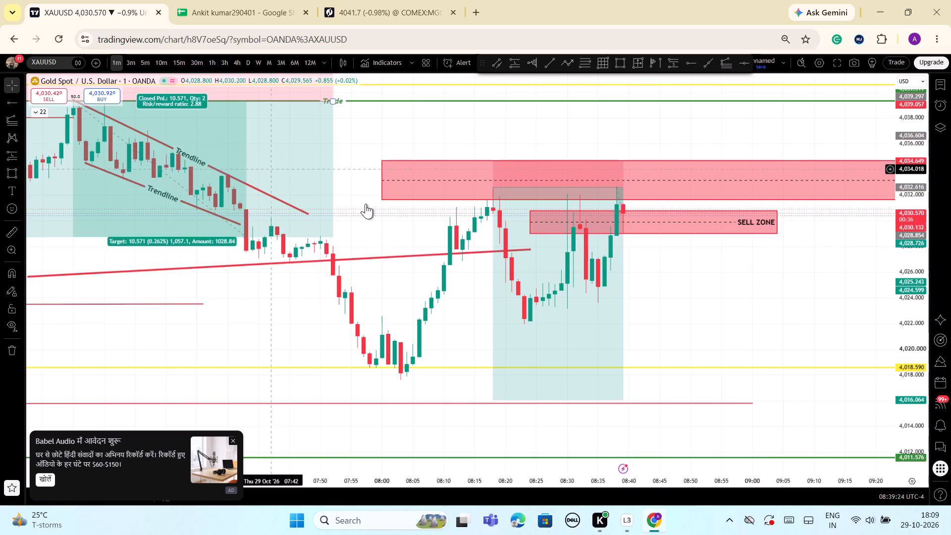
Draw a rising trendline from the 08:03 low at about 4,017.71 under the recent lows to about 4,026.77 at 08:47.
scroll(779, 318, down, 1)
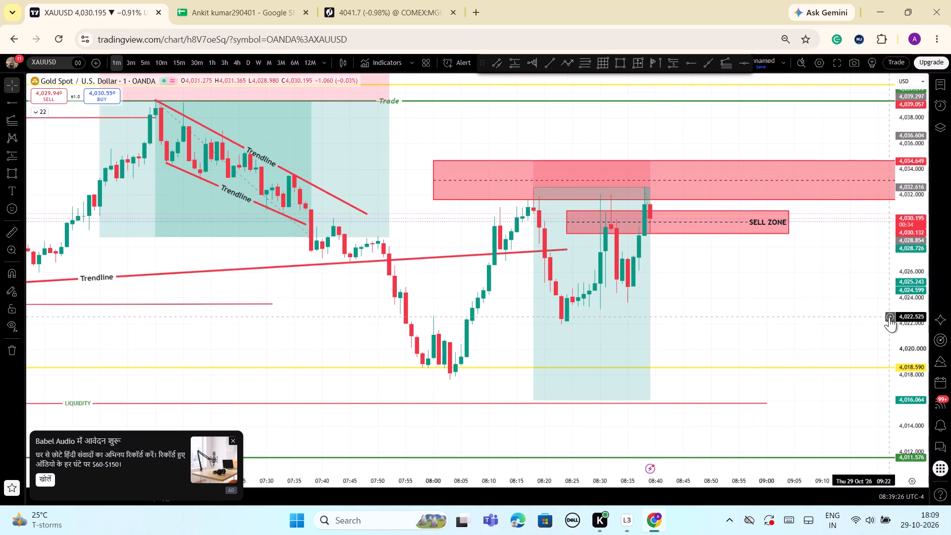
drag(915, 283, 914, 320)
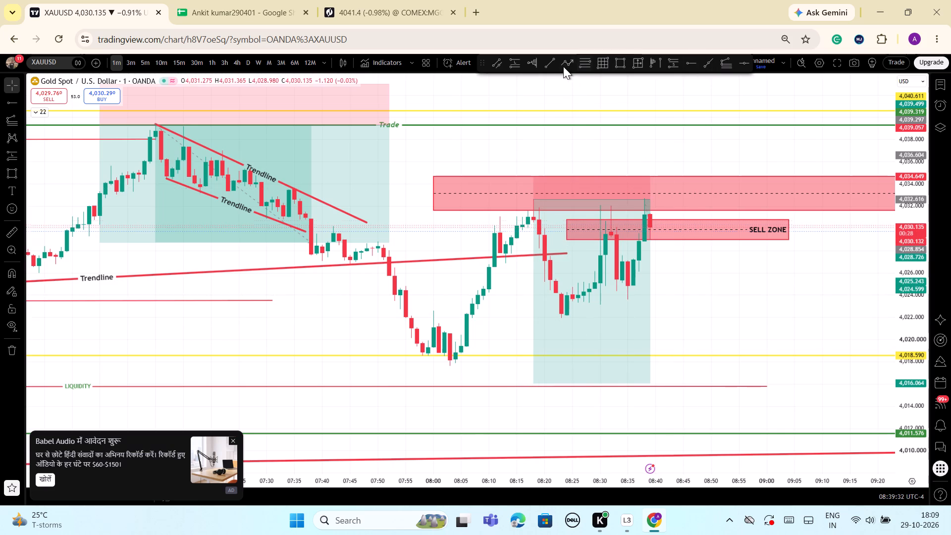
click(549, 64)
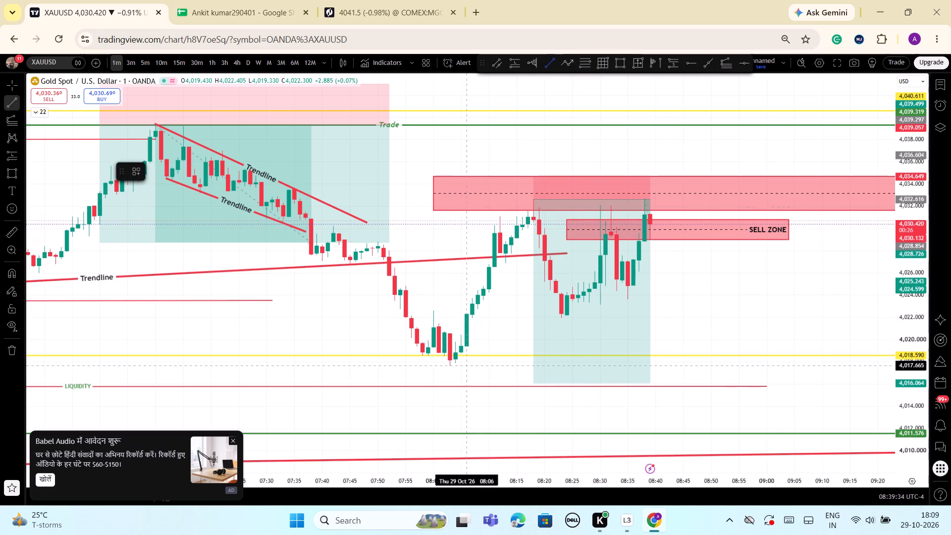
drag(449, 365, 454, 363)
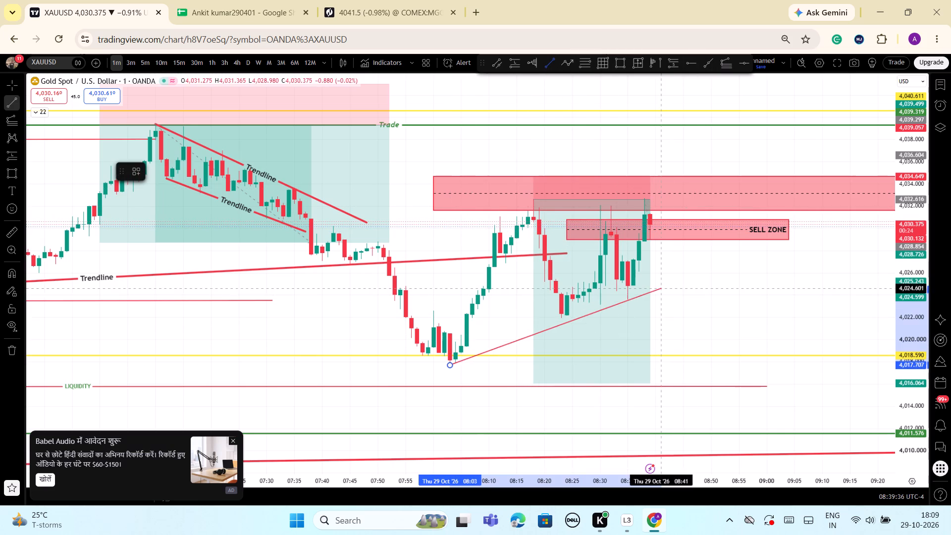
click(692, 265)
click(739, 298)
Apply the TRENDLINE drawing template to the new rising line under the recent lows.
drag(906, 406, 907, 385)
scroll(744, 315, up, 2)
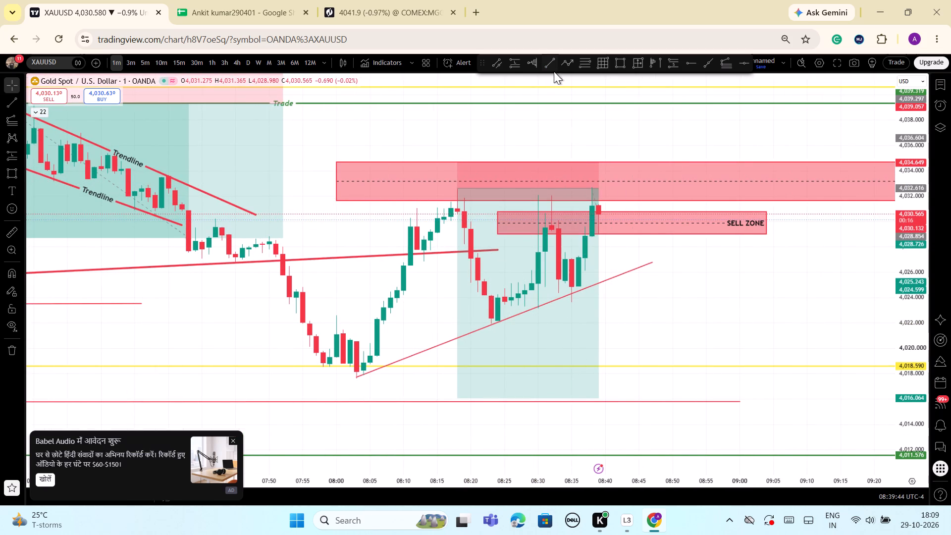
click(624, 274)
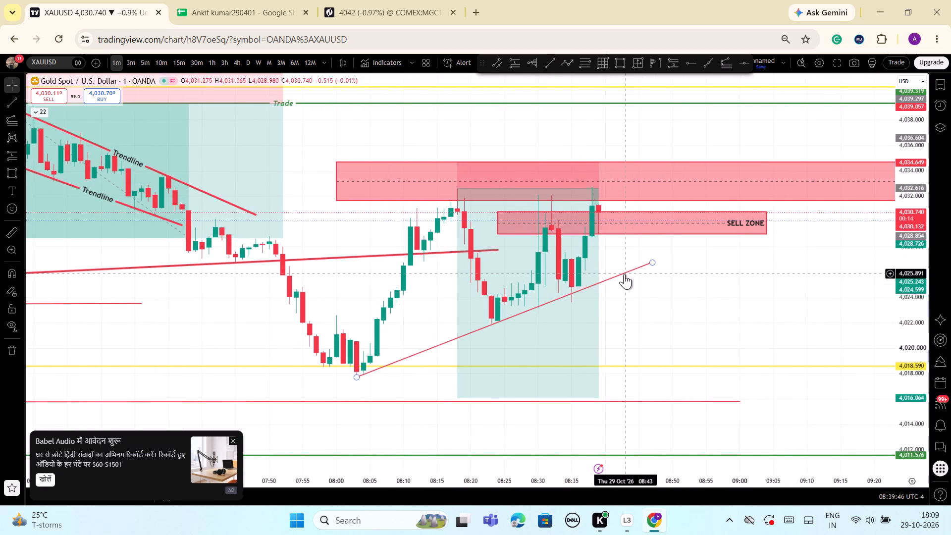
click(137, 174)
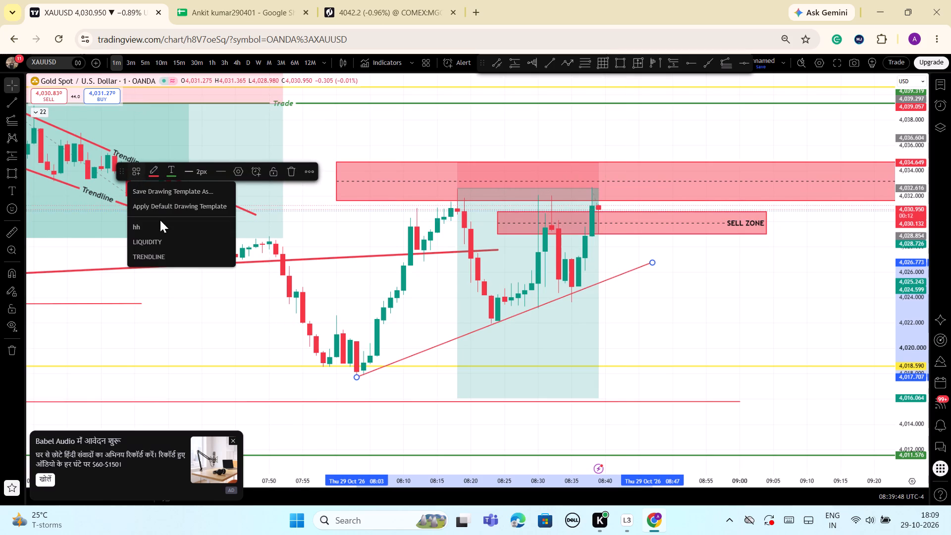
click(154, 255)
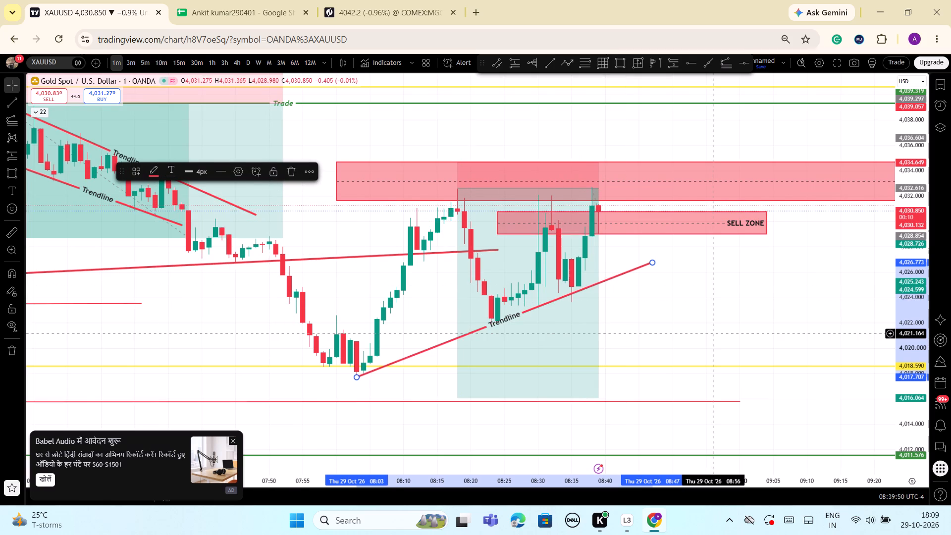
click(714, 334)
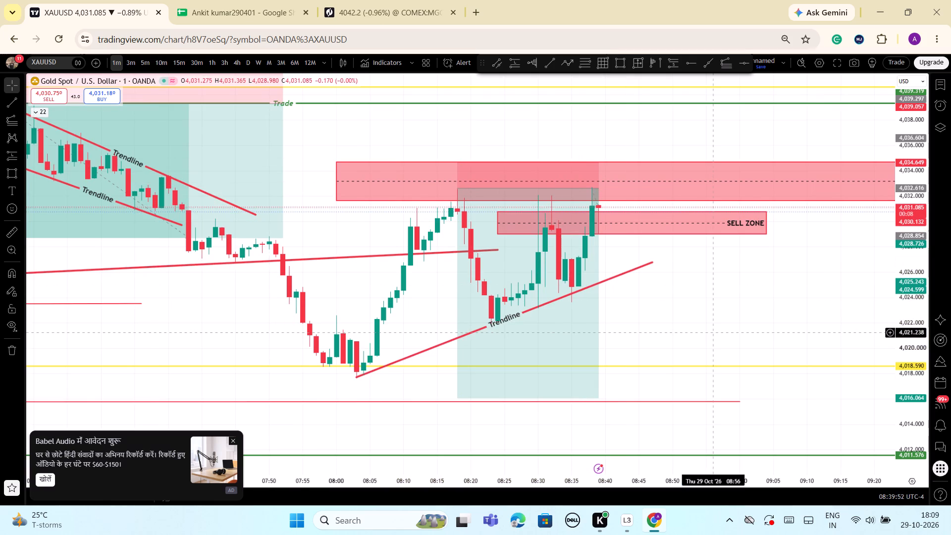
Delete the older, long rising trendline that ends at about 4,027.75 at 08:24.
scroll(716, 333, down, 5)
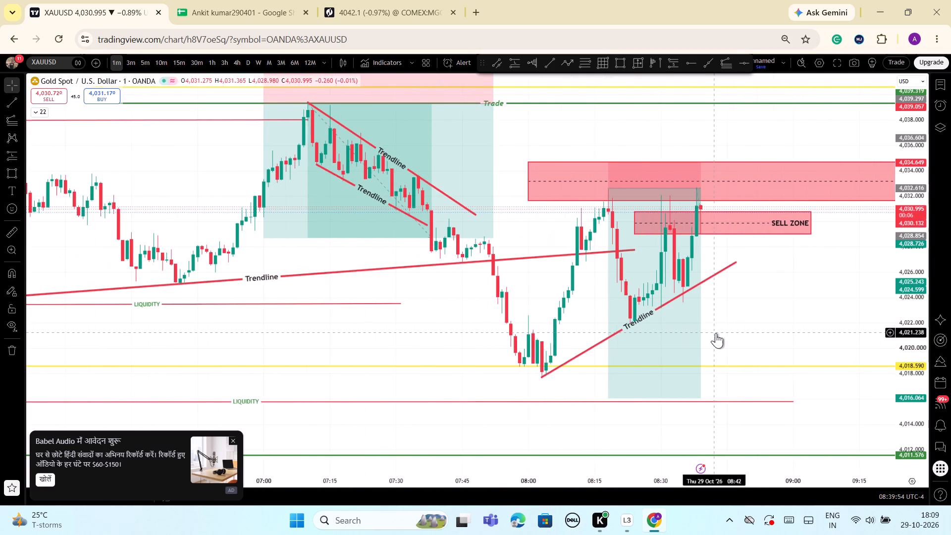
scroll(716, 333, down, 1)
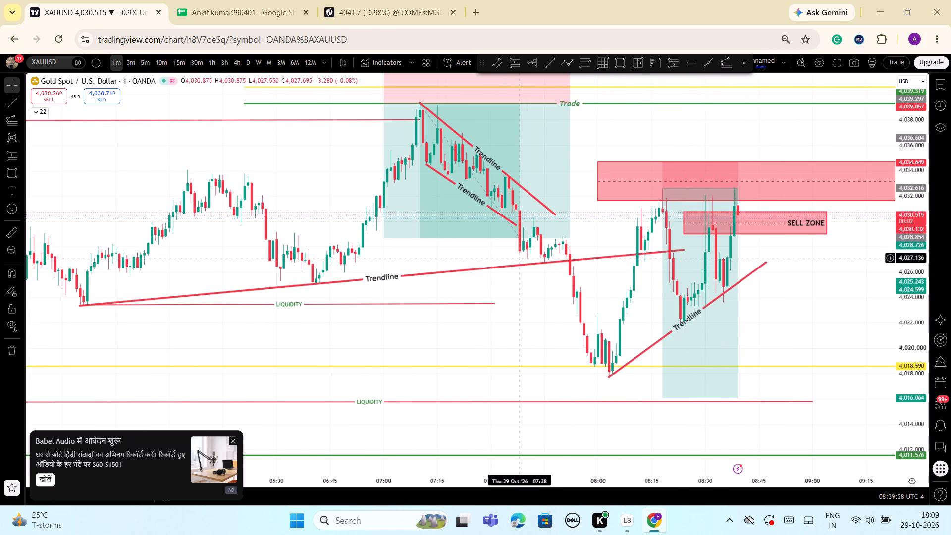
click(508, 265)
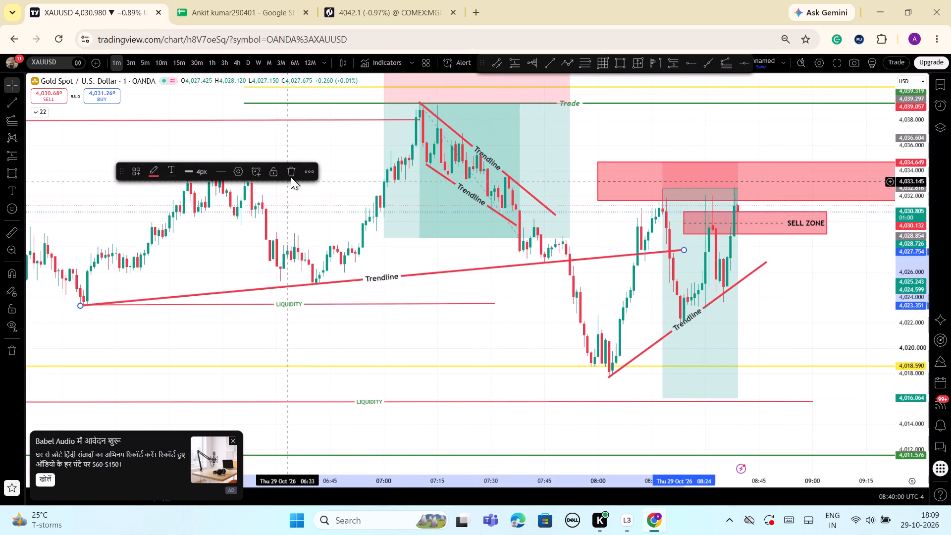
click(291, 177)
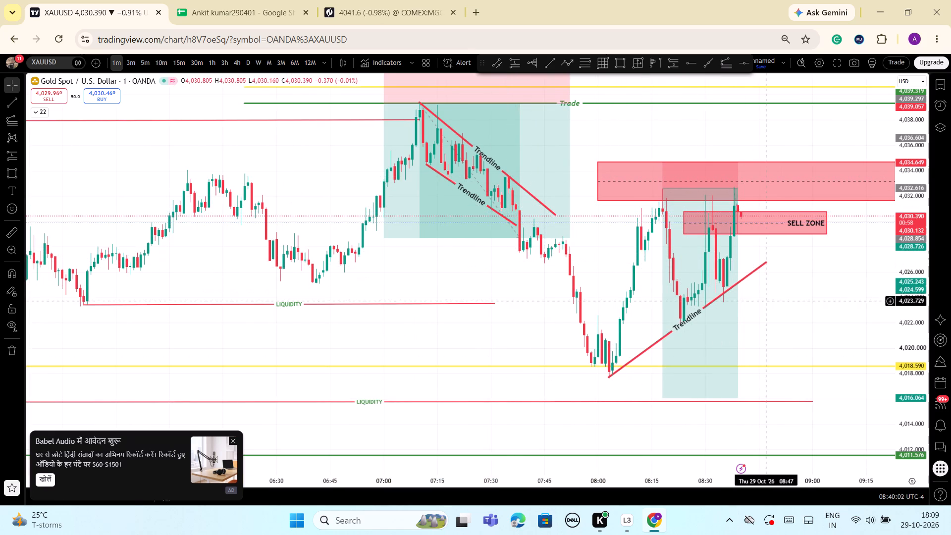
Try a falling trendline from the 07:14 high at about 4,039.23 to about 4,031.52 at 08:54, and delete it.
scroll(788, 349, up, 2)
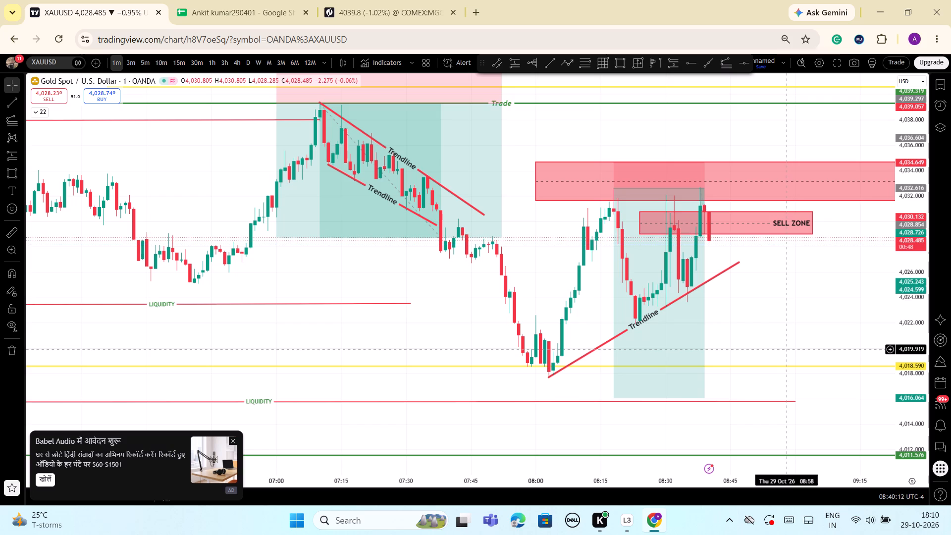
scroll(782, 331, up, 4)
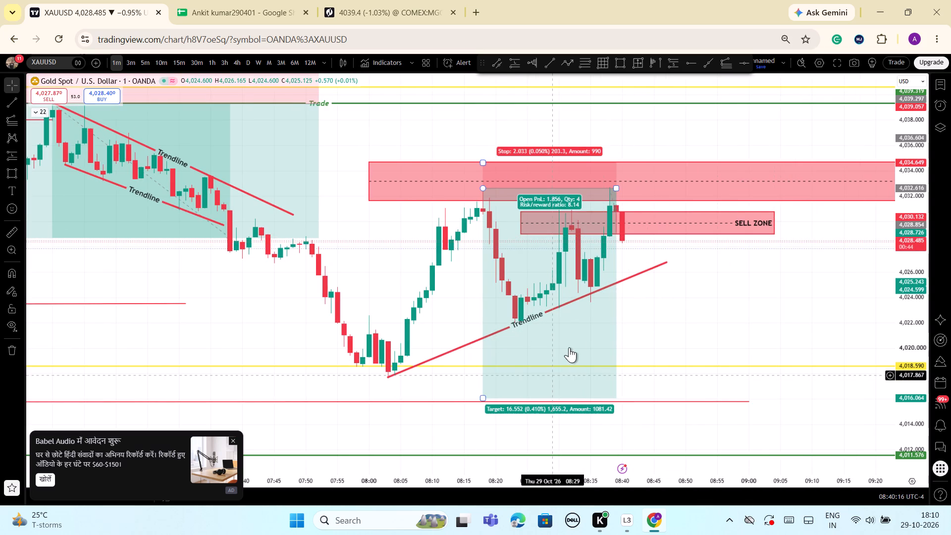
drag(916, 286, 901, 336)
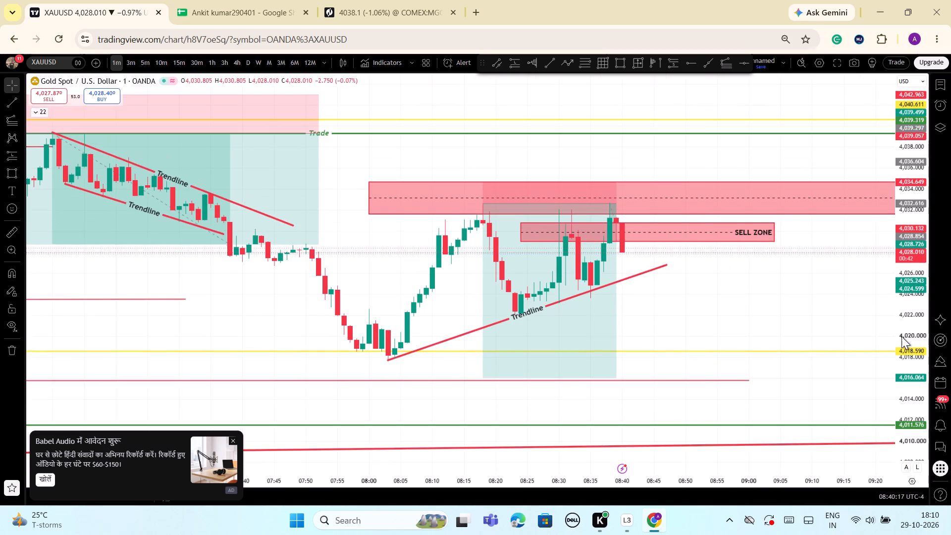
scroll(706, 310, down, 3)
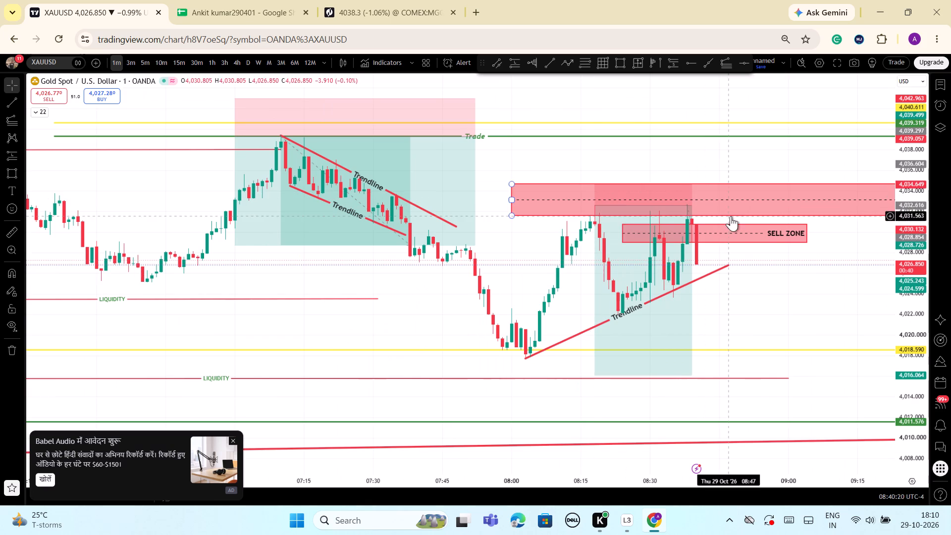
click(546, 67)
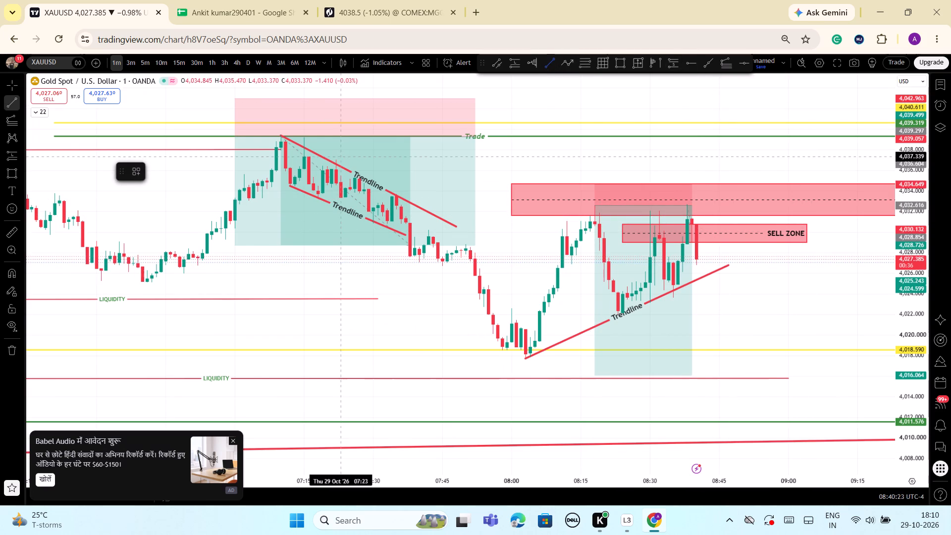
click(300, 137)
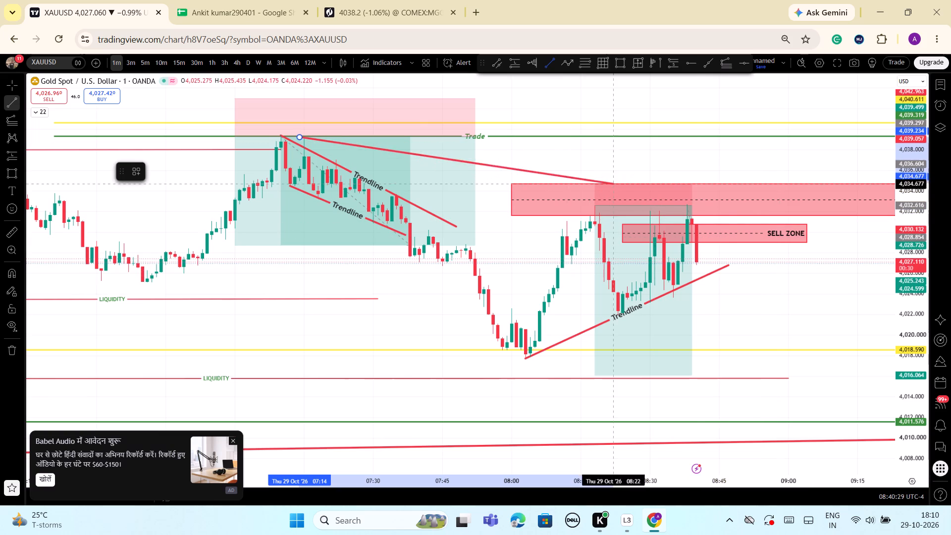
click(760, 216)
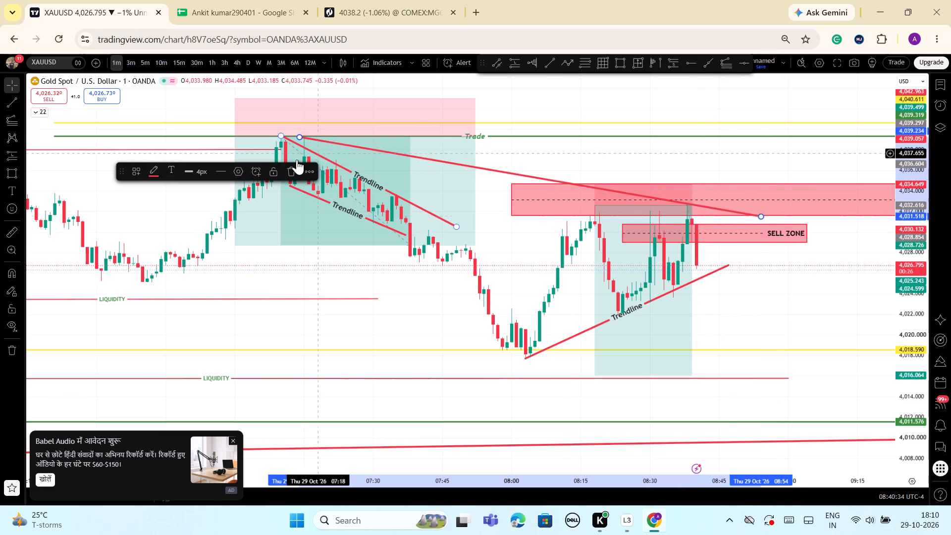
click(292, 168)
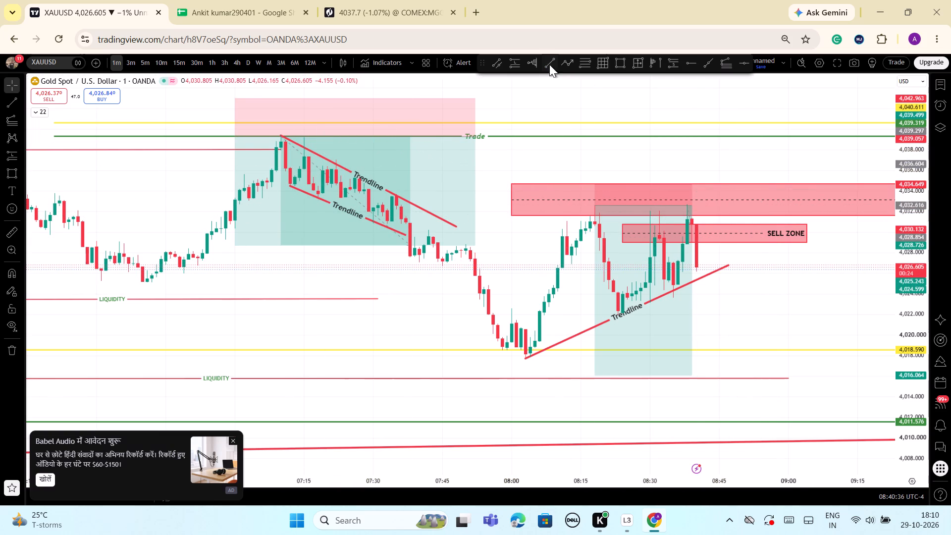
Draw a rising trendline above the recent highs from about 4,031.11 at 08:12 to about 4,032.92 at 08:44.
click(549, 64)
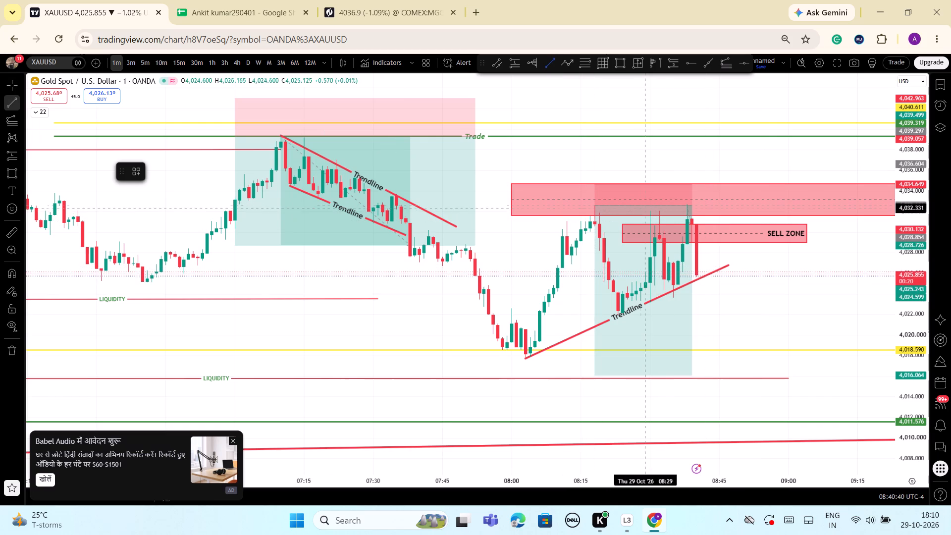
click(568, 221)
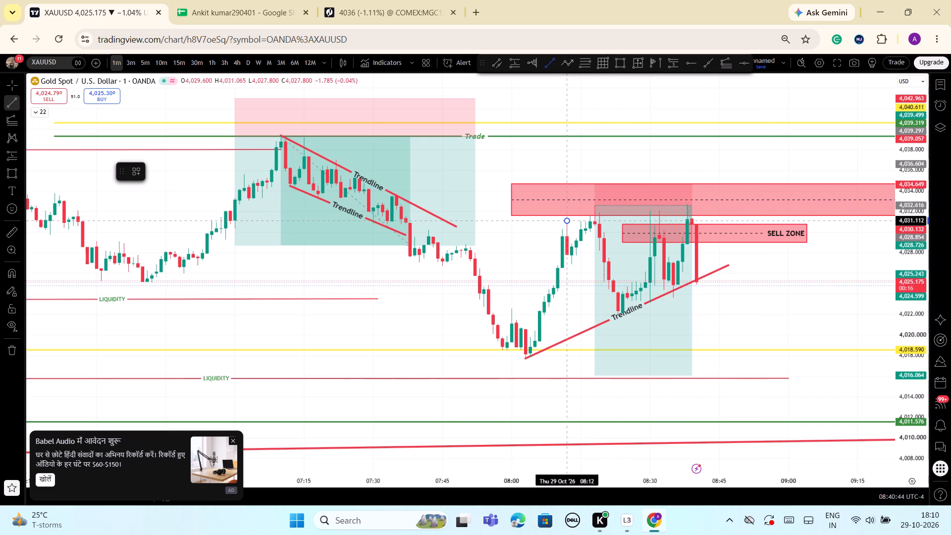
click(713, 202)
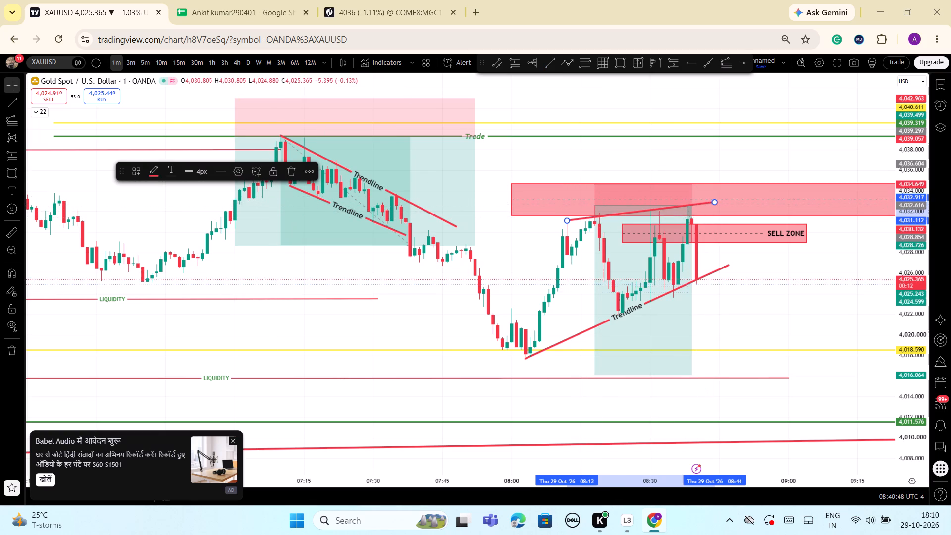
Apply the TRENDLINE drawing template to the new line above the recent highs.
click(138, 172)
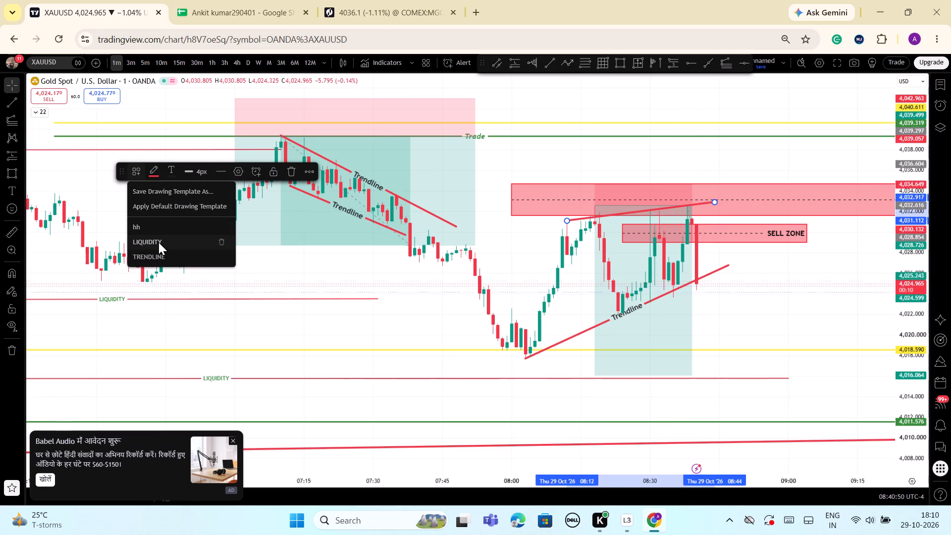
click(156, 251)
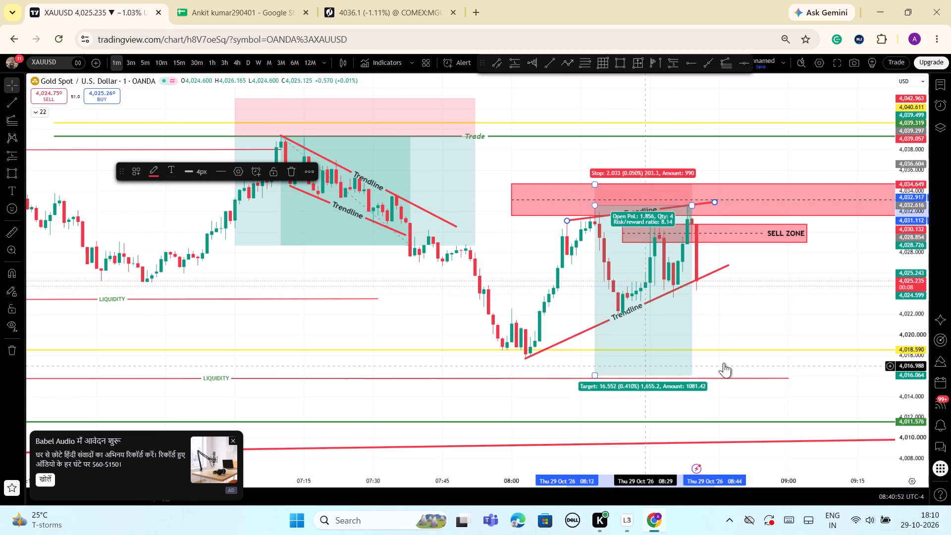
click(798, 335)
Extend the upper trendline's start back to about 4,030.03 at 07:41 and lower its end to about 4,032.74 at 08:44.
scroll(798, 335, up, 2)
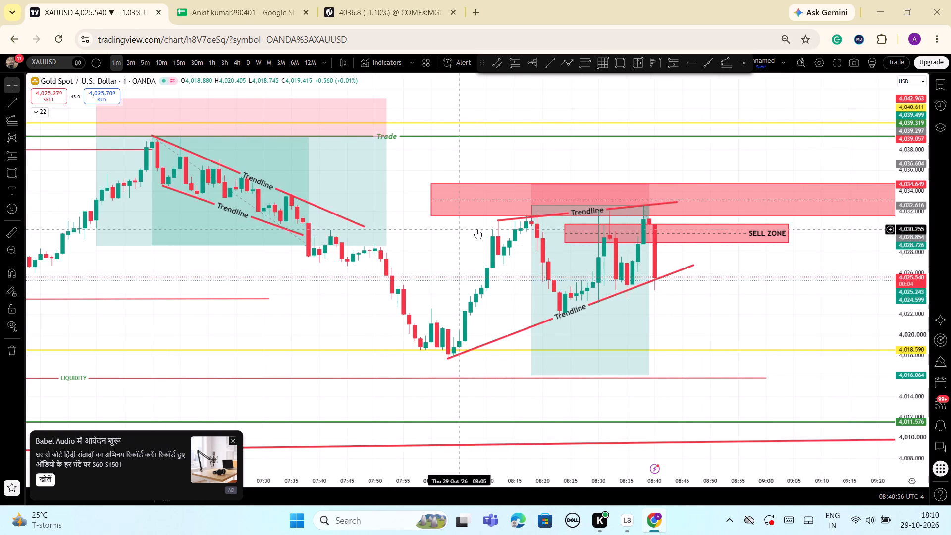
drag(495, 221, 476, 229)
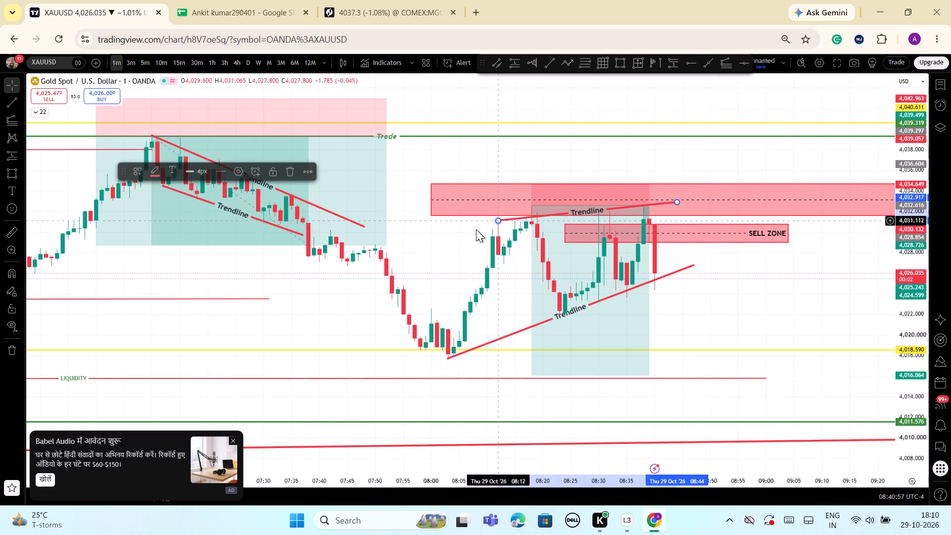
drag(476, 229, 345, 242)
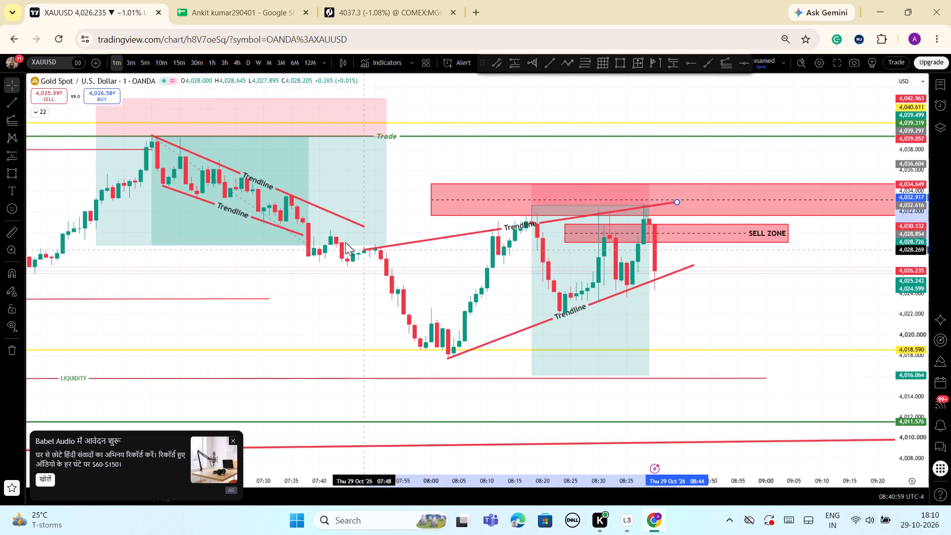
drag(345, 242, 324, 232)
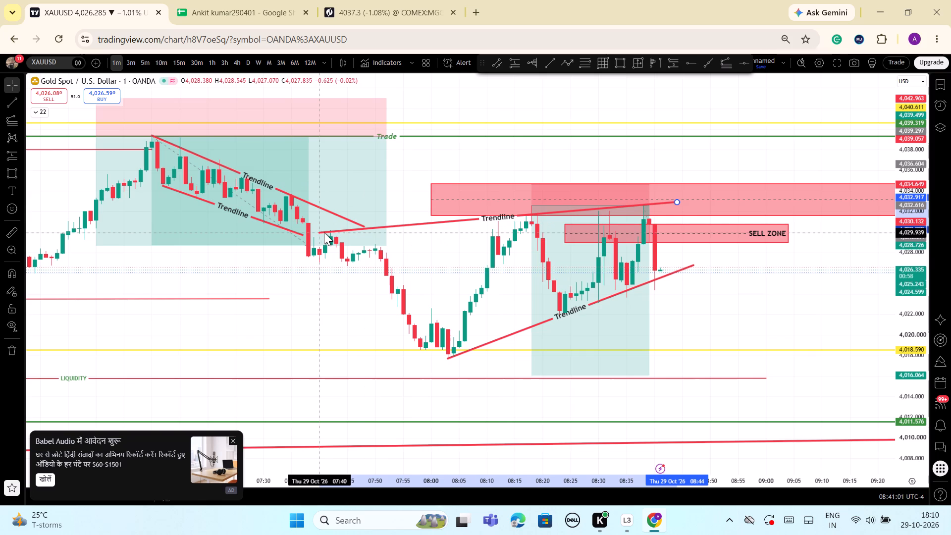
drag(324, 232, 327, 232)
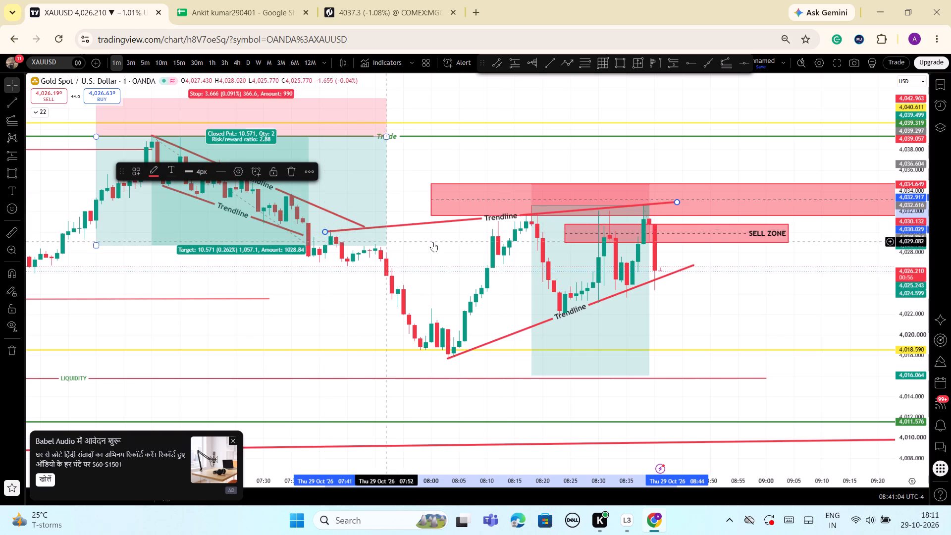
click(674, 202)
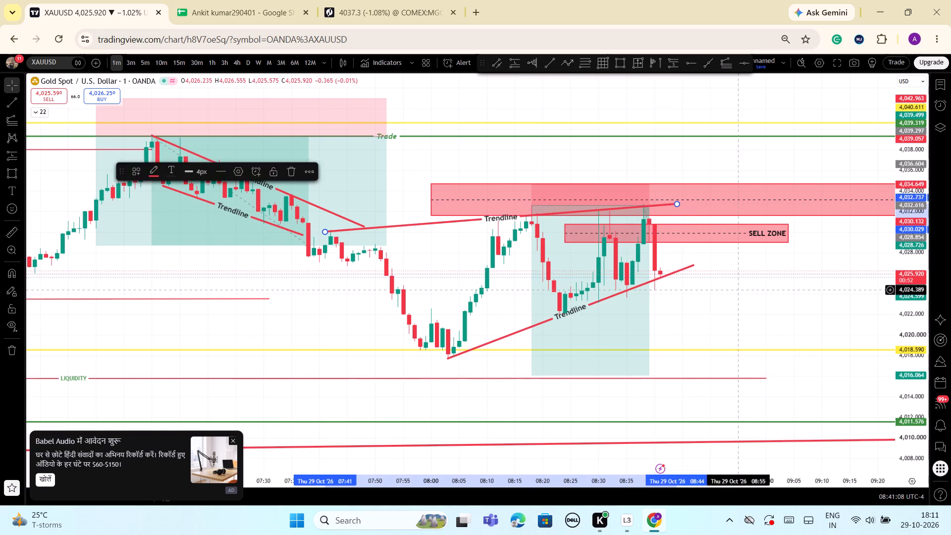
click(737, 290)
Examine the latest candles against the sell zone, the rising support trendline and the earlier price structure at several chart scales.
scroll(734, 302, down, 2)
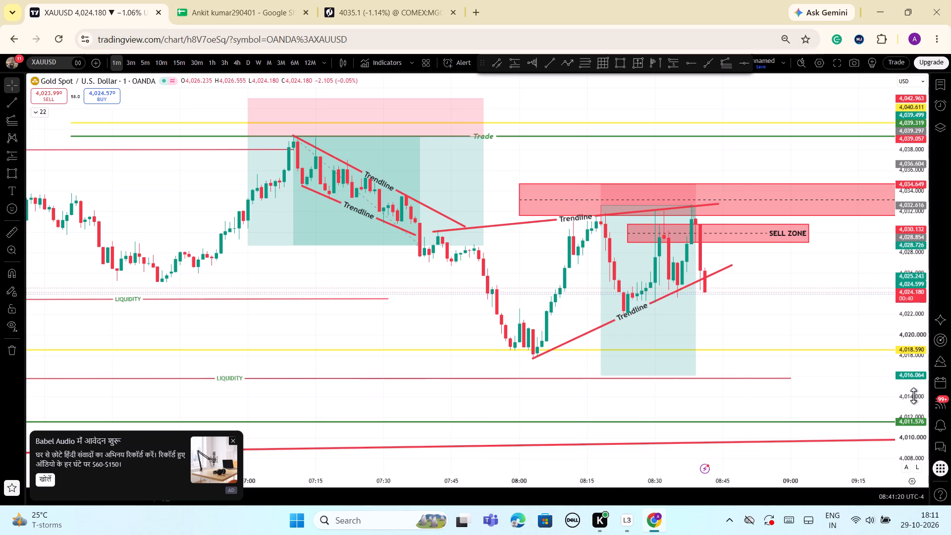
drag(913, 396, 927, 349)
scroll(854, 320, up, 3)
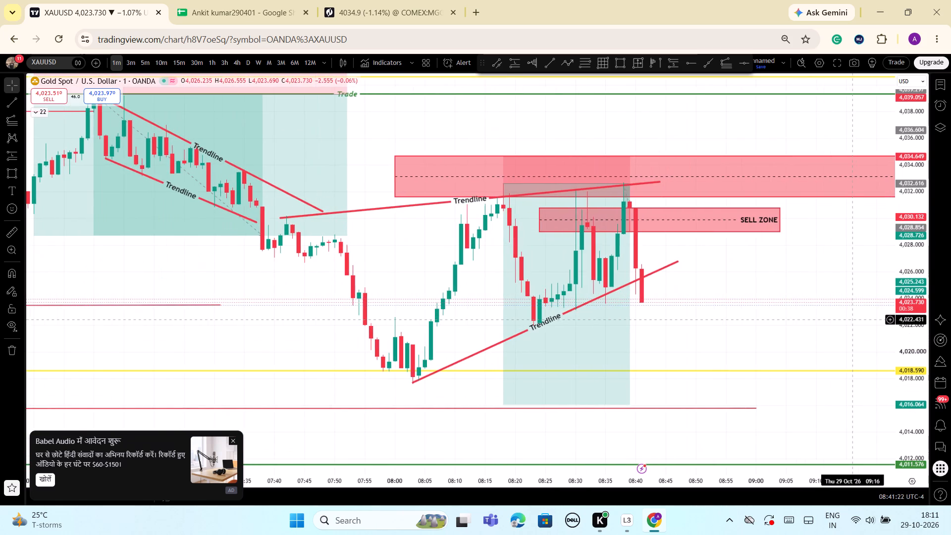
scroll(775, 321, down, 1)
drag(905, 209, 902, 305)
scroll(774, 265, down, 5)
scroll(828, 292, up, 3)
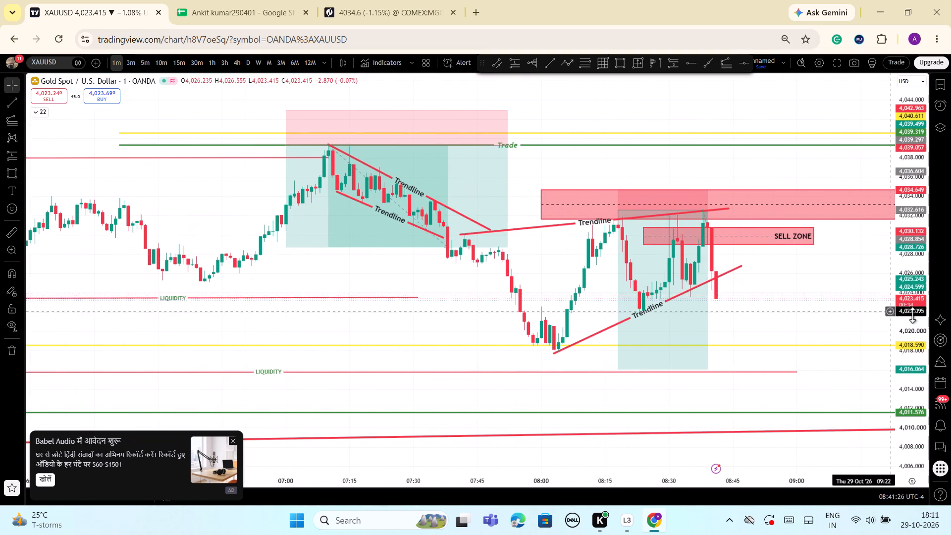
drag(913, 315, 913, 345)
scroll(819, 307, up, 3)
drag(745, 302, 807, 287)
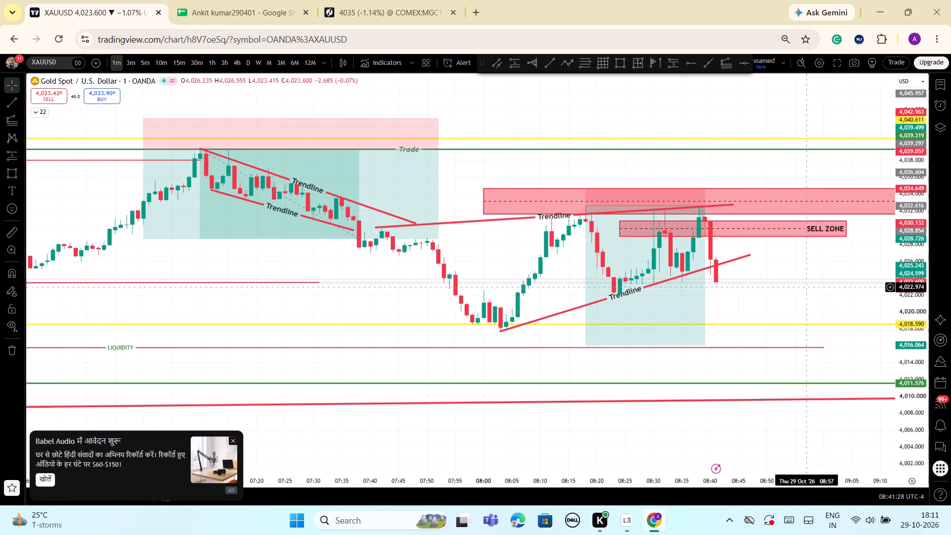
drag(912, 424, 892, 310)
scroll(780, 296, up, 3)
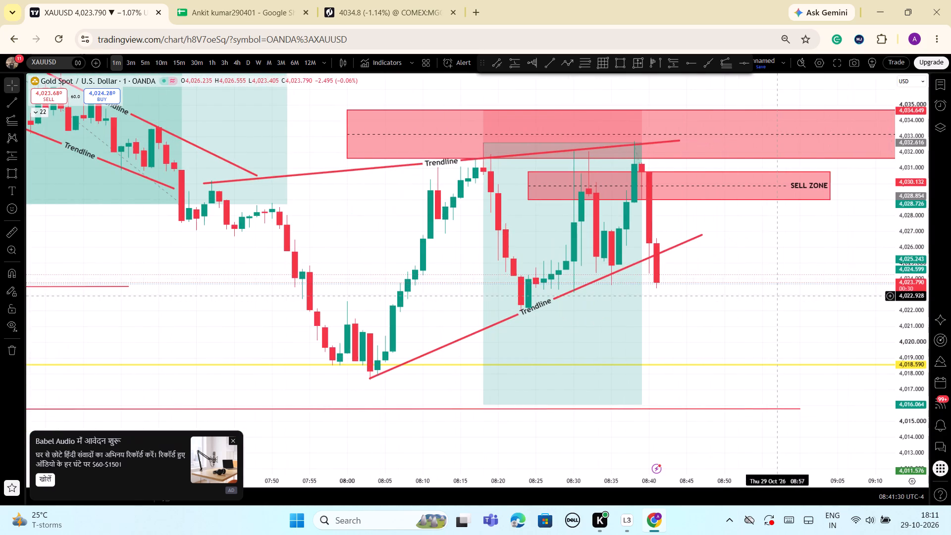
drag(901, 242, 929, 317)
scroll(767, 291, down, 2)
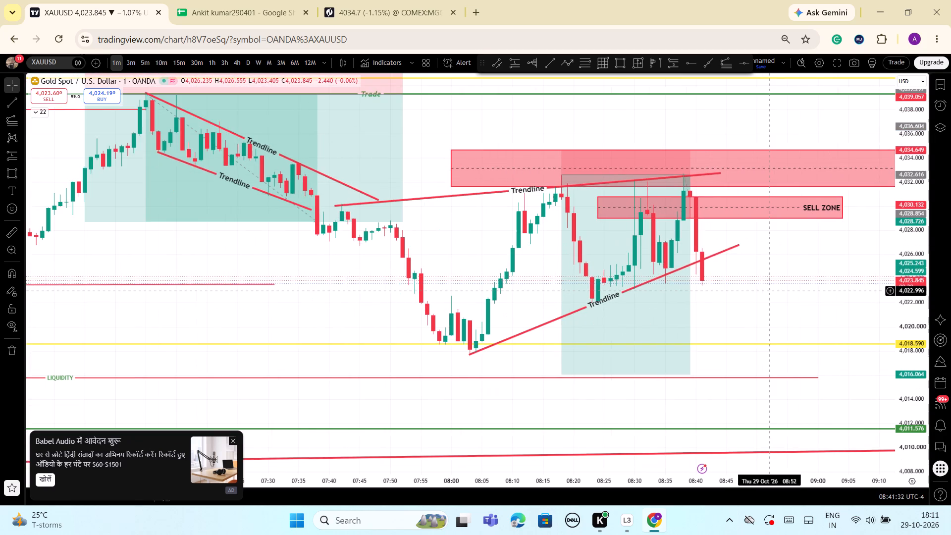
scroll(767, 291, down, 2)
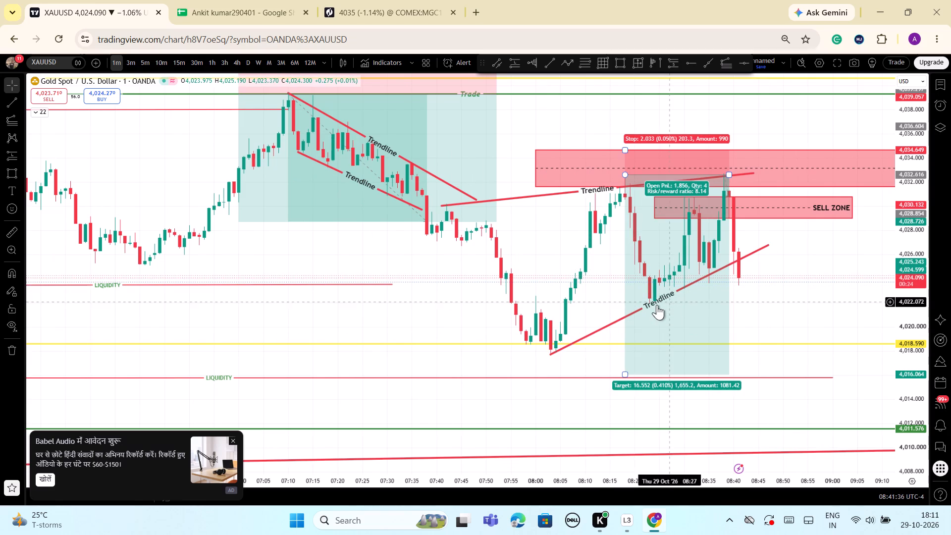
drag(925, 327, 928, 364)
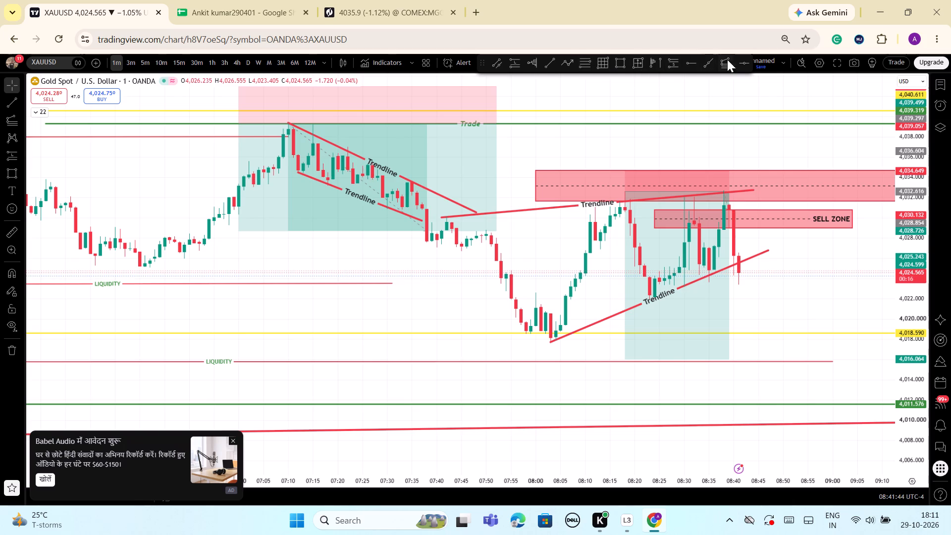
Draw a nearly horizontal line from the 08:23 low at about 4,021.92 to about 4,022.06 at 08:49.
click(542, 67)
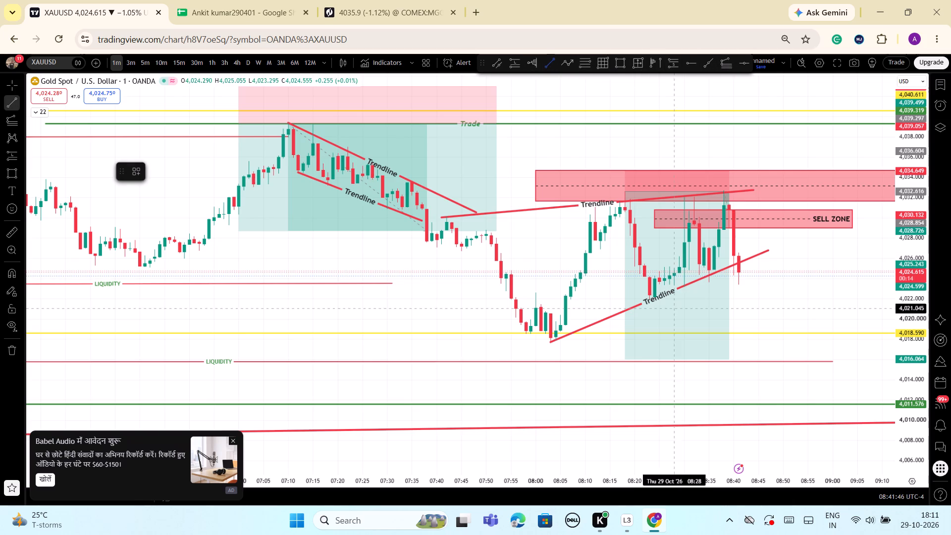
drag(647, 300, 654, 300)
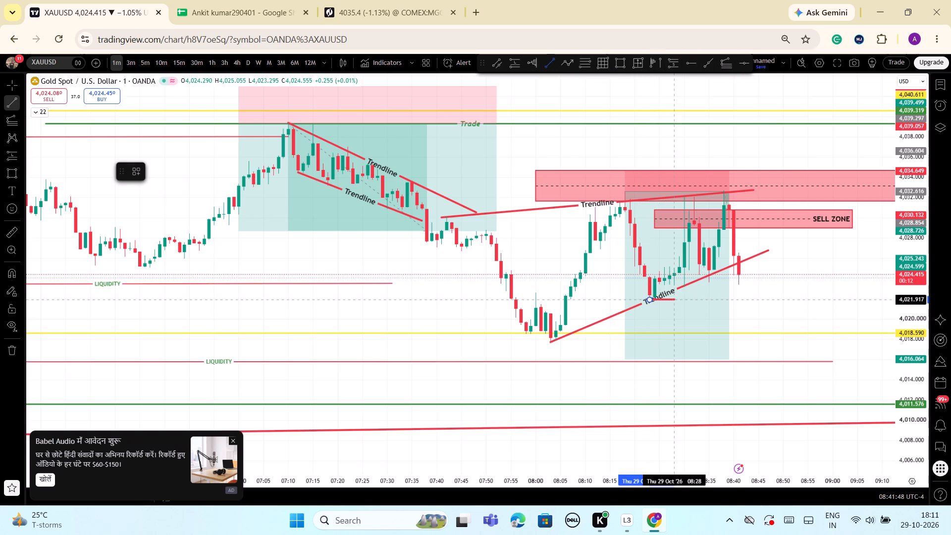
click(777, 298)
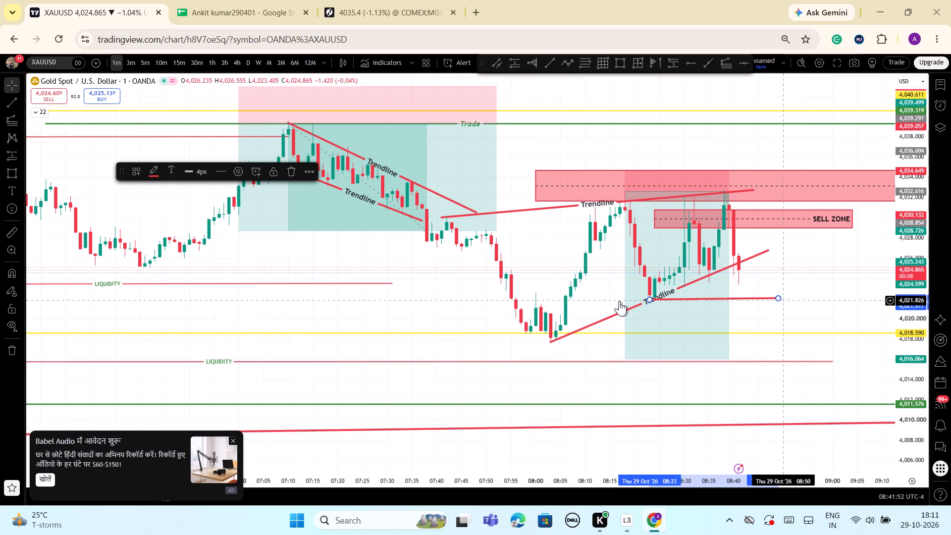
Apply the LIQUIDITY drawing template to the new line at the 08:23 low.
click(136, 171)
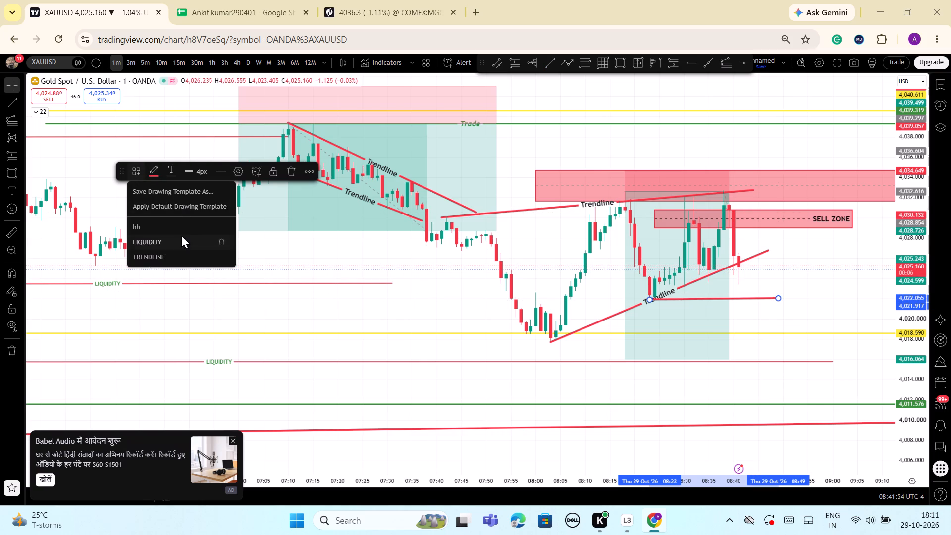
click(181, 236)
click(830, 295)
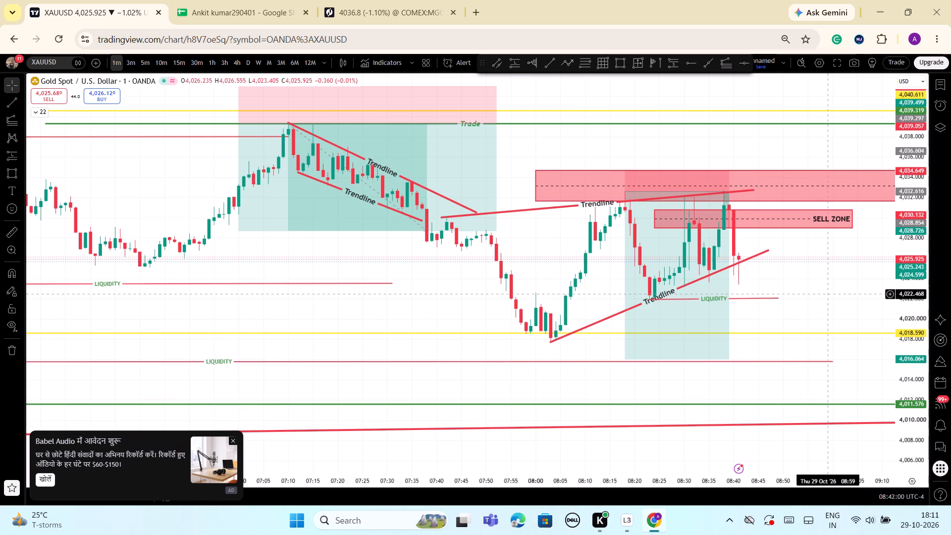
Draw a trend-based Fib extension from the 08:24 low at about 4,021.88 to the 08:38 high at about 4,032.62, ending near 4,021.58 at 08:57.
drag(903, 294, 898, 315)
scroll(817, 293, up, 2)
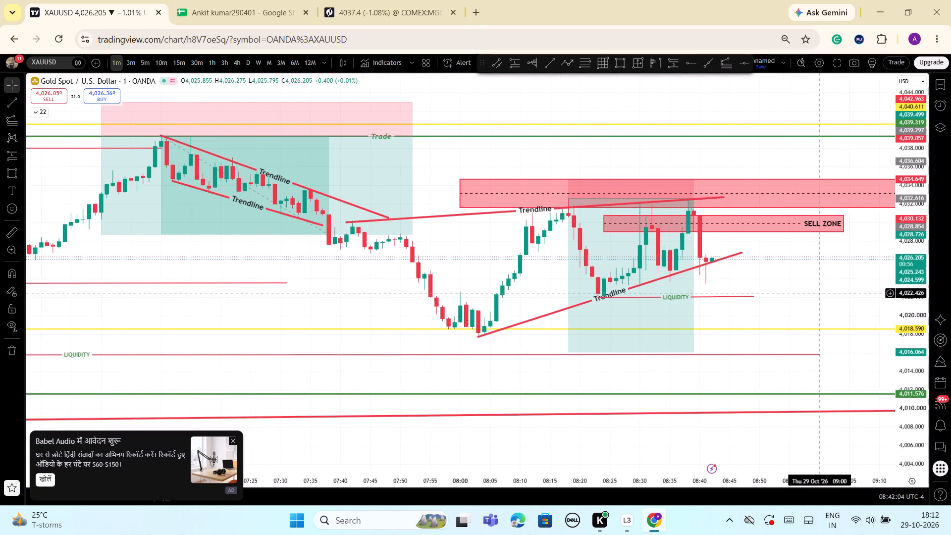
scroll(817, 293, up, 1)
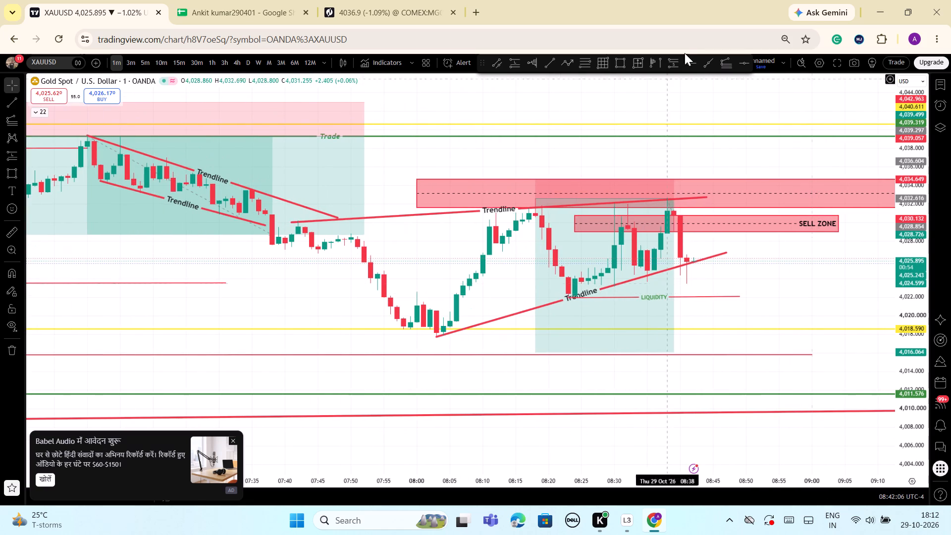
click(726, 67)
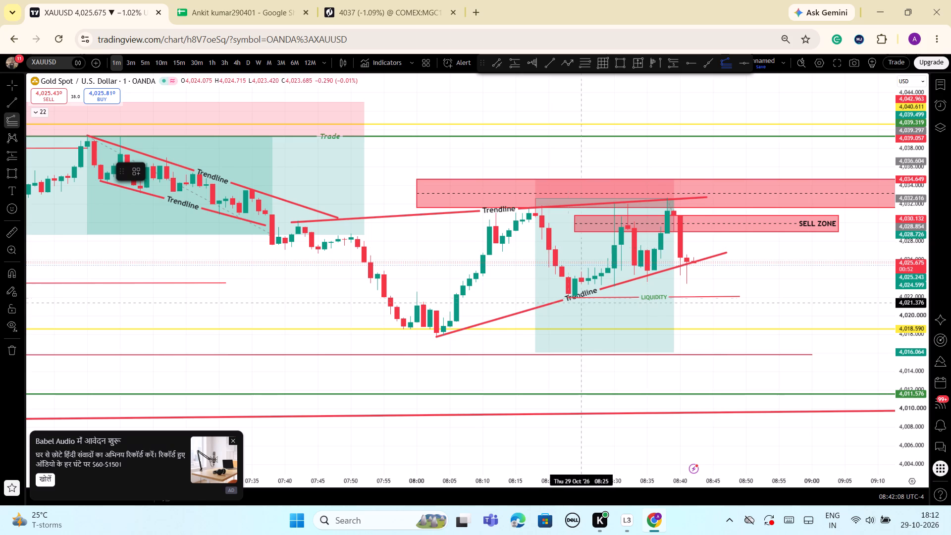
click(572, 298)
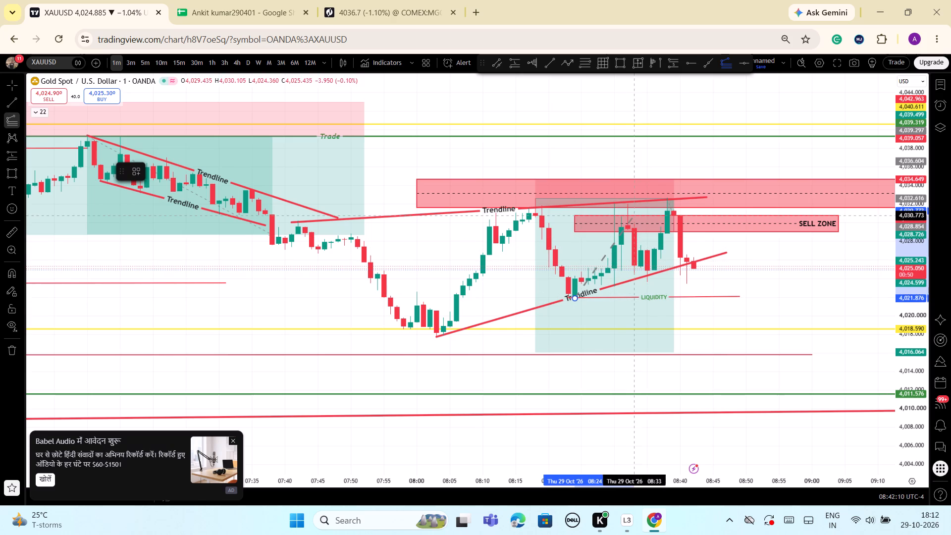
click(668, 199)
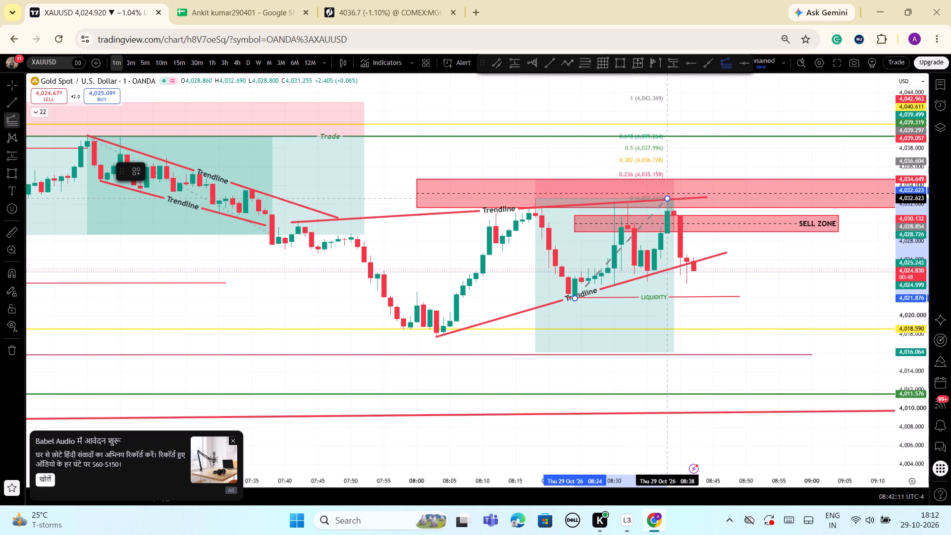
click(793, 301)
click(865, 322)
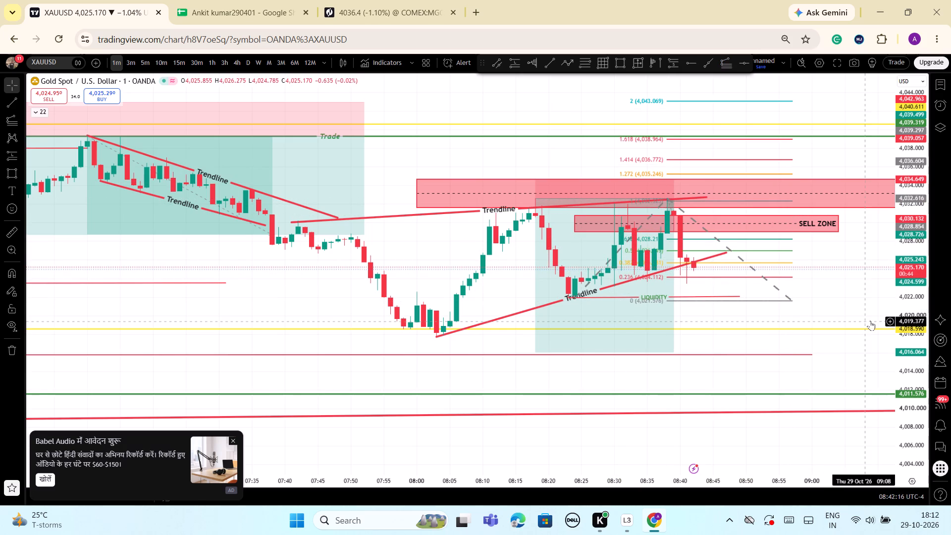
Place a long position at 08:41 with entry about 4,024.16, target about 4,034.90 and stop about 4,021.90.
drag(910, 386, 905, 275)
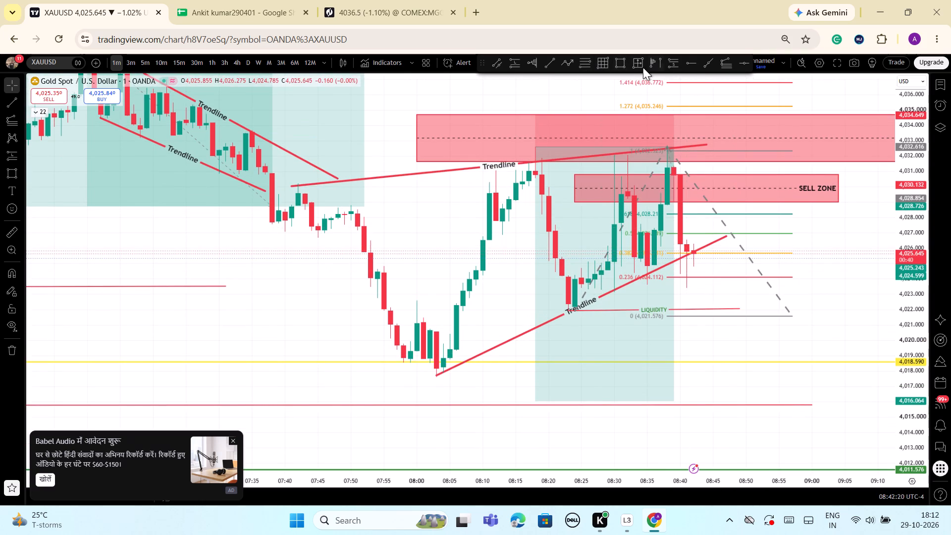
click(514, 64)
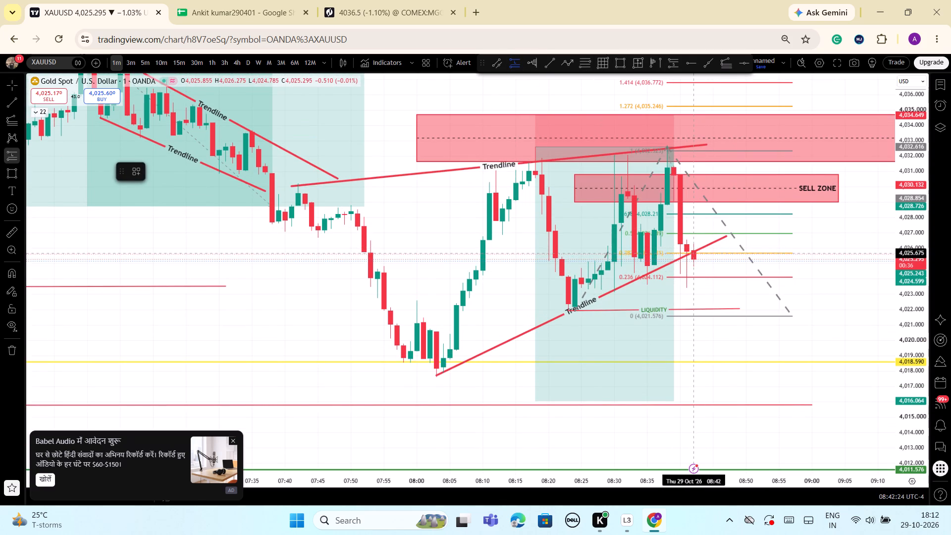
click(685, 276)
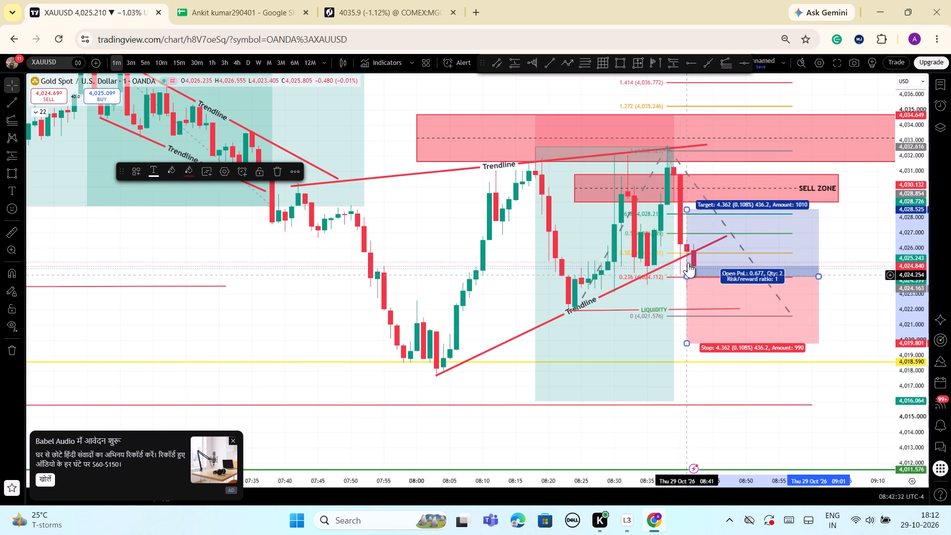
drag(687, 210, 690, 207)
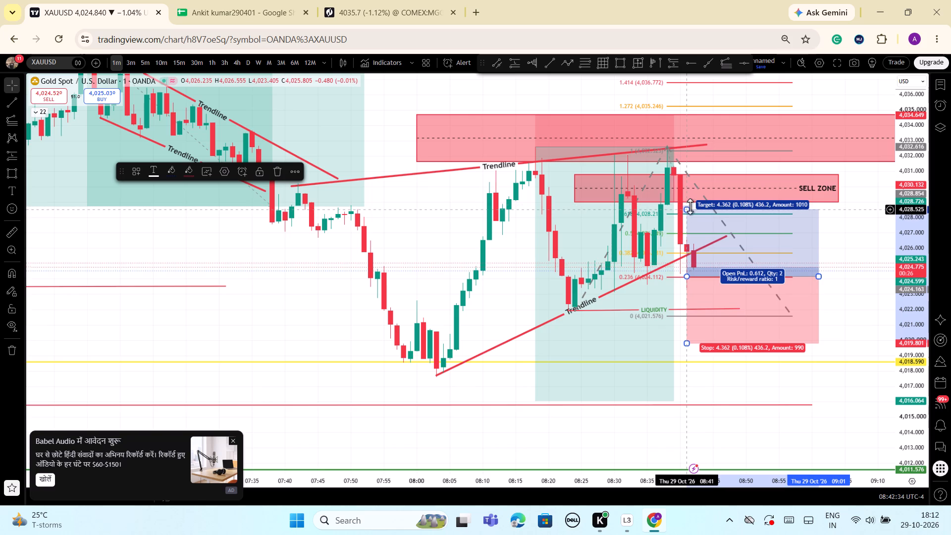
drag(690, 207, 699, 116)
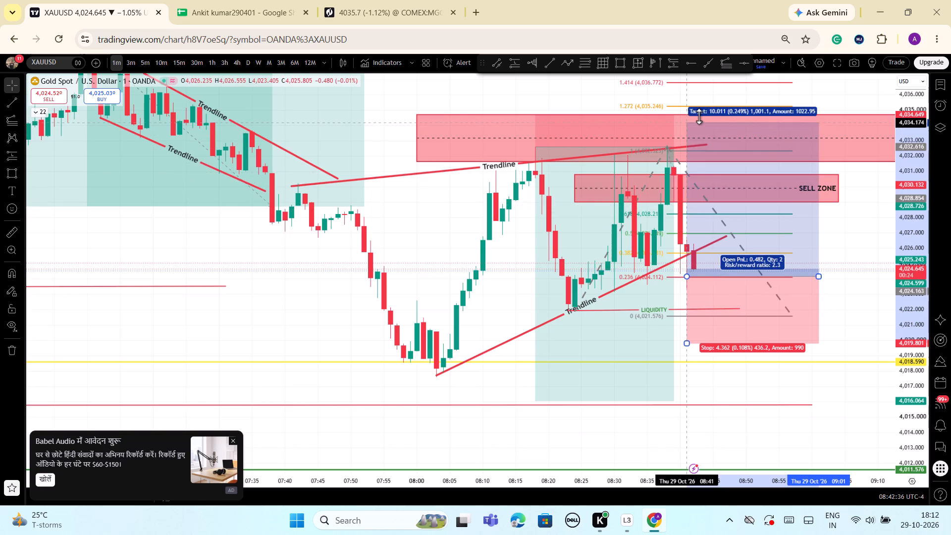
drag(699, 116, 699, 111)
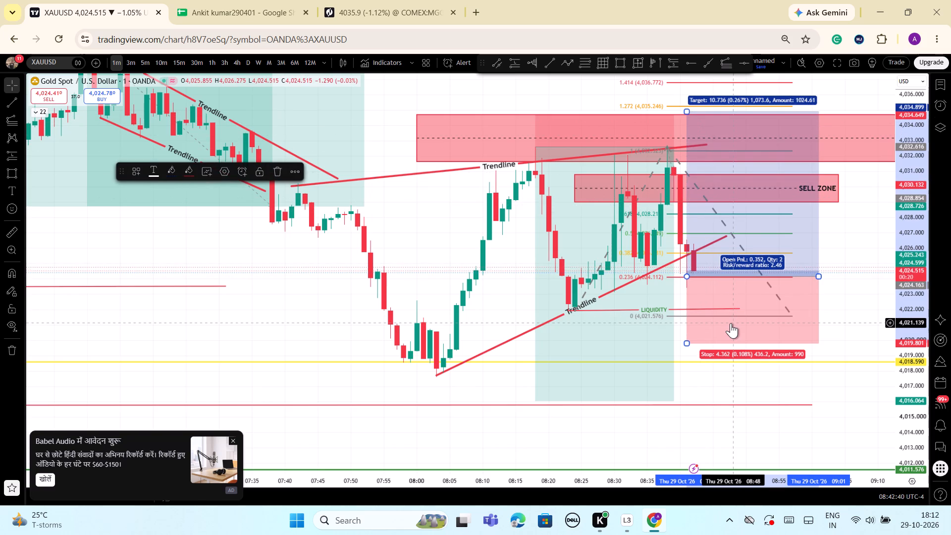
drag(687, 345, 682, 330)
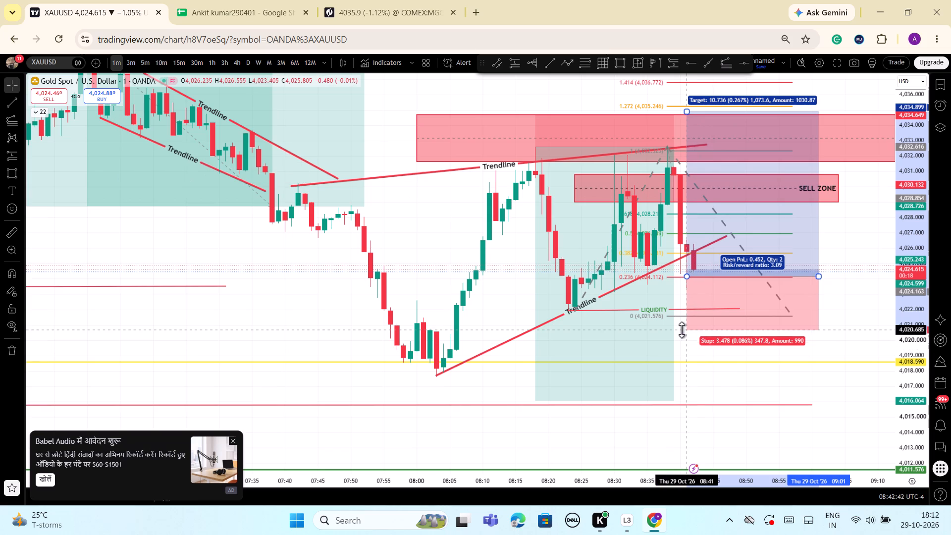
drag(682, 330, 680, 312)
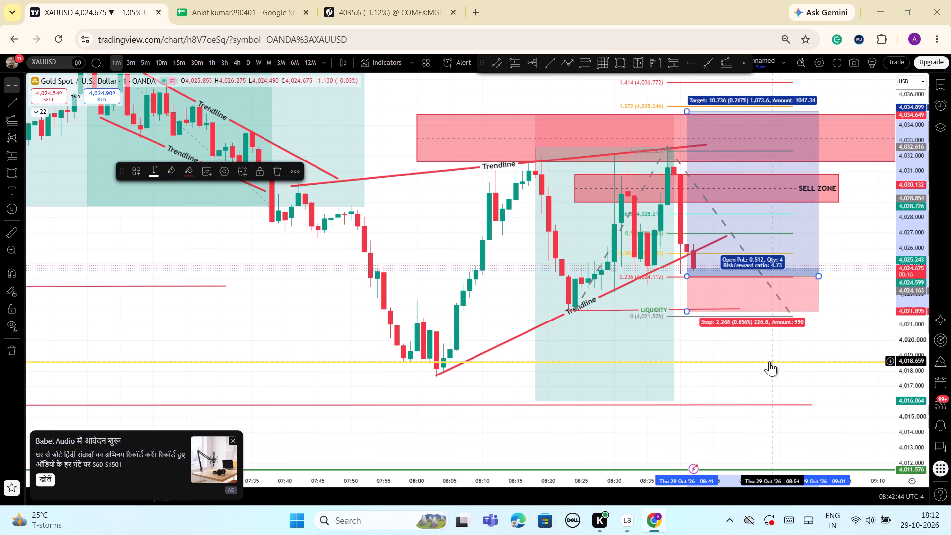
Examine the latest candles against the long position's entry and stop, the rising support trendline and the liquidity line at several chart scales.
scroll(774, 367, down, 1)
scroll(774, 367, up, 1)
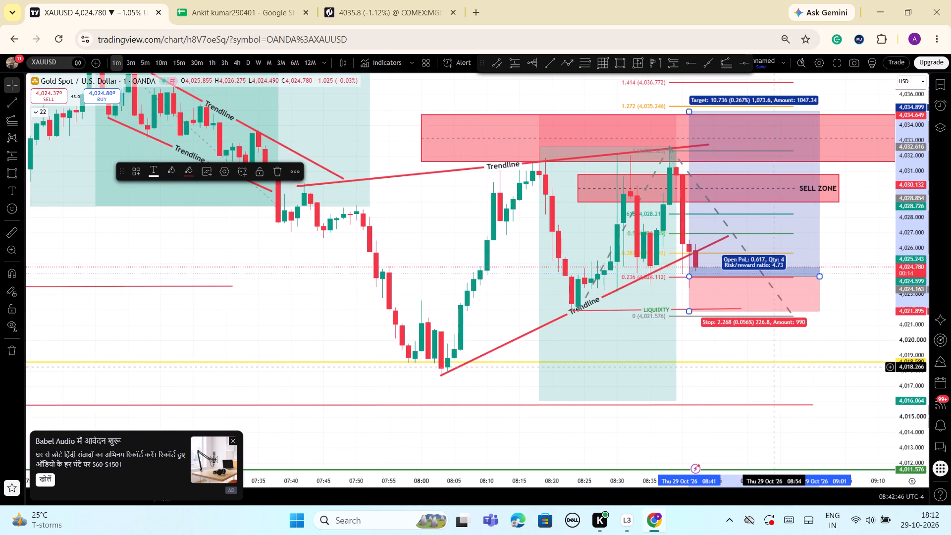
scroll(775, 367, up, 3)
drag(916, 214, 916, 218)
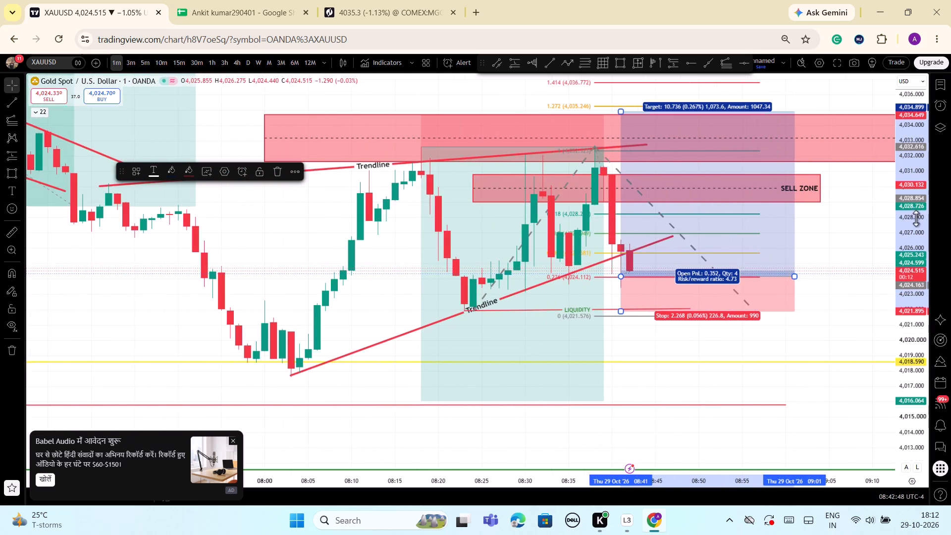
drag(916, 218, 916, 251)
scroll(840, 283, down, 1)
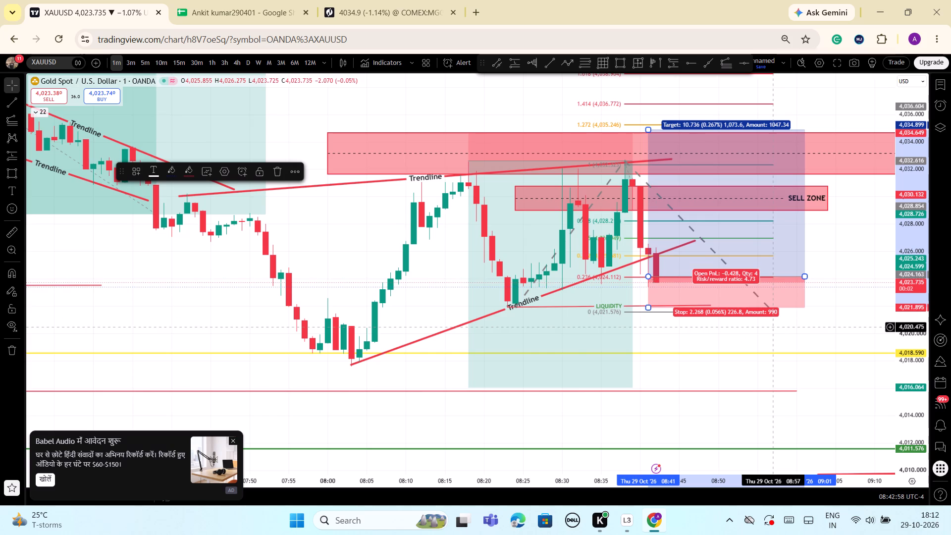
drag(862, 321, 835, 340)
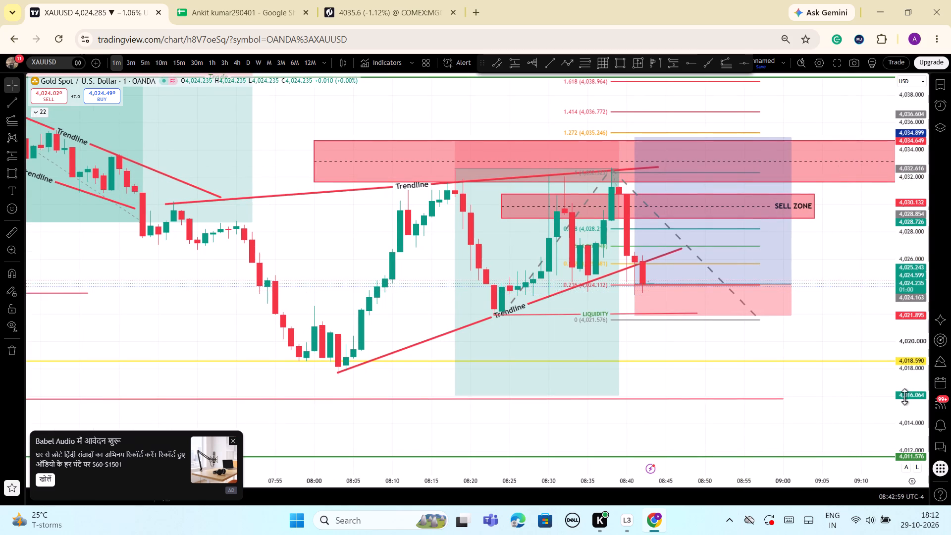
drag(904, 387, 904, 286)
scroll(859, 301, up, 1)
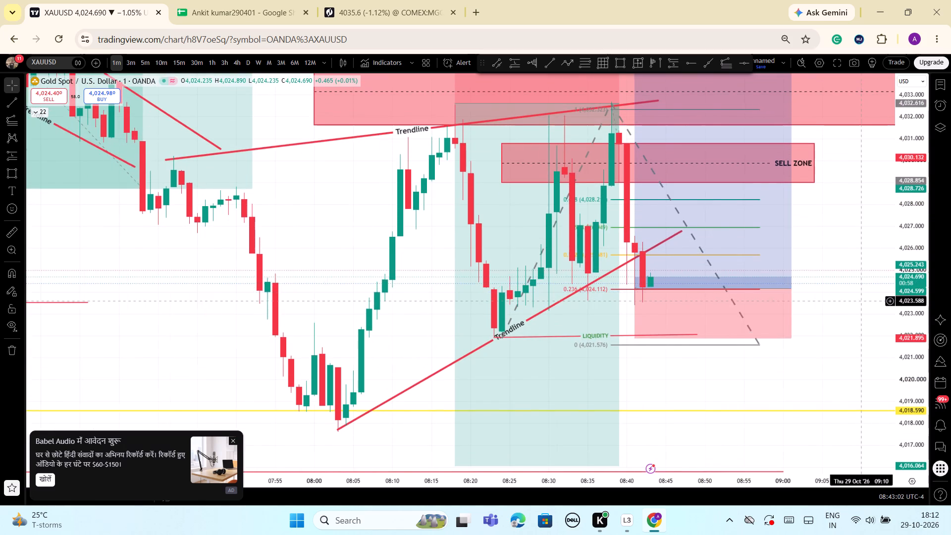
scroll(859, 301, up, 4)
scroll(815, 287, down, 2)
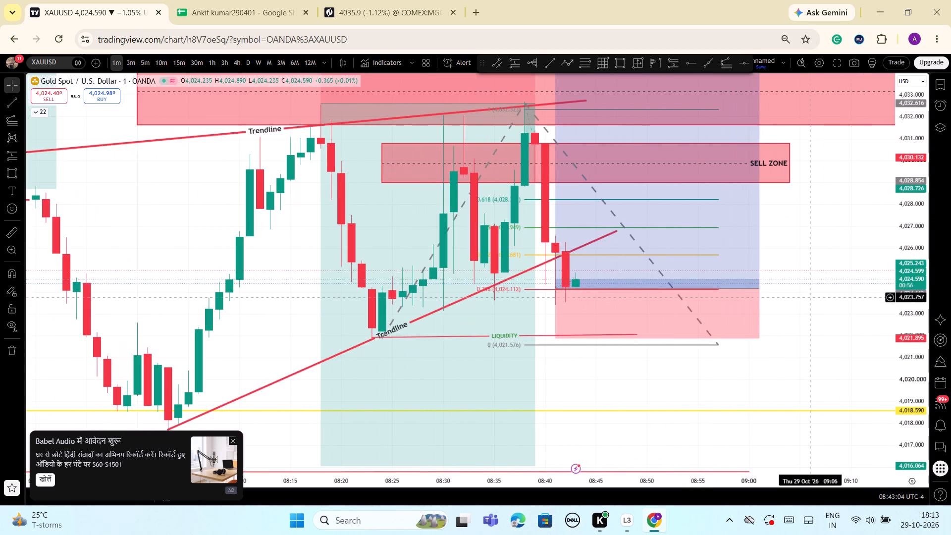
Raise the long position's target to about 4,036.72, near the 1.414 Fibonacci level.
drag(919, 194, 908, 314)
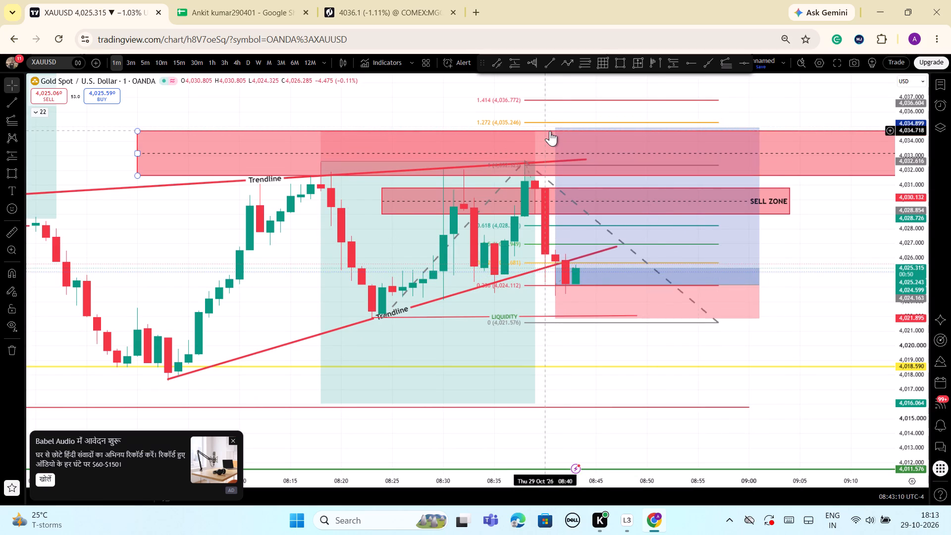
drag(555, 126, 558, 111)
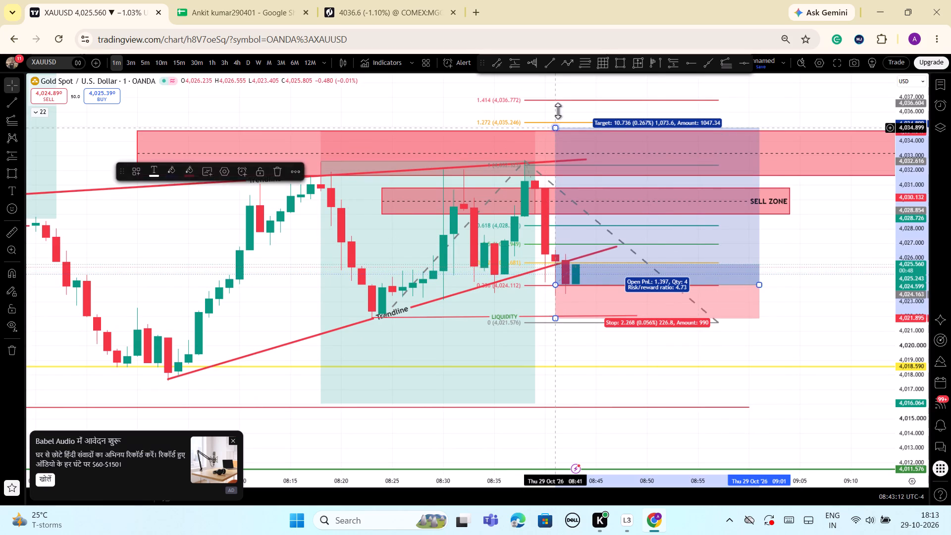
drag(558, 111, 560, 102)
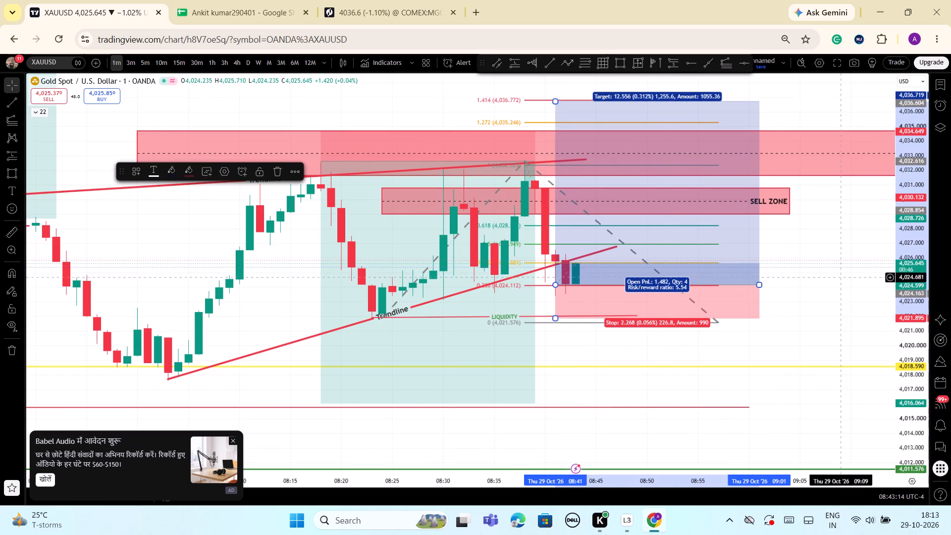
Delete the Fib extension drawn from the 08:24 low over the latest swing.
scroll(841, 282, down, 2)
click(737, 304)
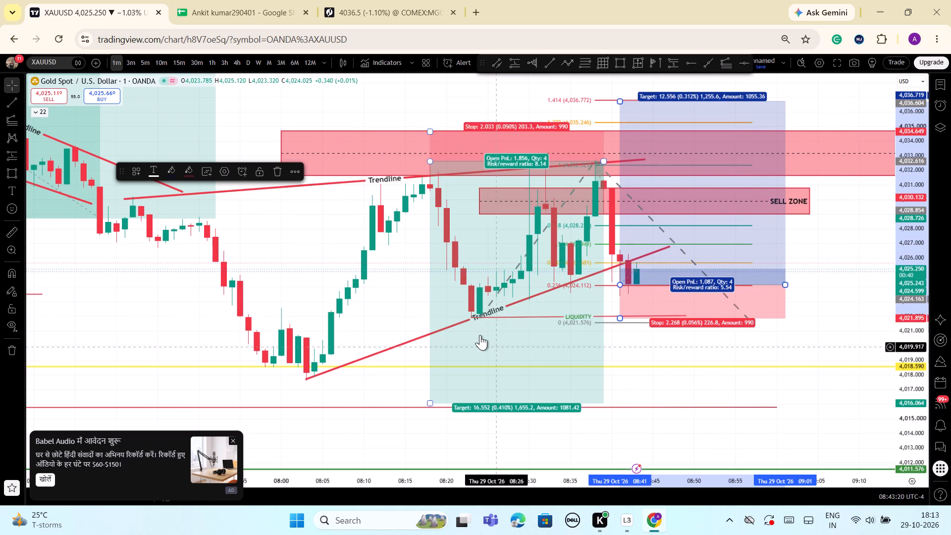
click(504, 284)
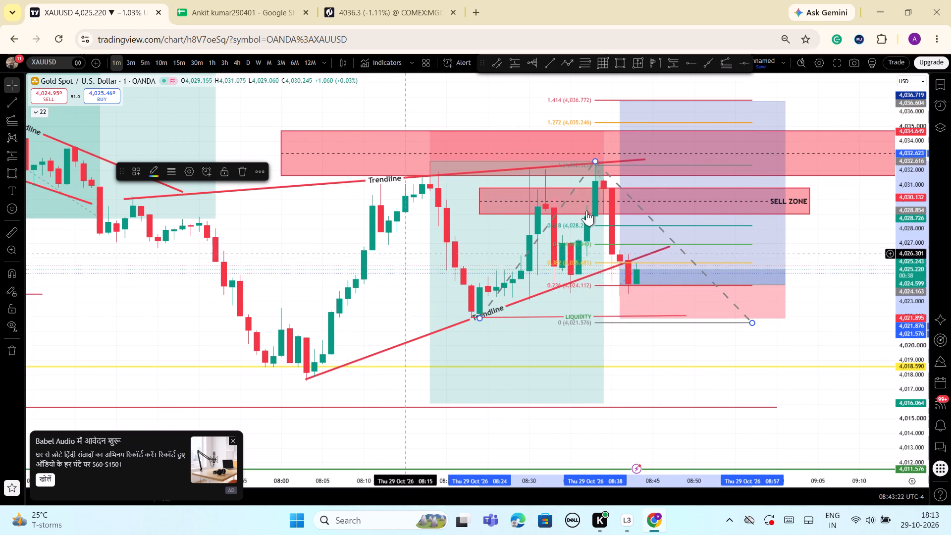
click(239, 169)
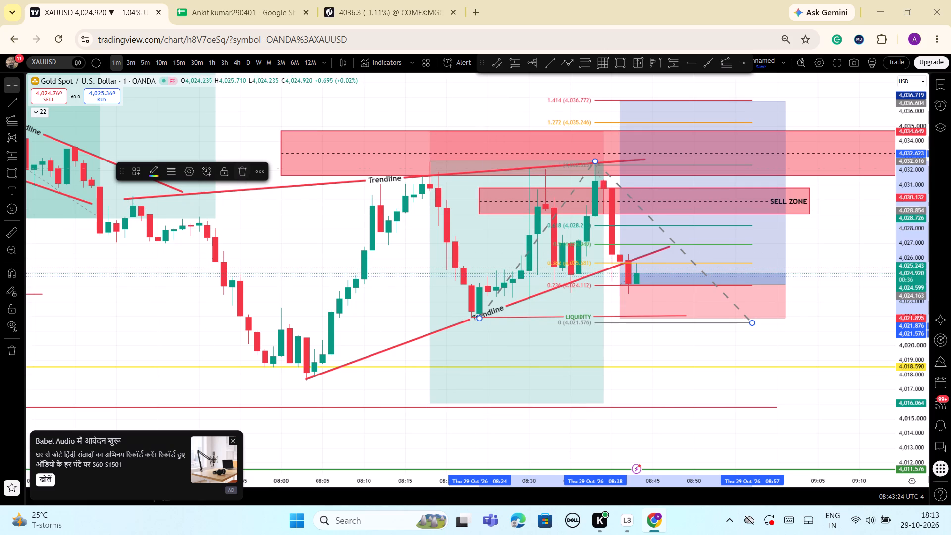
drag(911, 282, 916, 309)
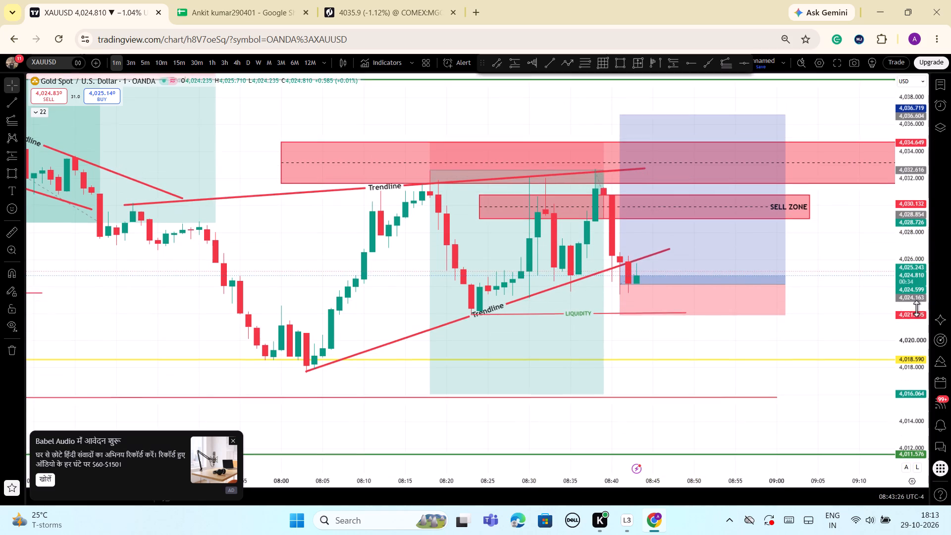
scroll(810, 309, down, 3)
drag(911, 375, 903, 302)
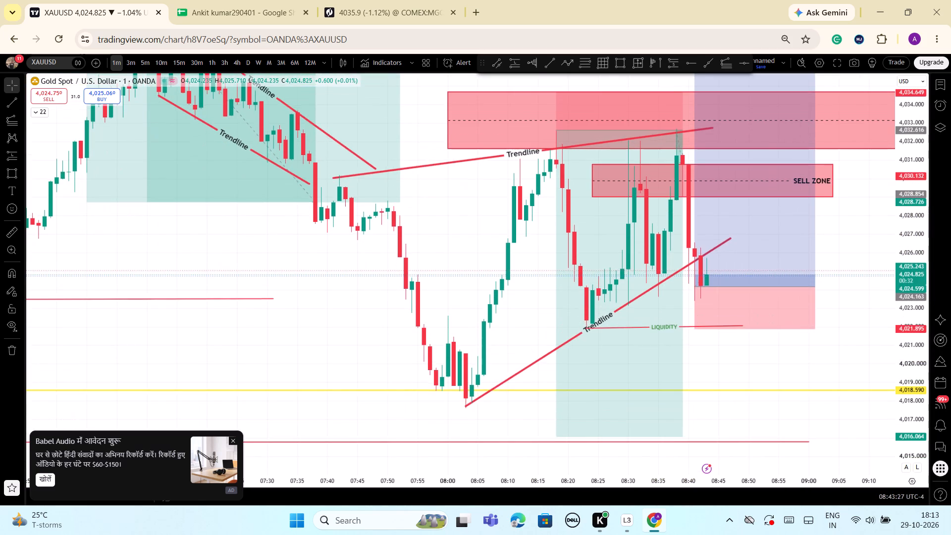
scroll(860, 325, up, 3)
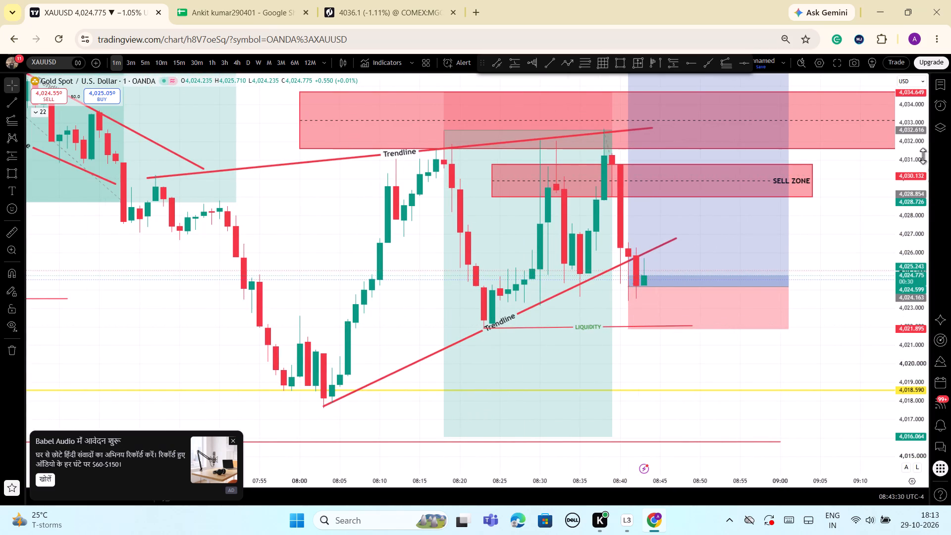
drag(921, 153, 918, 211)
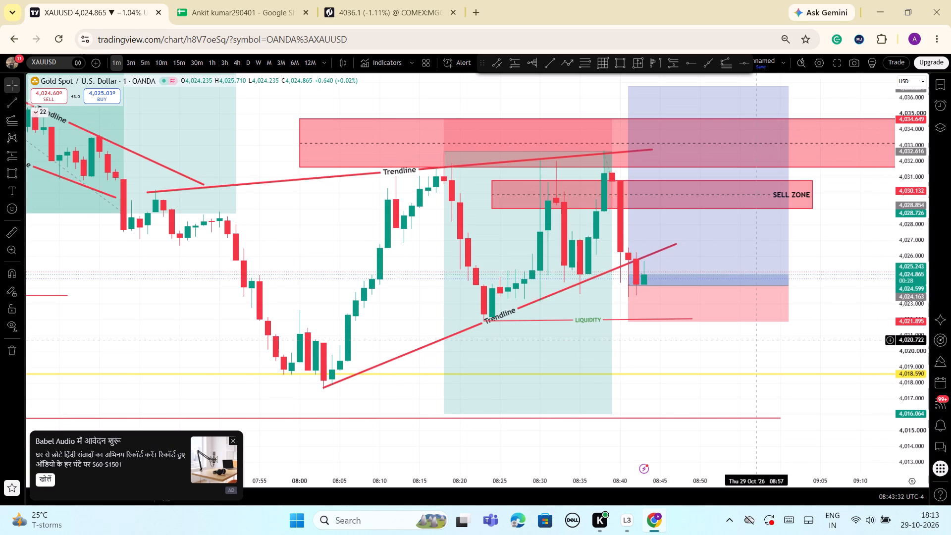
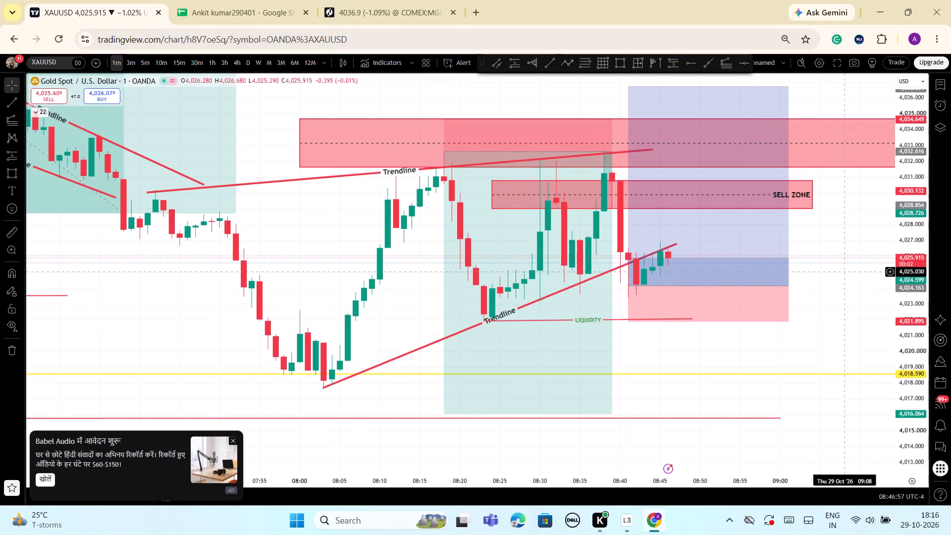
Examine the latest candles against the long position's entry and stop, the rising trendline and the surrounding zones at several chart scales.
drag(842, 272, 757, 321)
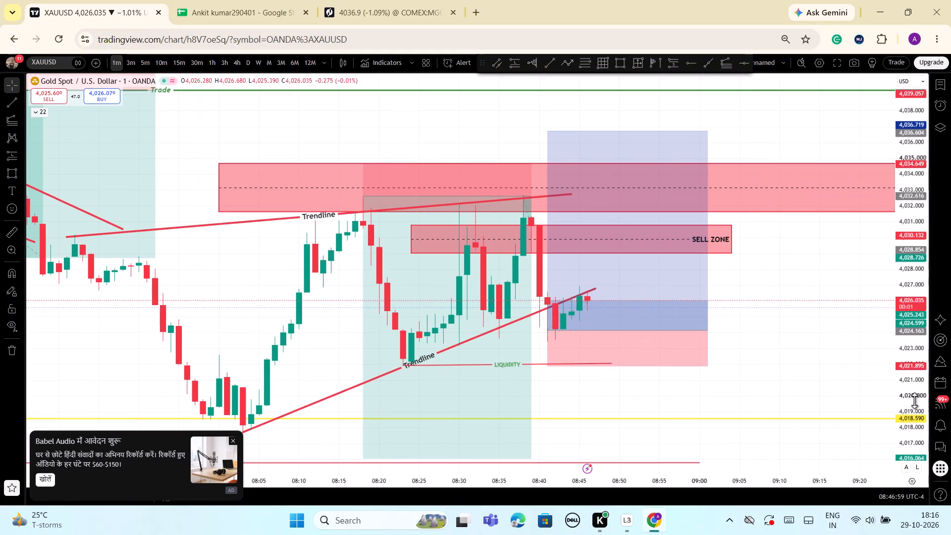
drag(914, 401, 910, 349)
scroll(845, 341, down, 2)
drag(917, 179, 885, 261)
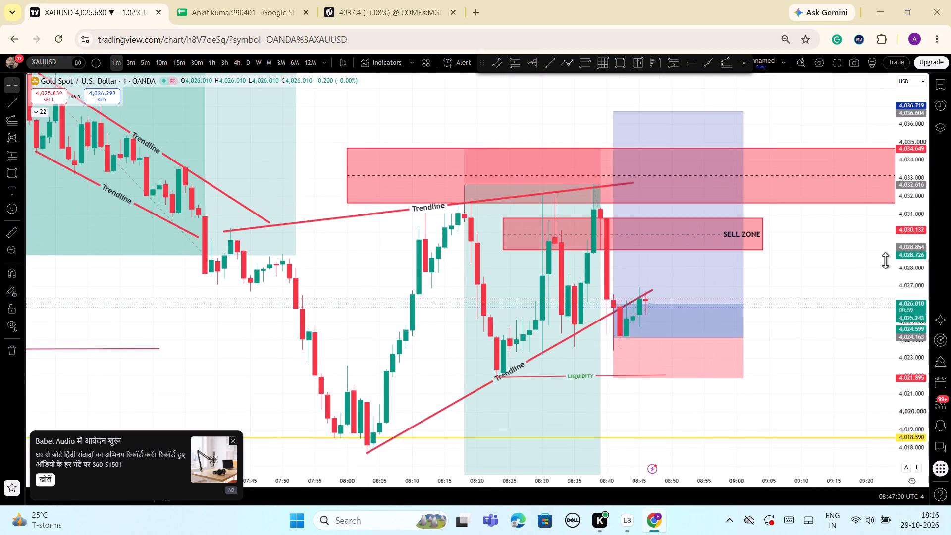
drag(885, 261, 893, 259)
scroll(788, 288, down, 2)
drag(908, 312, 901, 354)
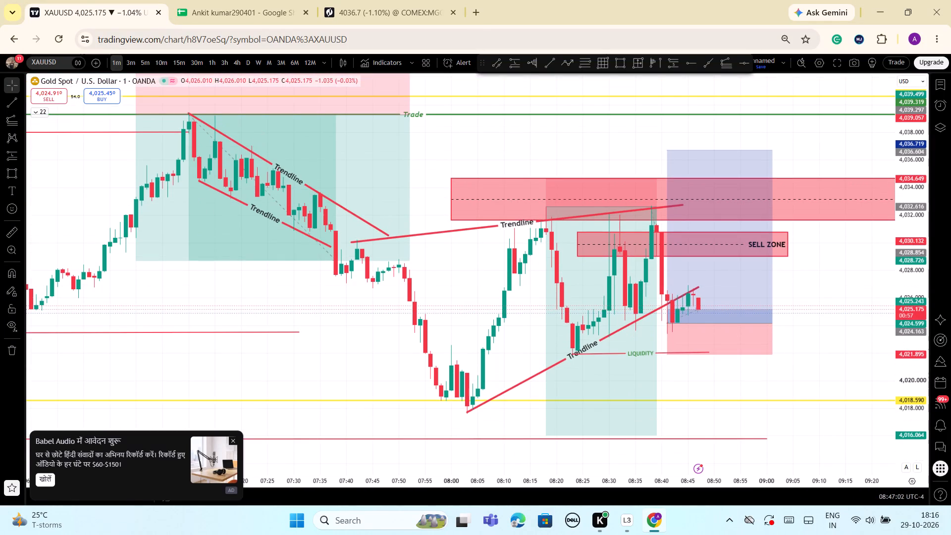
scroll(804, 326, up, 4)
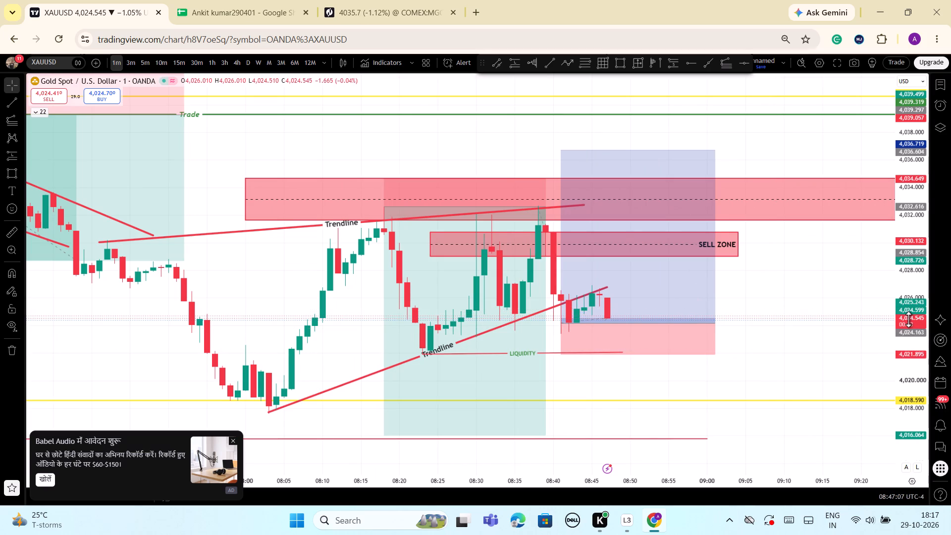
drag(908, 320, 912, 348)
scroll(833, 328, down, 2)
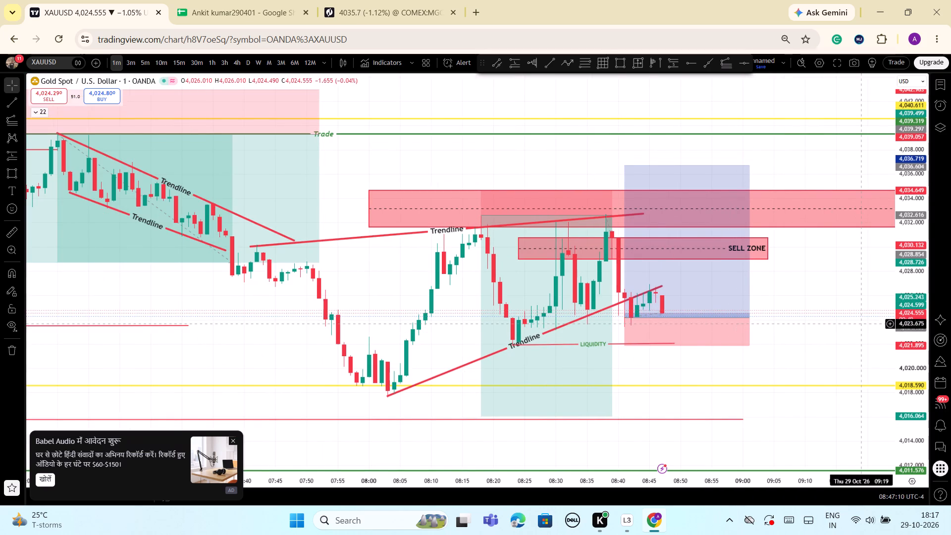
scroll(823, 293, down, 1)
Close the Babel Audio advertisement covering part of the chart.
click(235, 440)
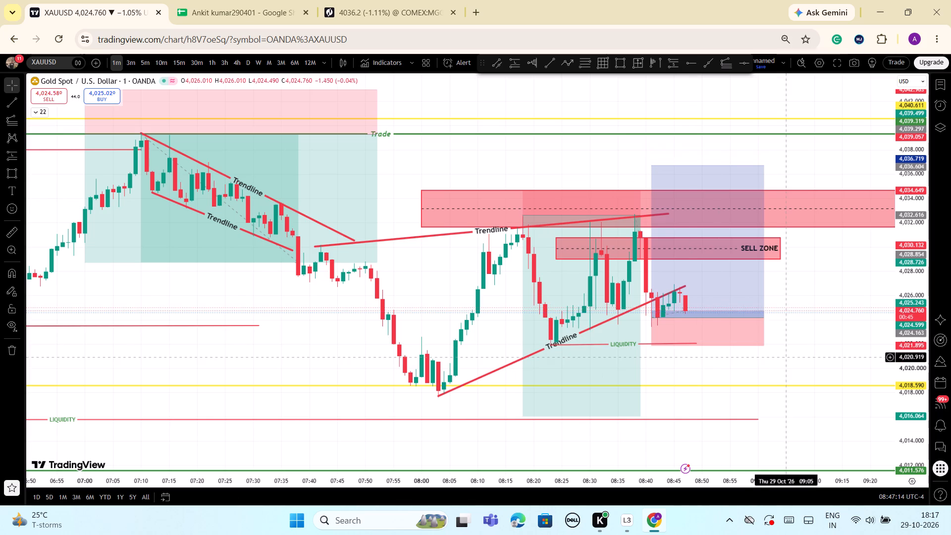
Draw a Fib extension from about 4,023.52 at 08:41 up to about 4,027.00 at 08:45 and back to about 4,023.48 at 08:58.
scroll(786, 357, up, 2)
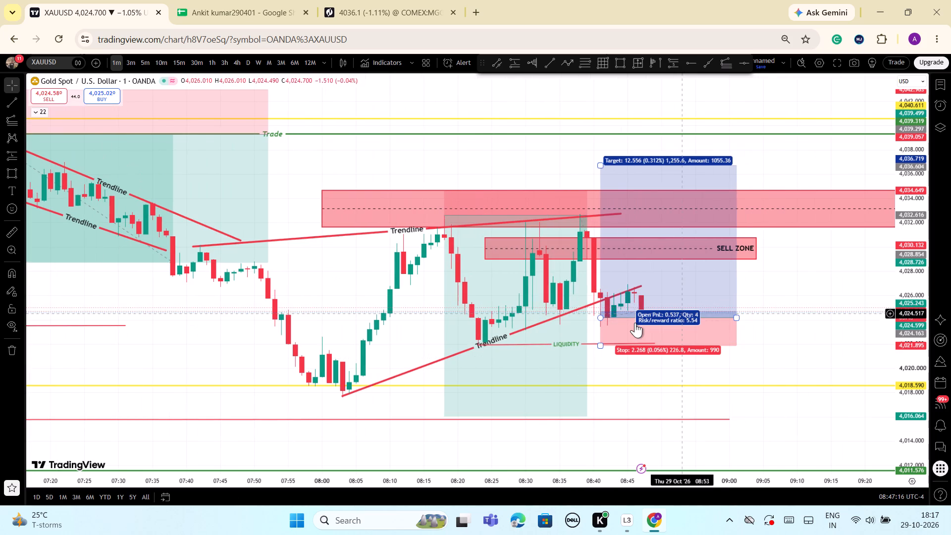
click(727, 65)
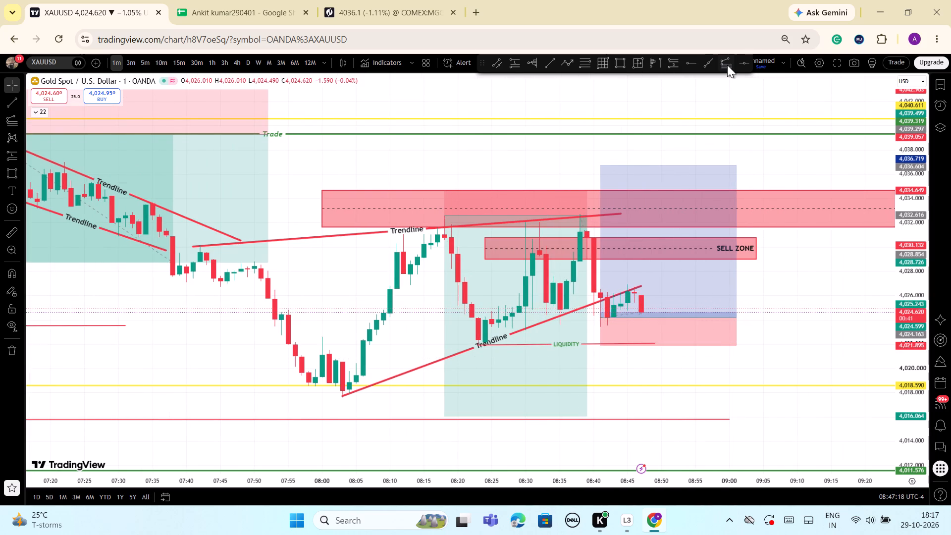
click(599, 326)
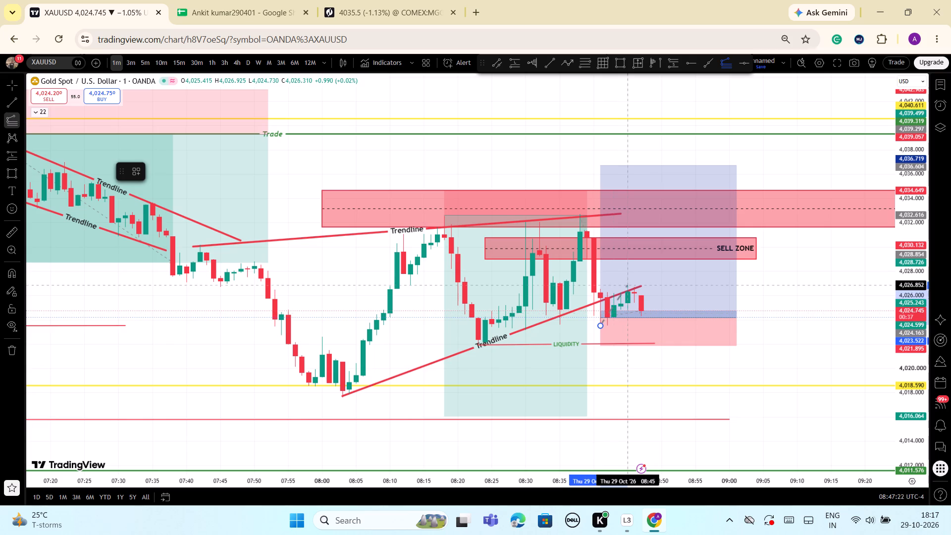
click(629, 283)
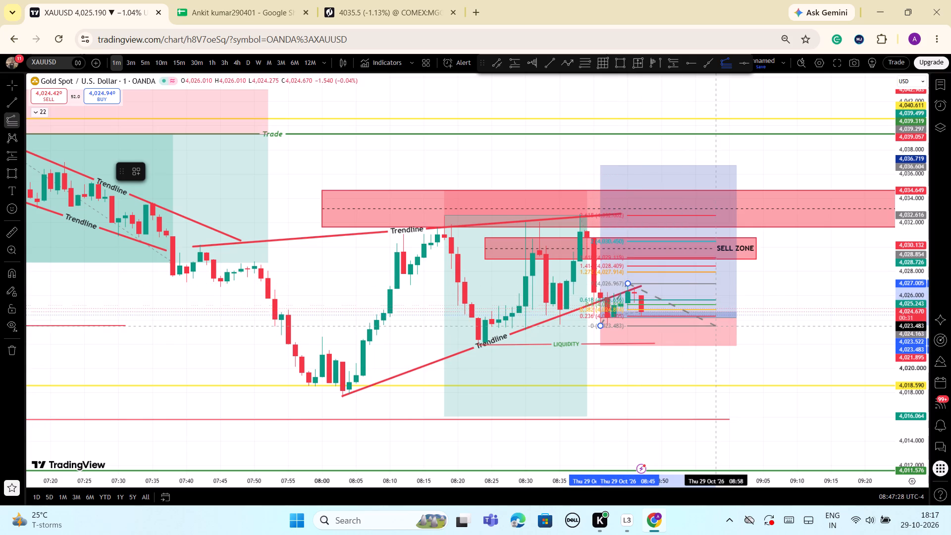
click(718, 326)
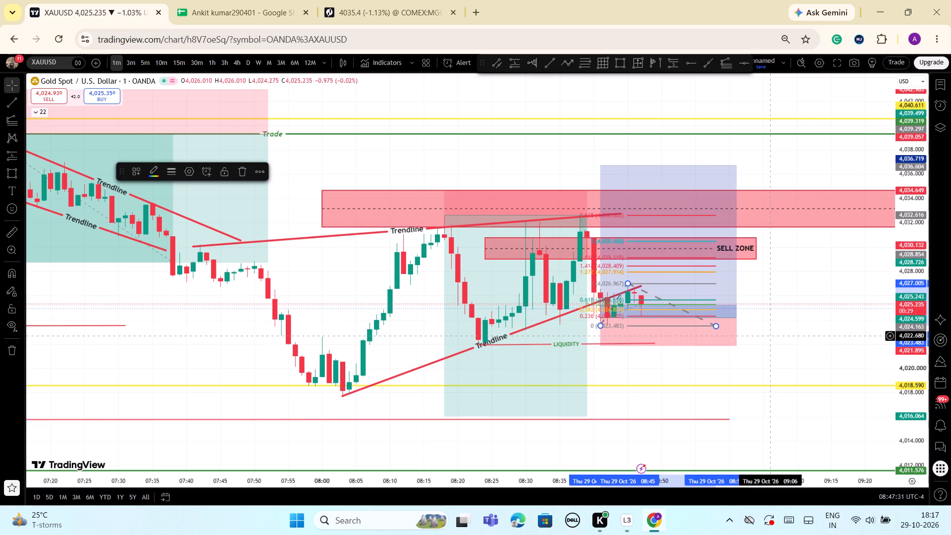
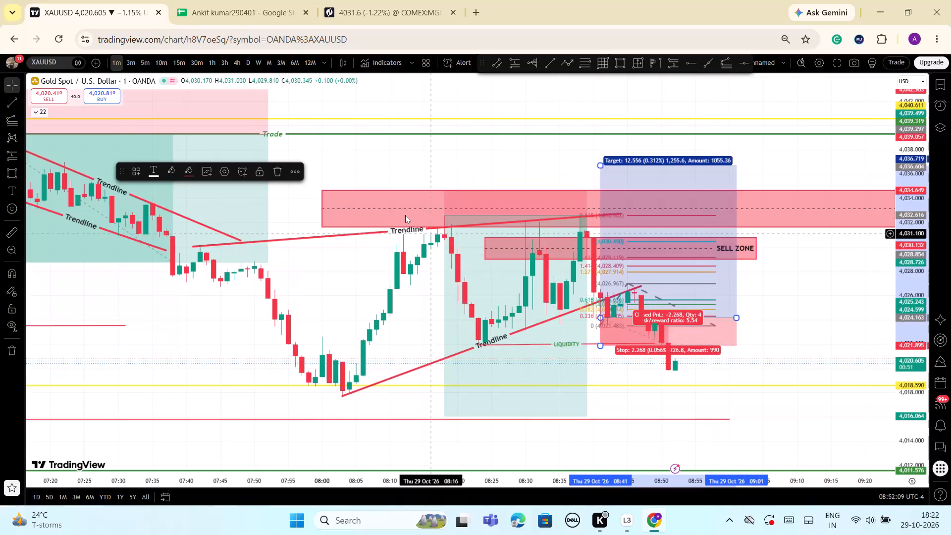
Delete the long position that starts at 08:41 near the rising support trendline.
click(274, 168)
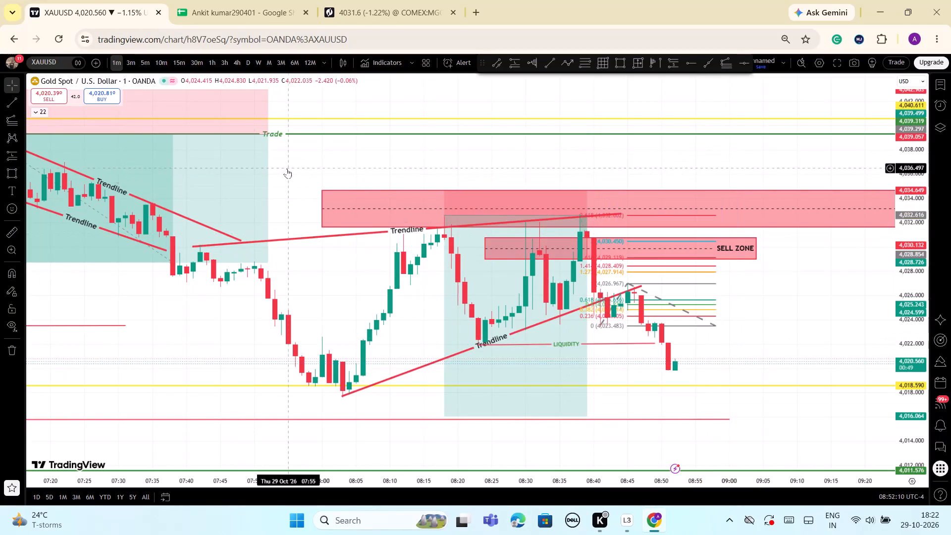
Delete the Fib extension drawn over the latest candles between 08:41 and 08:58.
click(714, 326)
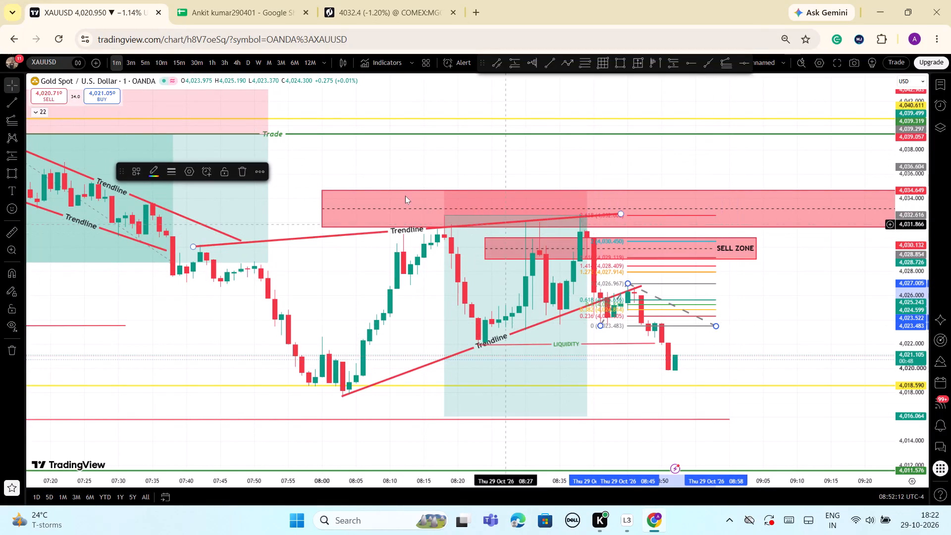
click(239, 173)
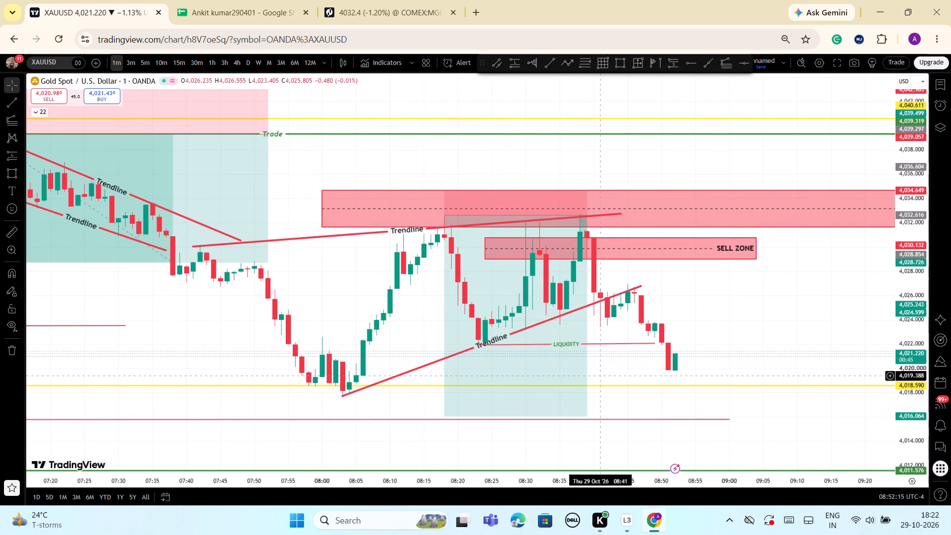
click(440, 150)
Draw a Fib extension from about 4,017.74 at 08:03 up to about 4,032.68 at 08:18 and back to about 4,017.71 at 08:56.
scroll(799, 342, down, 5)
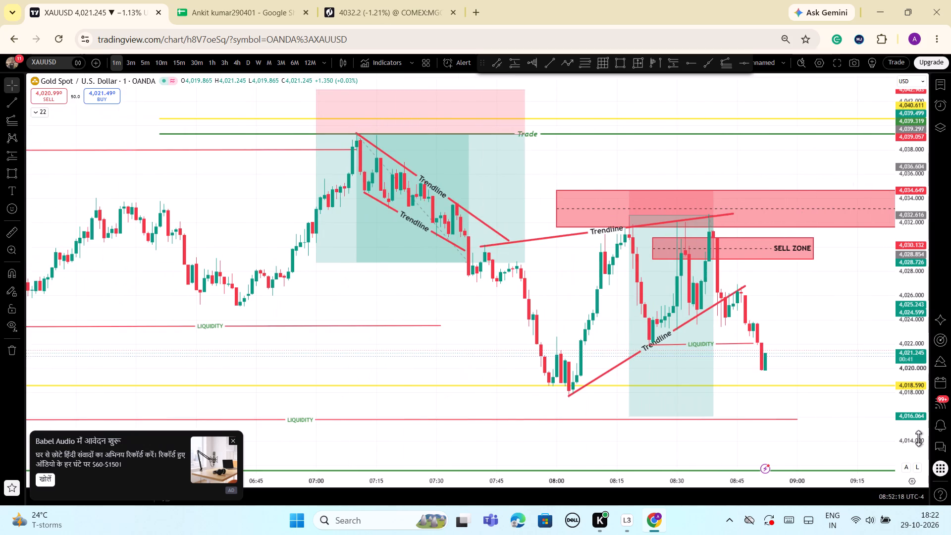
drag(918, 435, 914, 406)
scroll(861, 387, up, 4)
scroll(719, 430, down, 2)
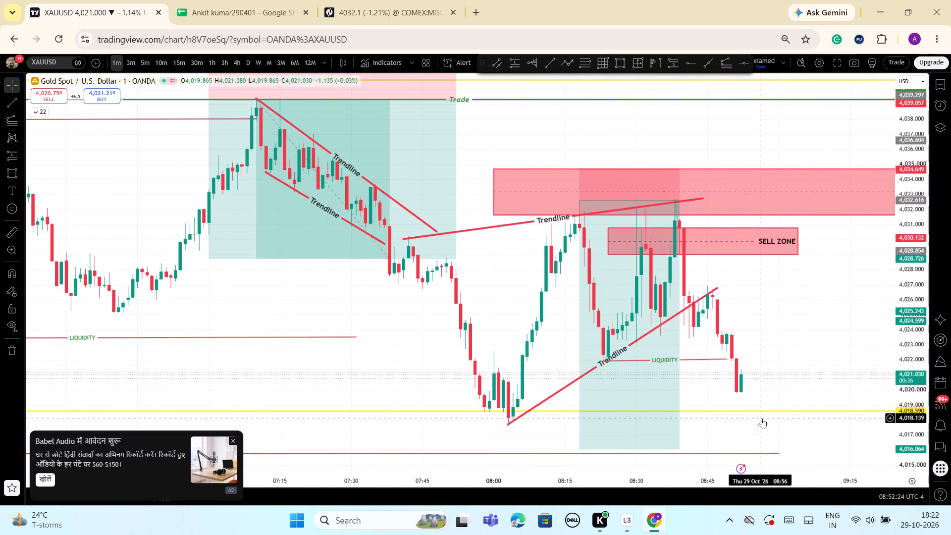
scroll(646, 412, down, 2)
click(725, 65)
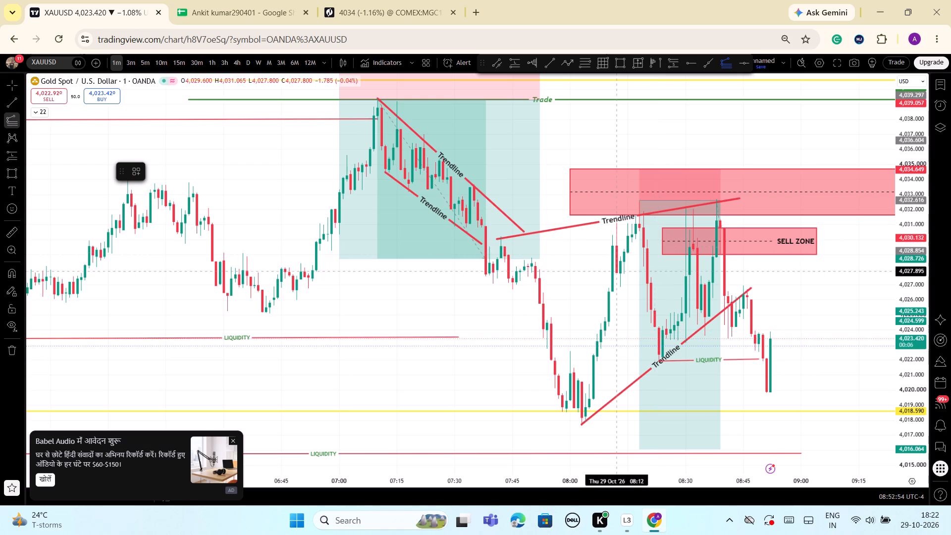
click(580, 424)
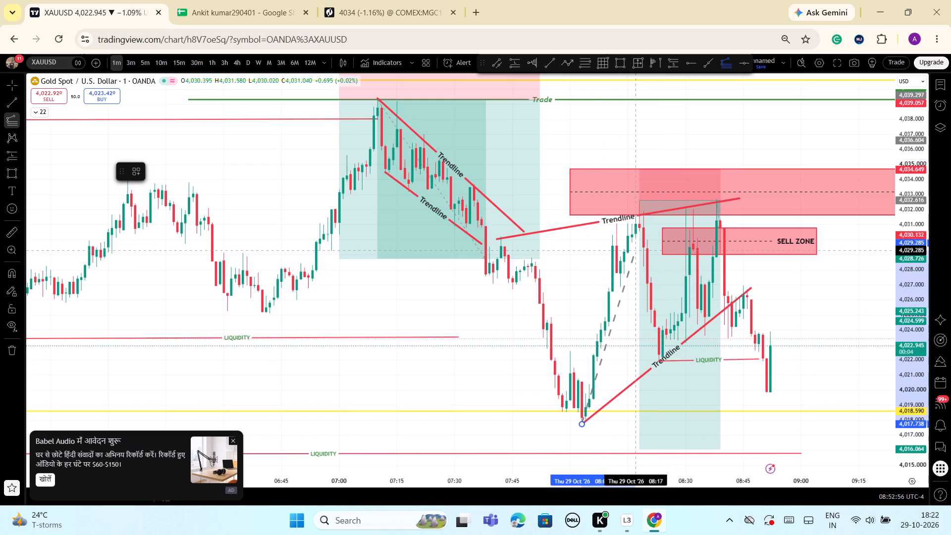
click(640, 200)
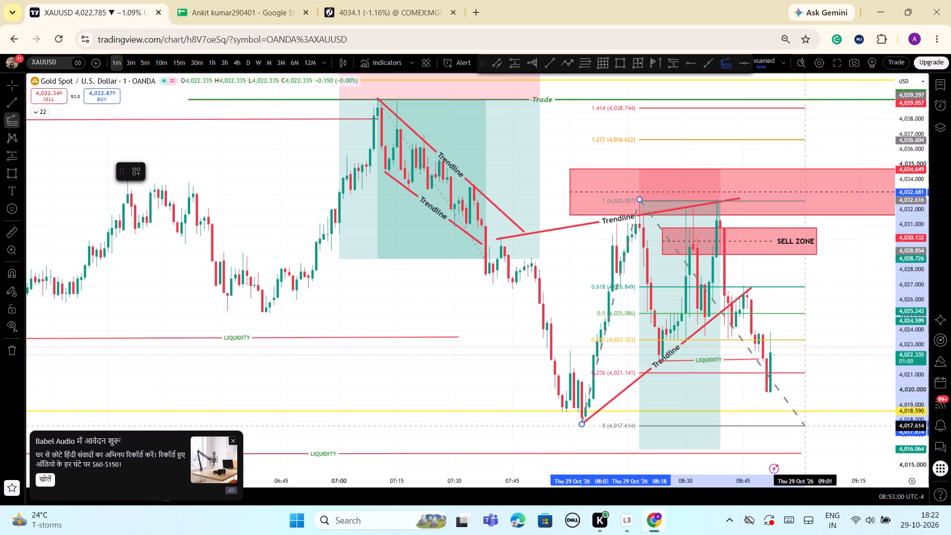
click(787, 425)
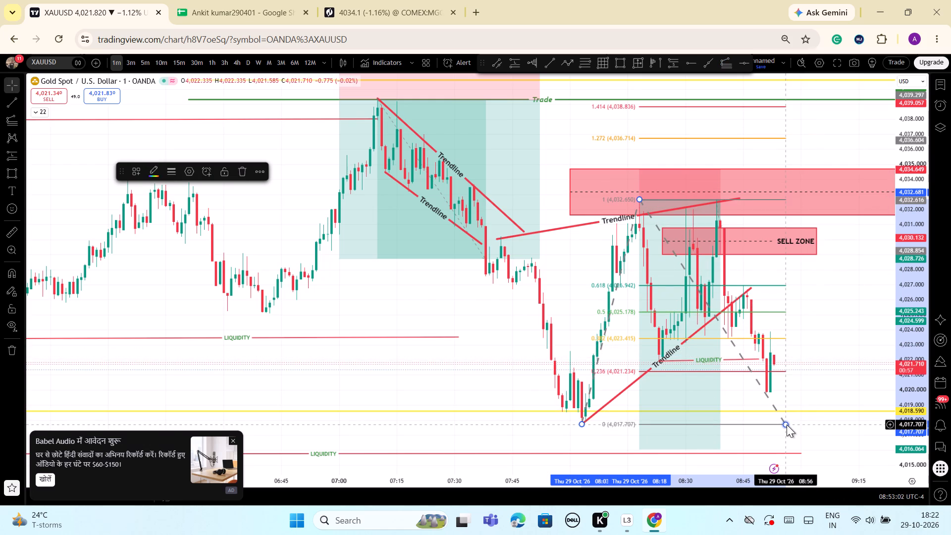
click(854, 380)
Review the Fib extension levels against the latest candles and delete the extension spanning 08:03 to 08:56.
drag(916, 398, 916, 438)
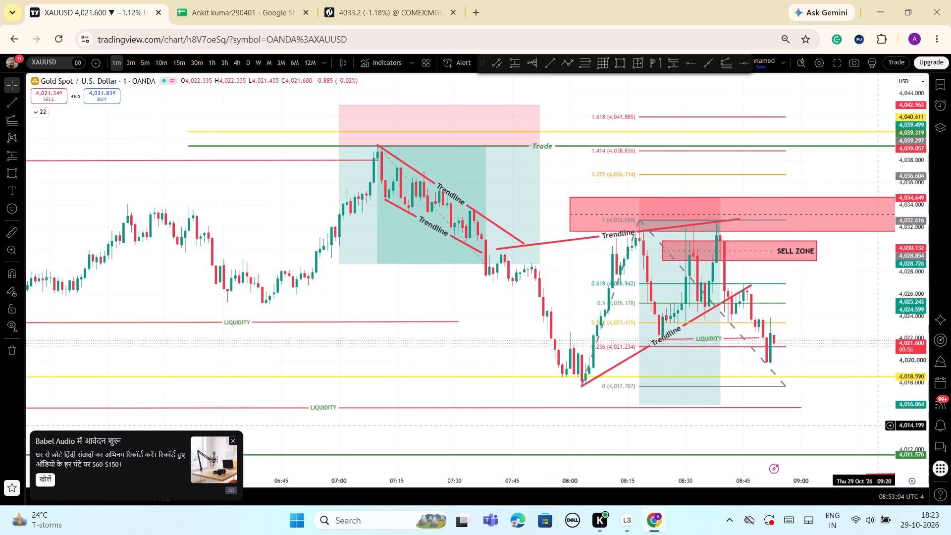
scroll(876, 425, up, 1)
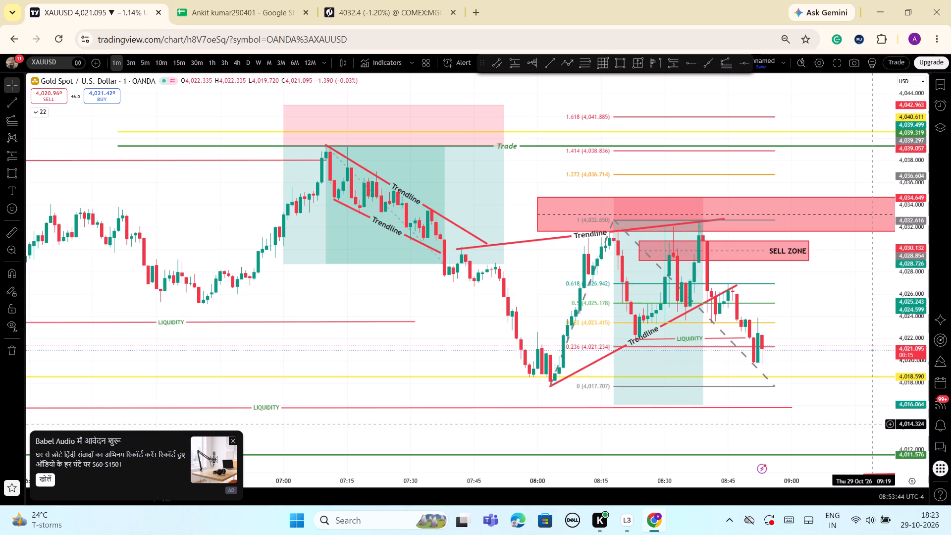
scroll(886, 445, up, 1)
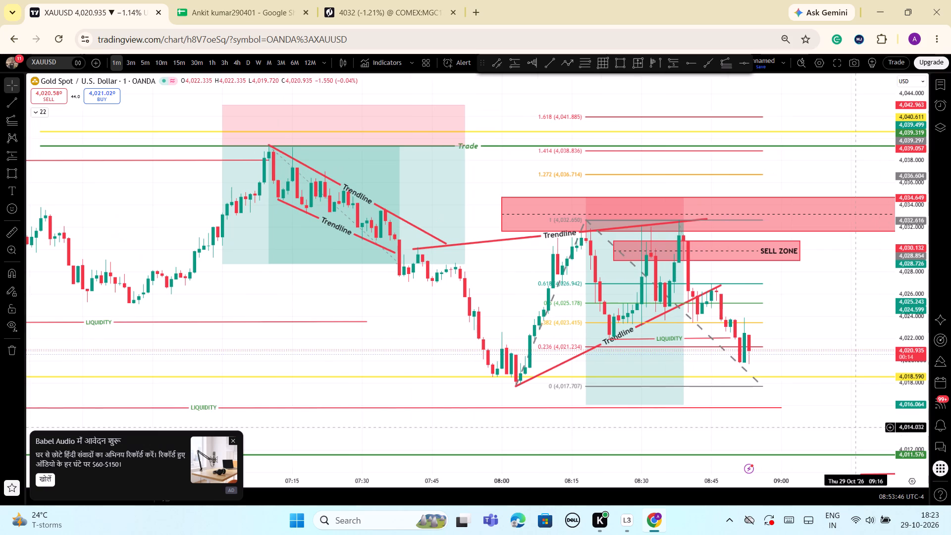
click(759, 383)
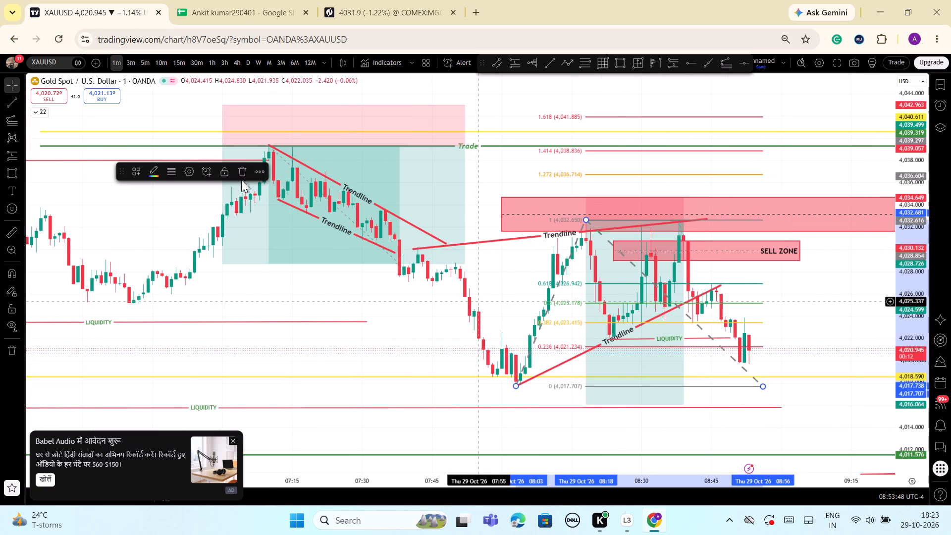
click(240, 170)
Examine the latest decline against the earlier liquidity levels and the support lines below price over a wider time and price range.
scroll(746, 382, down, 2)
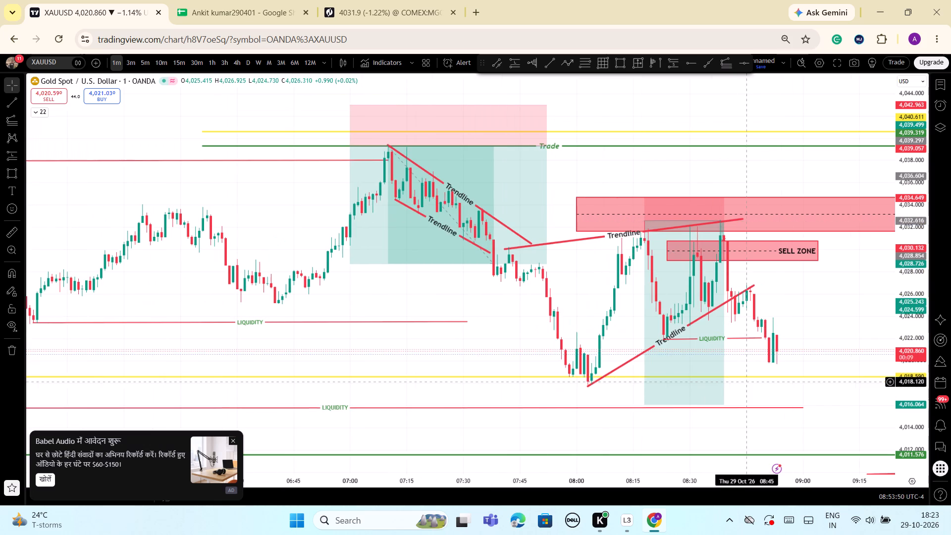
drag(915, 345, 915, 418)
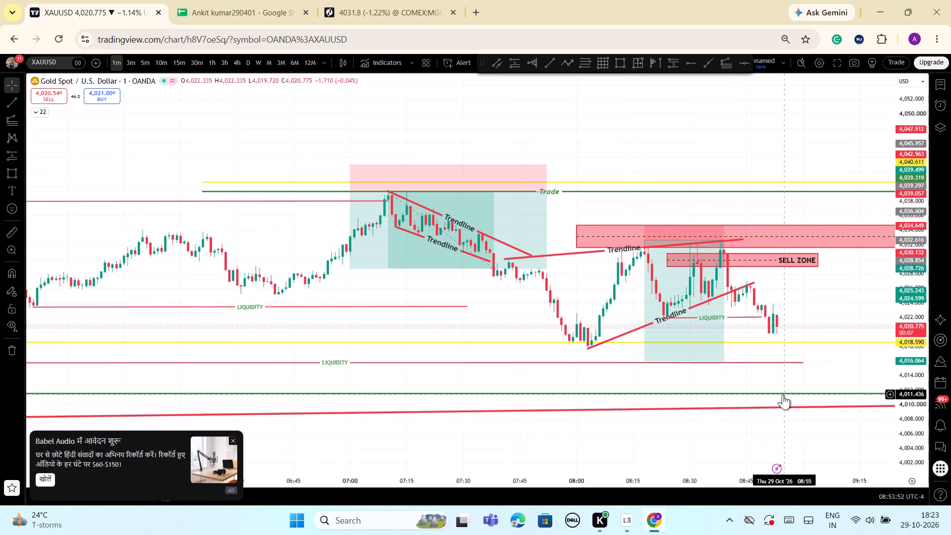
scroll(783, 394, down, 4)
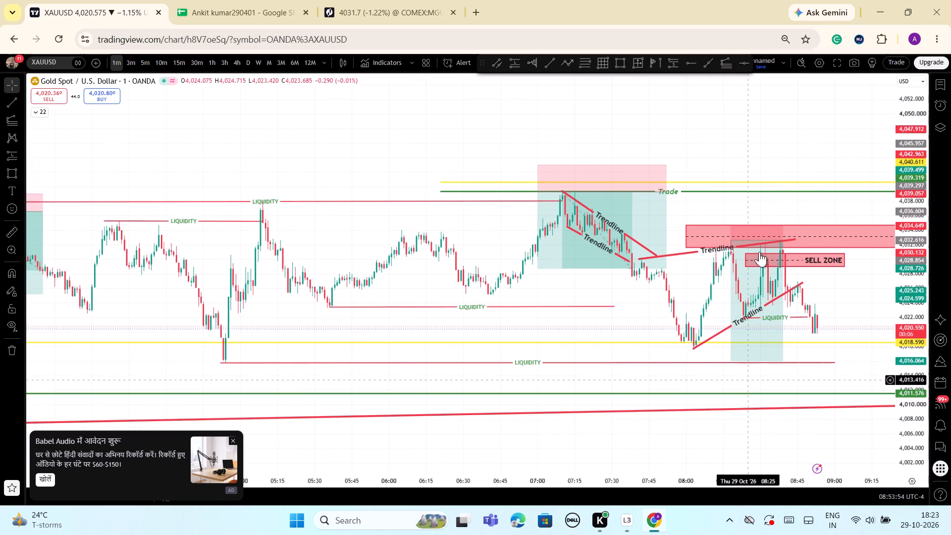
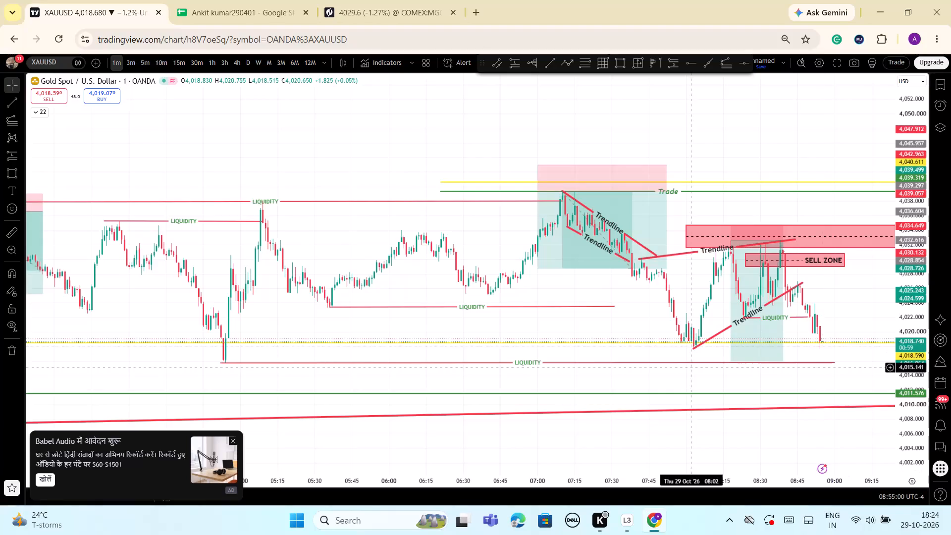
Search the indicators for "fibonacci gol", mark Fibonacci Golden Wave | Flux Charts as a favourite and add it to the chart.
click(393, 67)
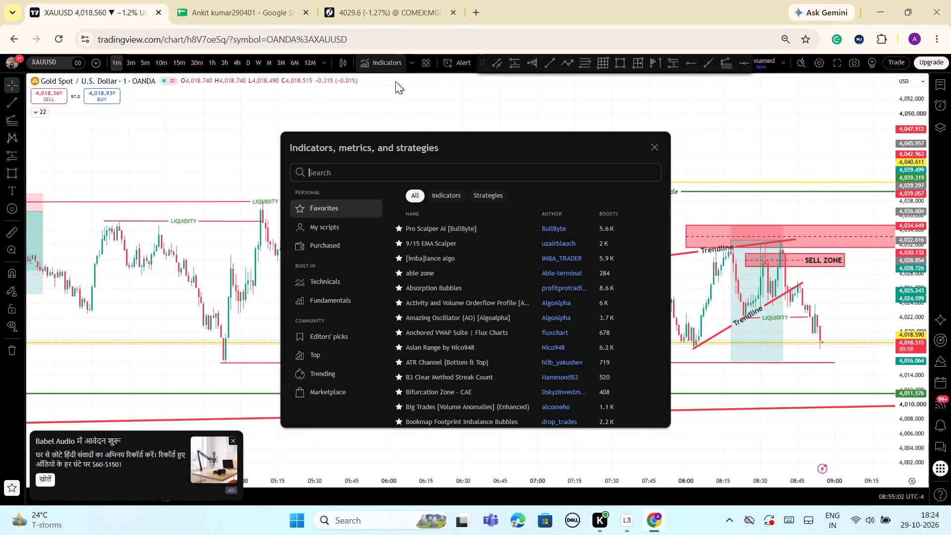
click(398, 173)
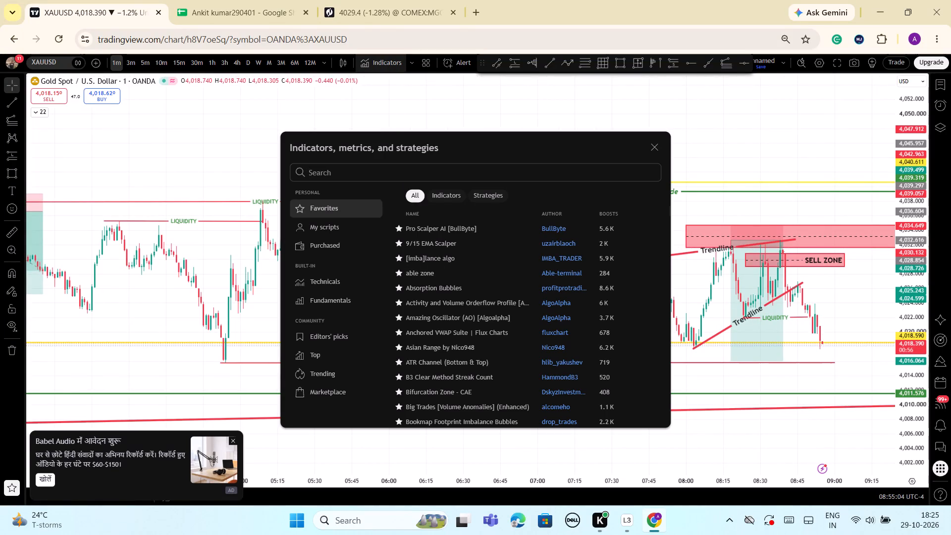
text(fibon)
key(a)
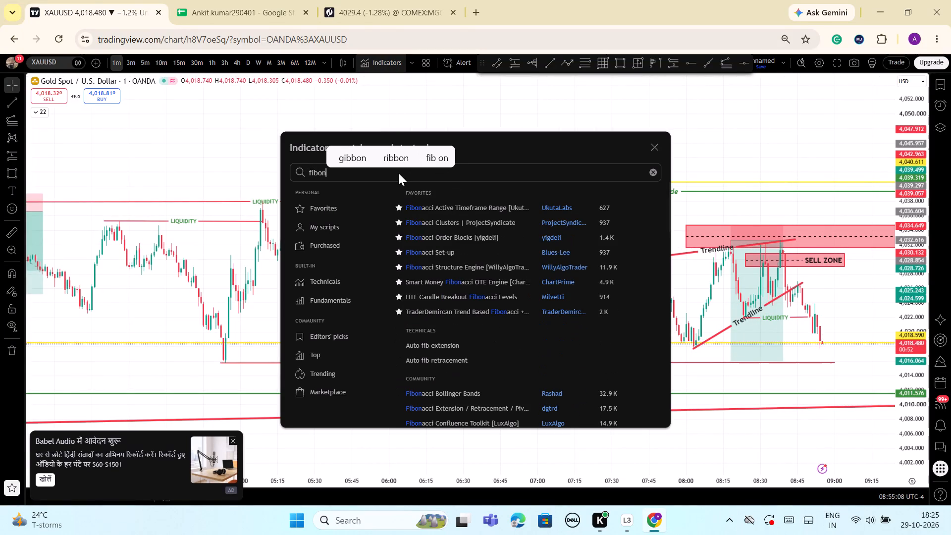
text(cc)
key(i)
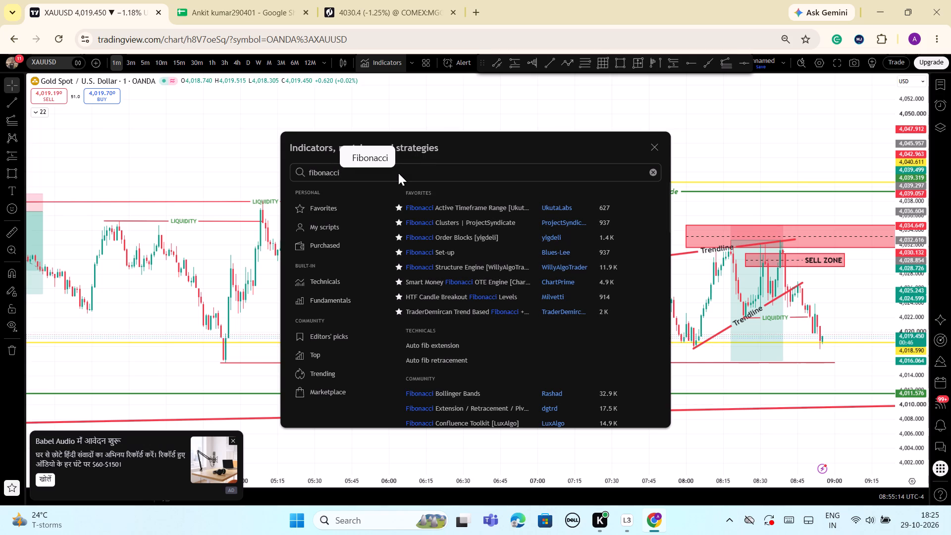
key(space)
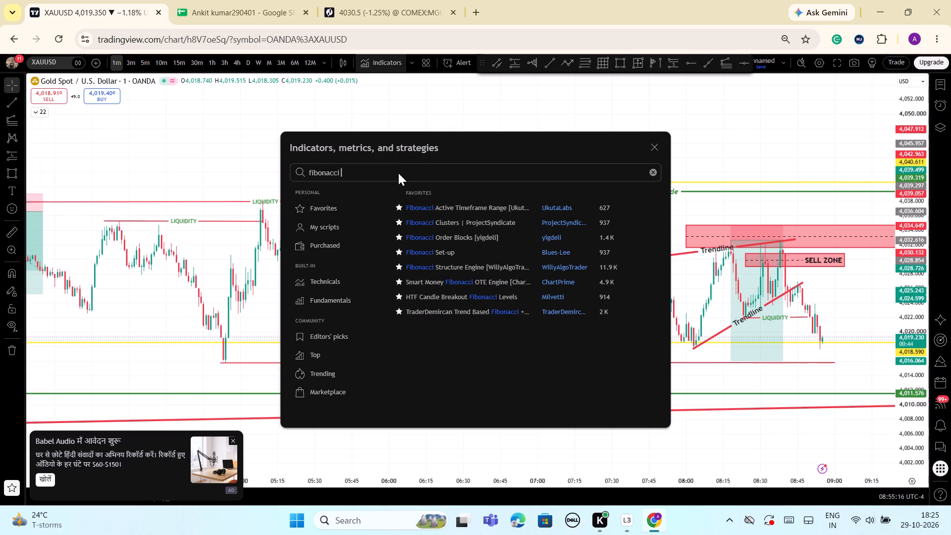
text(gol)
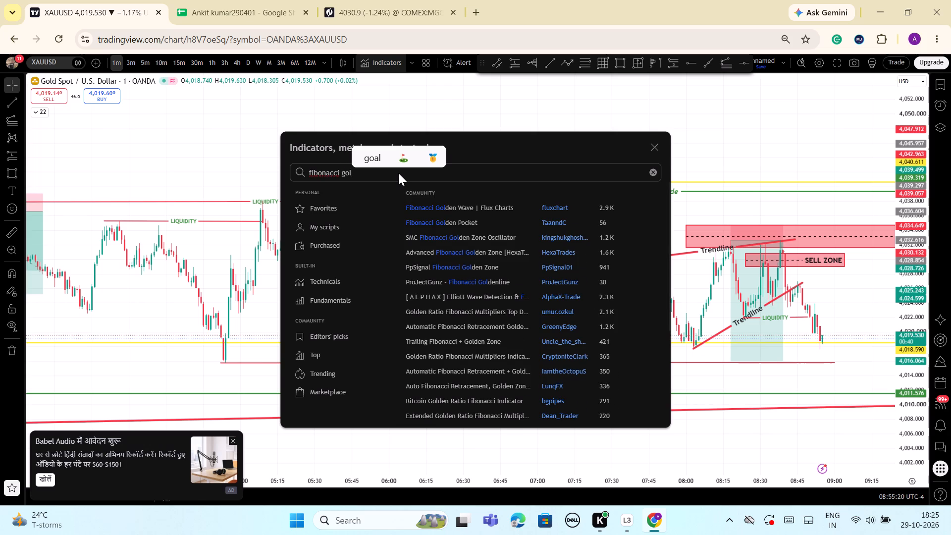
click(399, 208)
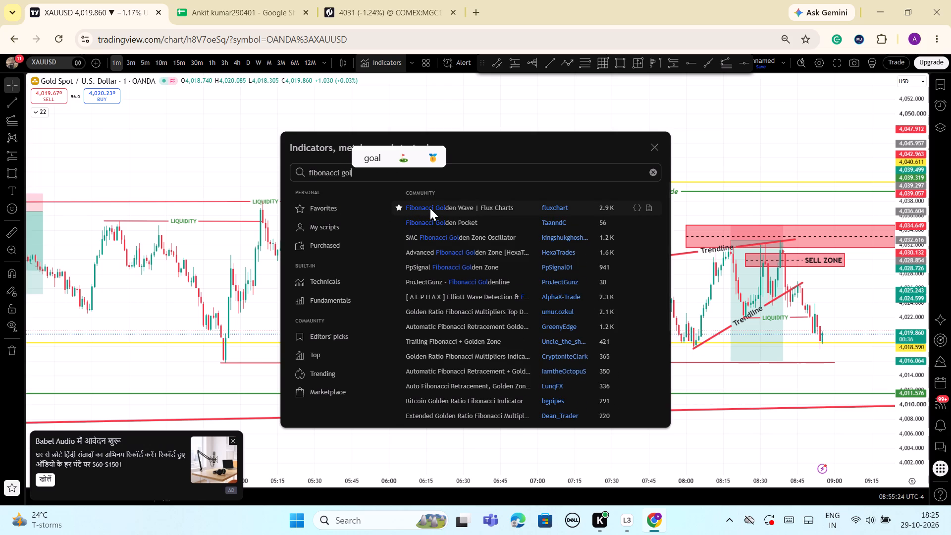
click(430, 208)
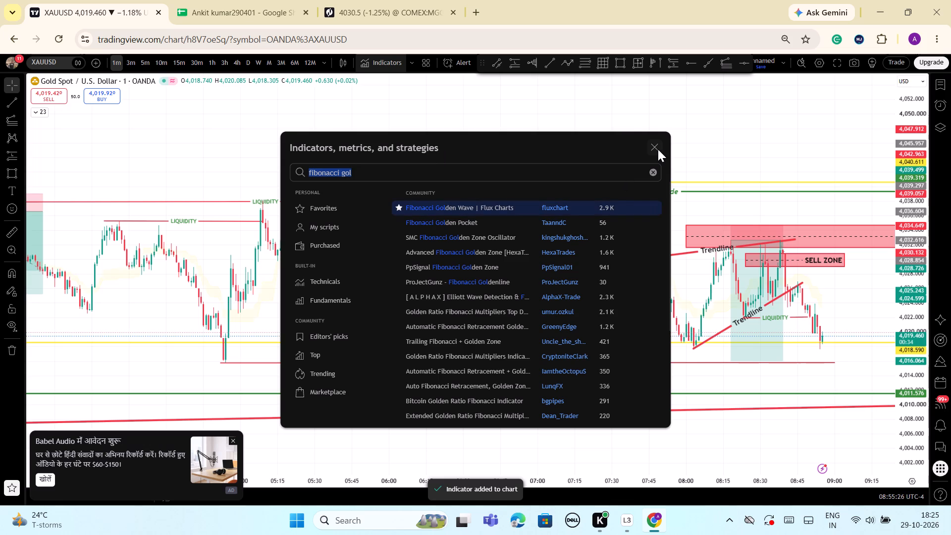
click(654, 146)
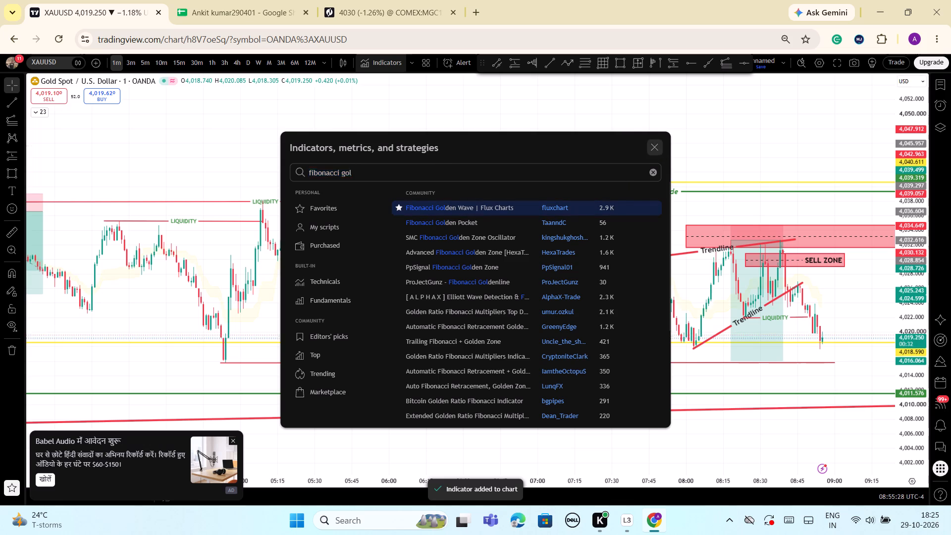
Set the Fibonacci Golden Wave indicator's golden zone lines to near-black and its shaded area to blue.
scroll(707, 179, down, 1)
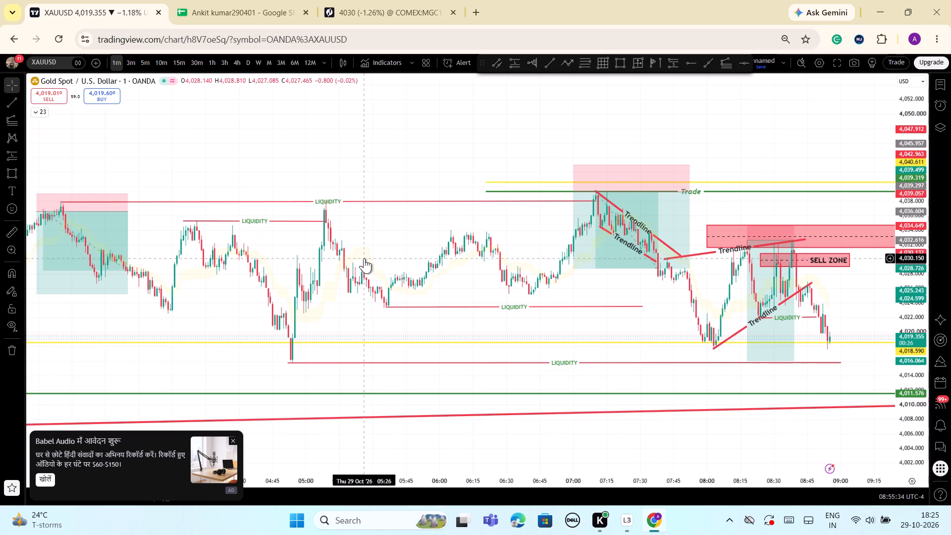
click(37, 110)
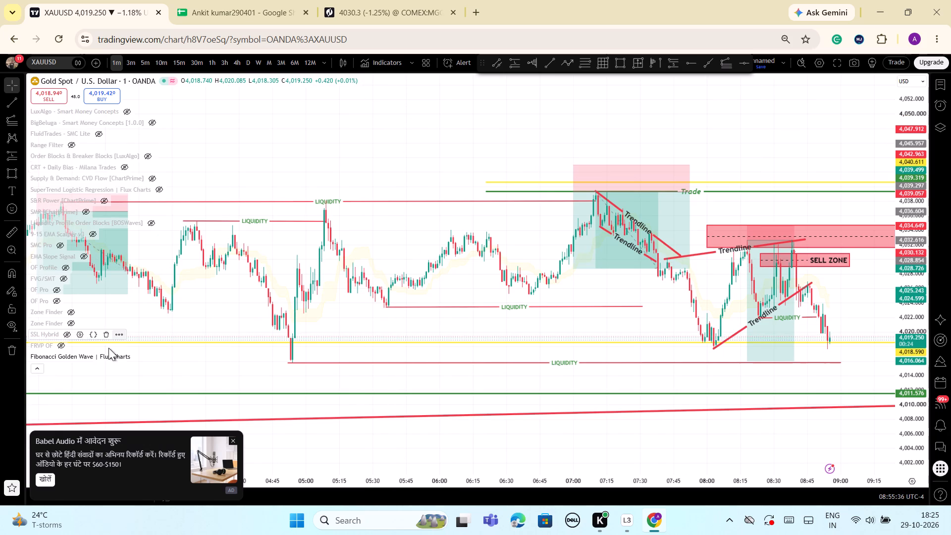
click(149, 356)
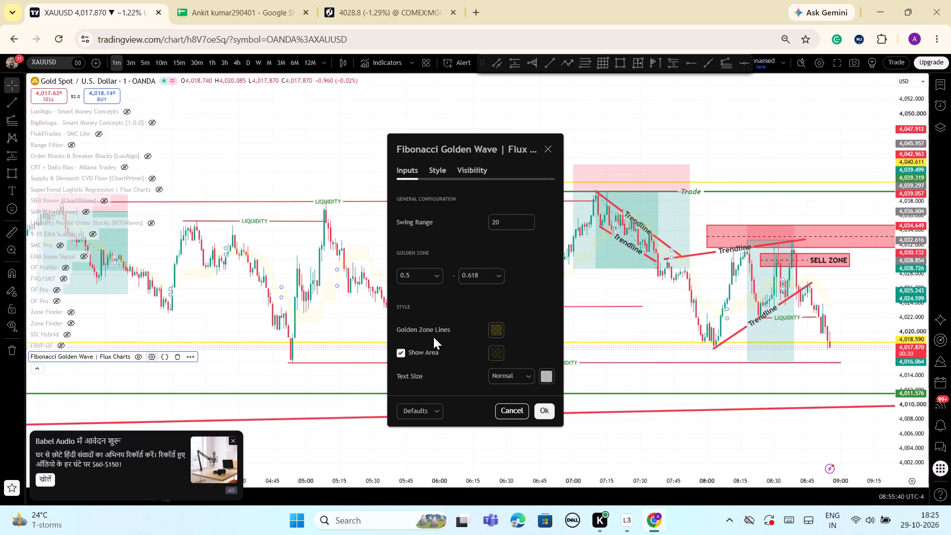
click(499, 332)
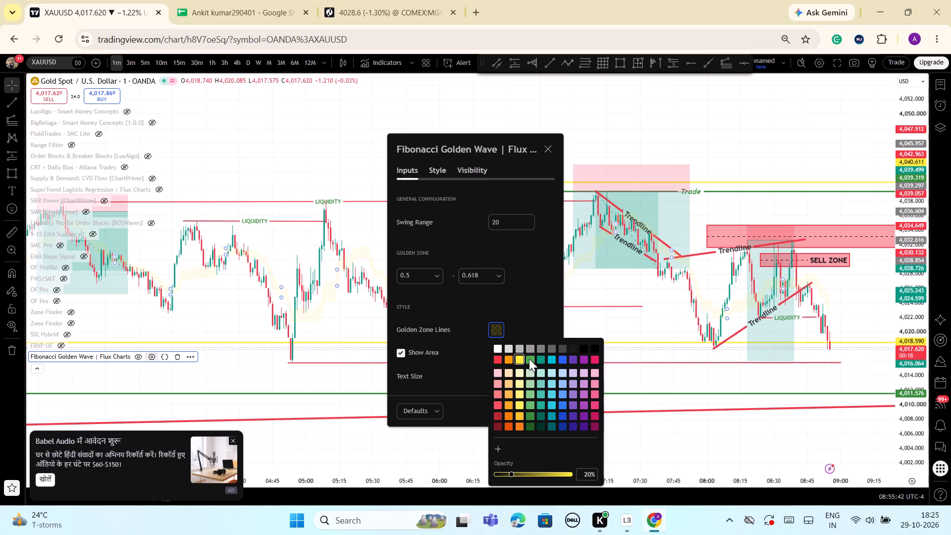
click(561, 405)
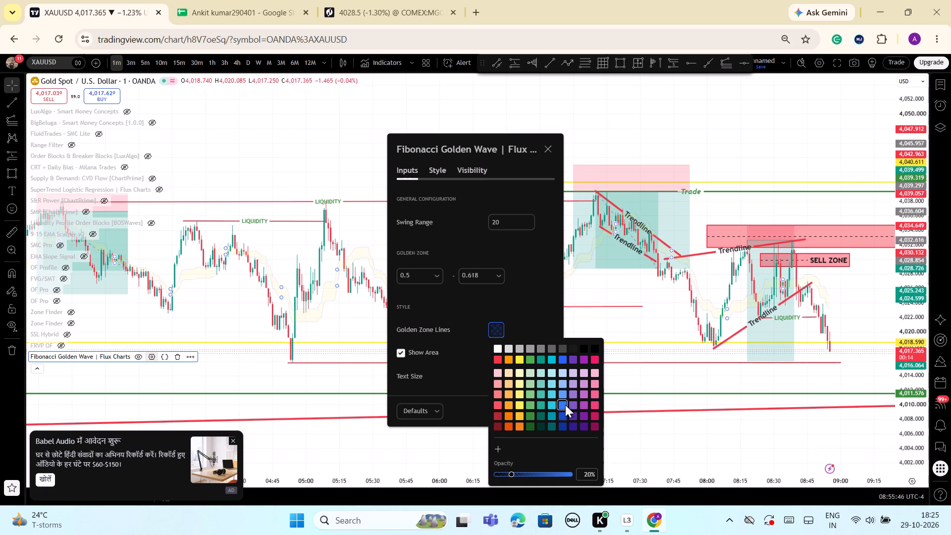
click(576, 349)
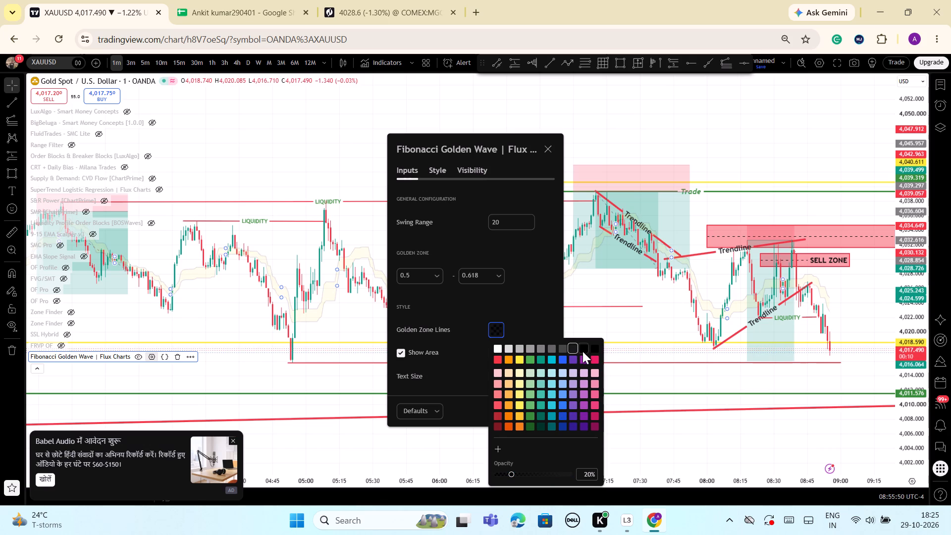
click(517, 285)
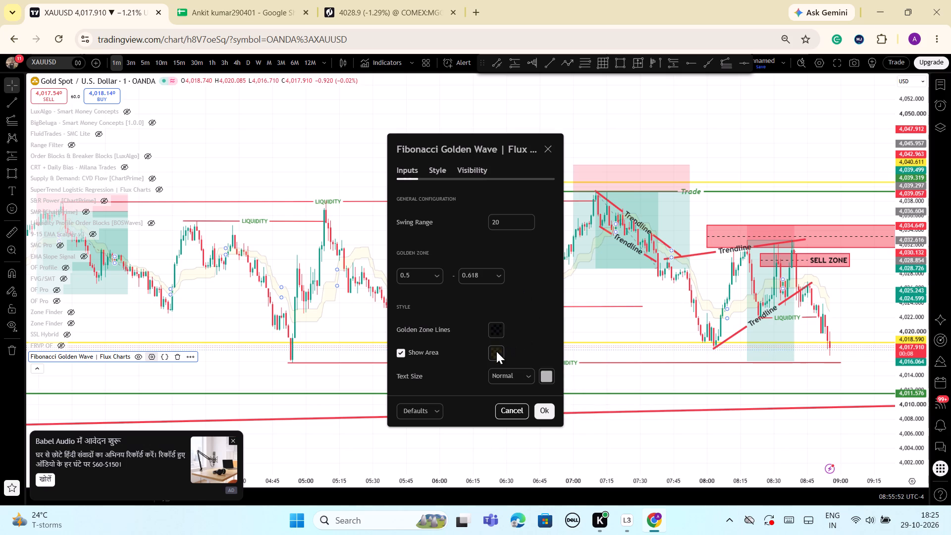
click(496, 353)
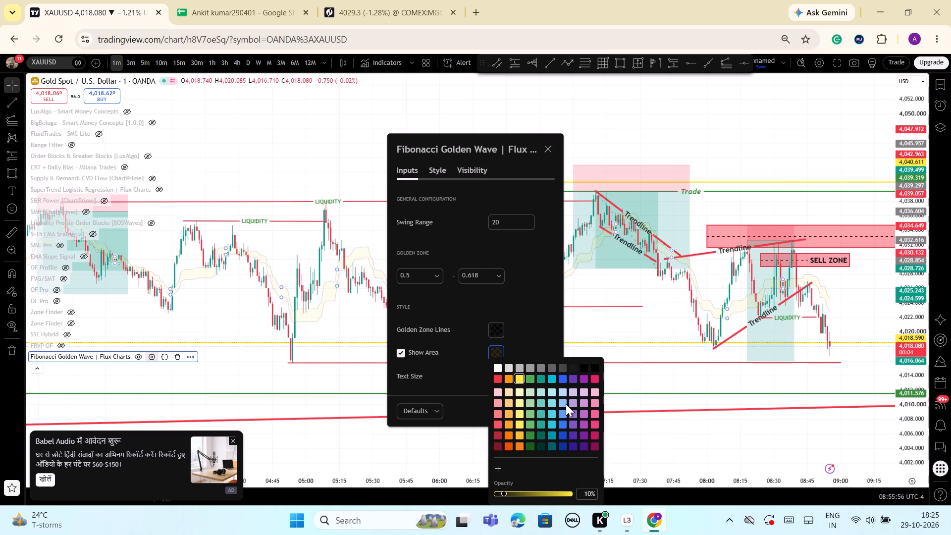
click(560, 426)
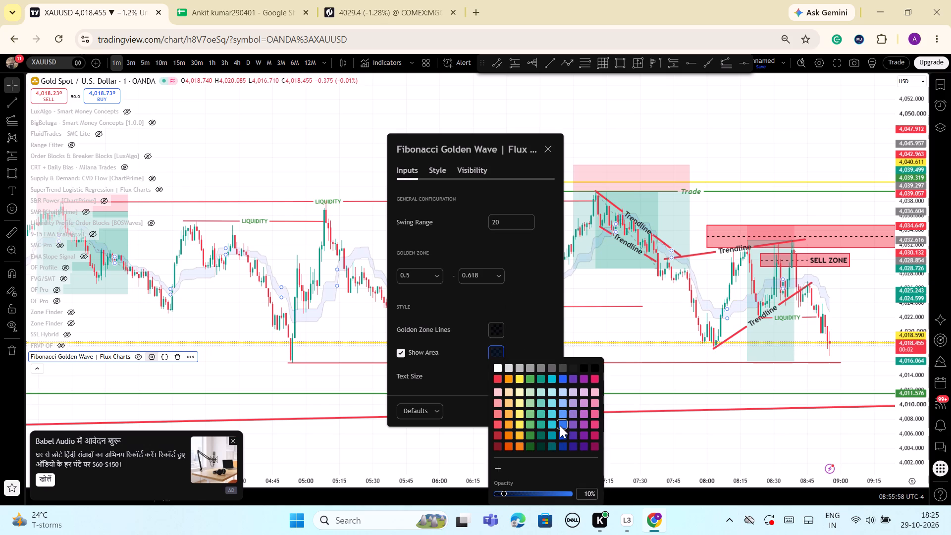
click(343, 314)
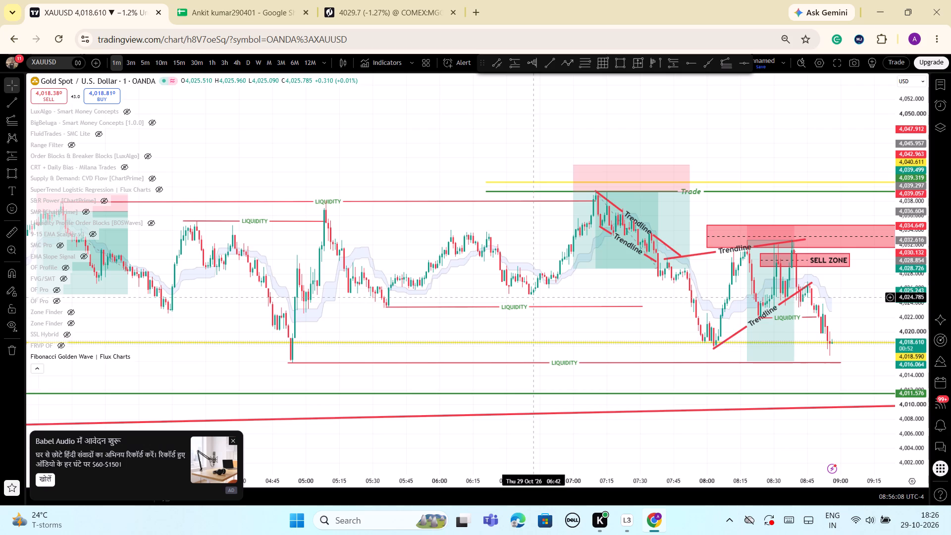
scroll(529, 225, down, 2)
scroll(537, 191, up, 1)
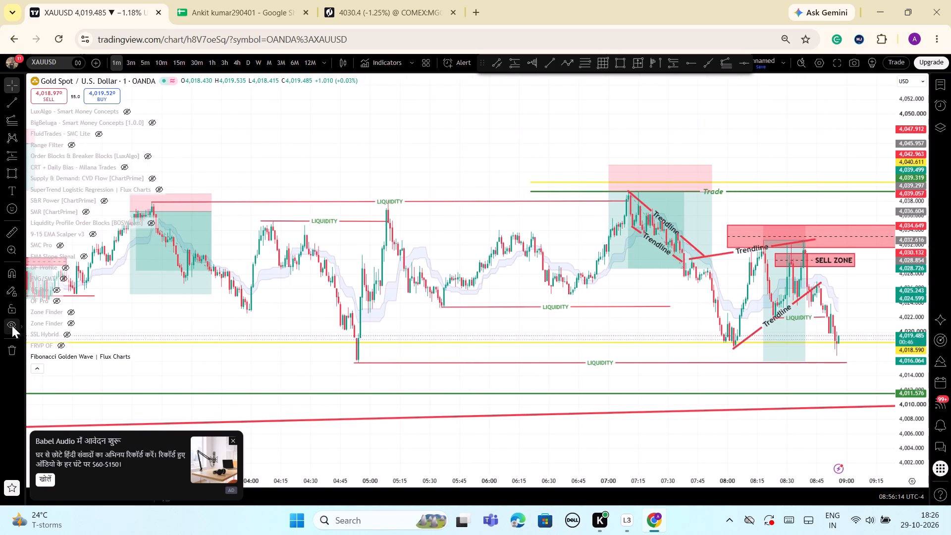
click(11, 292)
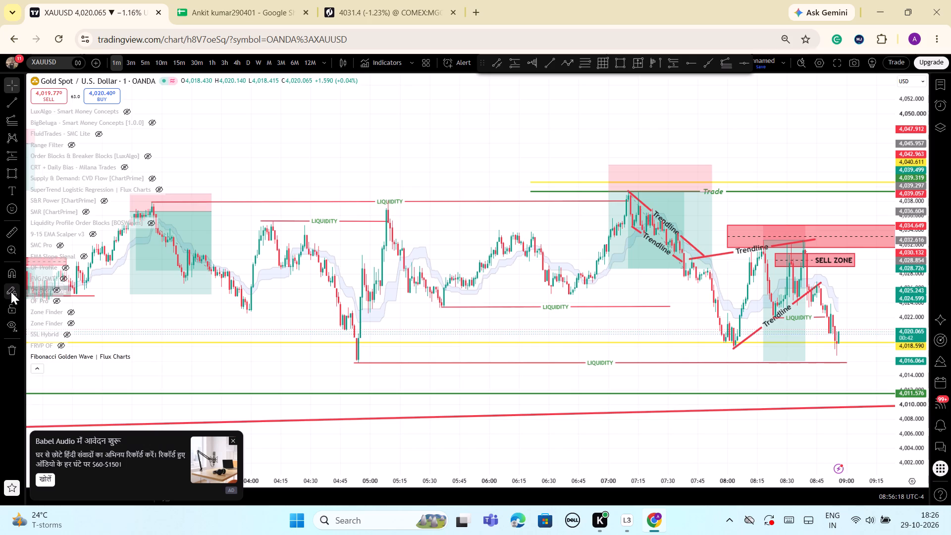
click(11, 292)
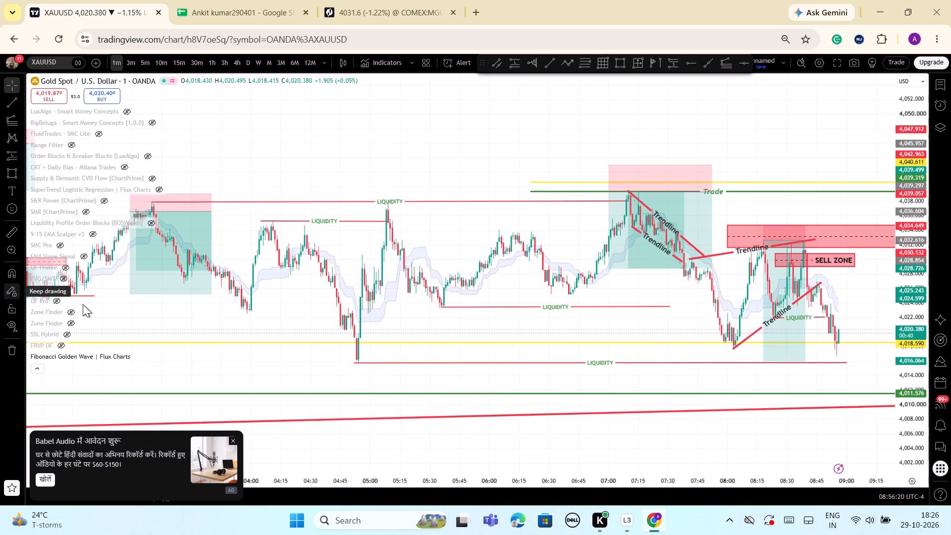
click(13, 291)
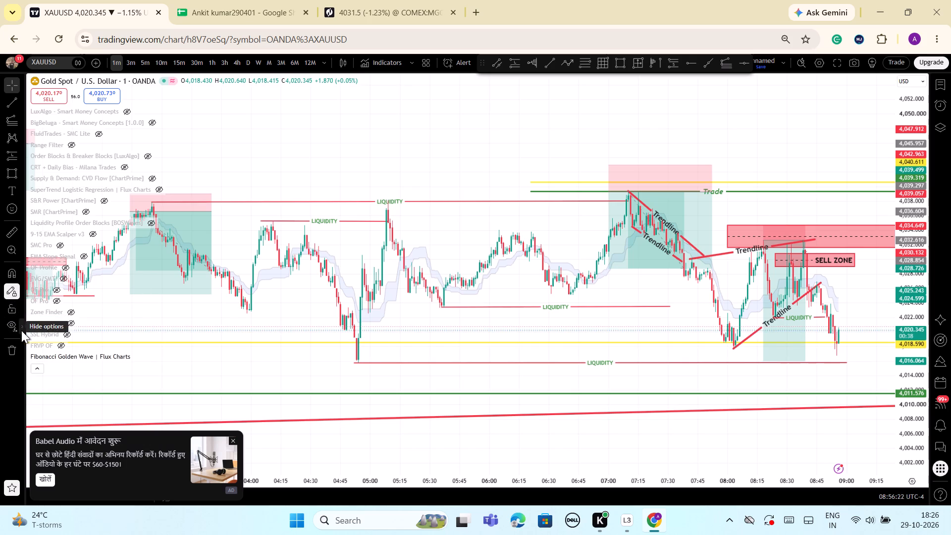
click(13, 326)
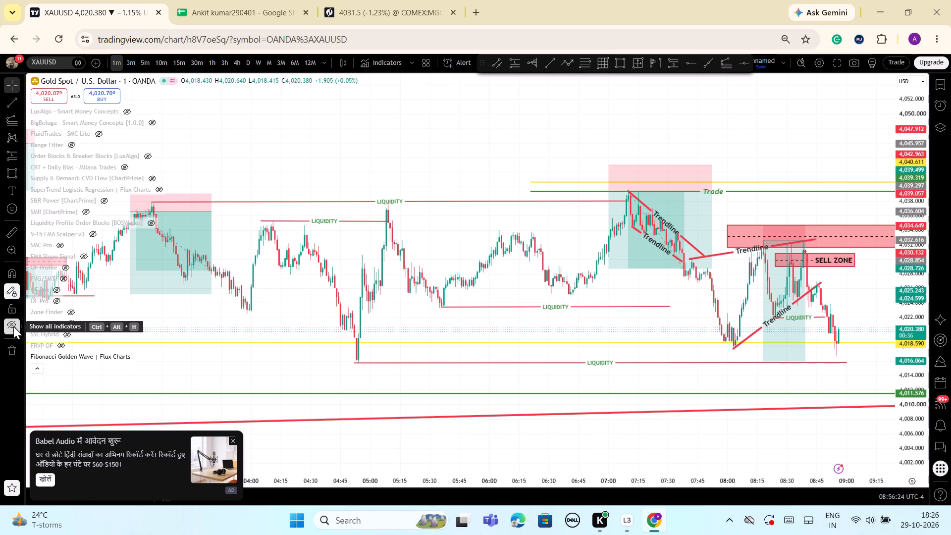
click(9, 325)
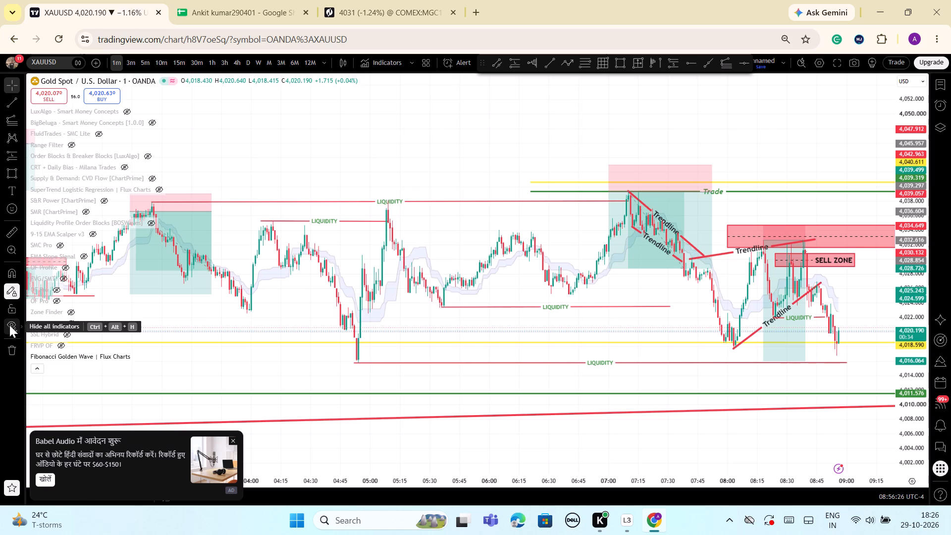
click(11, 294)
Examine the Fibonacci Golden Wave band against the sell zone, the trendlines and the latest decline.
click(371, 122)
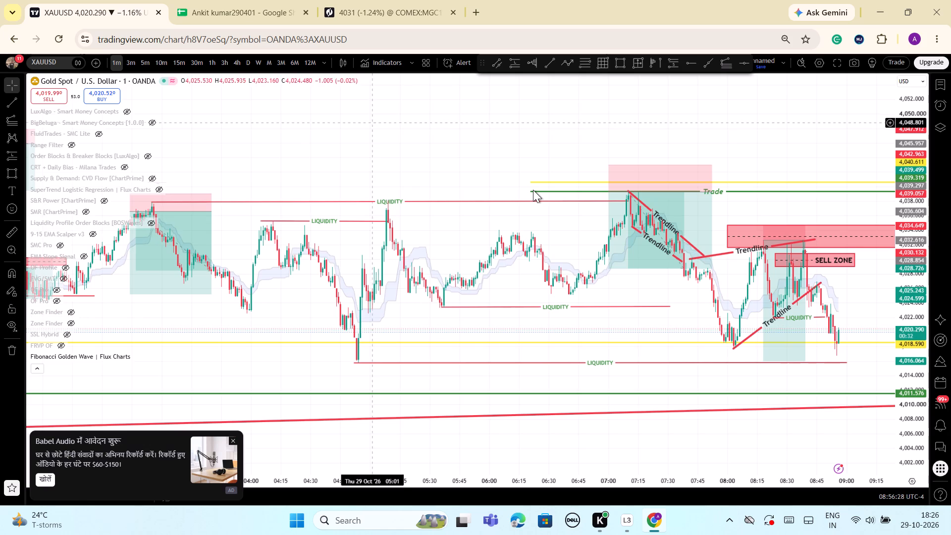
scroll(533, 190, up, 7)
scroll(618, 228, up, 1)
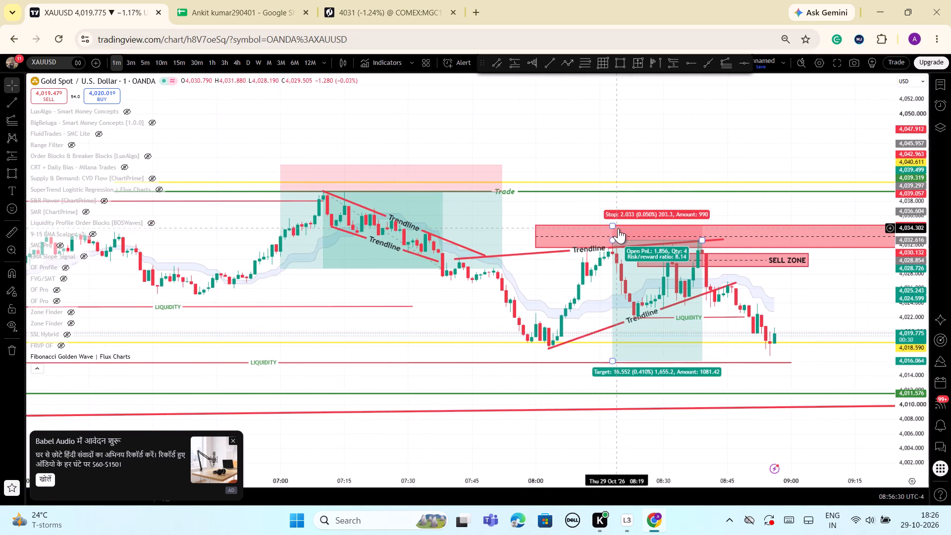
scroll(618, 228, up, 1)
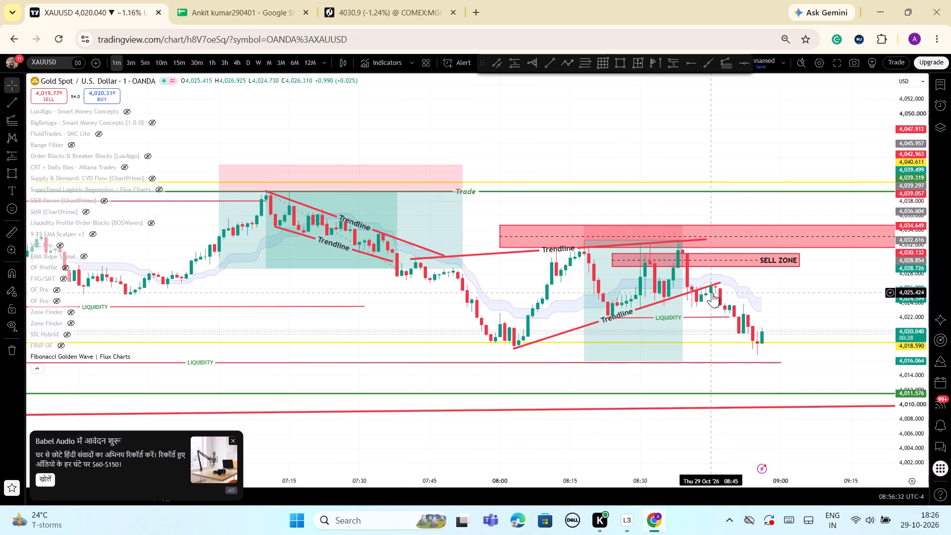
scroll(804, 327, down, 2)
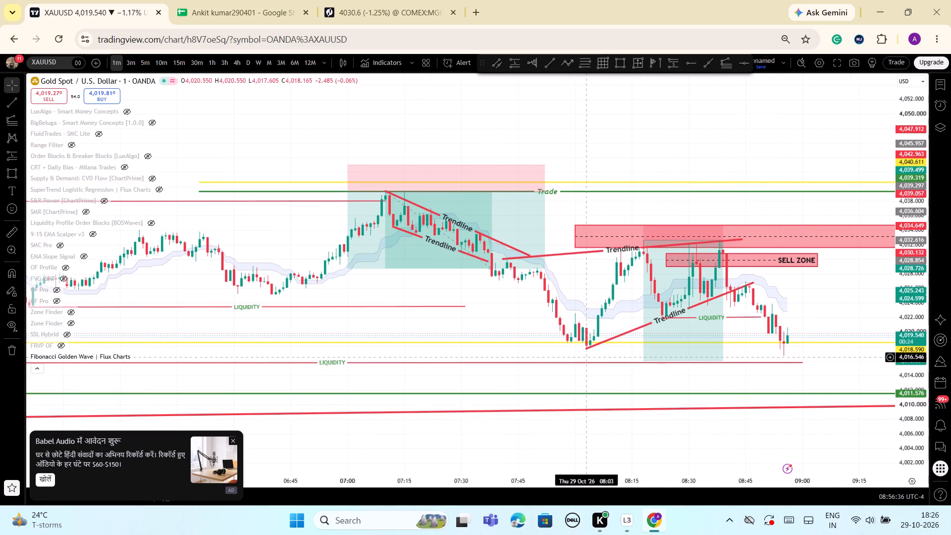
scroll(448, 229, down, 1)
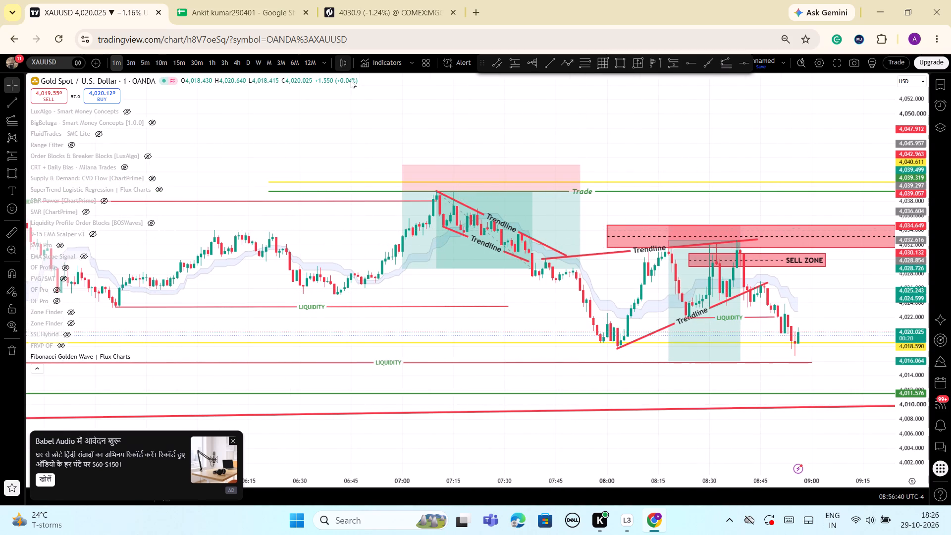
Search the indicators for "rsi", mark RSI (Kernel Optimized) | Flux Charts as a favourite and add it to the chart.
click(378, 63)
click(375, 174)
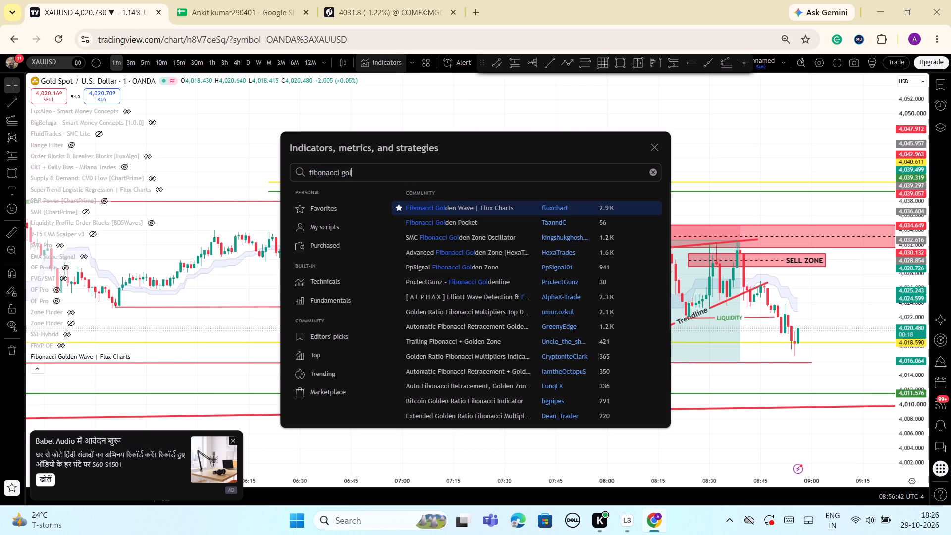
key(BackSpace)
key(BackSpace)
key(BackSpace)
key(BackSpace)
key(BackSpace)
key(BackSpace)
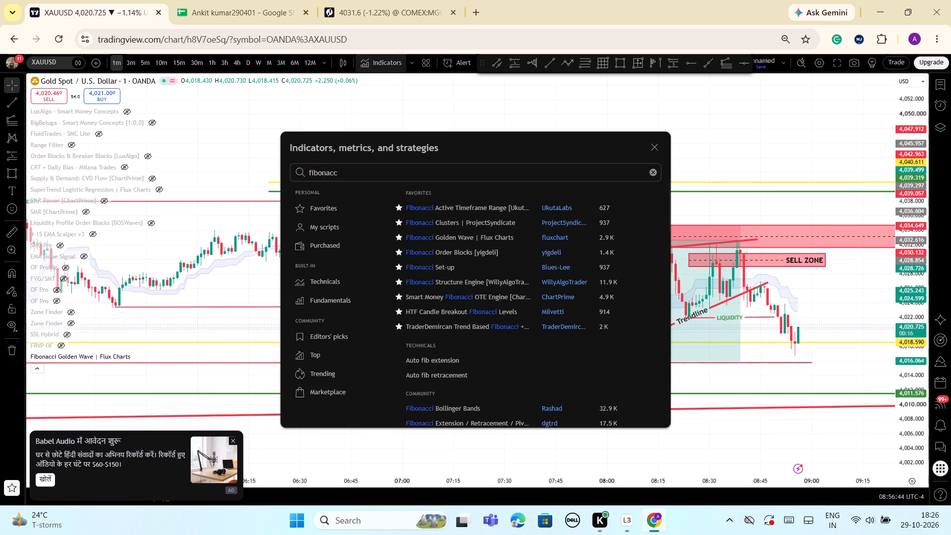
key(BackSpace)
key(BackSpace)
key(BackSpace)
key(BackSpace)
key(BackSpace)
key(BackSpace)
key(BackSpace)
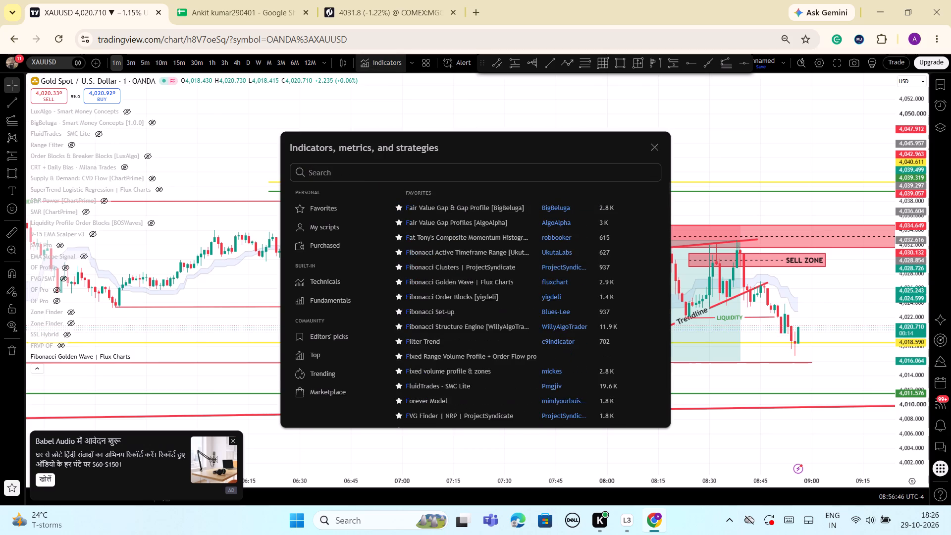
text(rsi)
key(space)
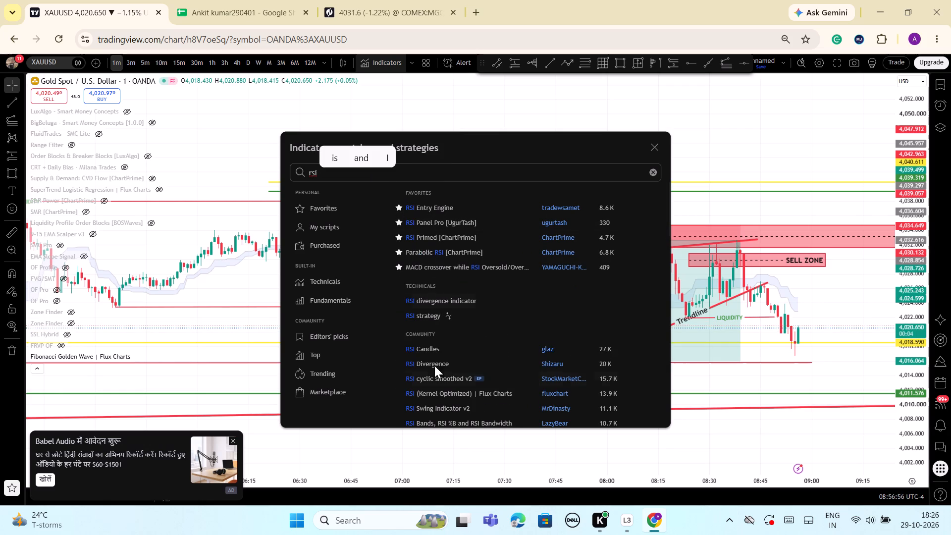
click(398, 395)
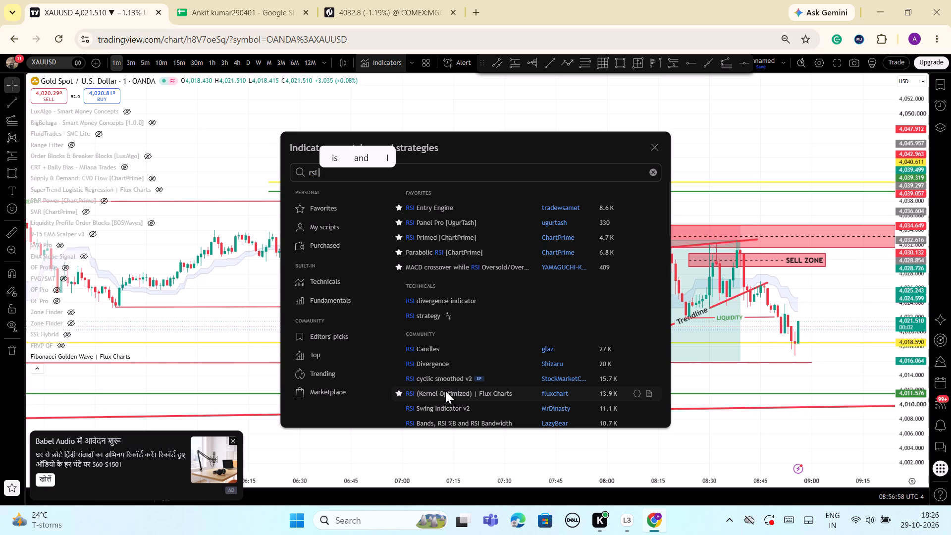
click(445, 391)
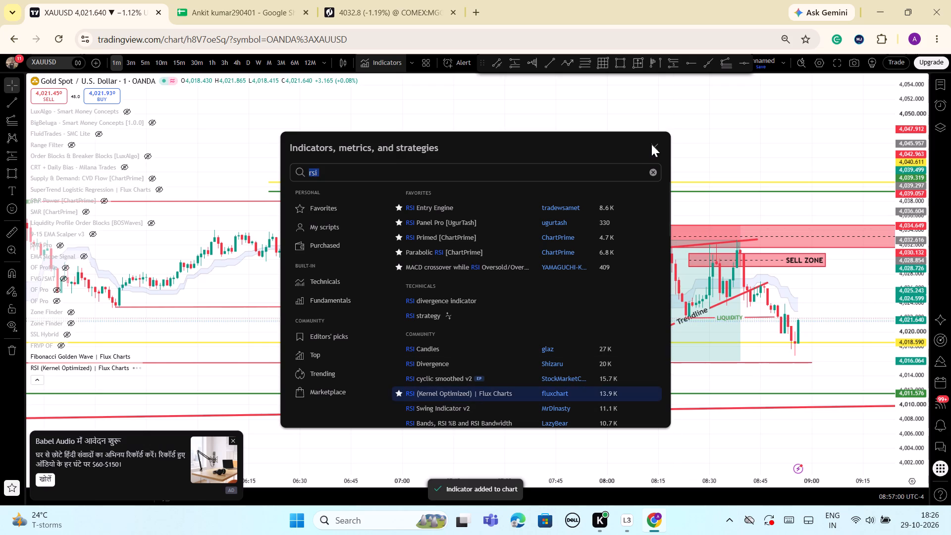
click(653, 144)
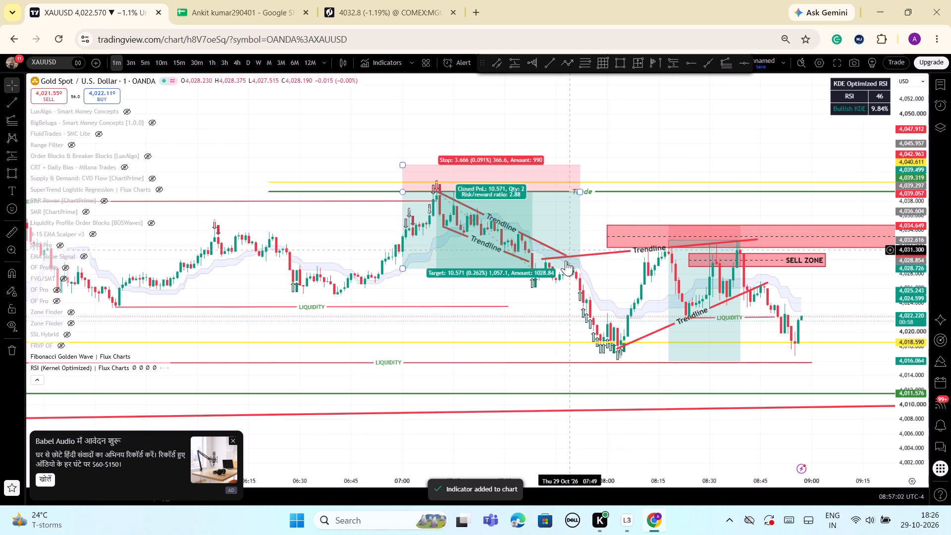
Switch the XAUUSD chart to the 5-minute timeframe.
scroll(519, 307, down, 4)
scroll(519, 307, up, 3)
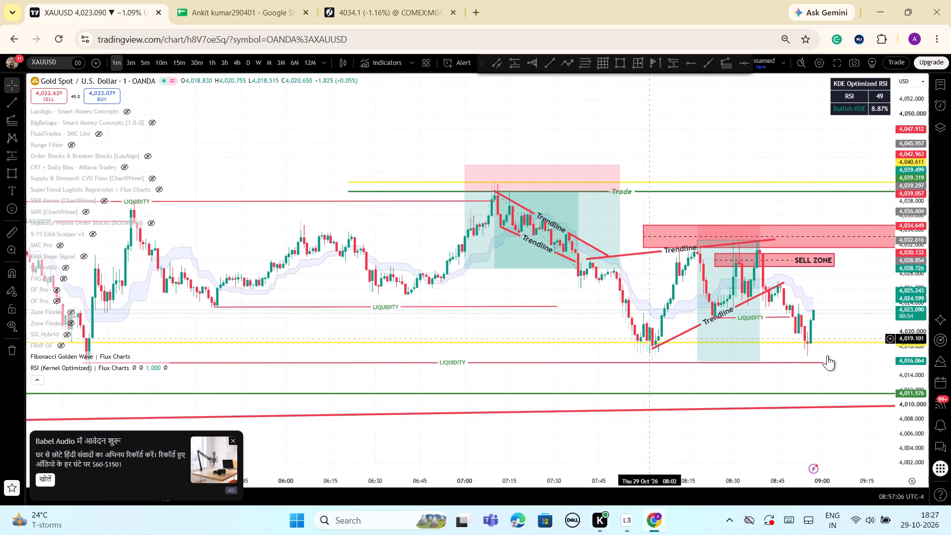
click(144, 59)
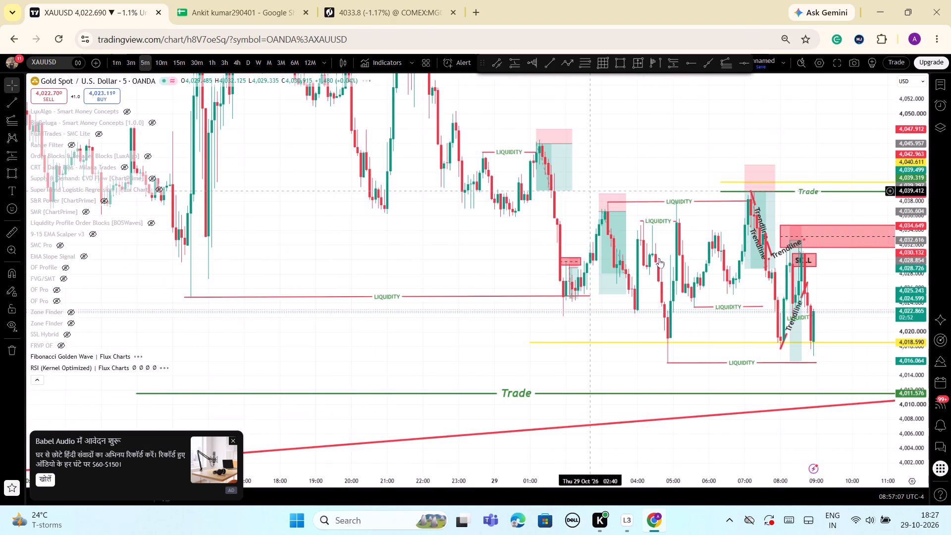
Examine the 5-minute RSI signal arrows and Golden Wave band against the liquidity levels, sell zones and latest decline.
scroll(869, 318, up, 3)
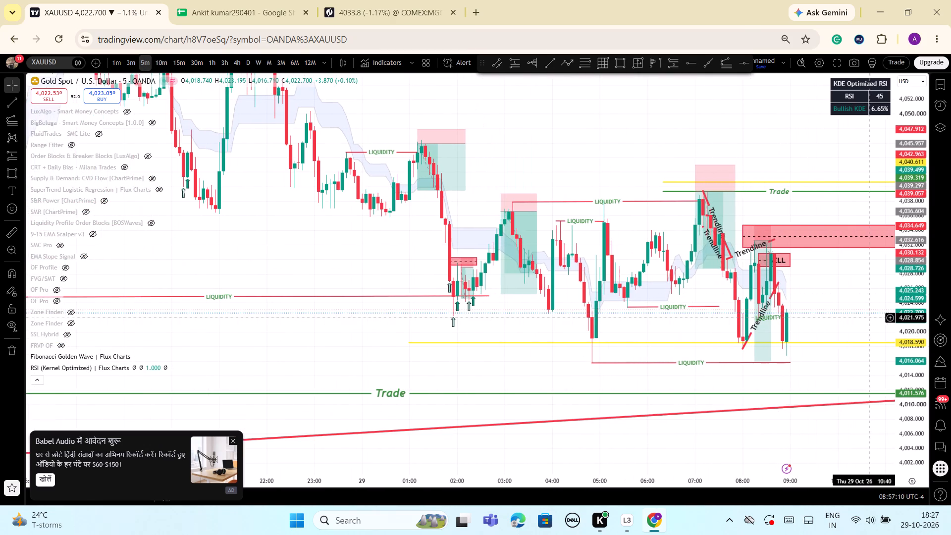
drag(913, 299, 914, 372)
scroll(486, 273, down, 1)
scroll(546, 345, down, 2)
drag(444, 226, 532, 269)
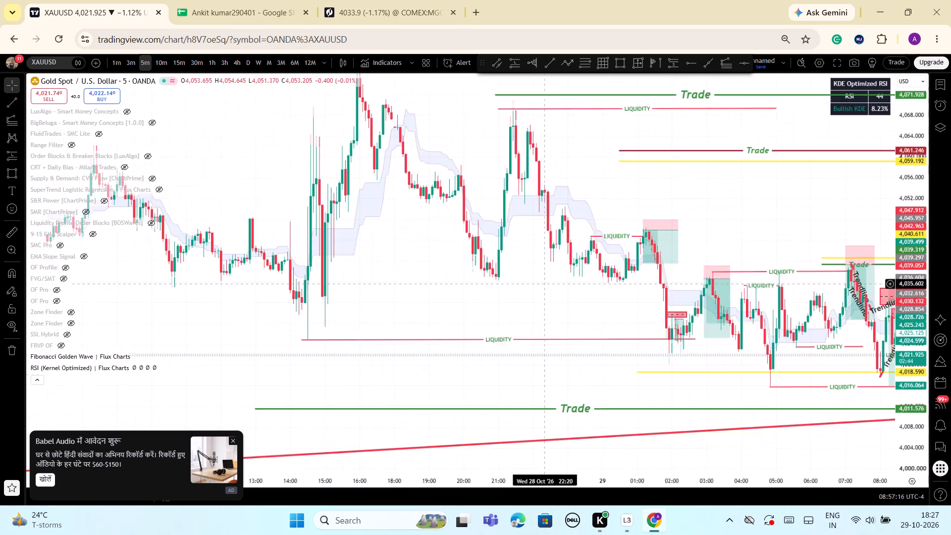
drag(532, 269, 385, 234)
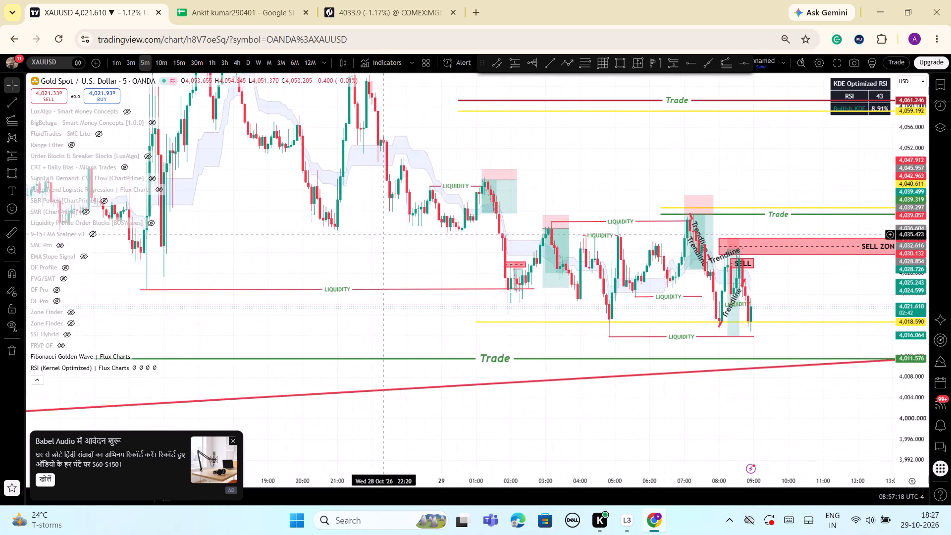
scroll(598, 365, up, 2)
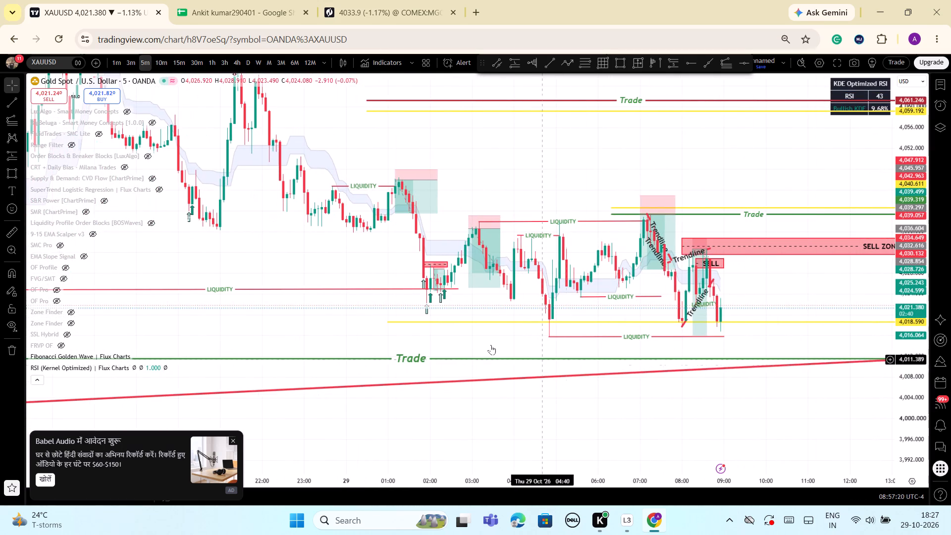
scroll(542, 348, up, 3)
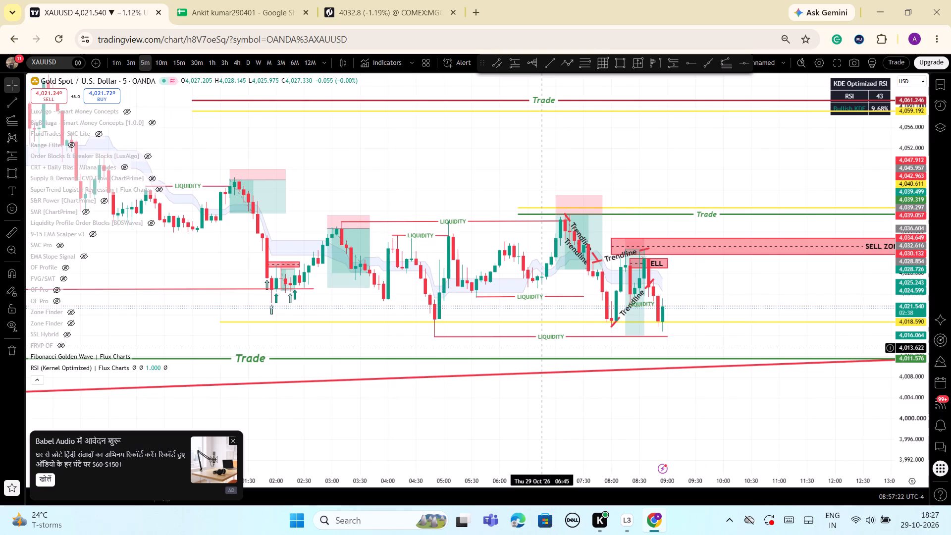
scroll(542, 348, up, 2)
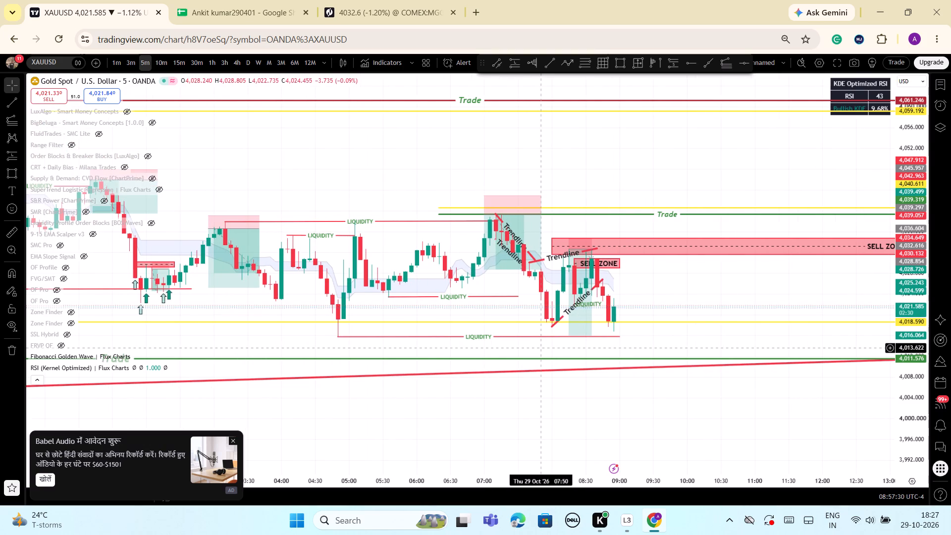
Examine the RSI signal arrows at the earlier highs and lows of 28 October on the 5-minute chart.
scroll(542, 348, down, 2)
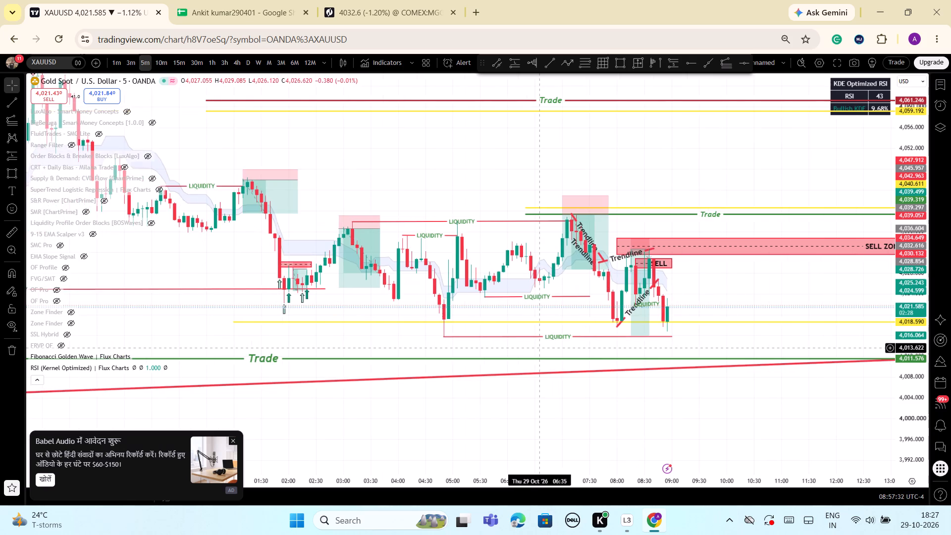
scroll(542, 348, down, 6)
scroll(542, 348, up, 2)
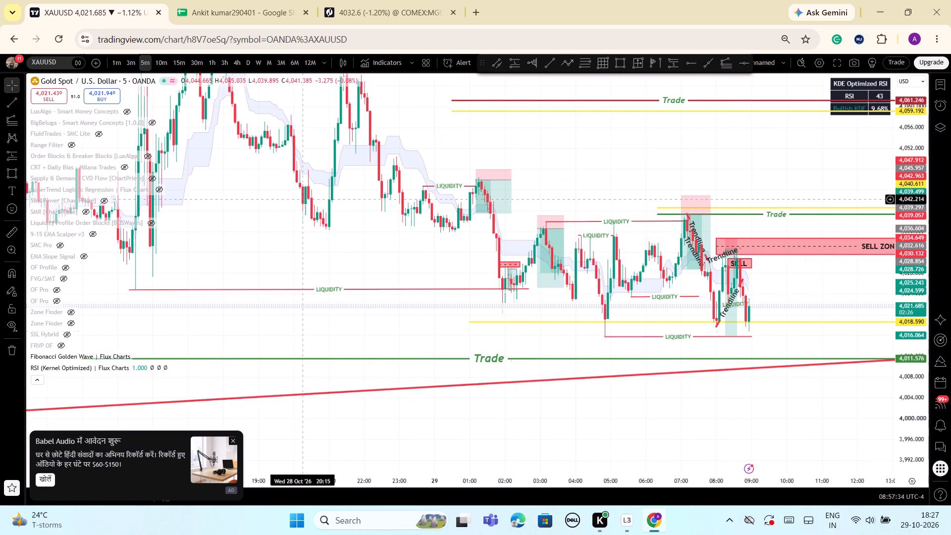
scroll(303, 210, up, 2)
drag(224, 238, 364, 238)
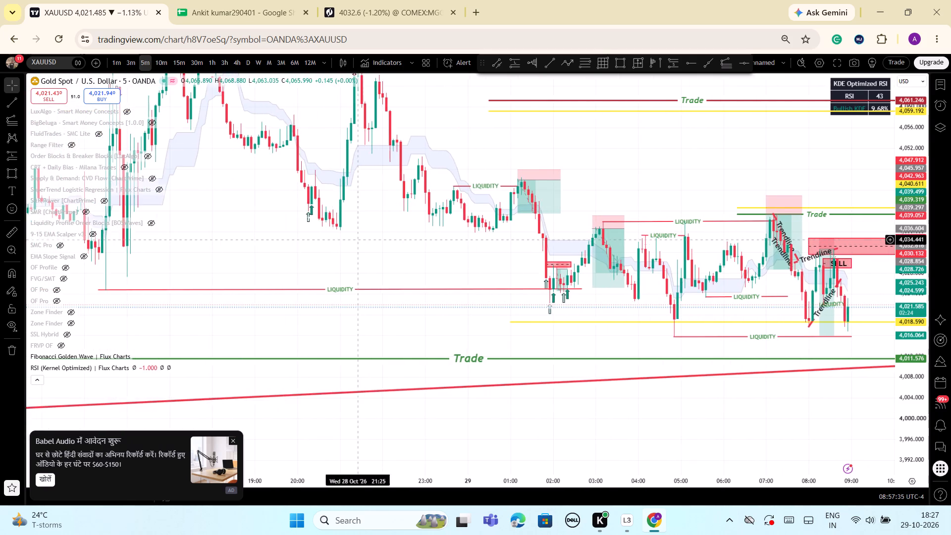
scroll(331, 245, up, 2)
drag(261, 249, 566, 288)
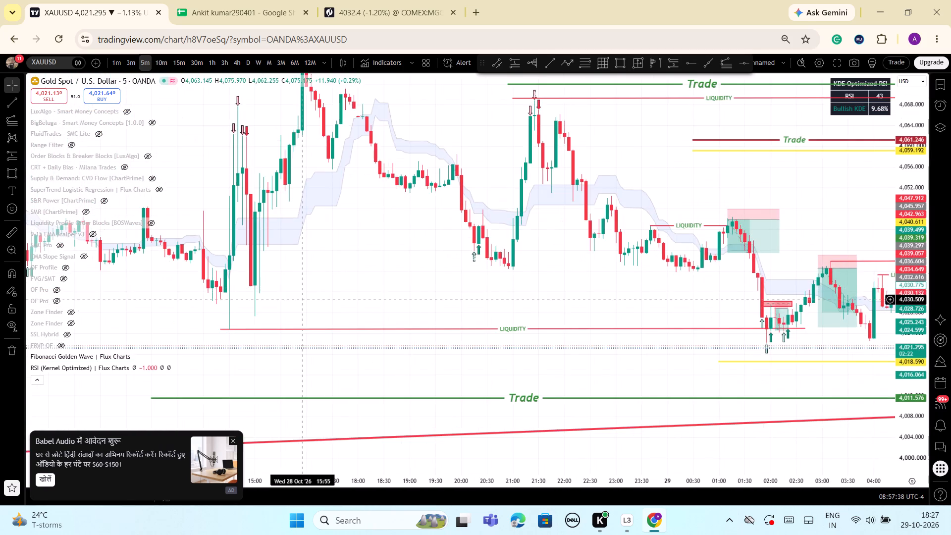
scroll(302, 300, down, 1)
scroll(302, 300, up, 2)
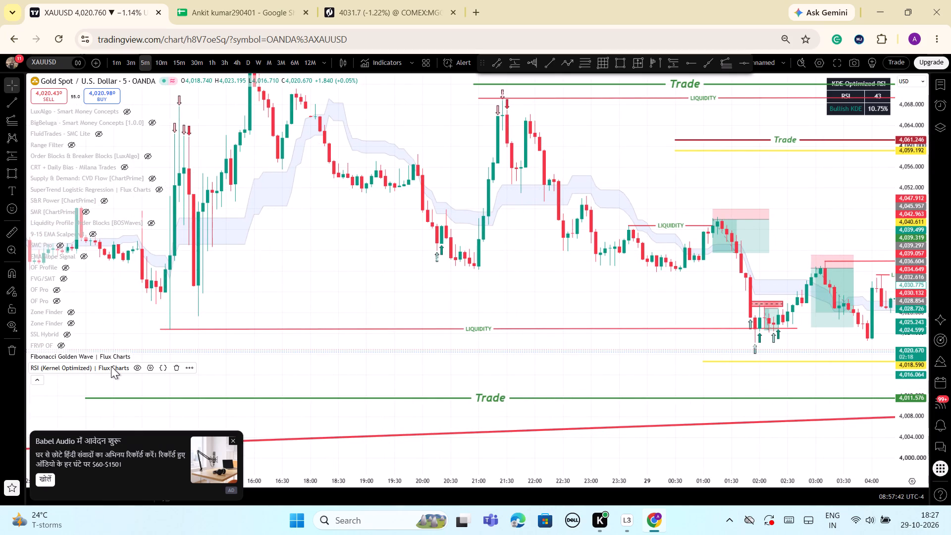
Review the input settings of the RSI (Kernel Optimized) indicator, from RSI length and pivots down to dashboard and style.
click(148, 367)
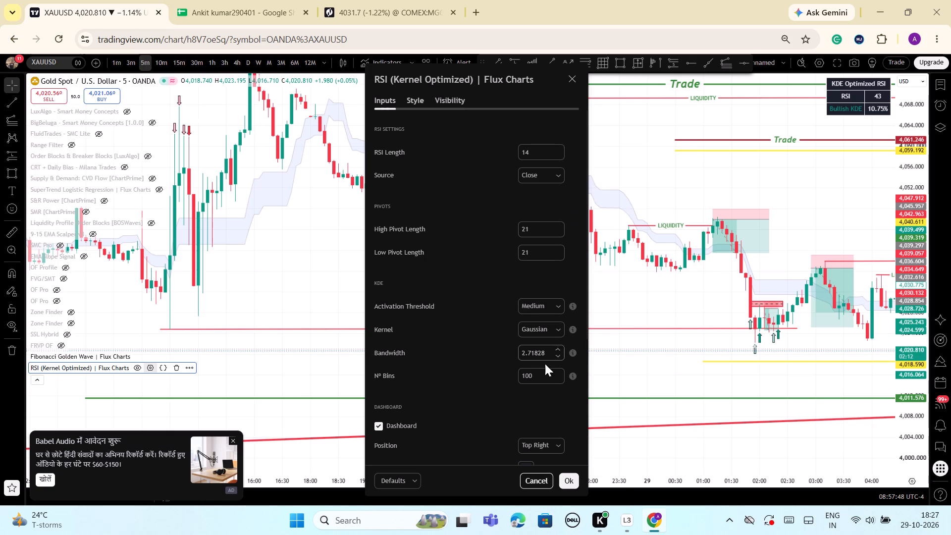
scroll(493, 391, down, 1)
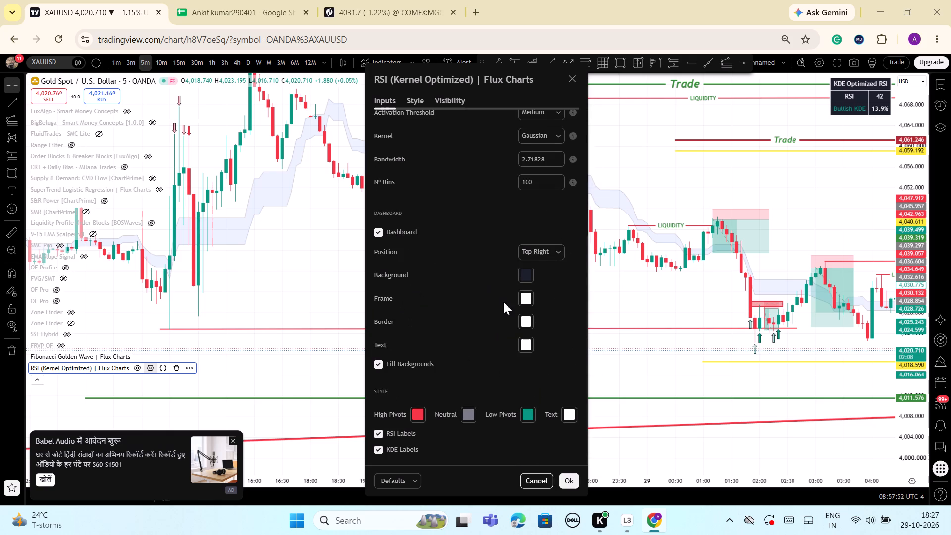
scroll(501, 311, down, 1)
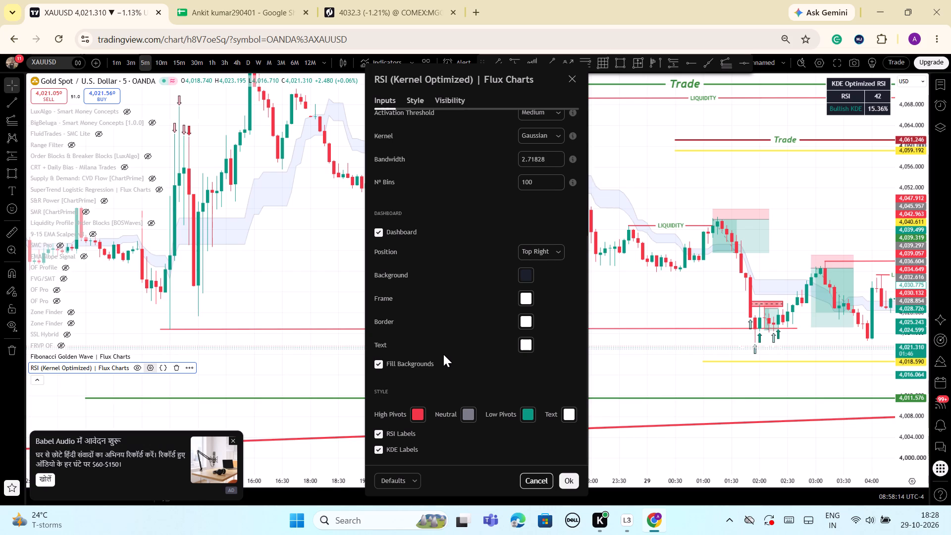
click(239, 291)
Examine closely the RSI arrows at the 28 October evening low and high and the price moves following them.
scroll(429, 289, up, 3)
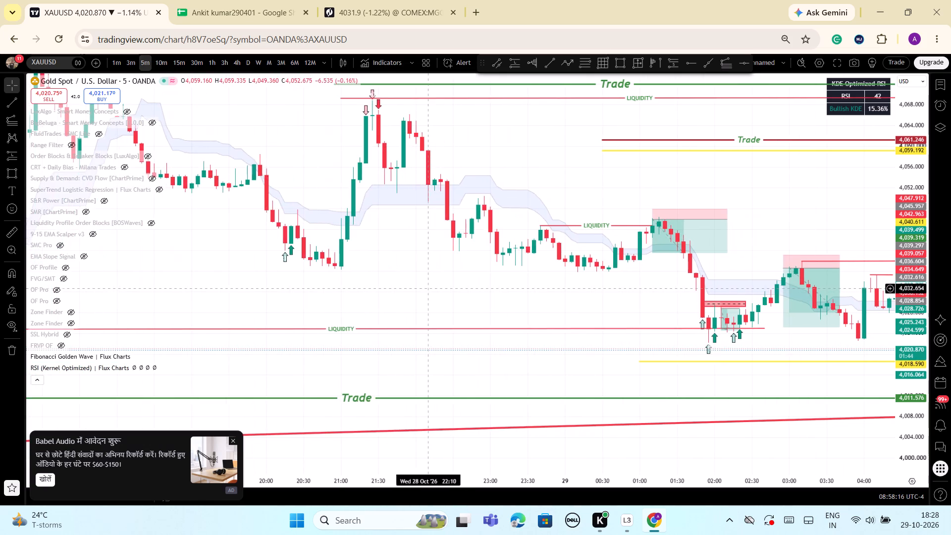
scroll(429, 289, up, 2)
drag(263, 281, 490, 266)
scroll(396, 275, up, 2)
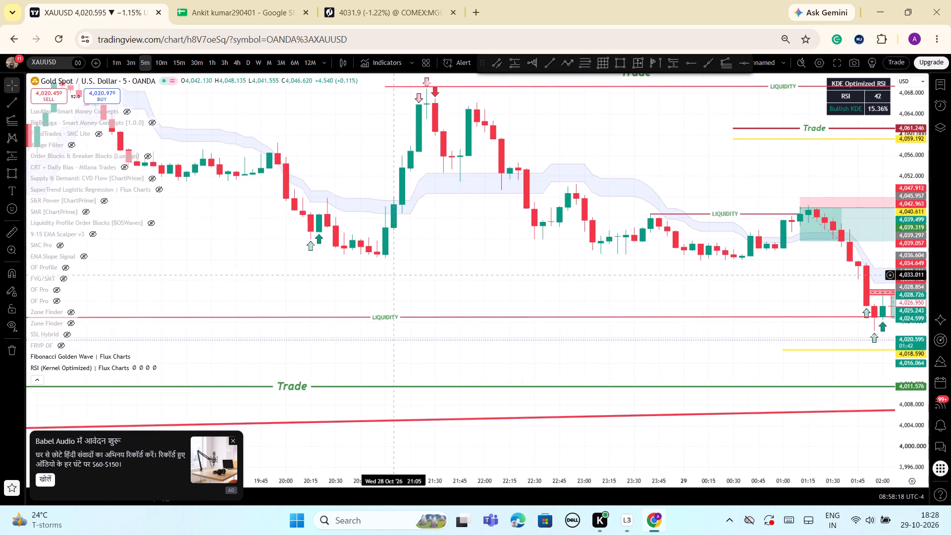
drag(255, 260, 285, 297)
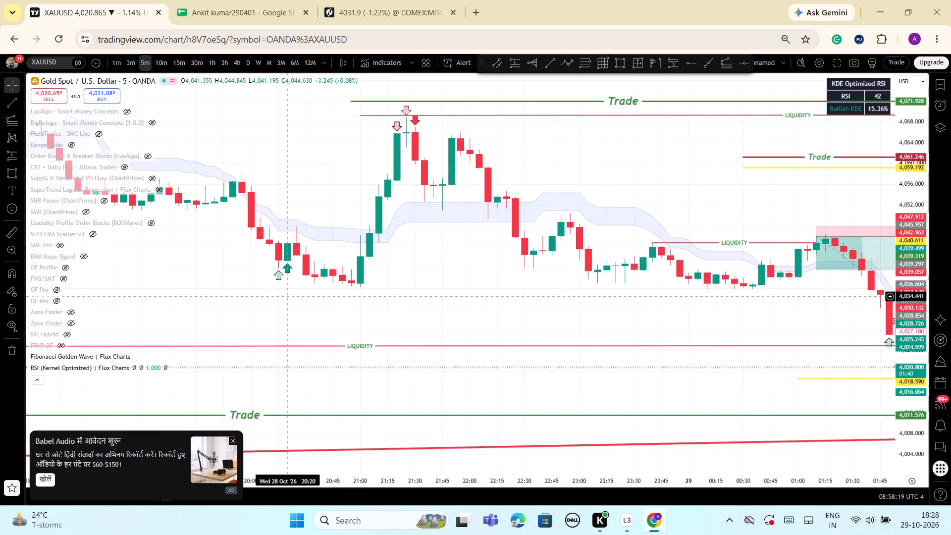
drag(910, 408, 893, 334)
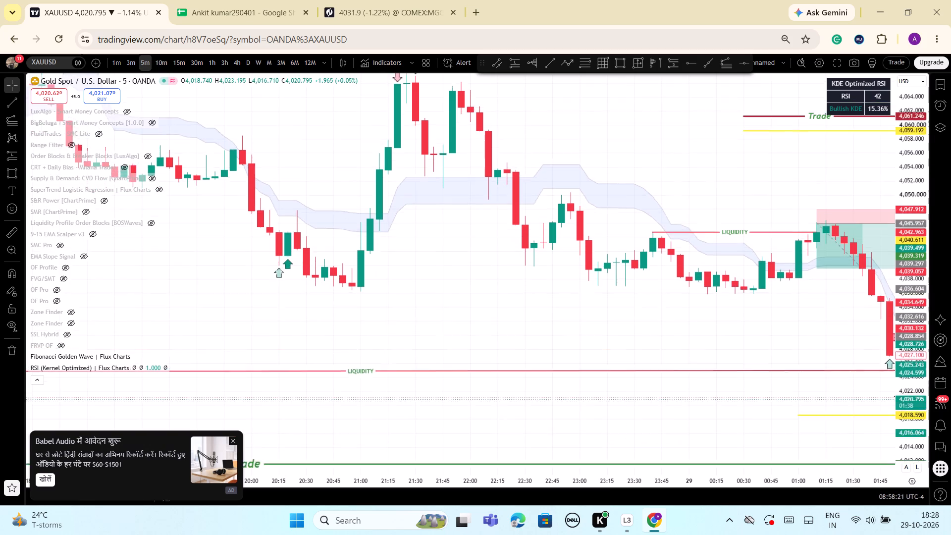
drag(893, 334, 857, 195)
scroll(265, 329, up, 1)
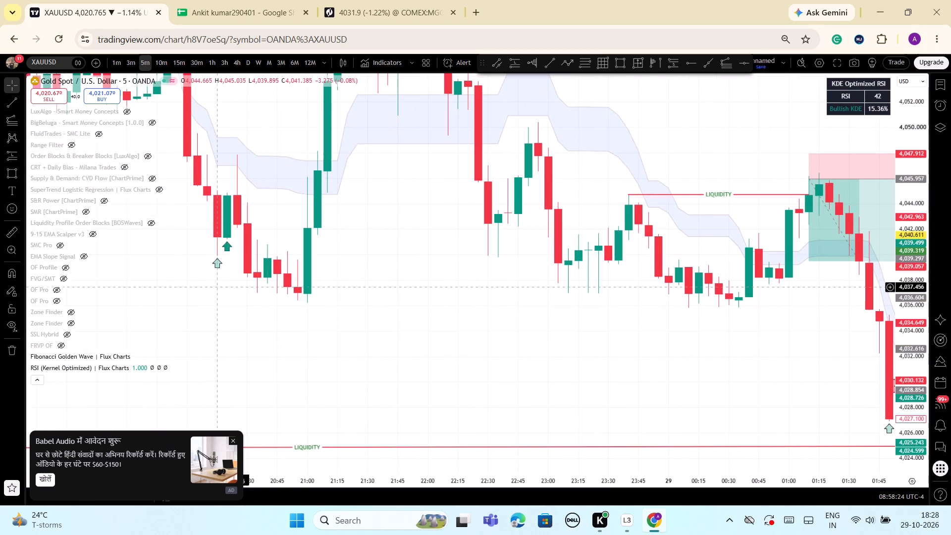
drag(220, 287, 254, 288)
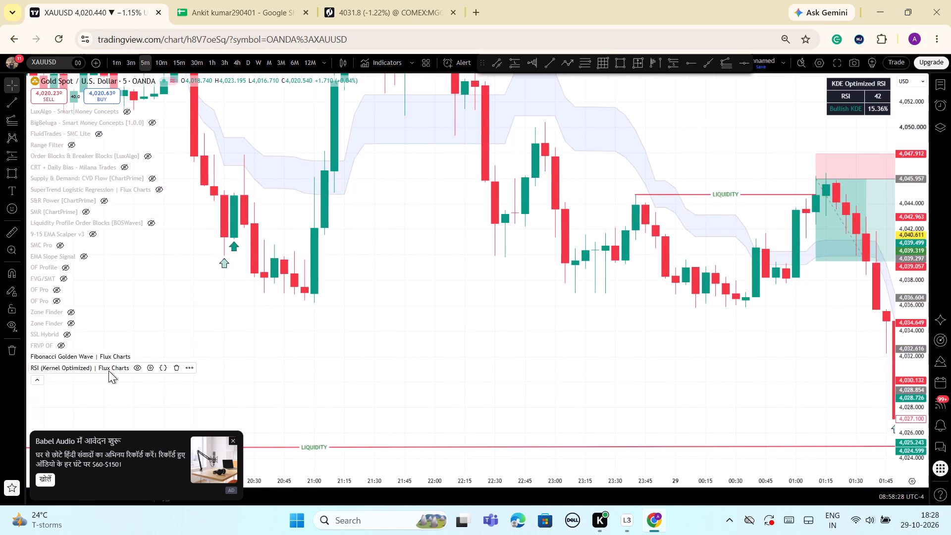
Recolour the RSI (Kernel Optimized) dashboard with black text, a dark grey border and a teal frame.
click(149, 367)
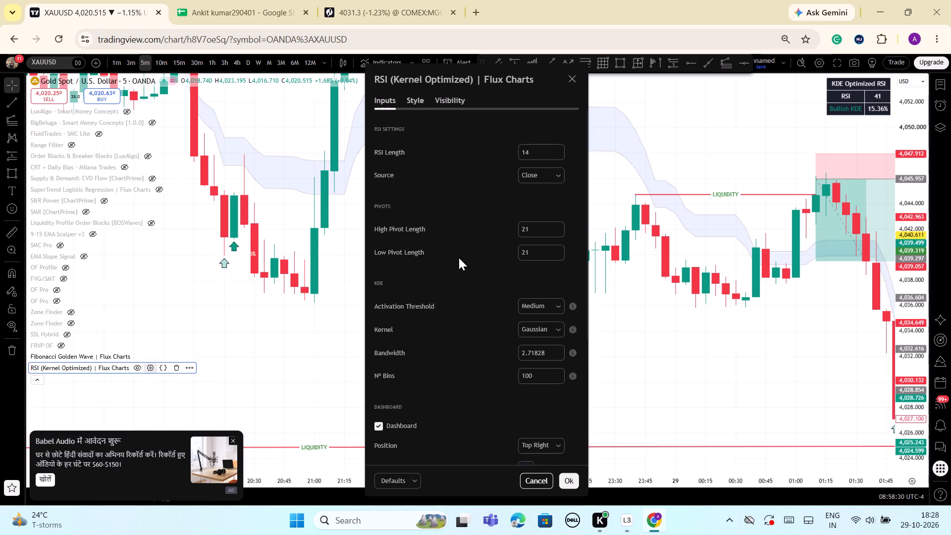
scroll(465, 245, down, 2)
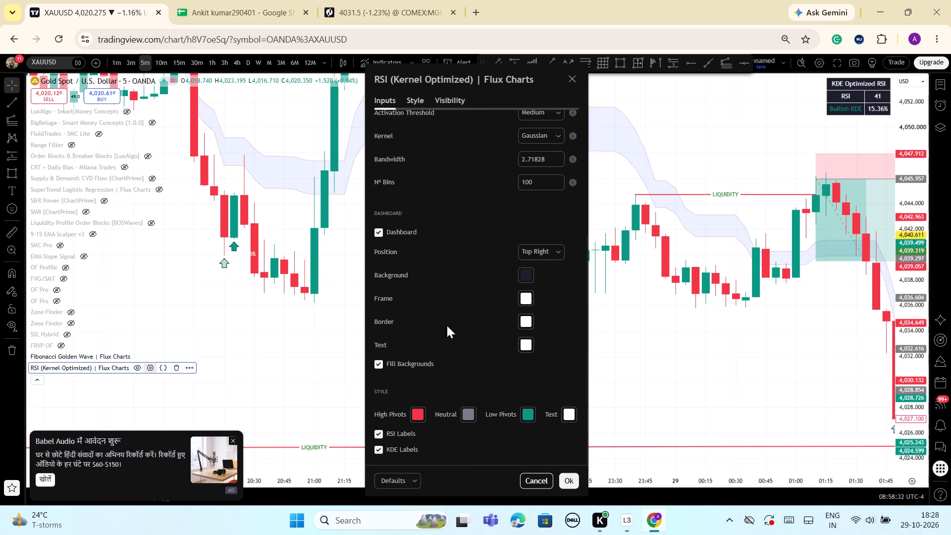
click(524, 346)
click(624, 363)
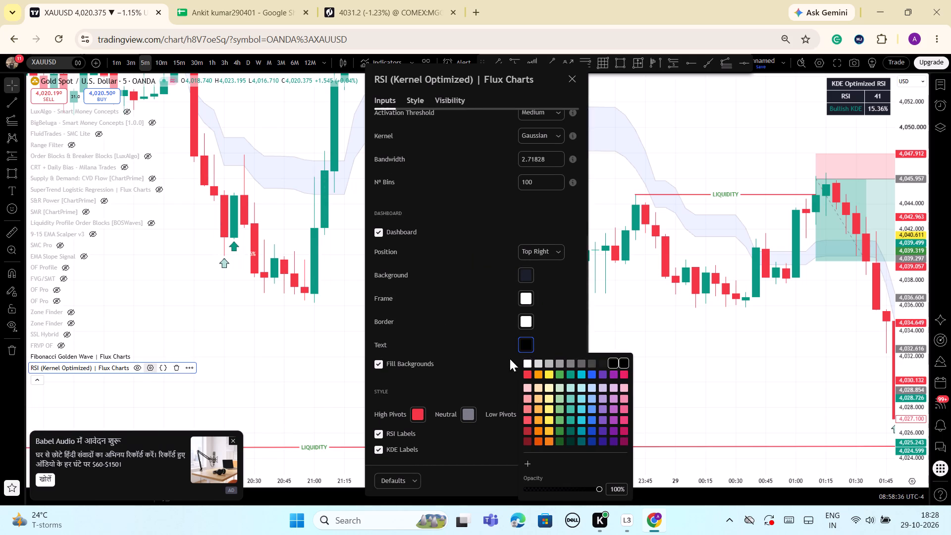
click(567, 330)
click(525, 321)
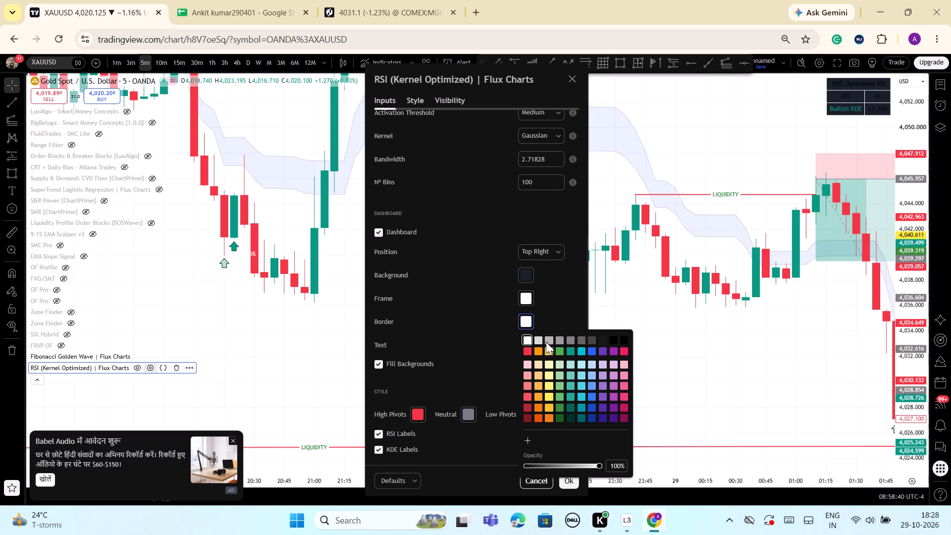
click(591, 341)
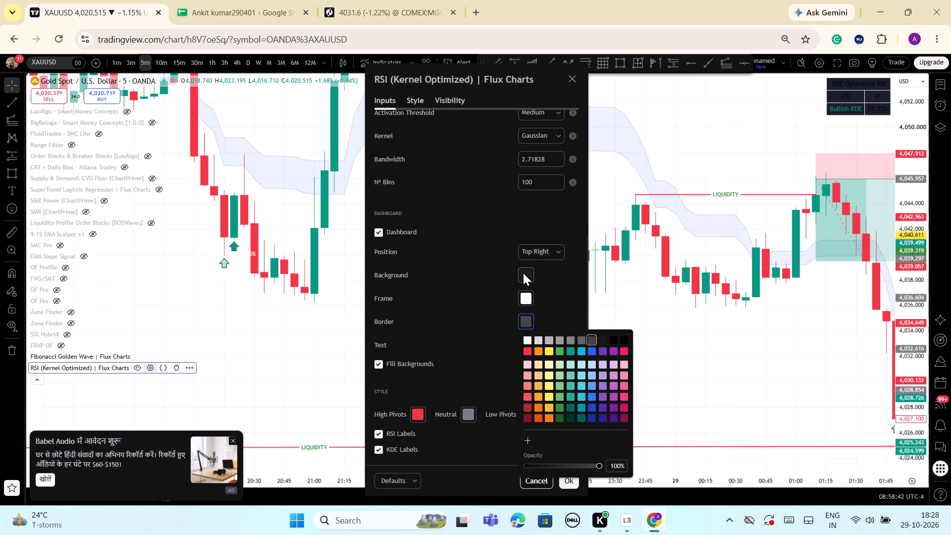
click(526, 299)
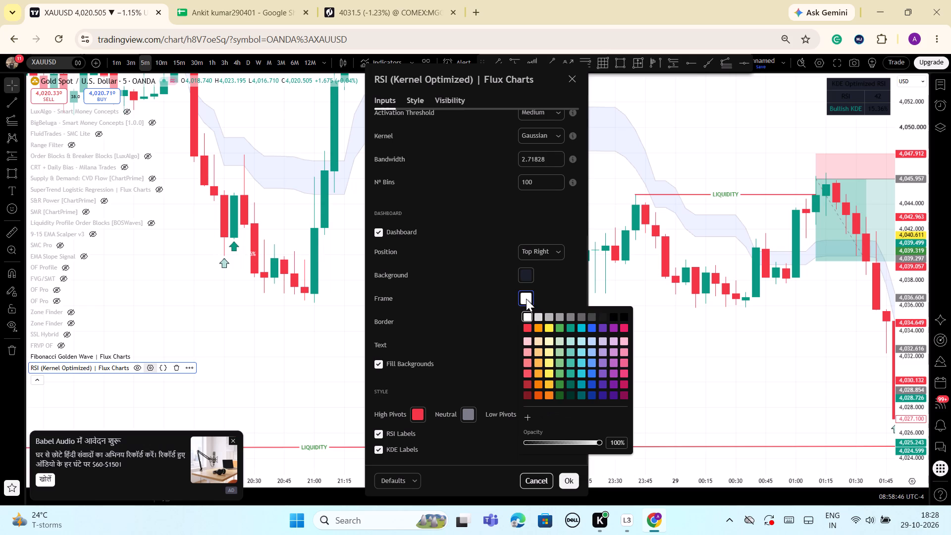
click(546, 353)
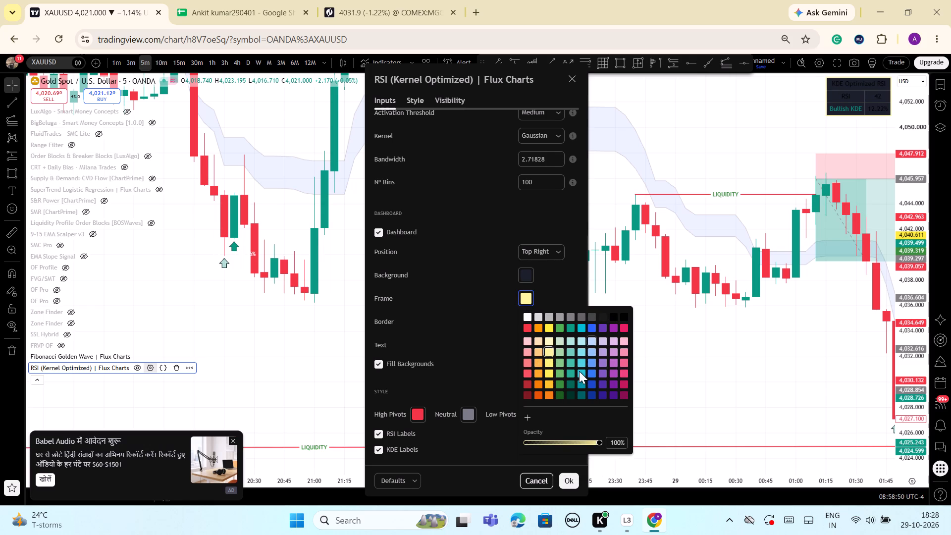
click(580, 384)
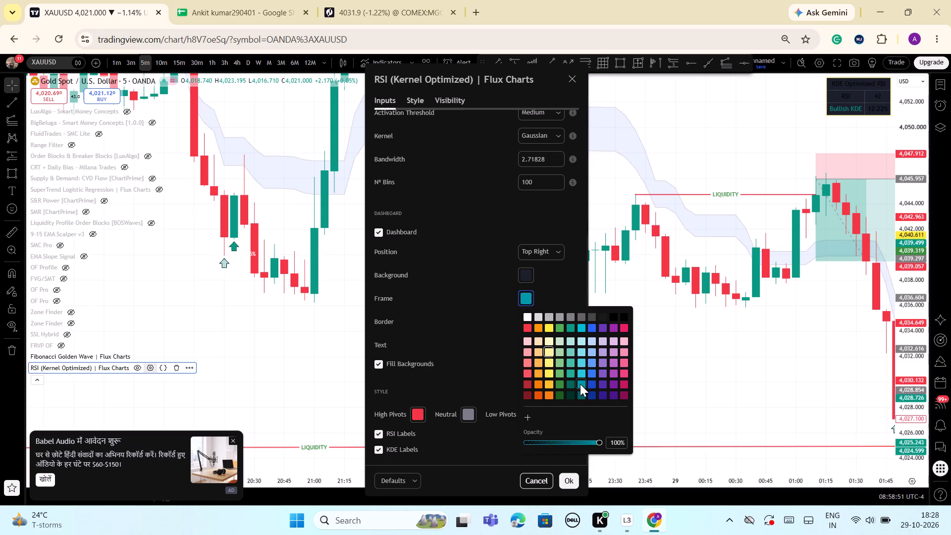
click(474, 341)
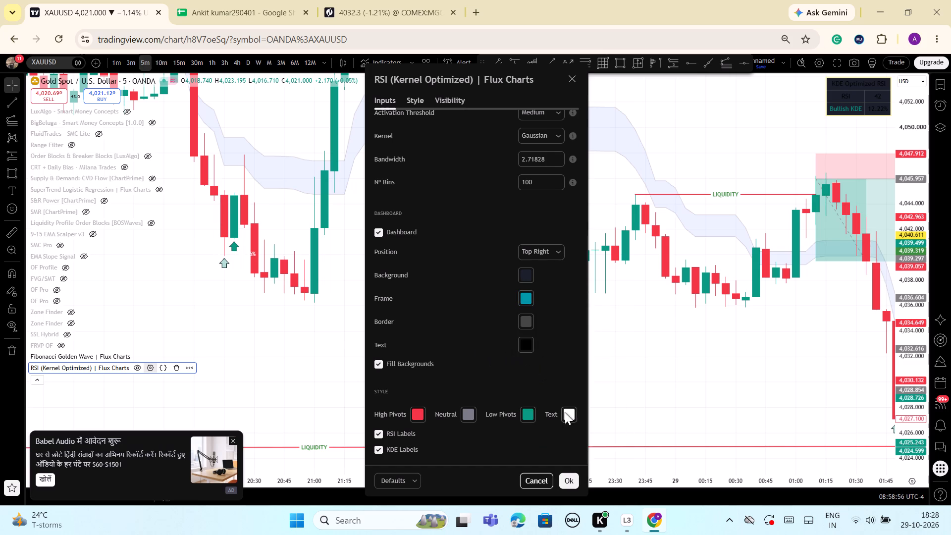
Set the text colour in the RSI indicator's Style inputs to black and apply the settings.
click(572, 416)
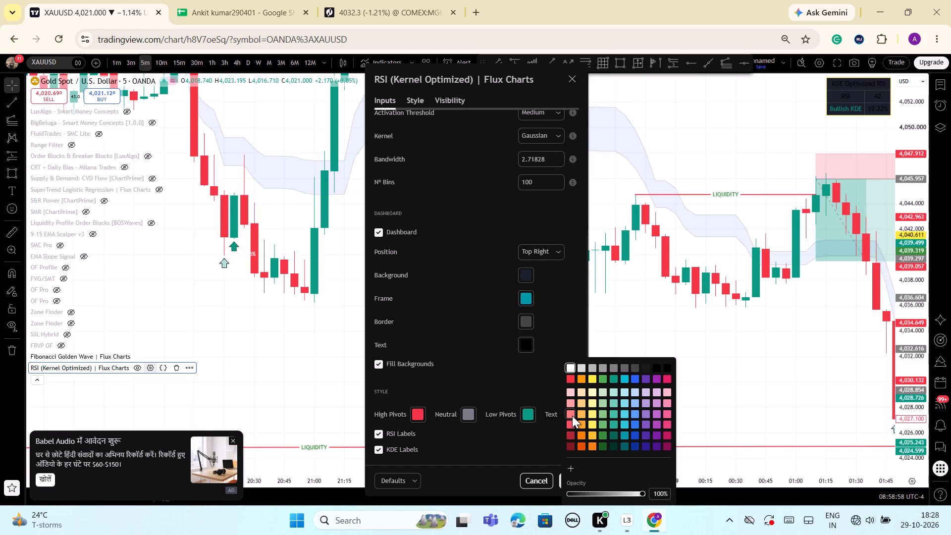
click(666, 364)
click(489, 351)
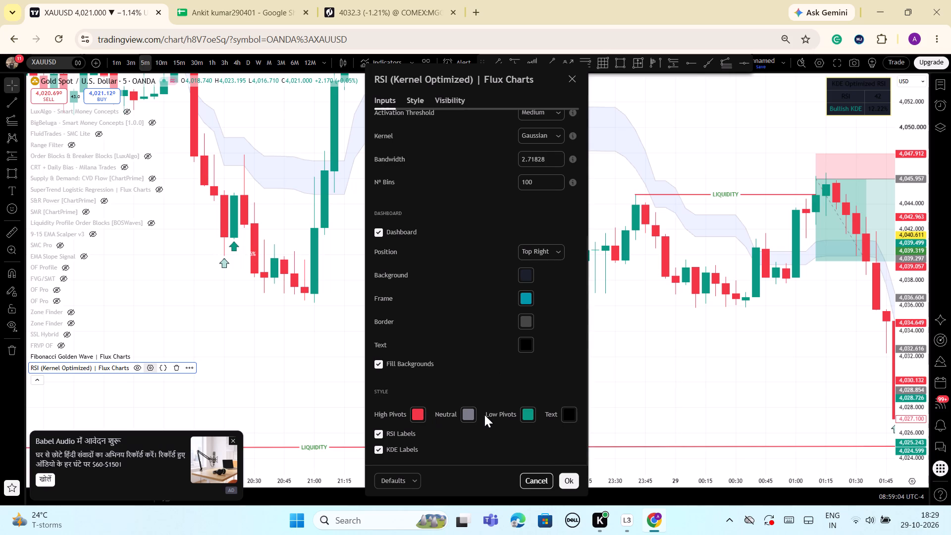
click(569, 485)
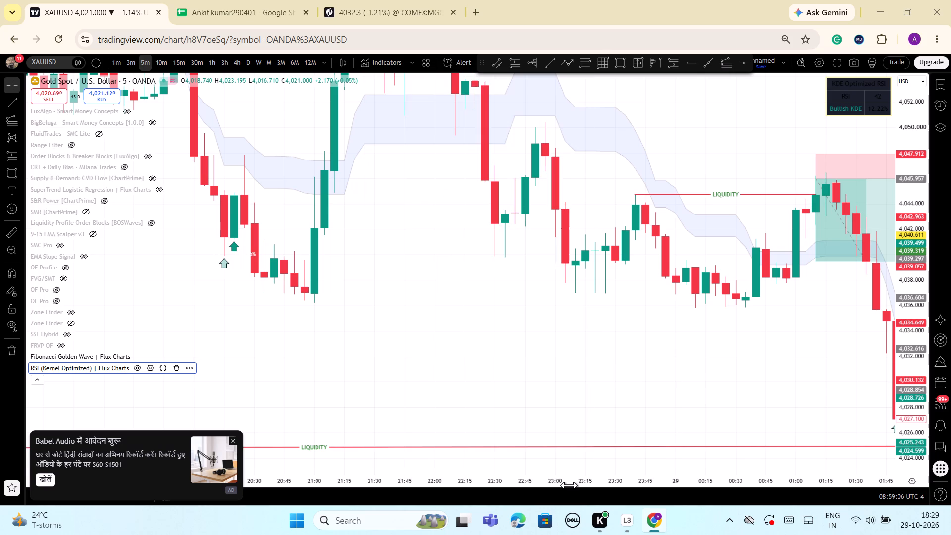
Examine the recoloured RSI indicator's arrows around the 28 October 20:15 low on the 5-minute chart.
scroll(398, 348, down, 2)
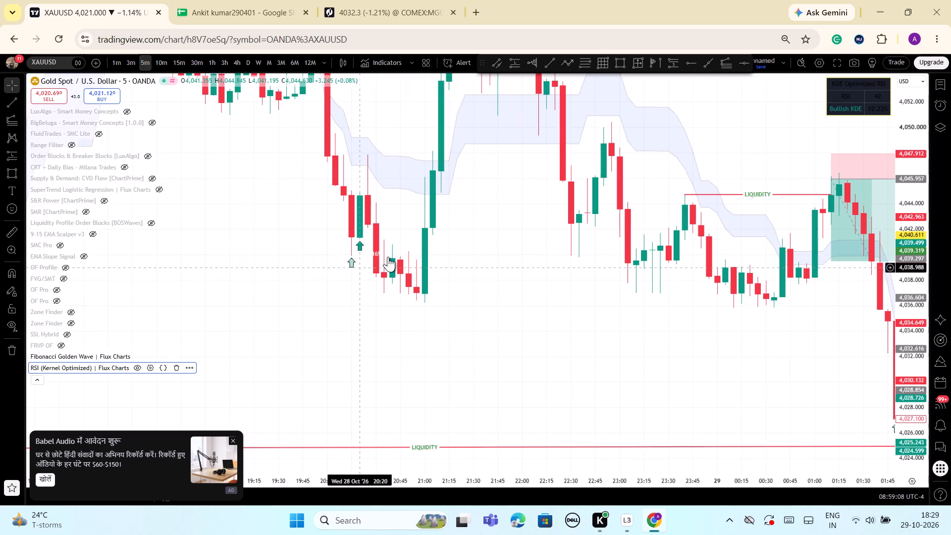
scroll(379, 273, up, 2)
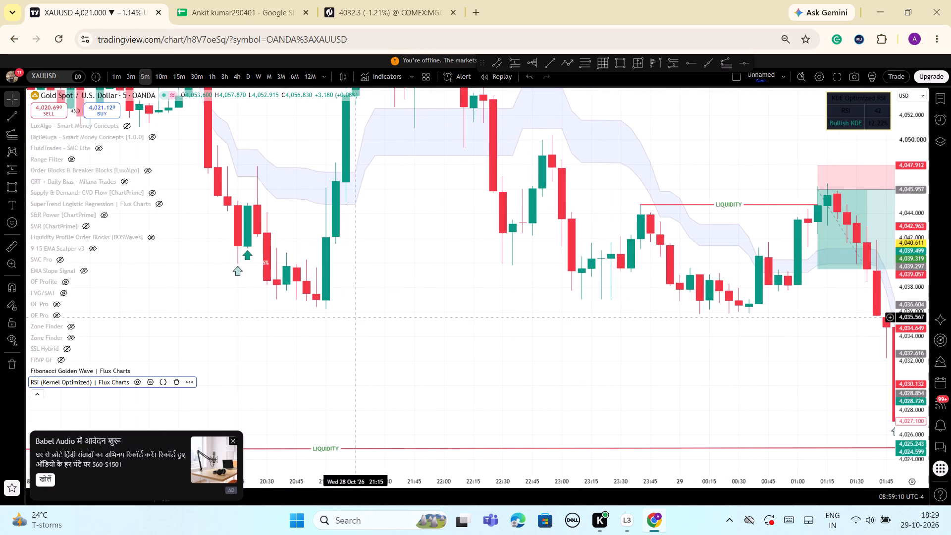
drag(352, 317, 528, 321)
scroll(437, 314, up, 2)
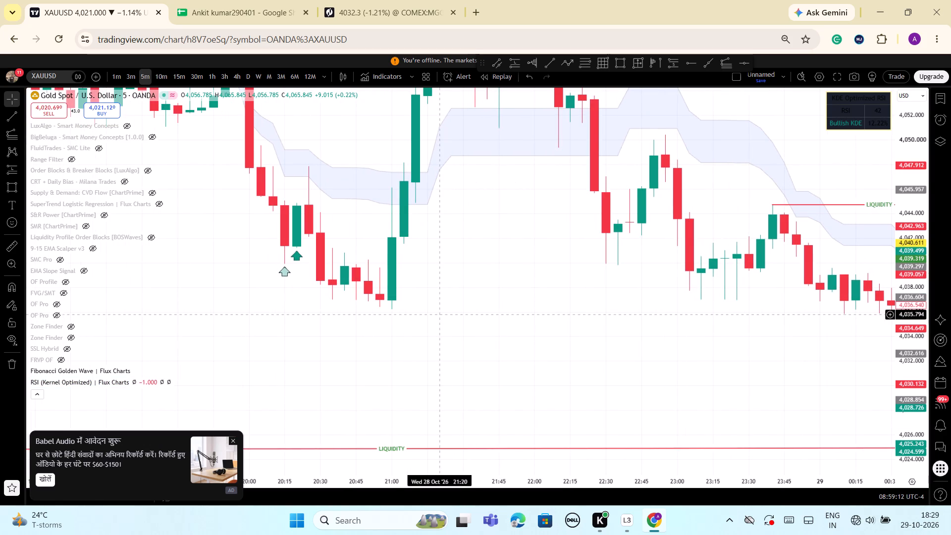
scroll(572, 313, down, 2)
drag(570, 227, 562, 305)
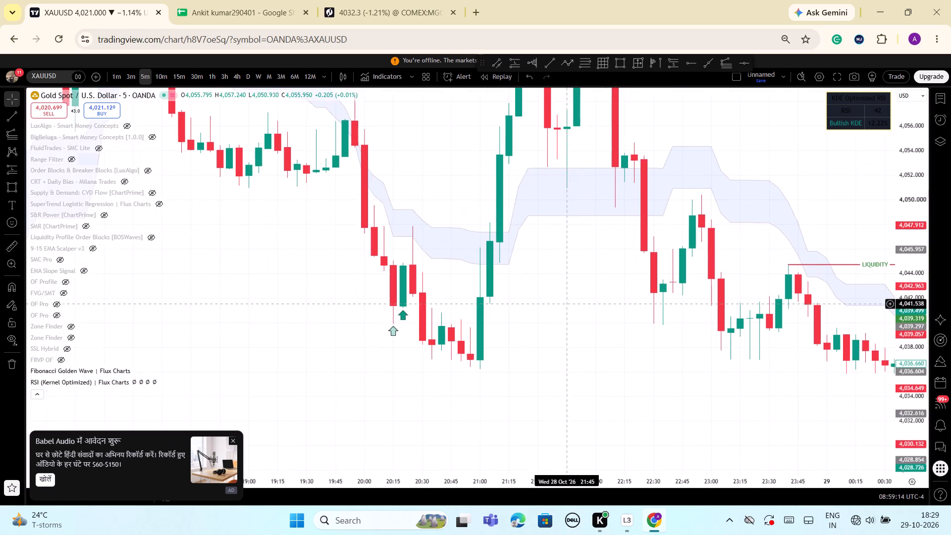
drag(562, 305, 555, 320)
Examine the RSI arrows at the other 28 October highs and lows, from the morning swings to the 21:30 peak.
drag(916, 202, 889, 421)
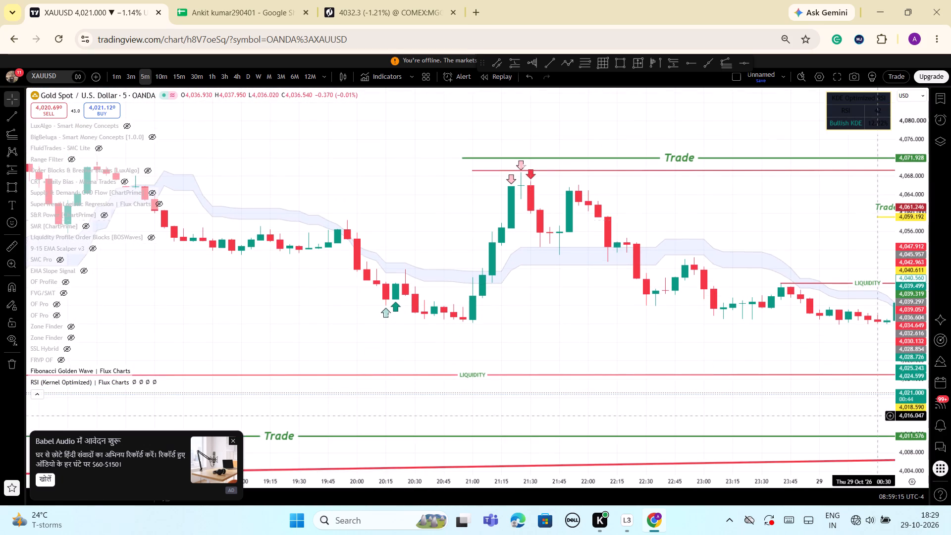
scroll(546, 211, down, 2)
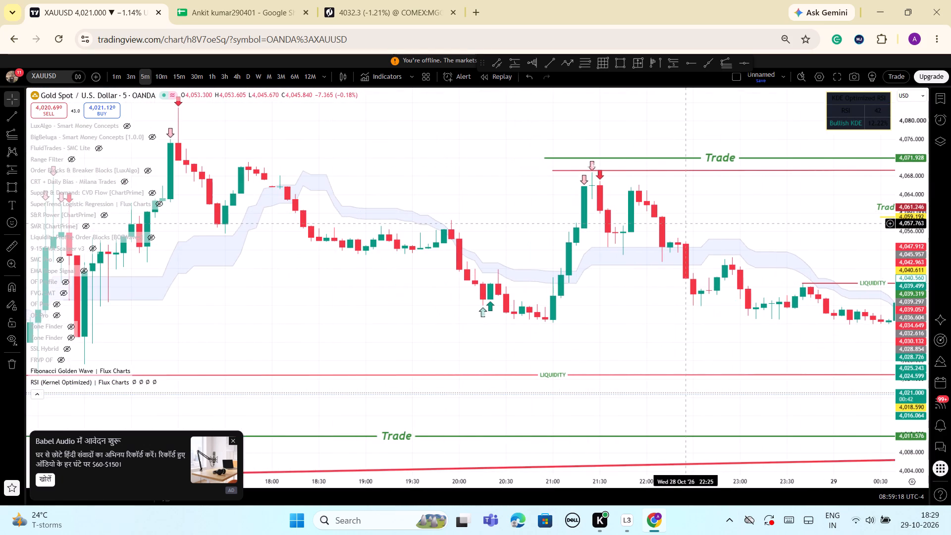
scroll(458, 226, down, 2)
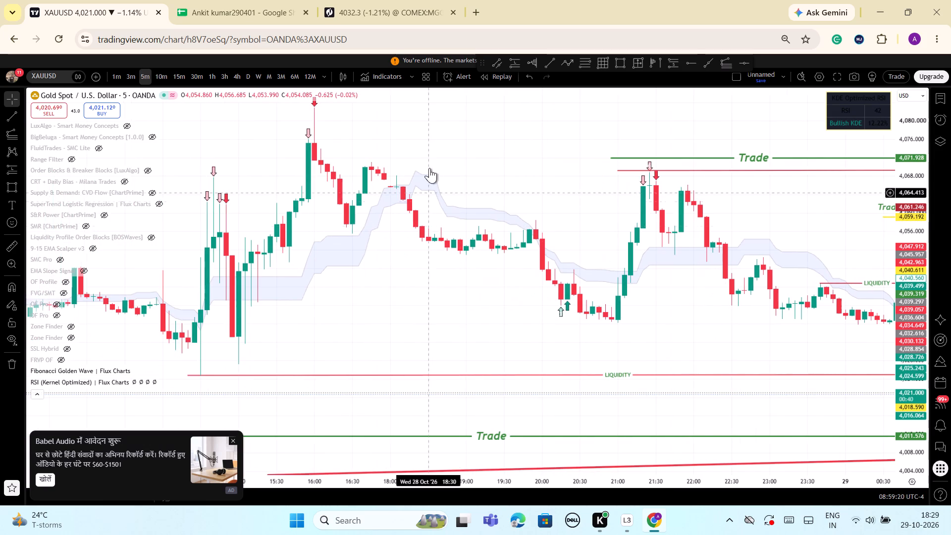
drag(429, 167, 524, 244)
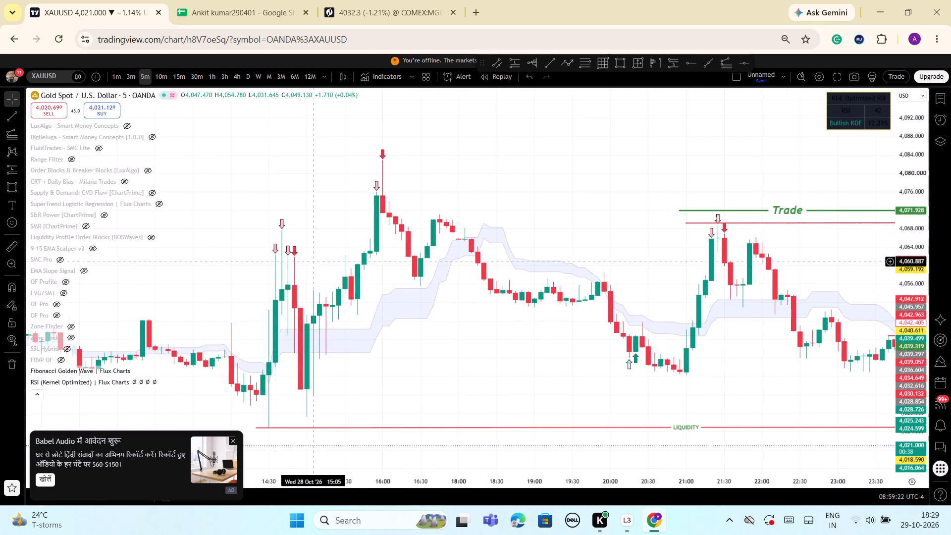
scroll(309, 252, down, 1)
scroll(309, 252, up, 1)
scroll(414, 259, down, 7)
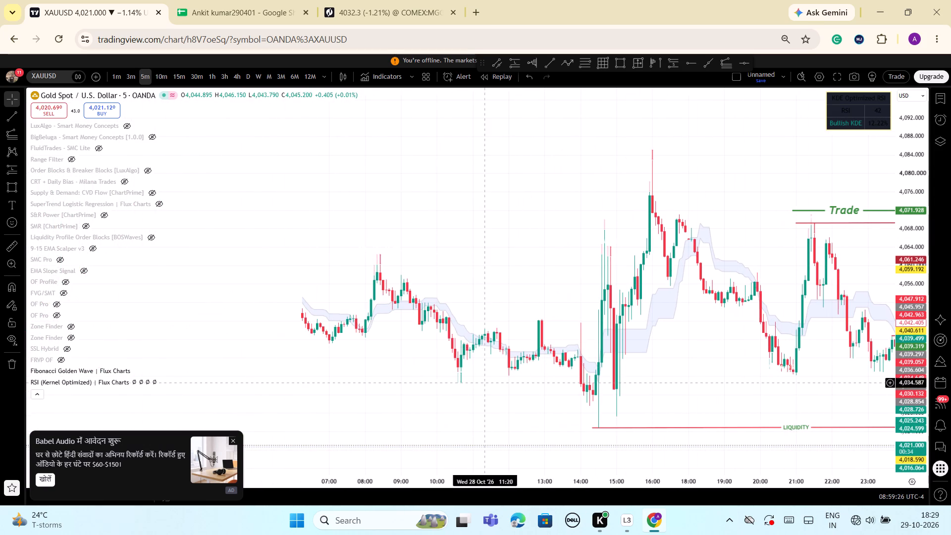
scroll(491, 383, up, 3)
scroll(536, 395, up, 2)
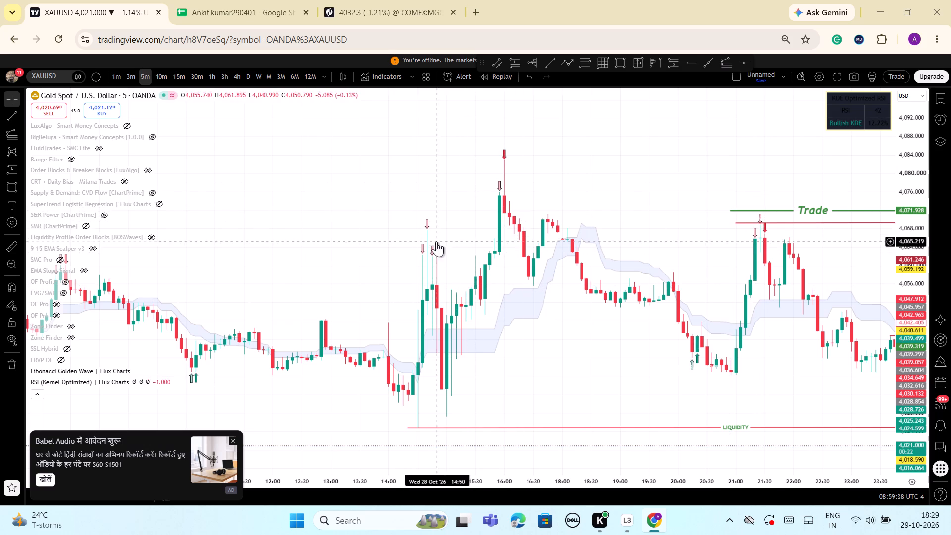
Close the advertisement covering the chart and dismiss the ad-free upgrade offer.
click(232, 442)
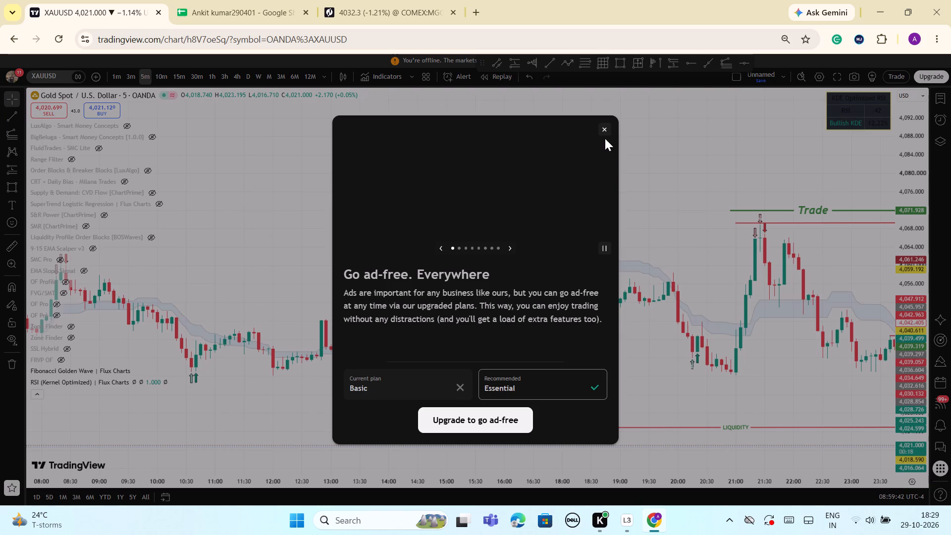
click(602, 128)
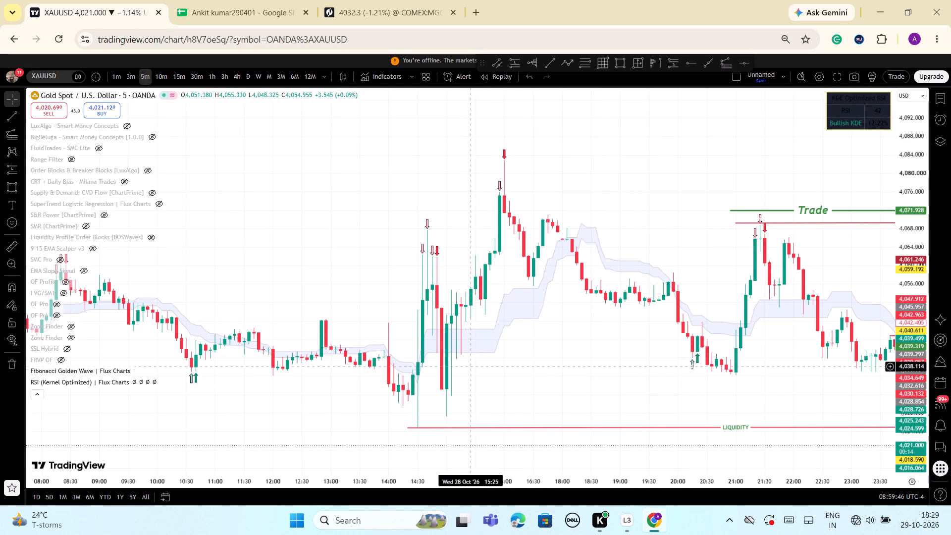
Examine the RSI arrows and price action from the 28 October evening peak to the latest 29 October candles and sell zones.
scroll(543, 347, up, 3)
drag(631, 230, 379, 133)
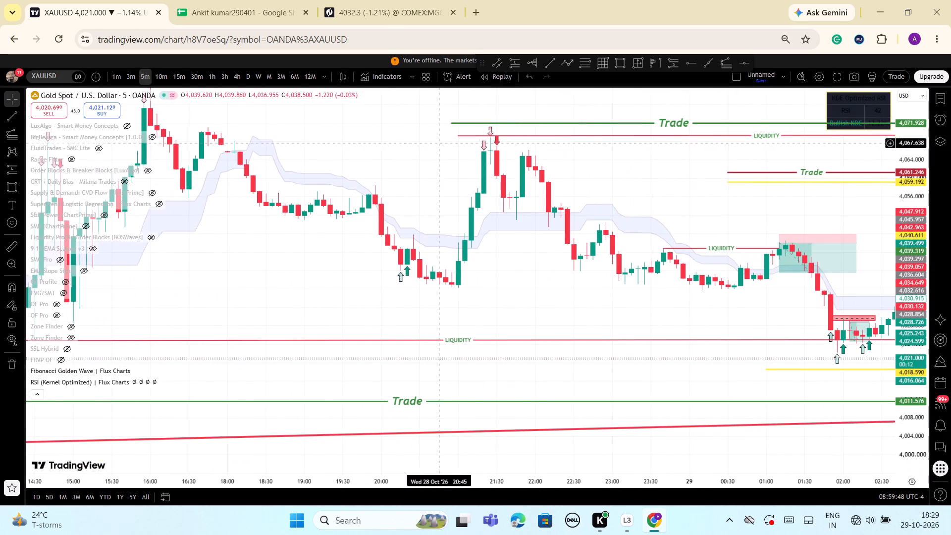
drag(667, 185, 500, 170)
drag(794, 222, 529, 196)
drag(914, 386, 878, 274)
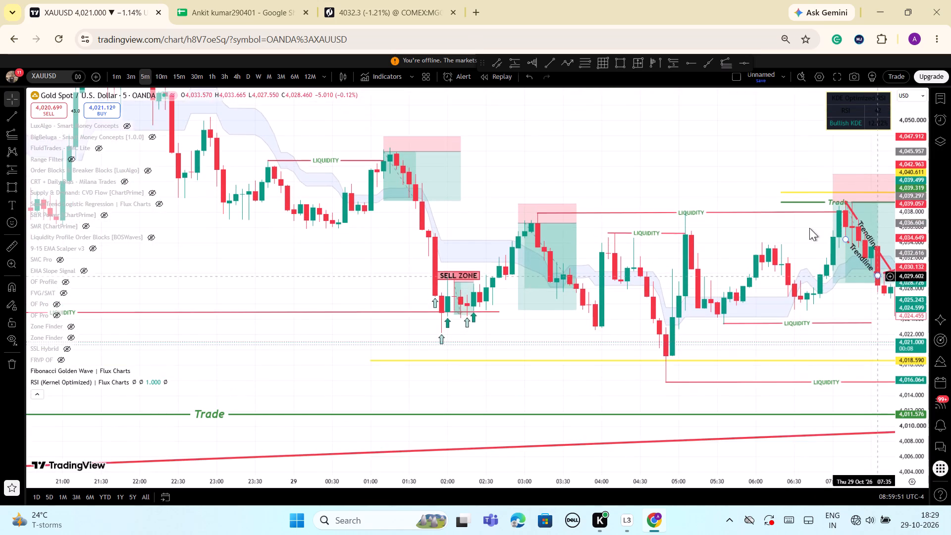
drag(757, 181, 573, 165)
scroll(757, 274, up, 2)
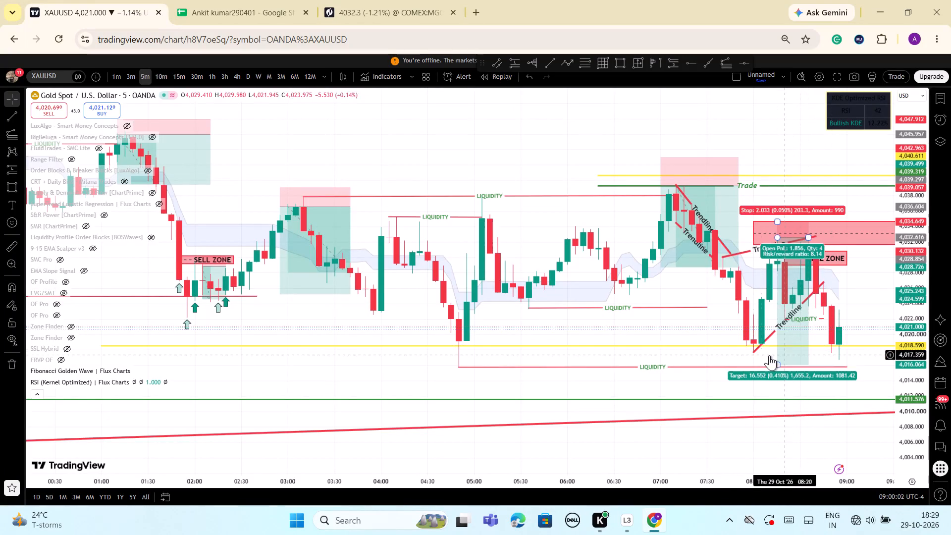
scroll(864, 346, up, 3)
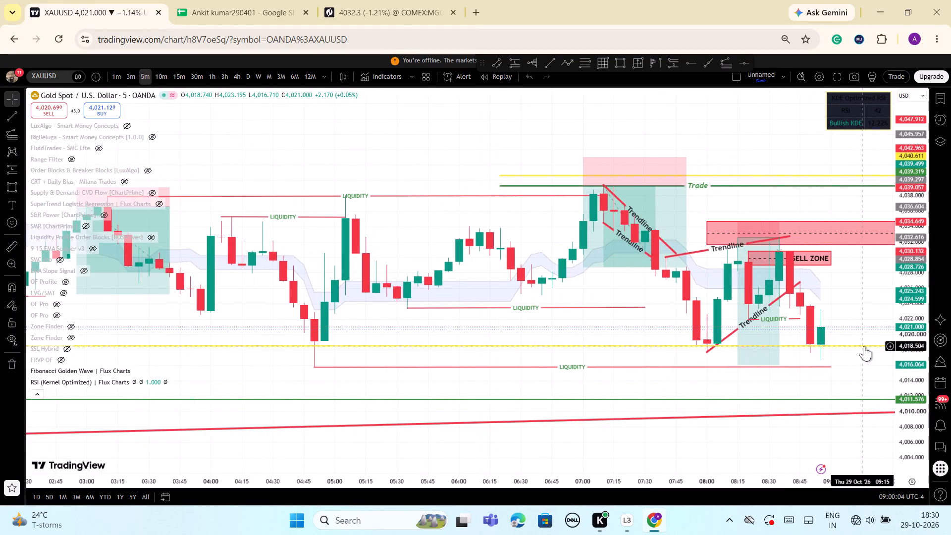
scroll(864, 346, up, 5)
scroll(694, 301, down, 2)
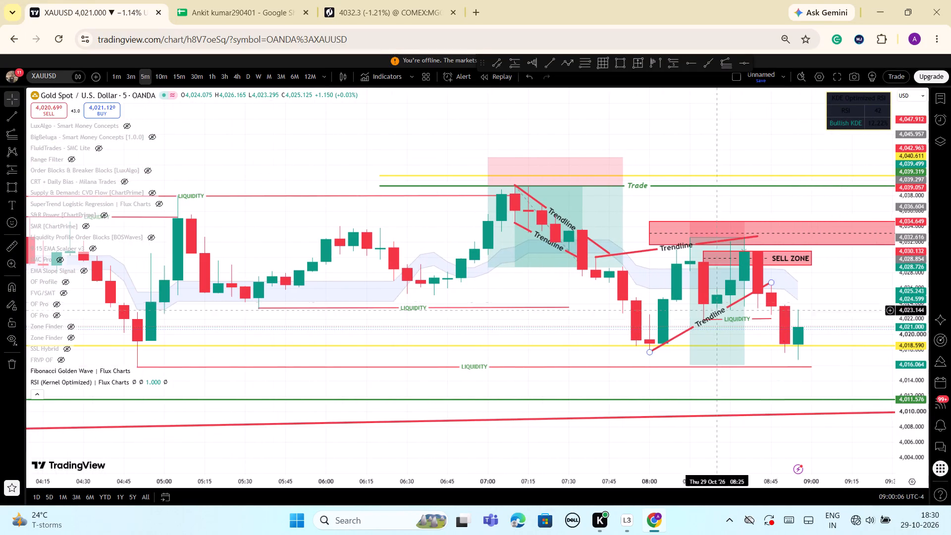
Examine the latest price against the 29 October liquidity levels, the lower Trade line and the rising red trendline below.
drag(904, 381, 908, 404)
scroll(779, 369, down, 5)
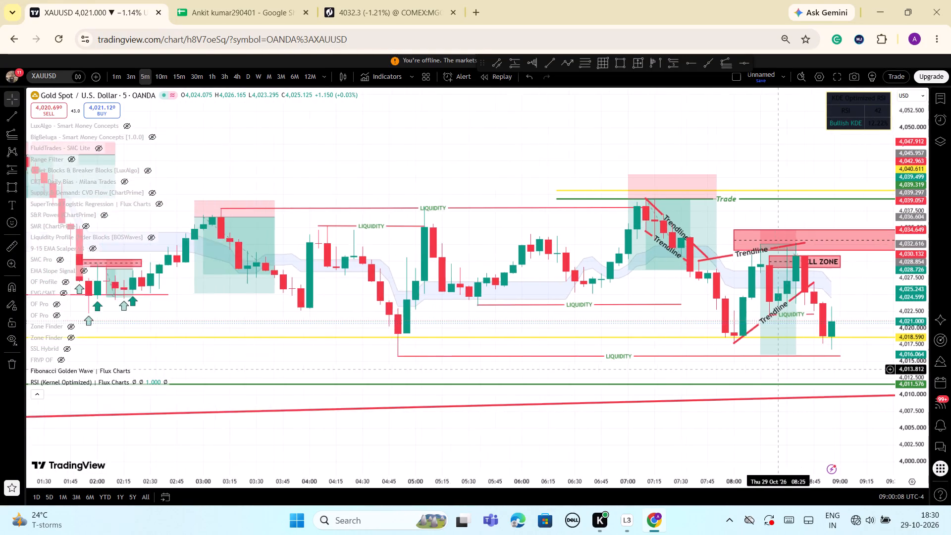
scroll(779, 369, down, 4)
drag(747, 323, 721, 319)
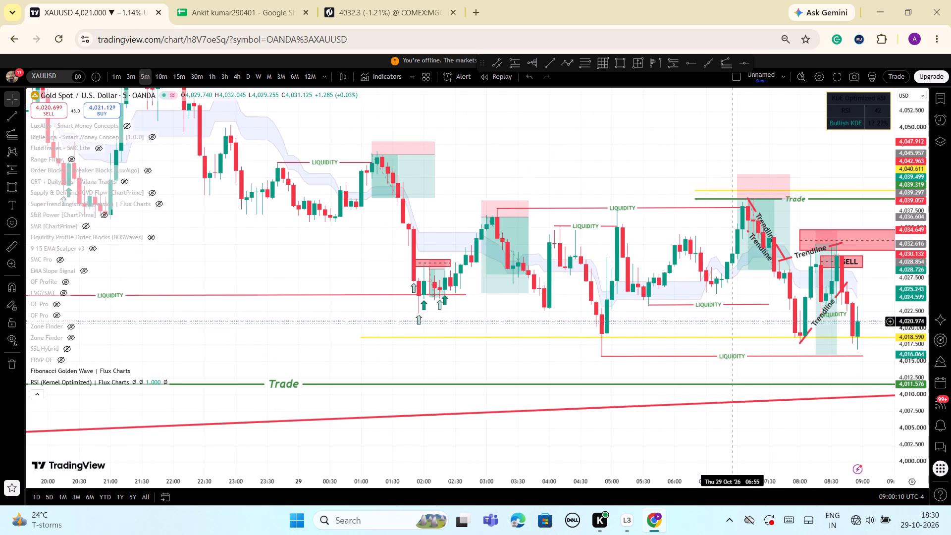
drag(721, 319, 697, 256)
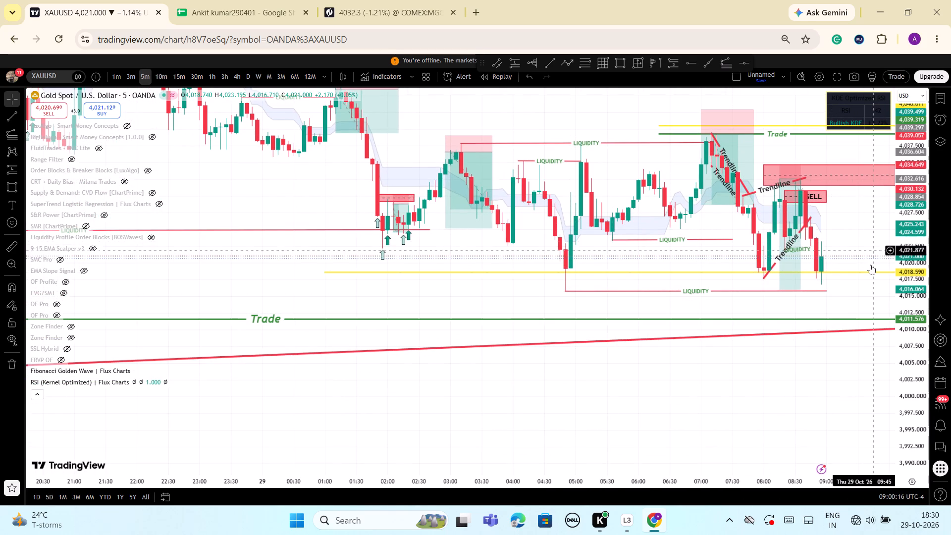
scroll(876, 286, down, 2)
drag(913, 362, 914, 373)
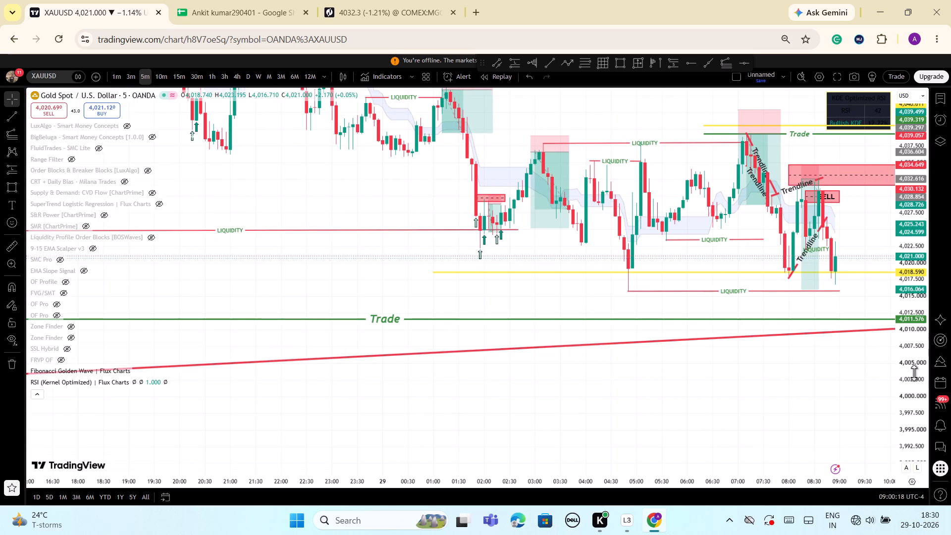
drag(914, 373, 915, 388)
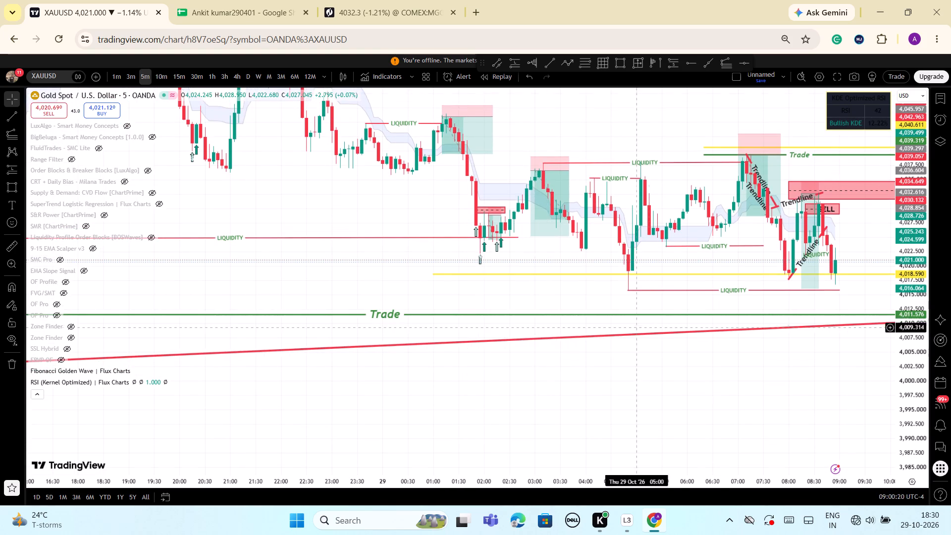
Examine the 29 October five-minute price action against the sell zones, liquidity lines, yellow level and lower Trade line.
drag(910, 340, 912, 352)
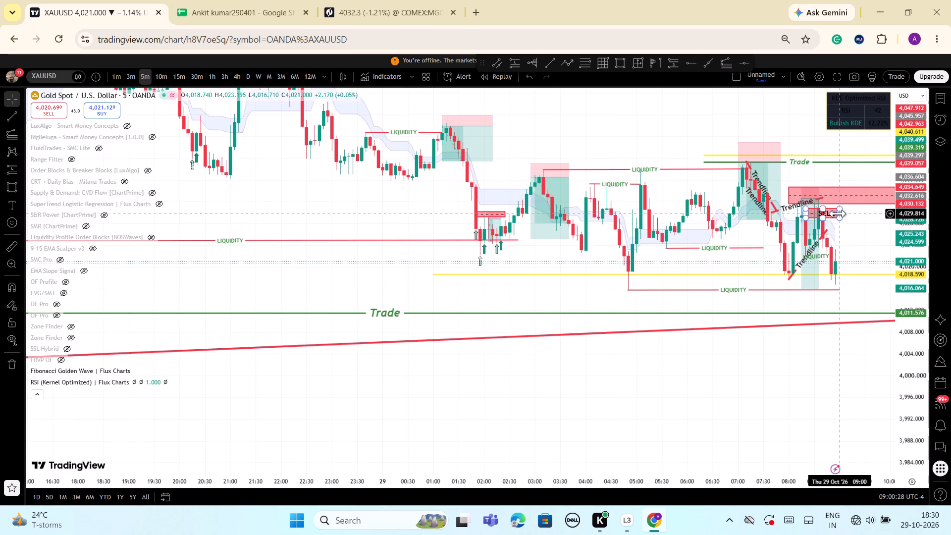
scroll(852, 230, up, 7)
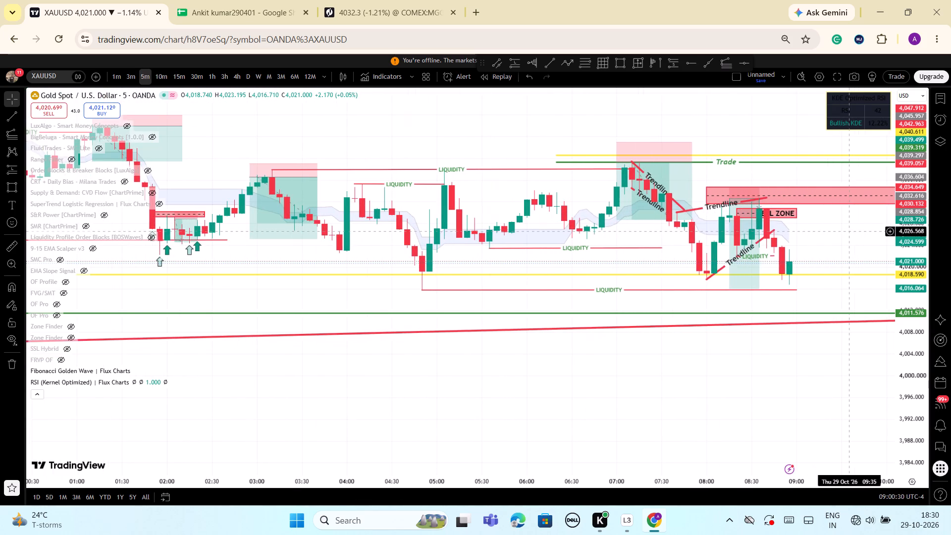
scroll(851, 232, up, 3)
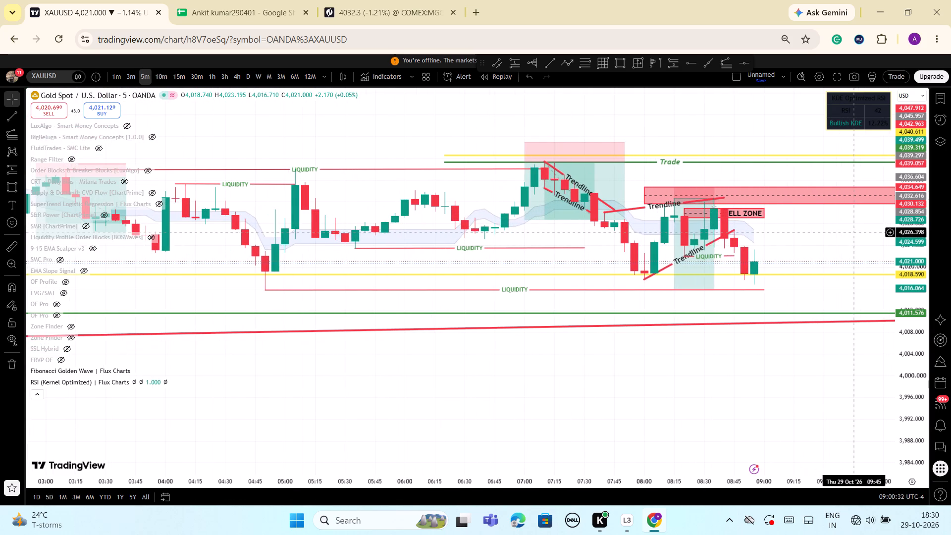
scroll(846, 254, up, 2)
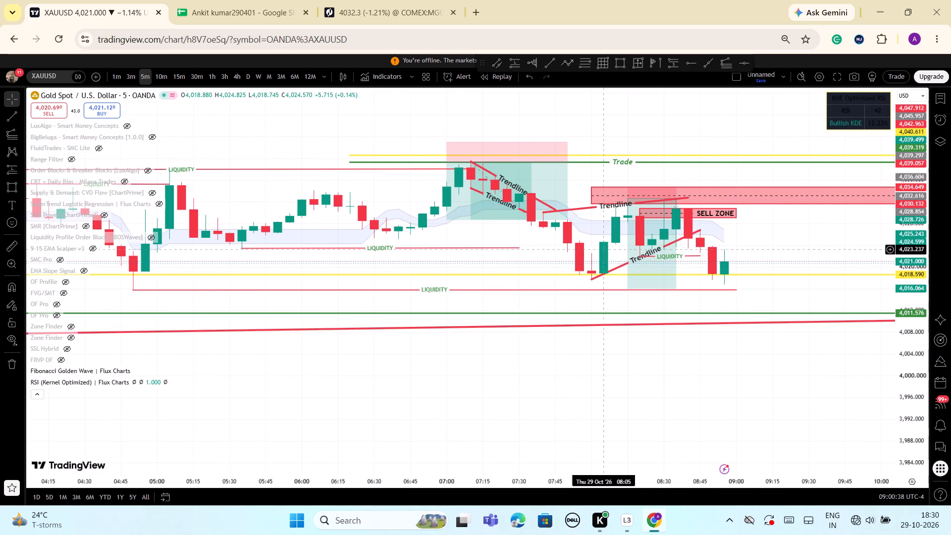
scroll(773, 300, down, 5)
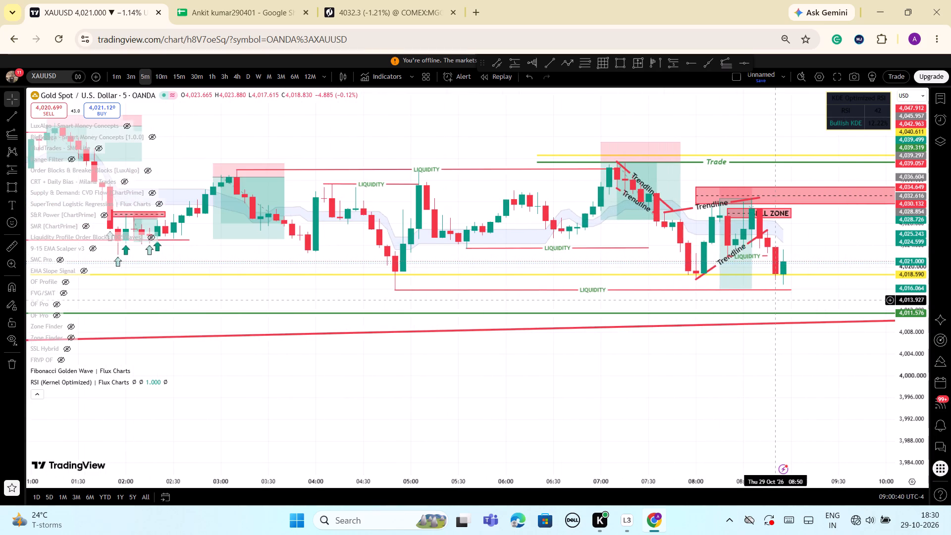
scroll(773, 300, down, 1)
scroll(746, 334, down, 3)
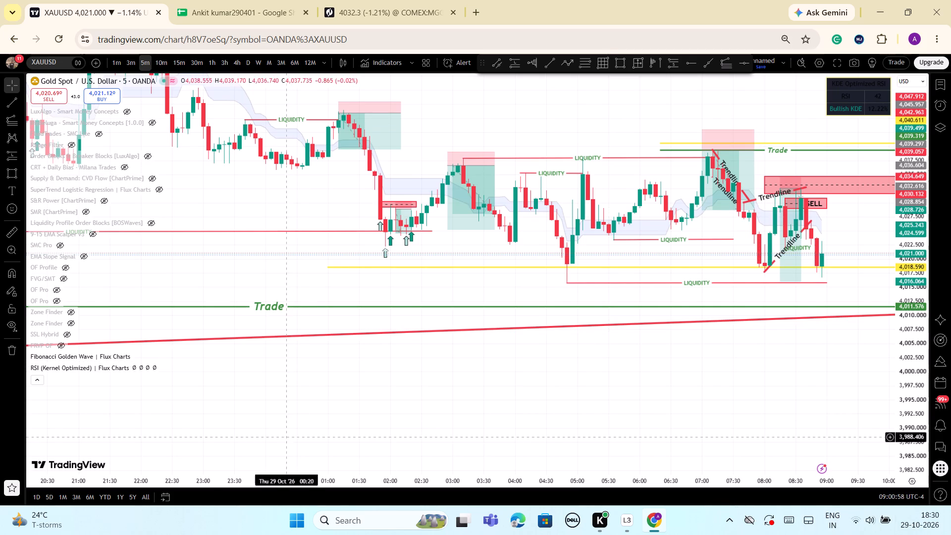
scroll(455, 400, up, 1)
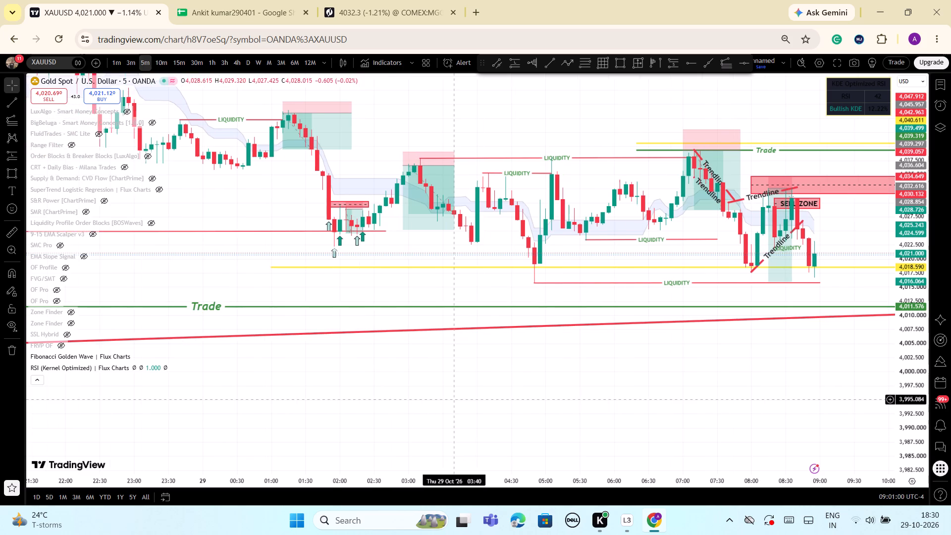
scroll(455, 400, up, 1)
scroll(455, 400, down, 3)
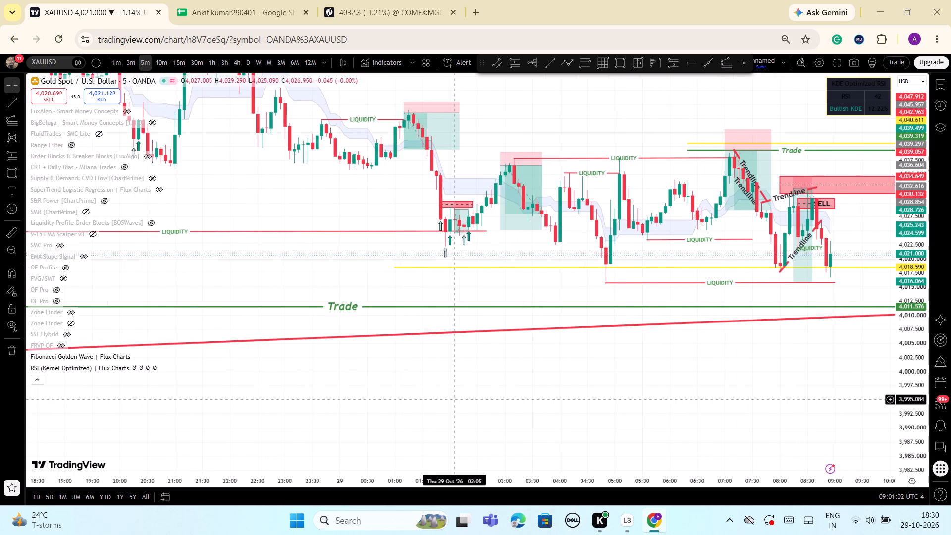
scroll(455, 400, down, 1)
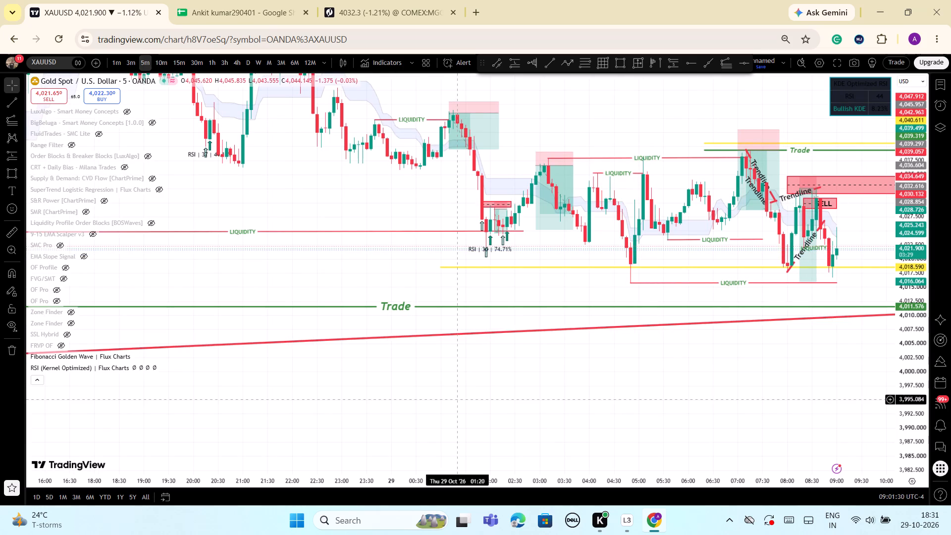
scroll(389, 274, down, 1)
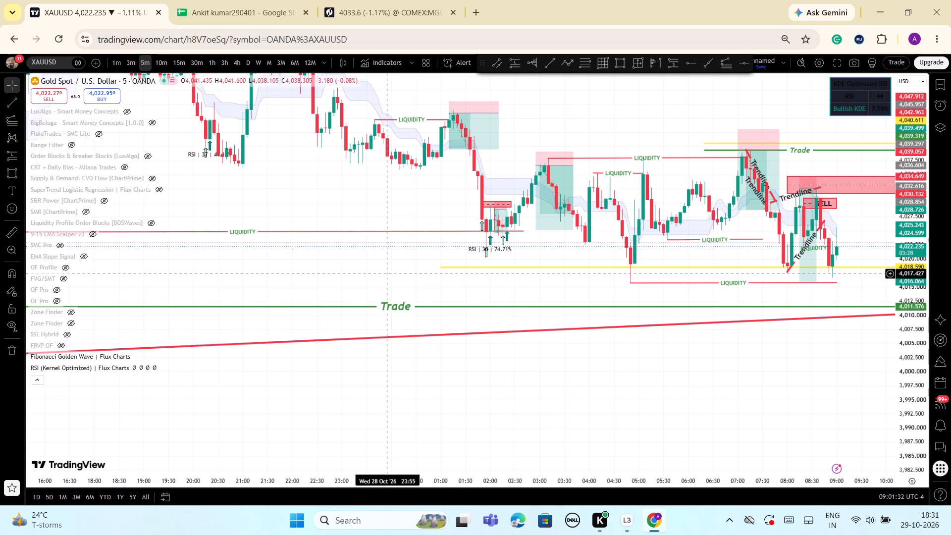
scroll(389, 274, down, 1)
Examine the RSI arrows and labels at the 28 October and early 29 October swings against the liquidity lines.
drag(922, 437, 894, 344)
drag(489, 234, 583, 465)
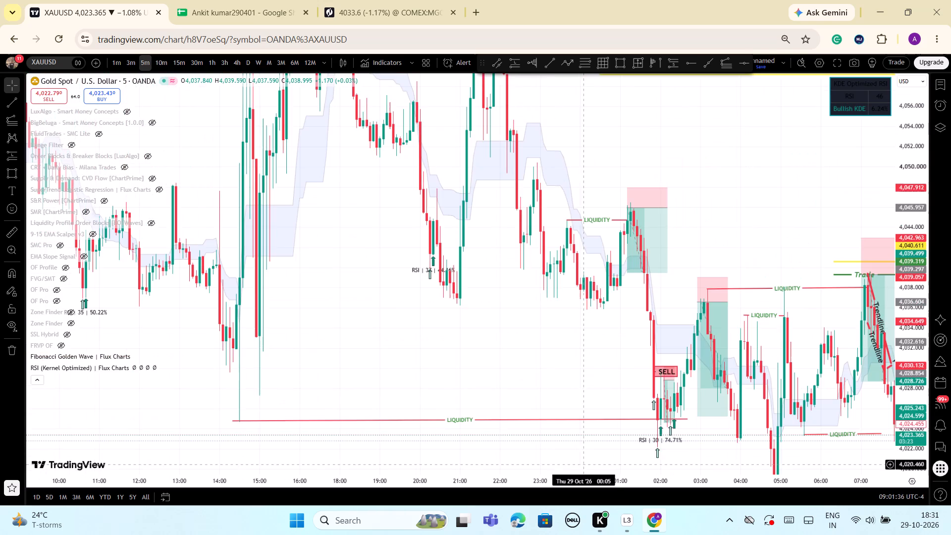
scroll(433, 283, up, 2)
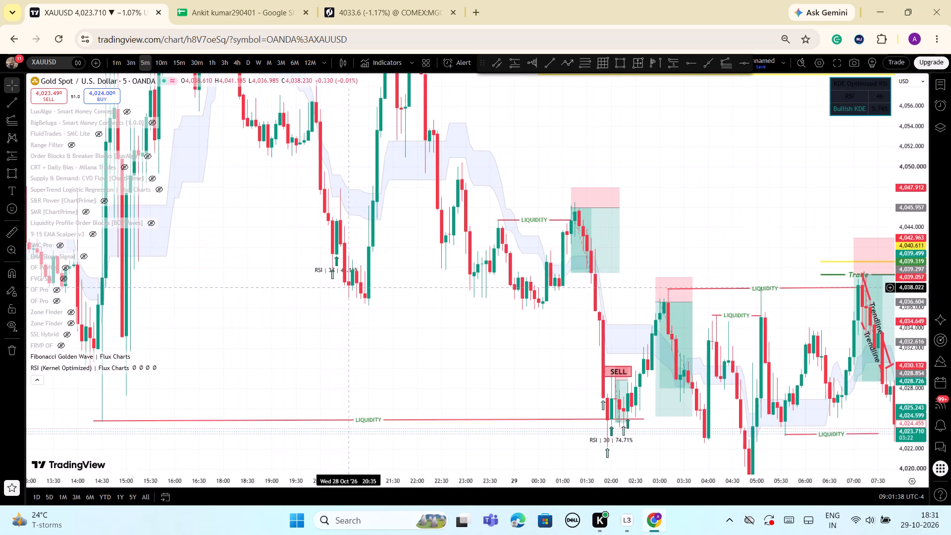
scroll(326, 286, up, 2)
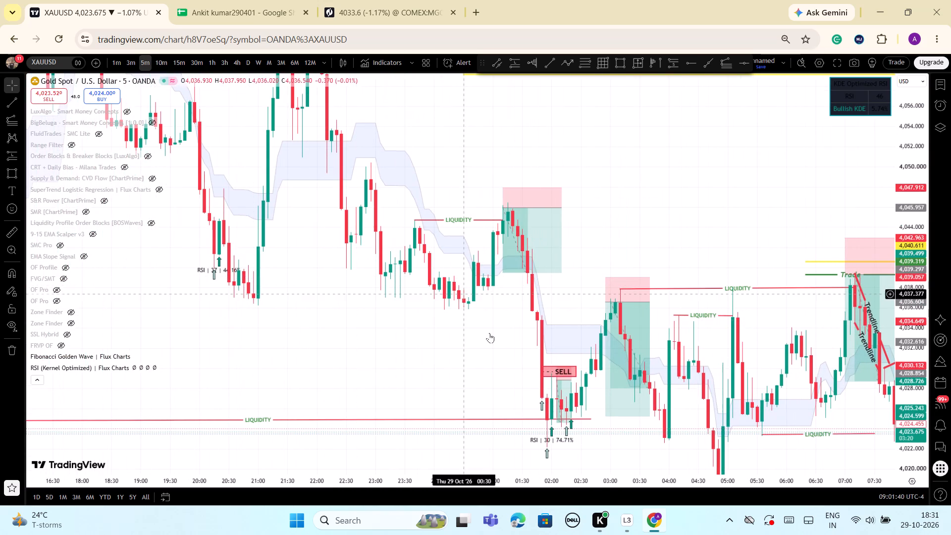
drag(469, 348, 464, 344)
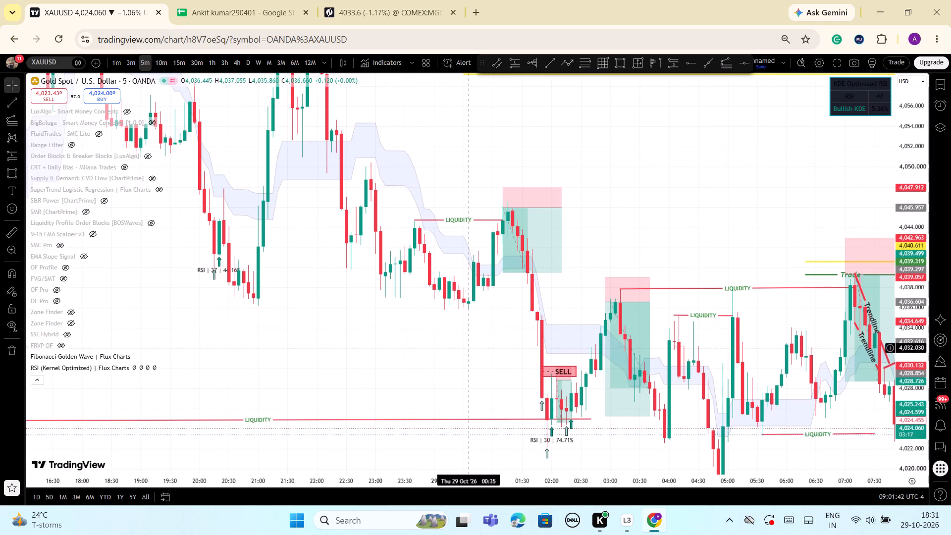
drag(464, 344, 444, 321)
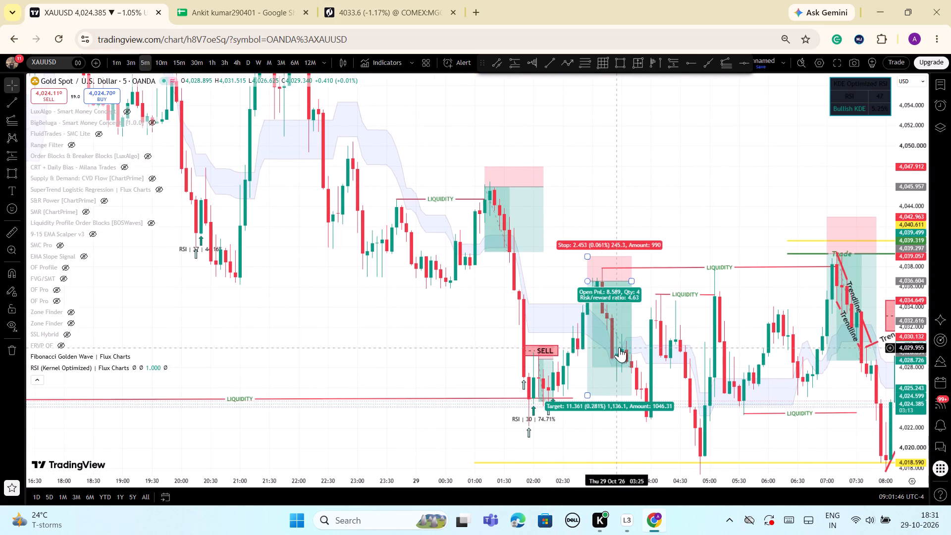
scroll(607, 356, down, 2)
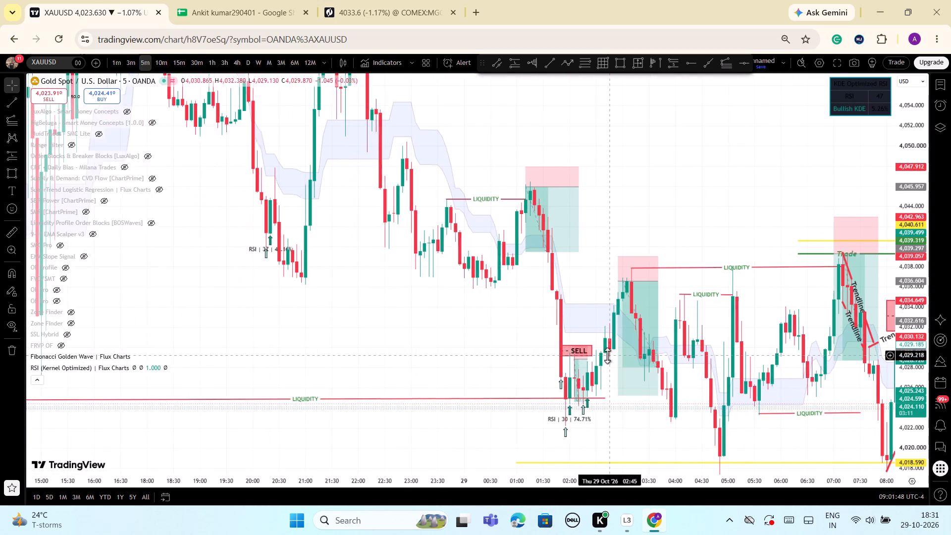
drag(919, 159, 880, 310)
scroll(637, 207, down, 2)
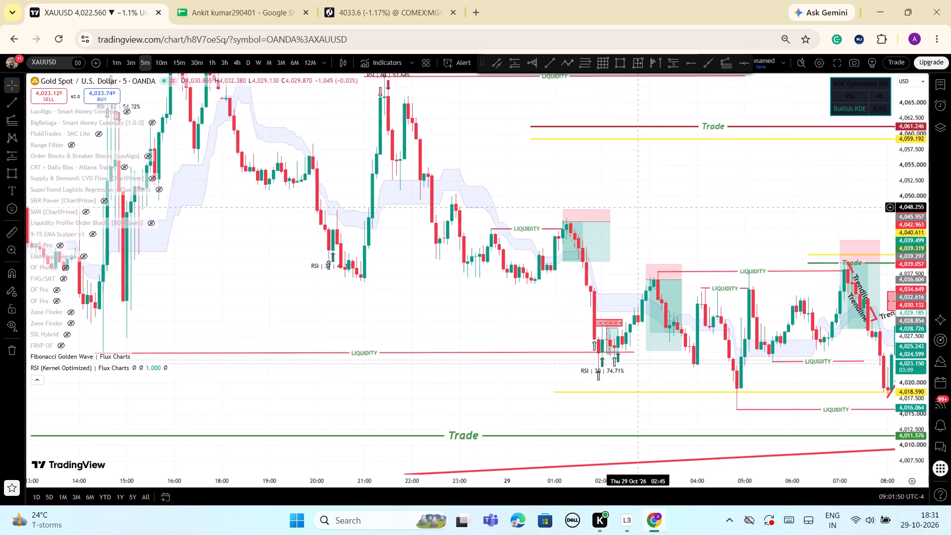
scroll(637, 207, down, 1)
scroll(419, 253, down, 2)
scroll(449, 272, up, 6)
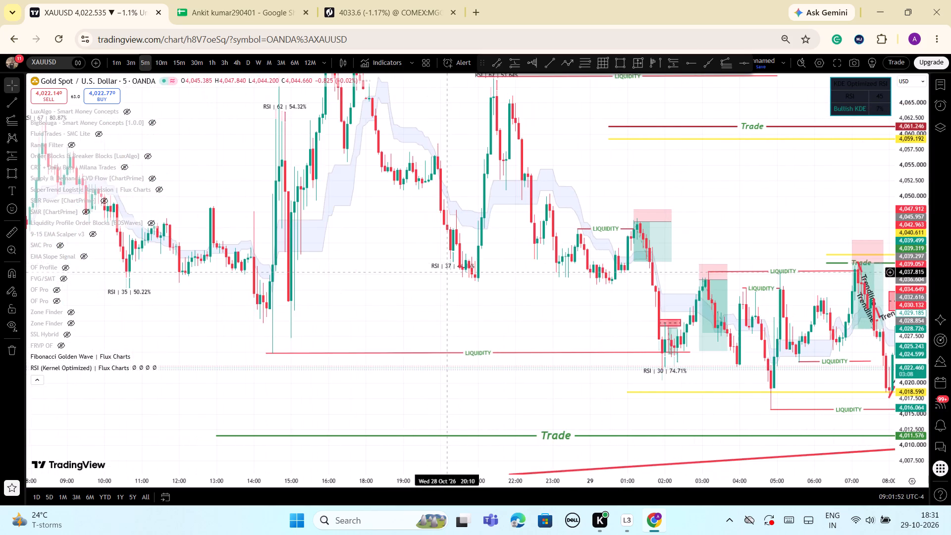
scroll(449, 272, up, 2)
drag(738, 217, 569, 182)
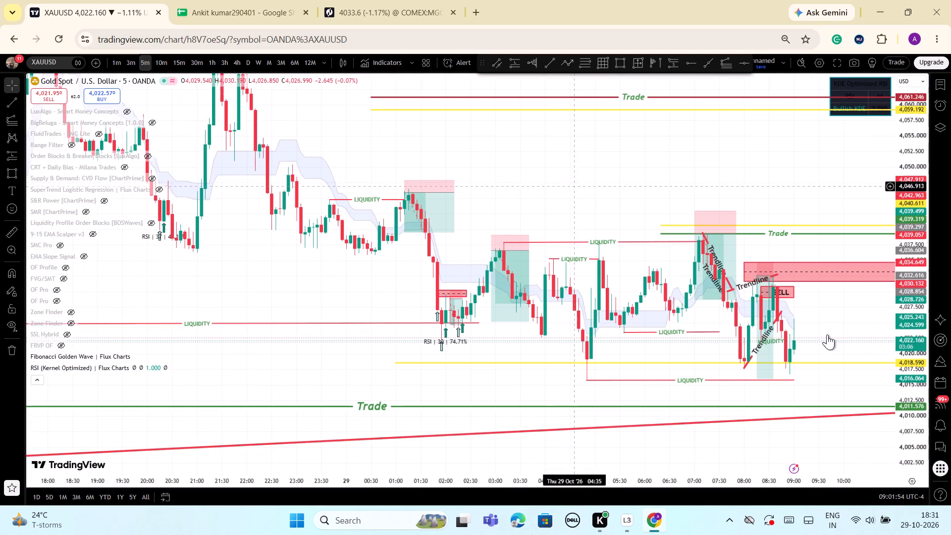
Place a short position at the 09:00 candle with entry about 4,022.804, stop about 4,026.683 and target about 4,011.815.
scroll(827, 334, up, 5)
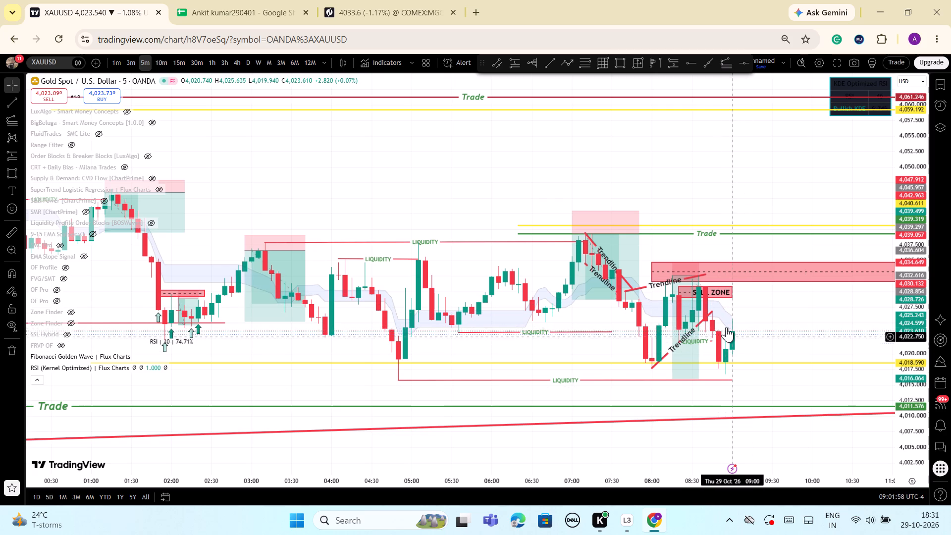
scroll(766, 365, down, 2)
drag(912, 302, 912, 350)
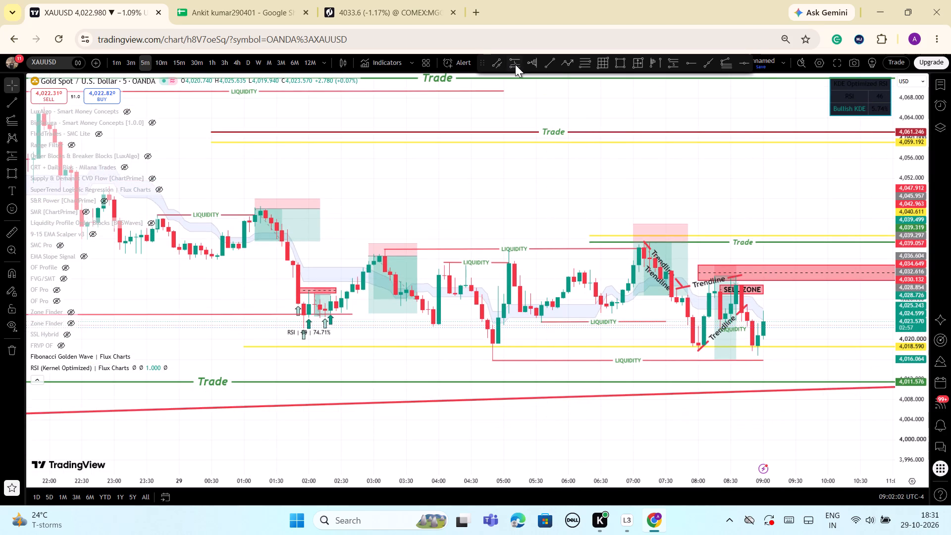
click(675, 60)
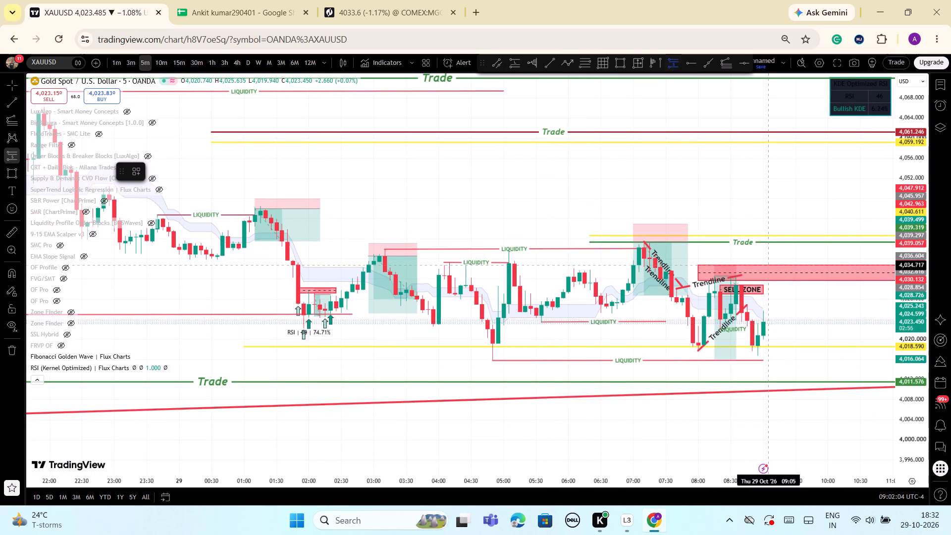
click(763, 317)
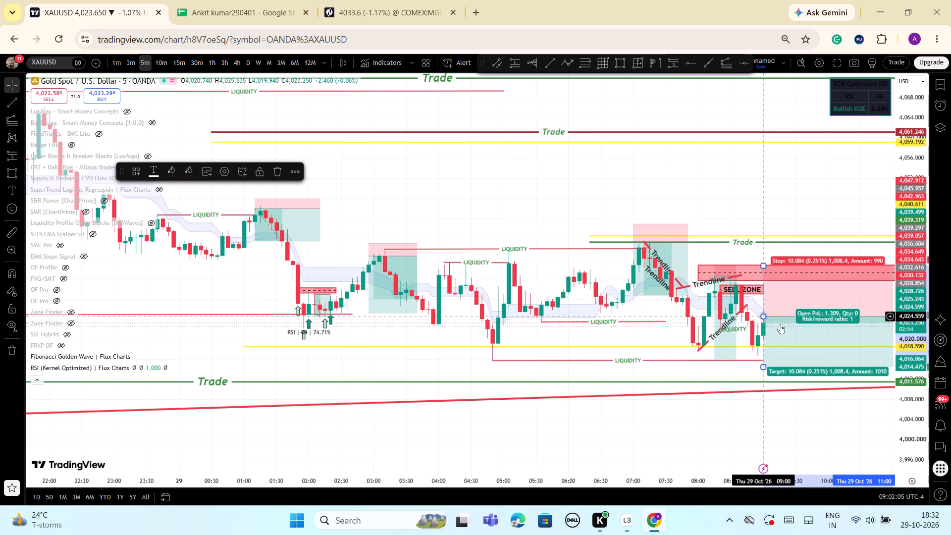
drag(773, 338, 772, 347)
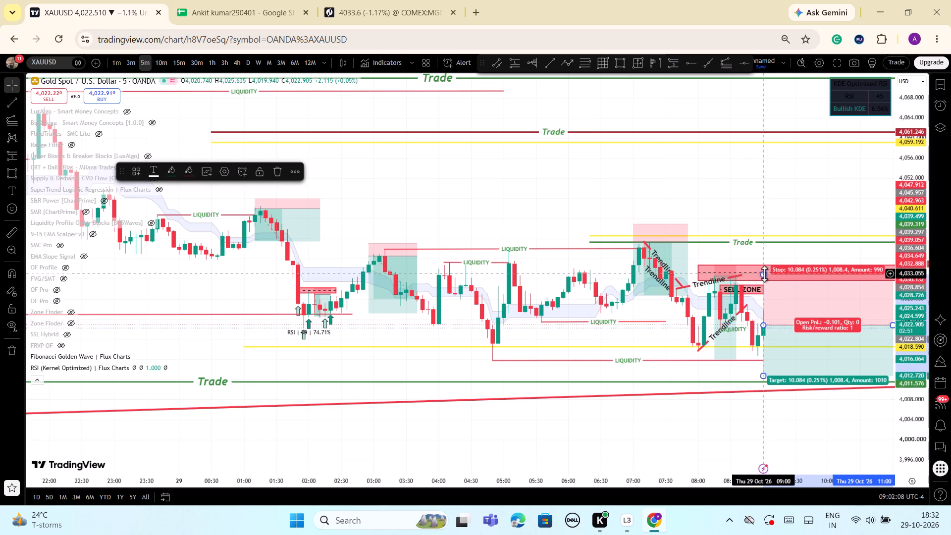
drag(764, 274, 763, 306)
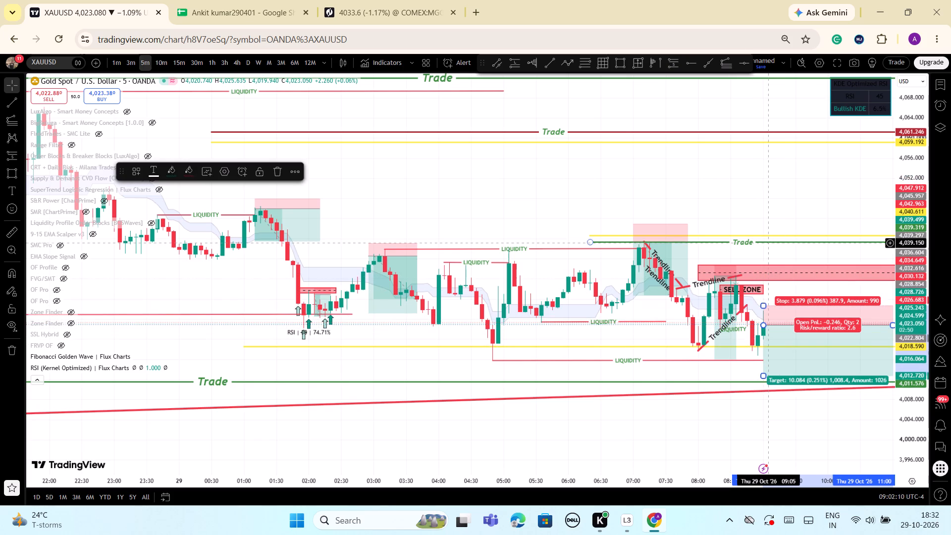
drag(794, 215, 751, 144)
click(734, 323)
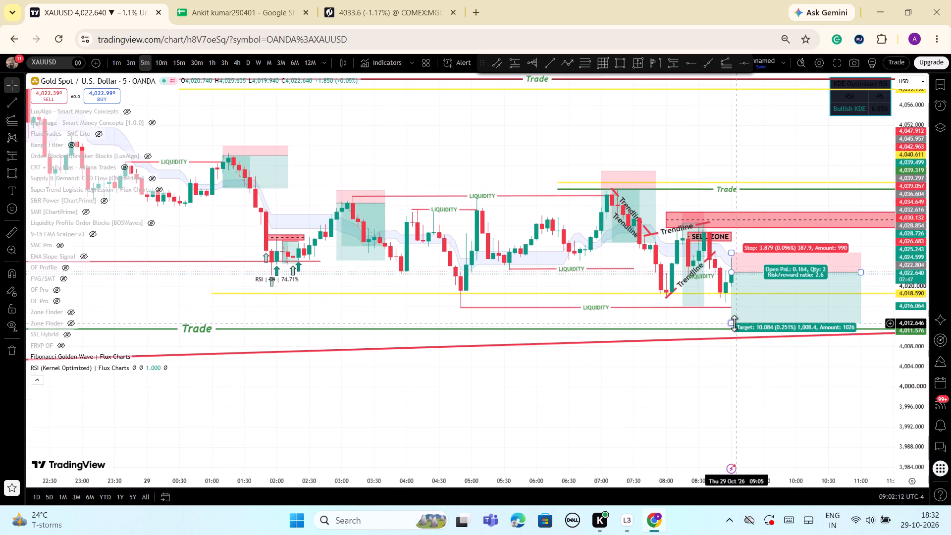
Extend the target of the earlier short position starting near 08:15 to about 4,015.417.
click(685, 309)
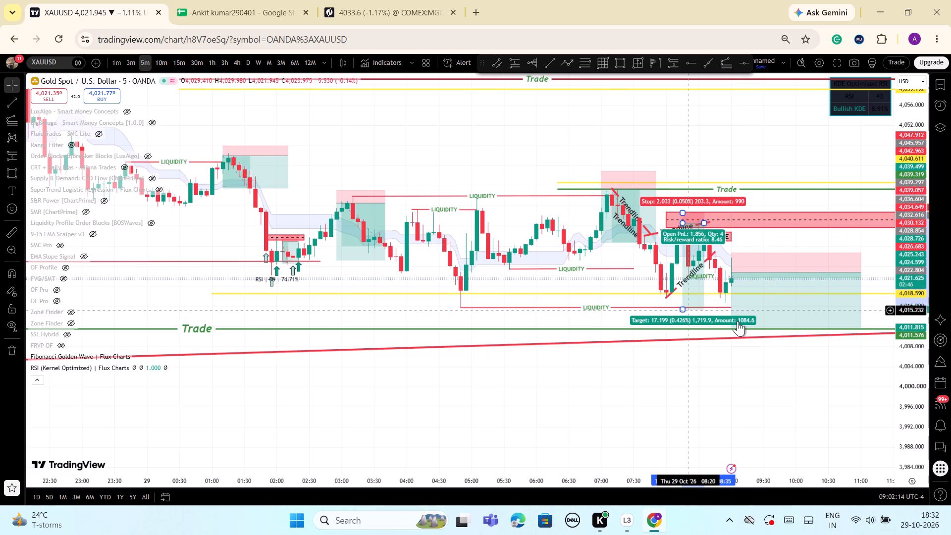
click(795, 366)
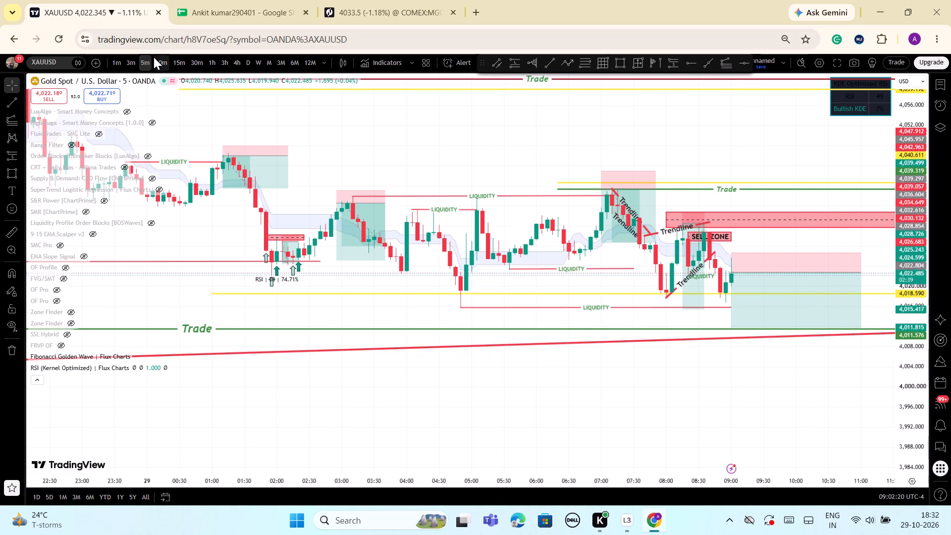
Switch to the one-minute chart and examine the new short position against the morning's trendlines, liquidity lines and RSI signals.
click(117, 67)
scroll(793, 266, down, 2)
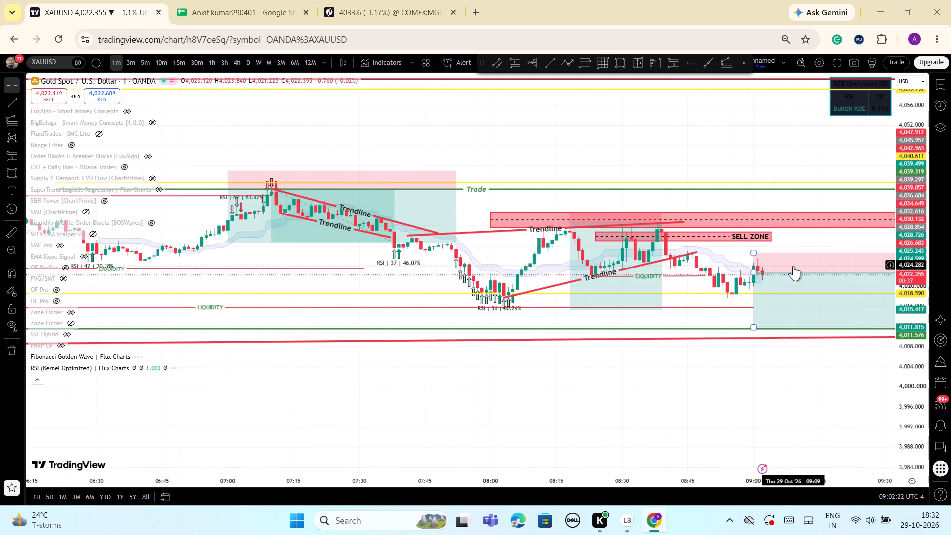
scroll(793, 266, down, 2)
drag(909, 404, 895, 229)
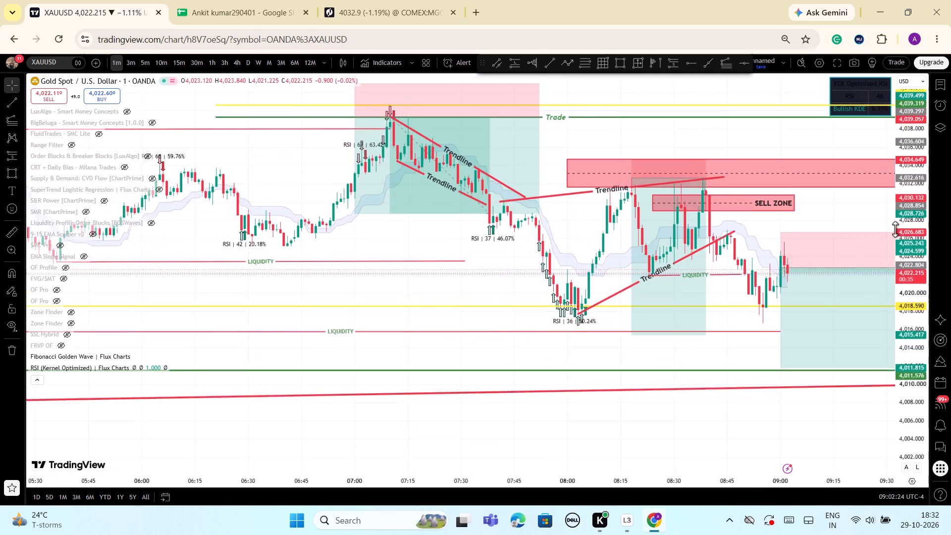
drag(895, 229, 889, 170)
scroll(774, 242, up, 3)
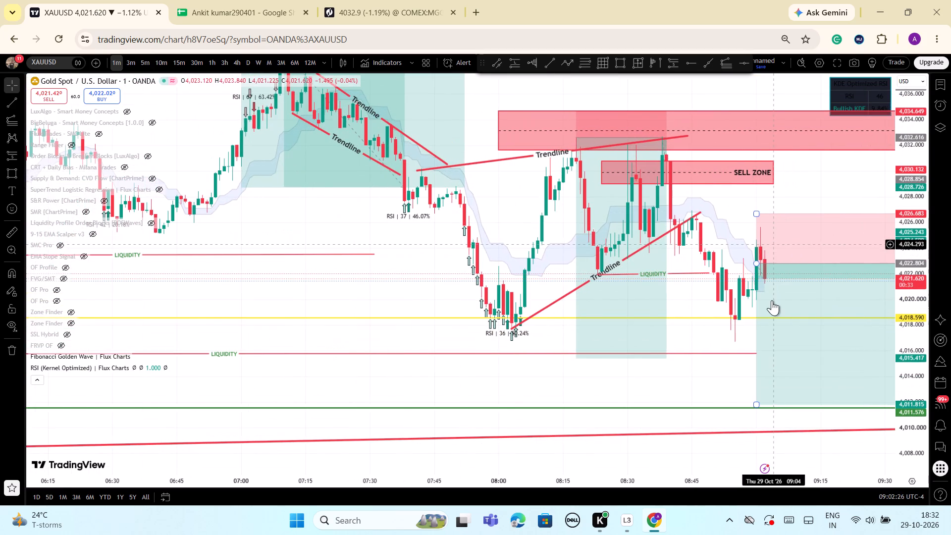
scroll(653, 315, down, 3)
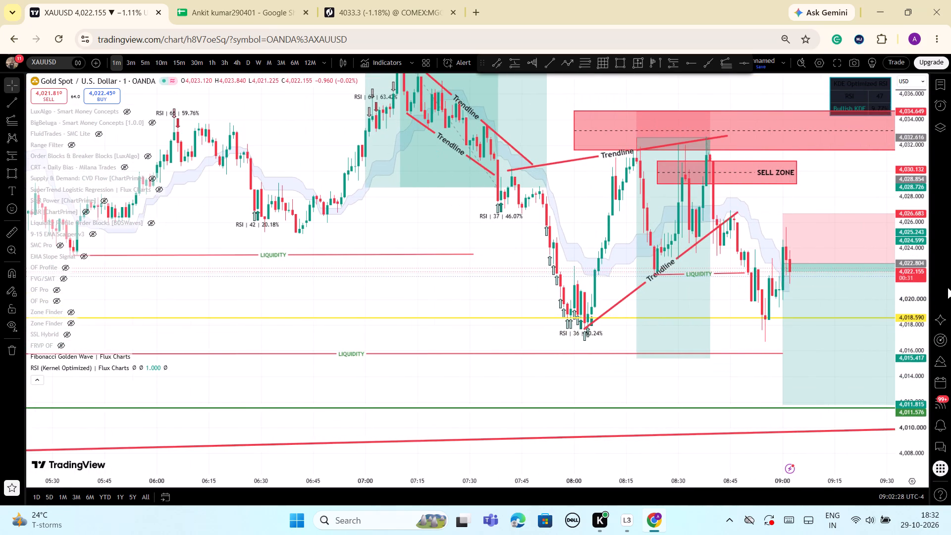
drag(913, 311, 896, 423)
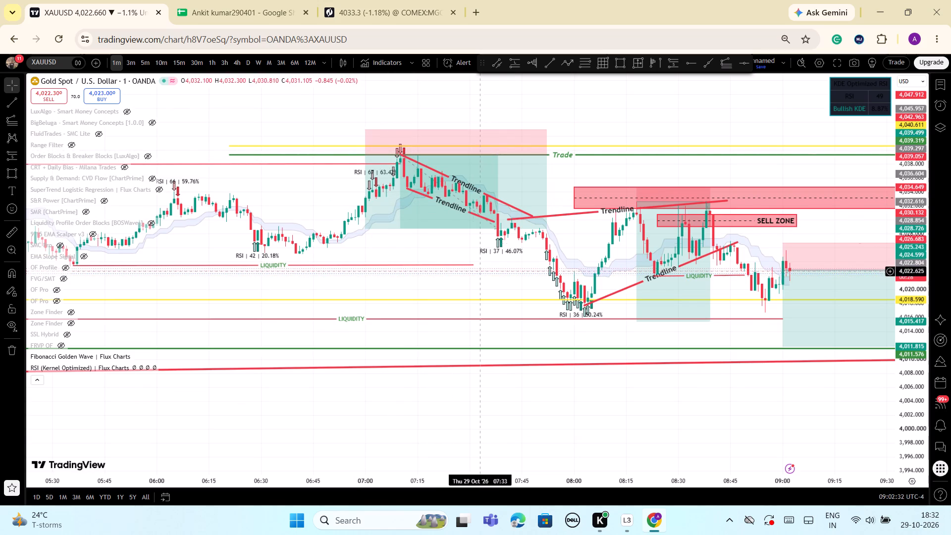
scroll(454, 274, down, 1)
scroll(356, 259, down, 1)
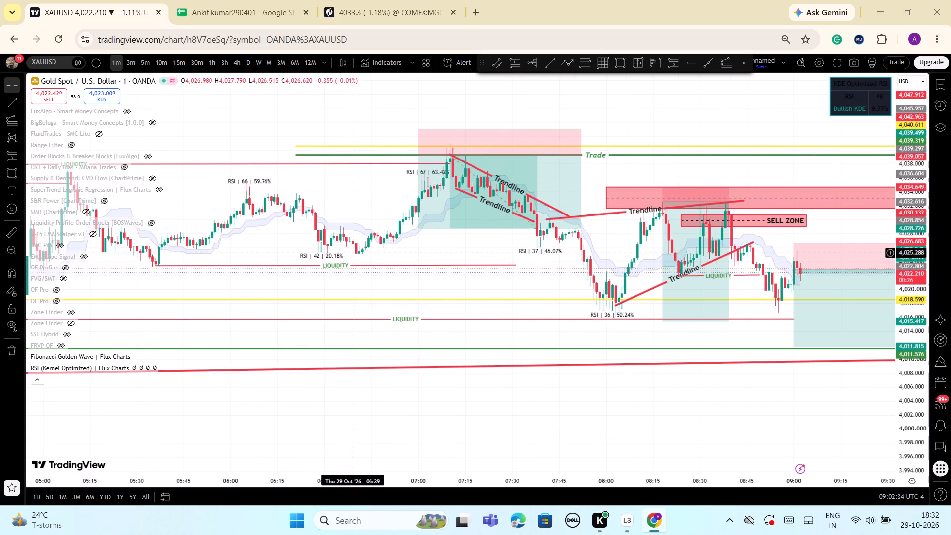
scroll(356, 259, down, 2)
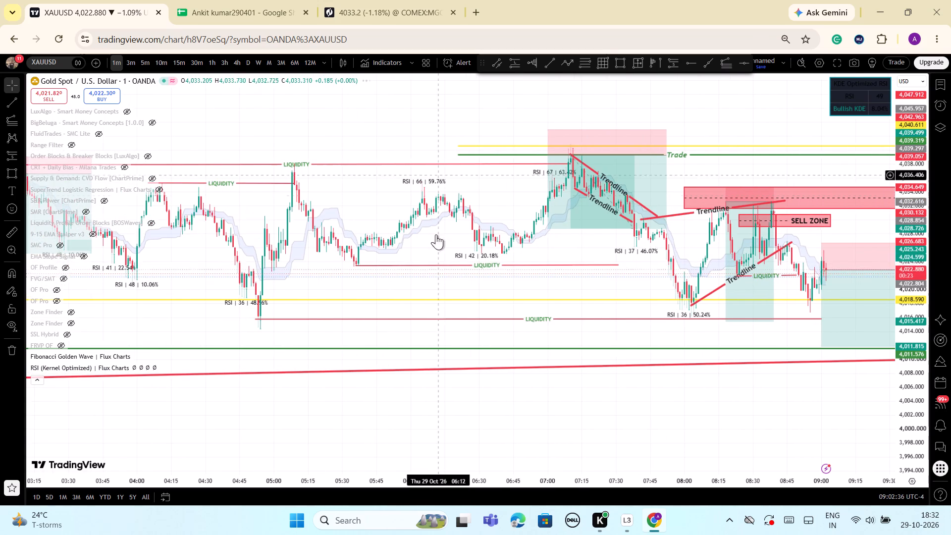
Examine the one-minute RSI labels and arrows from about 02:00 to 09:00 against the liquidity lines, trendlines and short positions.
scroll(417, 268, down, 1)
scroll(322, 310, down, 1)
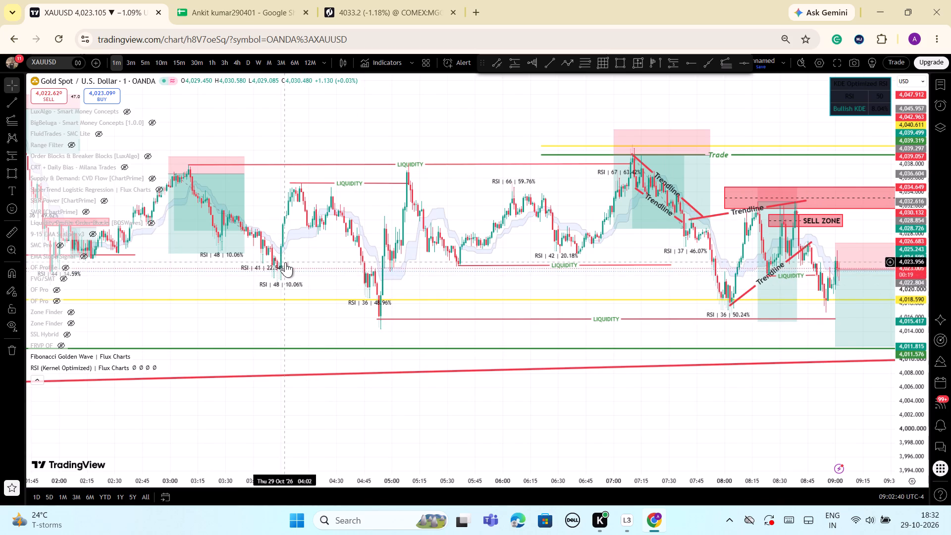
scroll(289, 268, down, 1)
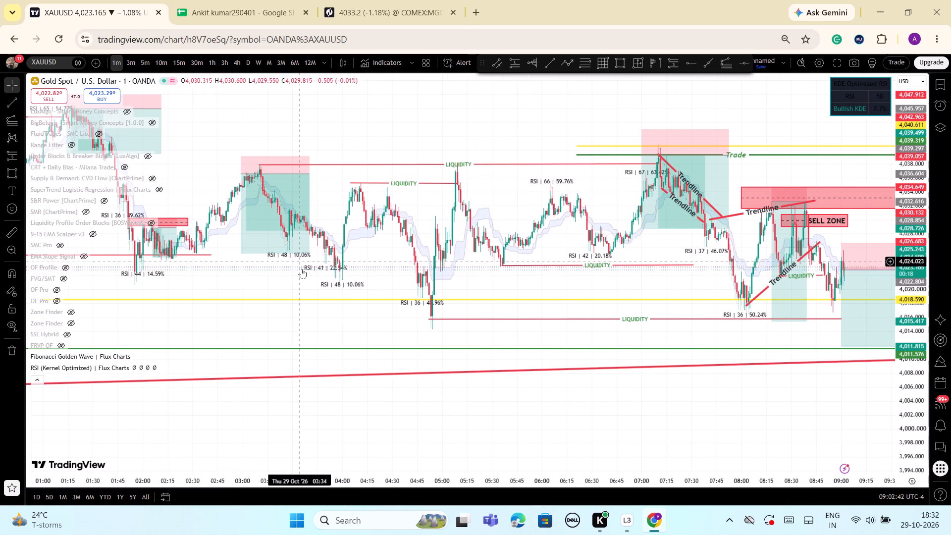
scroll(709, 334, up, 2)
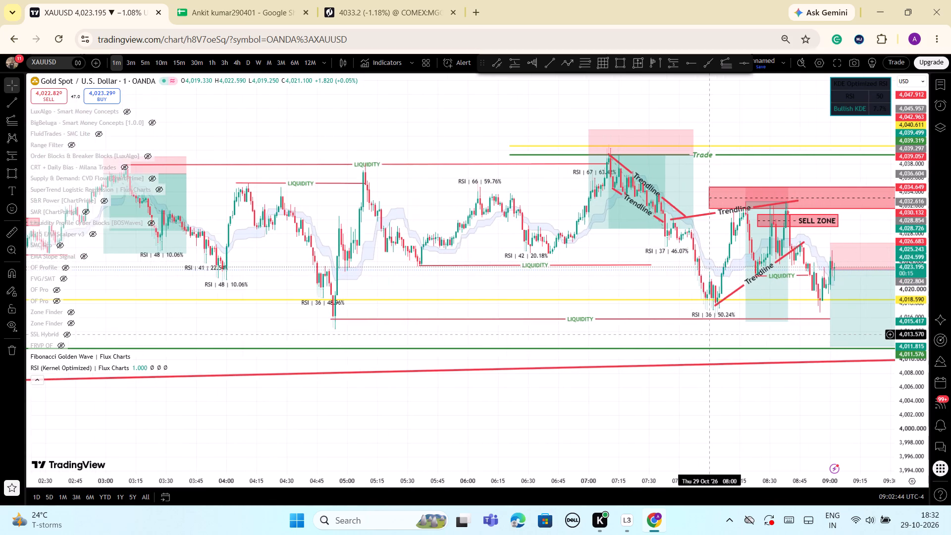
scroll(709, 334, up, 6)
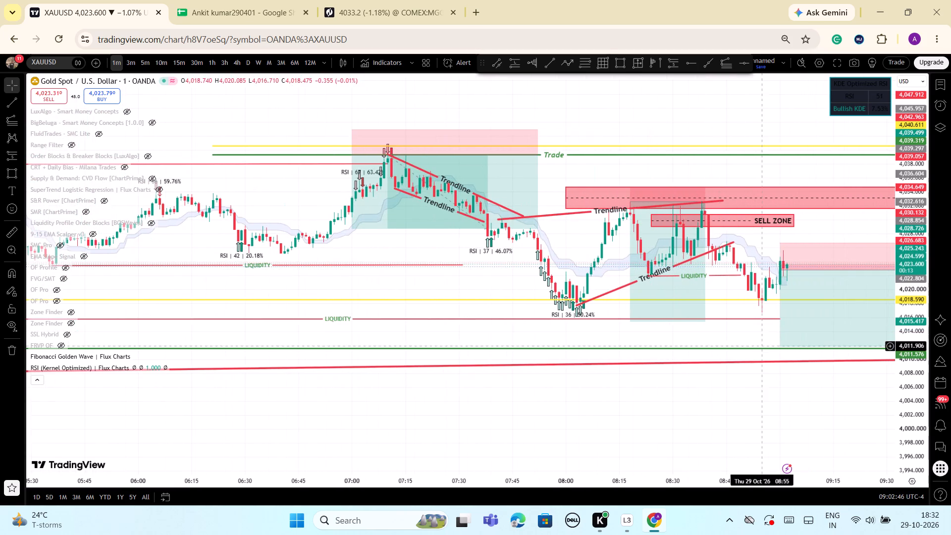
Hide the RSI (Kernel Optimized) and Fibonacci Golden Wave indicators and show SSL Hybrid instead.
click(132, 368)
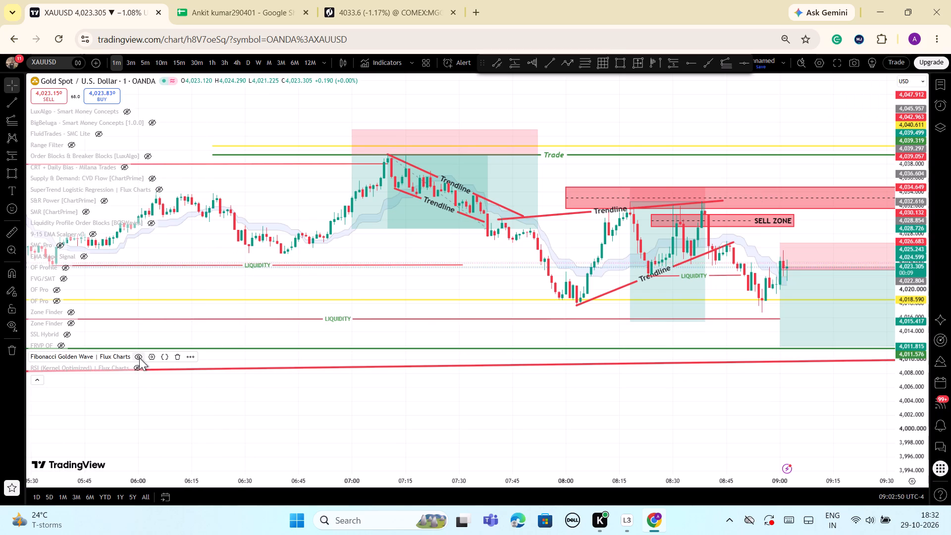
click(139, 360)
scroll(552, 403, up, 3)
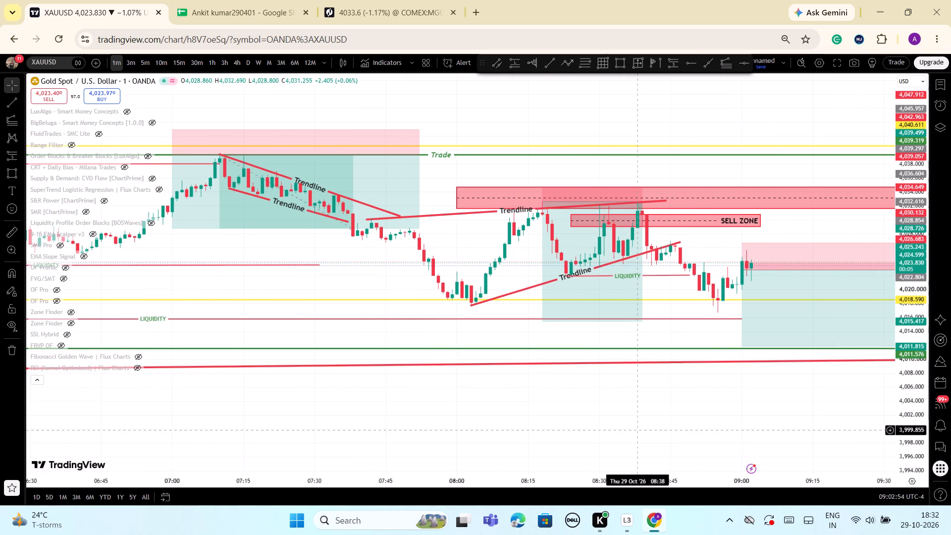
click(64, 332)
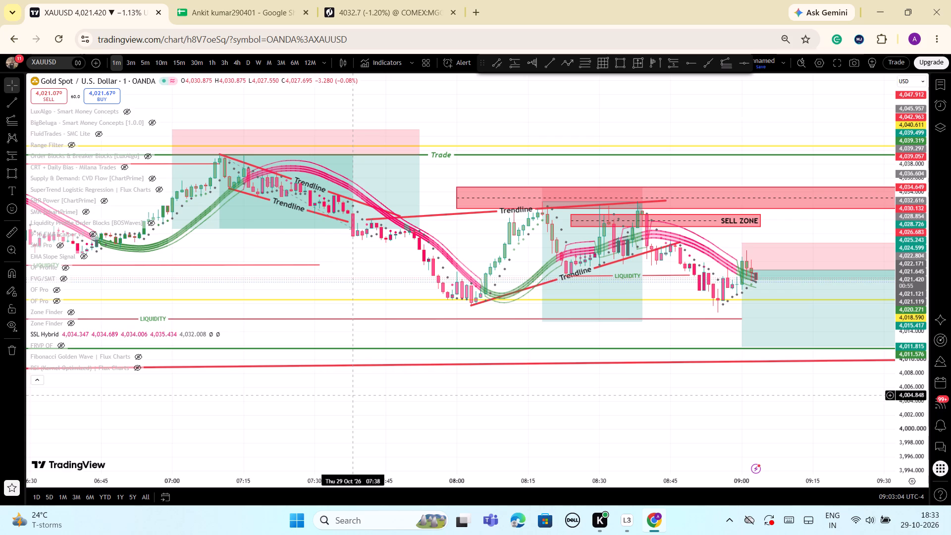
Switch to the five-minute chart and examine the 09:00 short position against the SSL Hybrid bands, liquidity lines, Trade line and rising trendline.
click(145, 64)
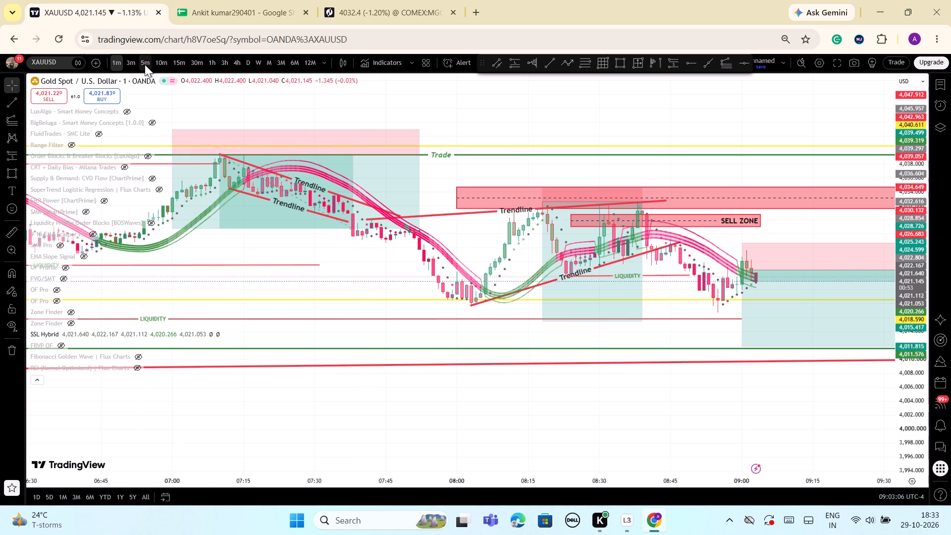
scroll(855, 320, up, 2)
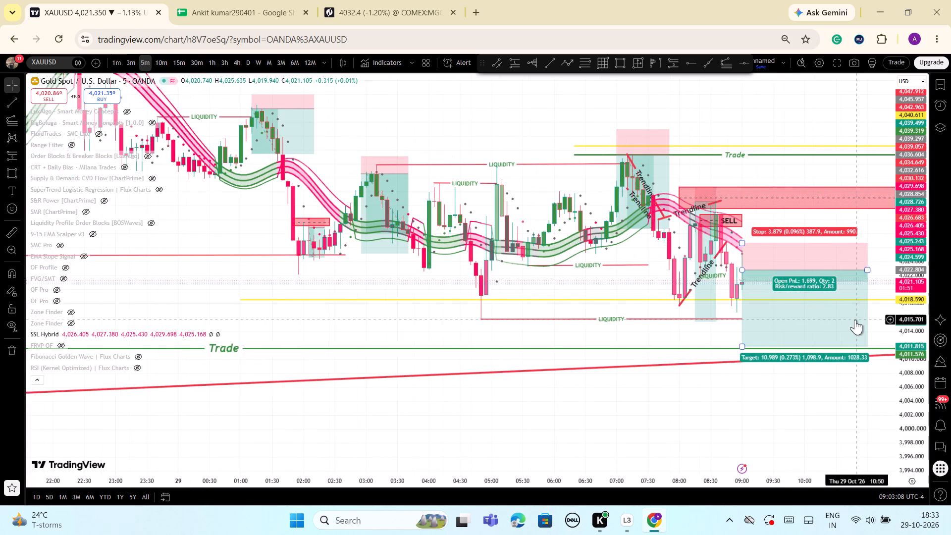
scroll(855, 320, up, 2)
scroll(916, 396, up, 2)
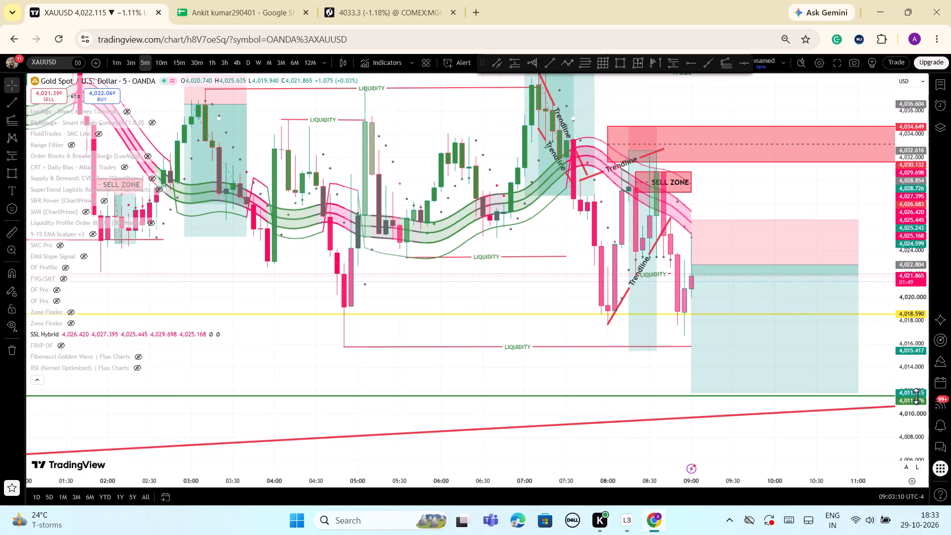
scroll(916, 396, down, 1)
drag(915, 401, 913, 414)
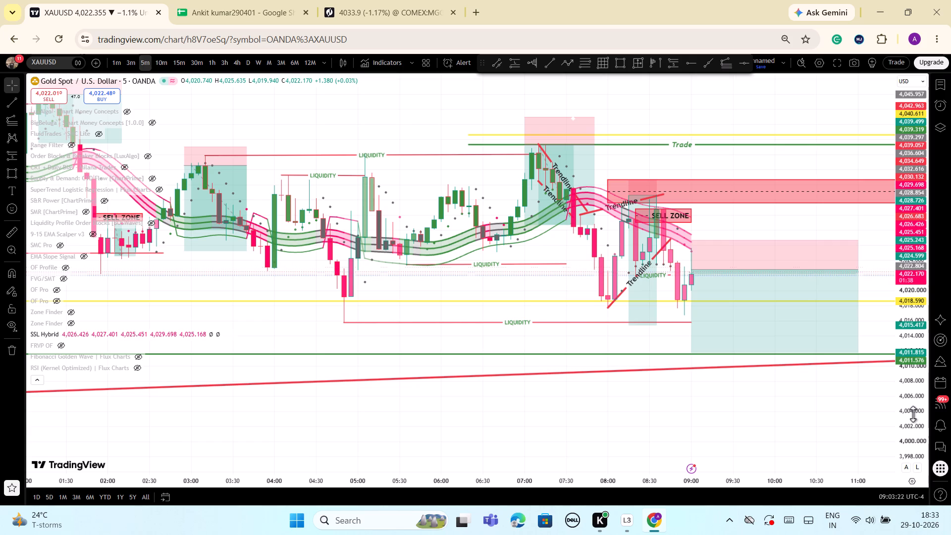
scroll(414, 306, down, 6)
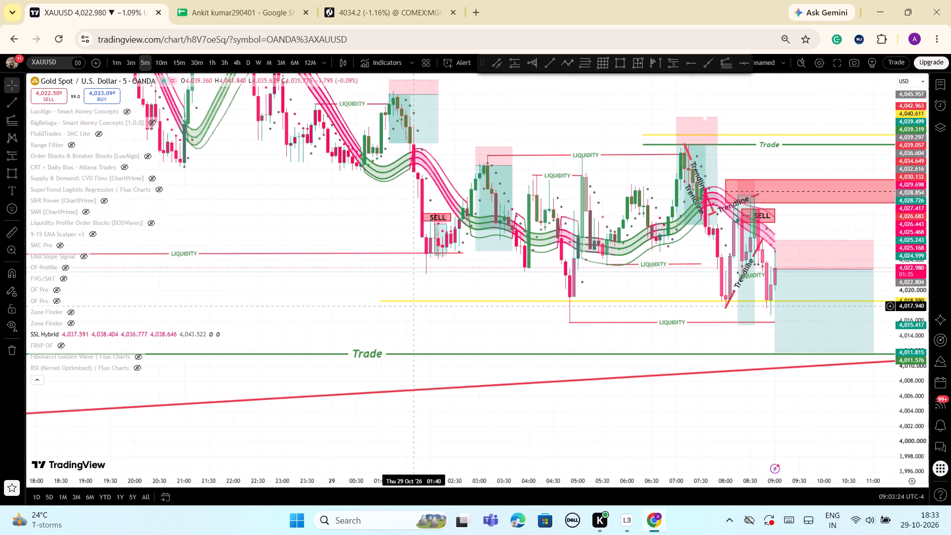
drag(525, 277, 475, 268)
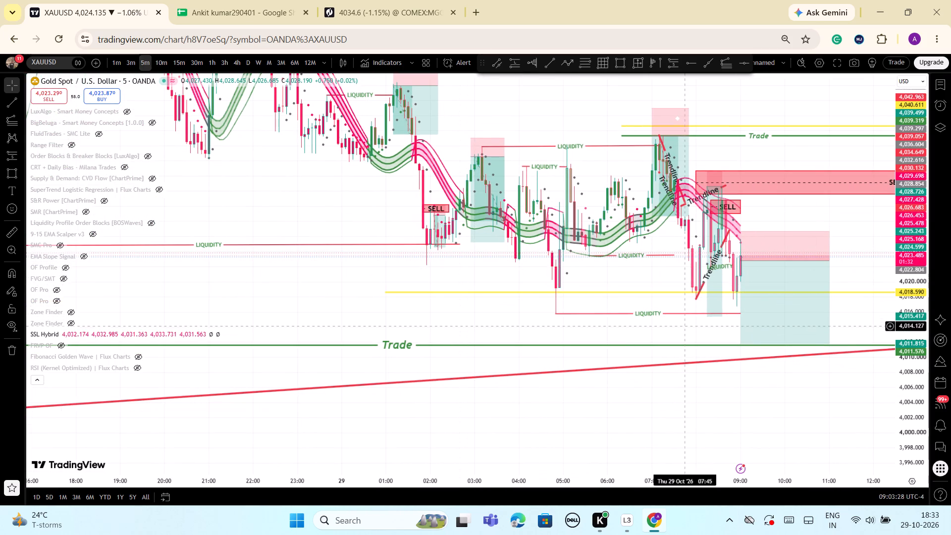
scroll(462, 312, down, 4)
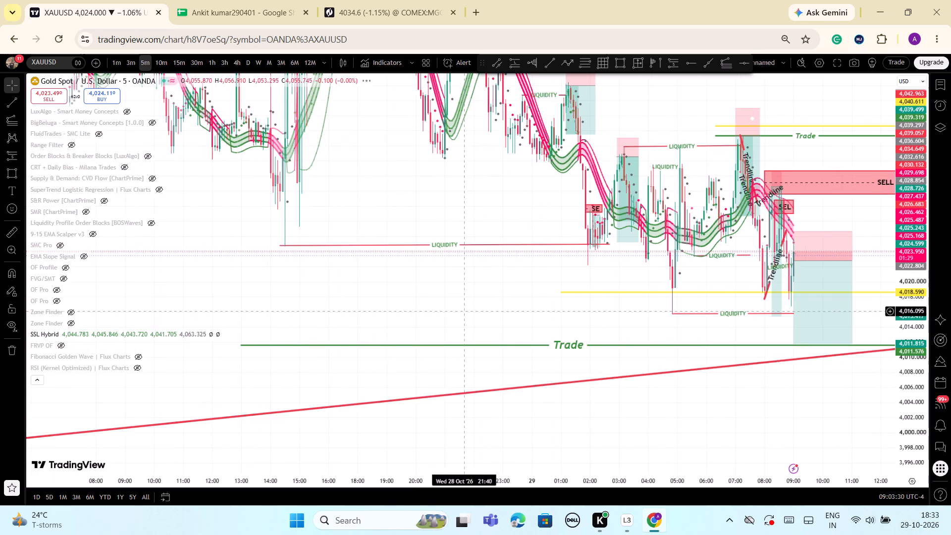
scroll(463, 312, down, 3)
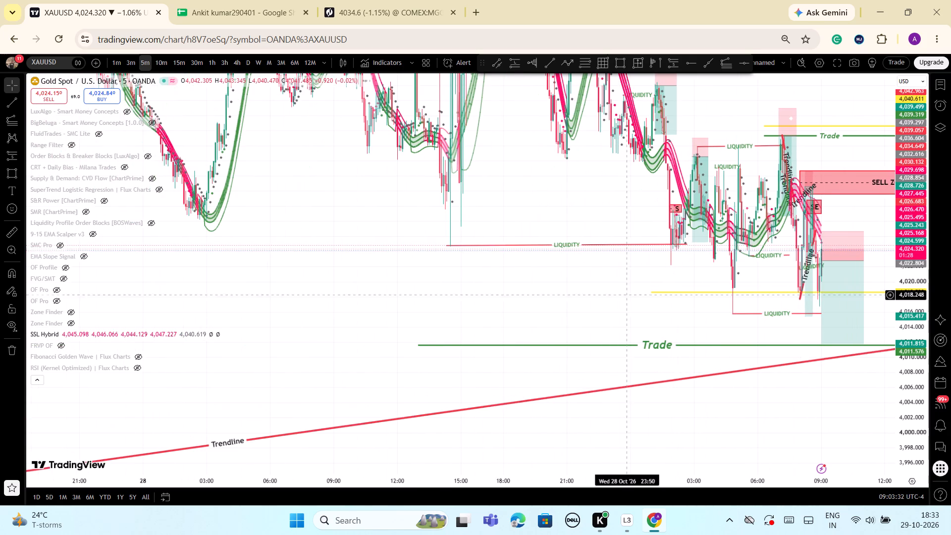
drag(610, 291, 396, 291)
scroll(565, 332, up, 2)
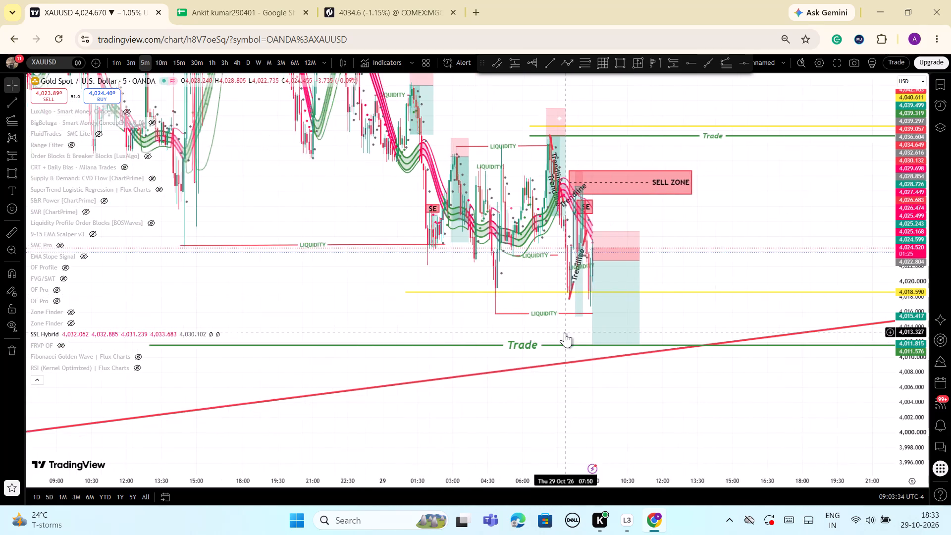
scroll(567, 332, up, 2)
scroll(632, 343, up, 1)
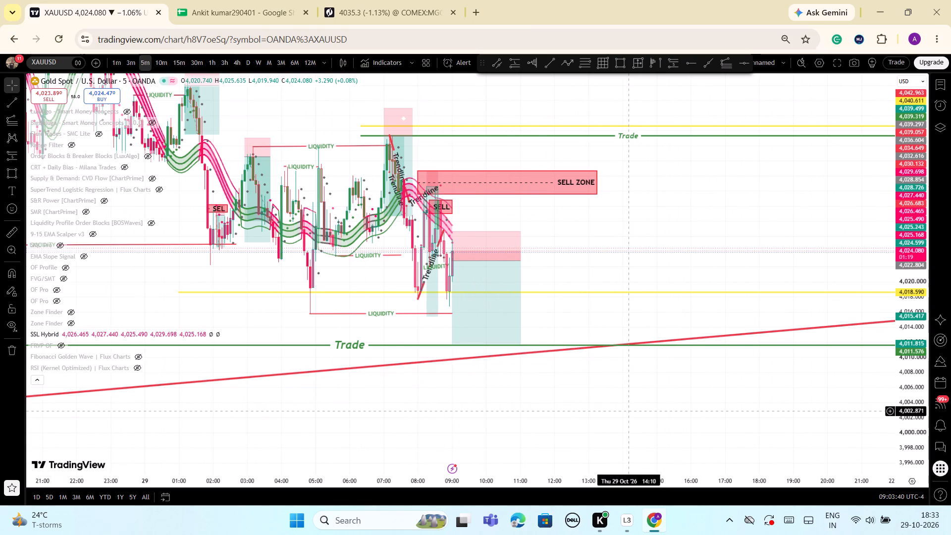
Stretch the short position starting near 08:15 forward in time to about 11:25.
drag(437, 185, 535, 185)
click(694, 242)
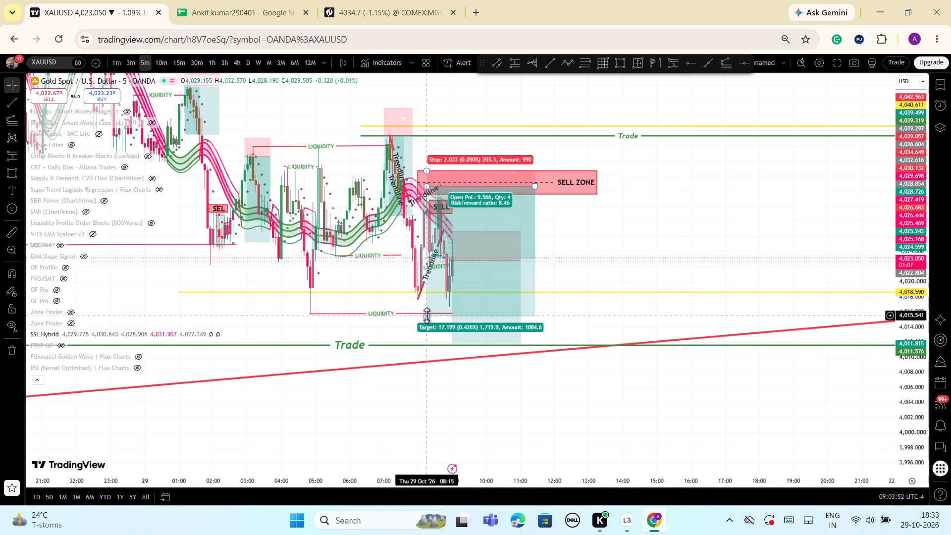
Switch to the three-minute chart and examine both short positions against the sell zones, SSL Hybrid bands and Trade line.
drag(913, 267, 913, 295)
scroll(578, 350, up, 2)
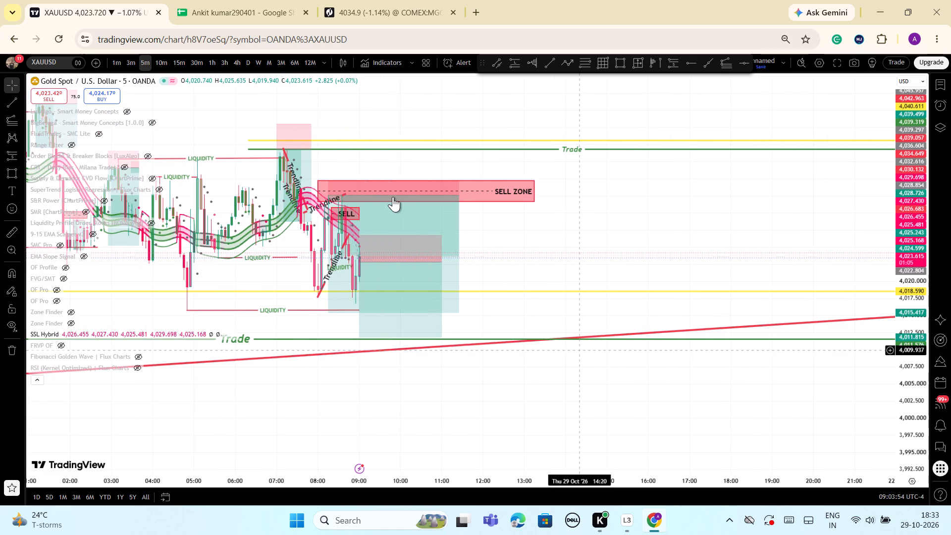
click(133, 63)
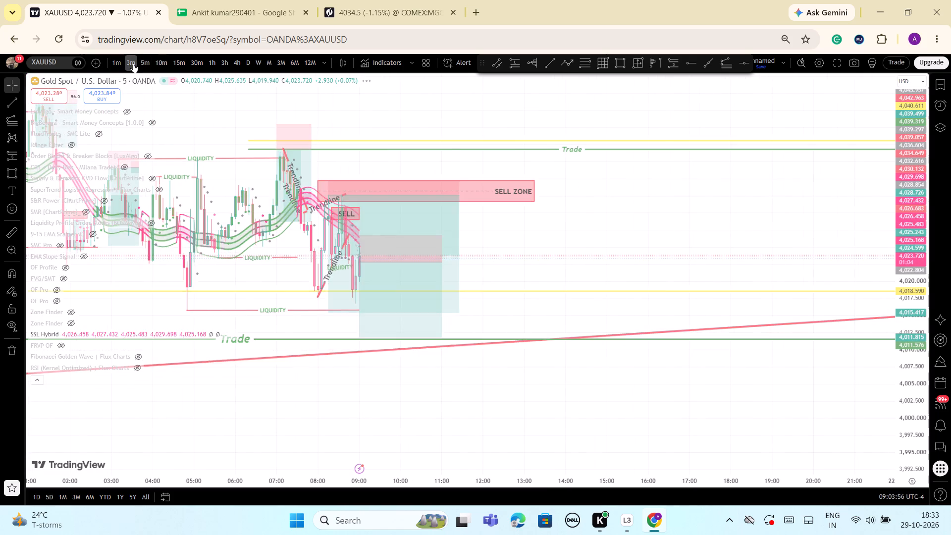
scroll(627, 317, down, 1)
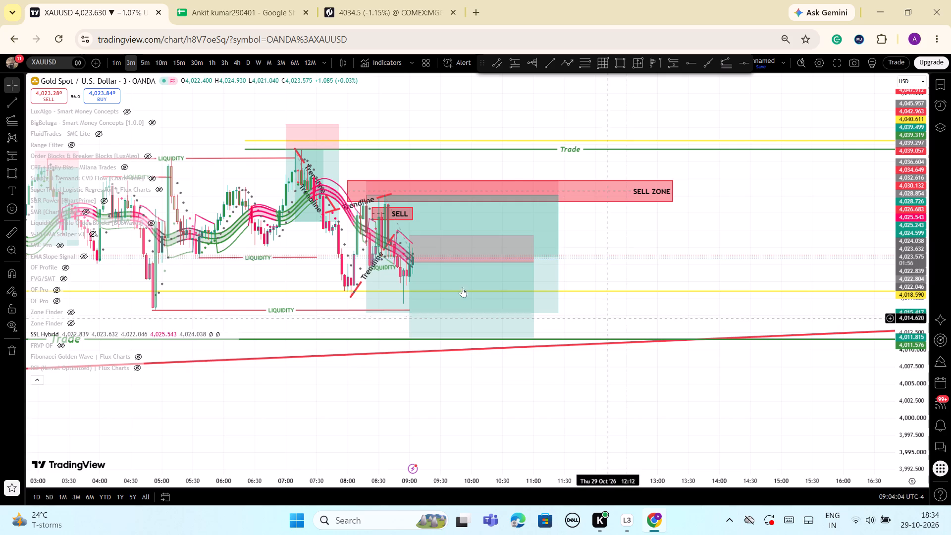
scroll(574, 357, down, 1)
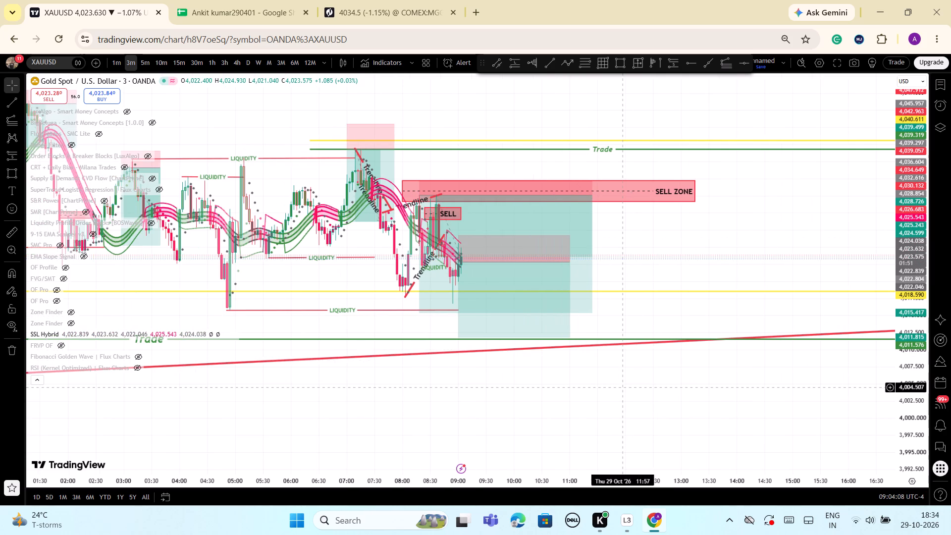
scroll(624, 387, down, 1)
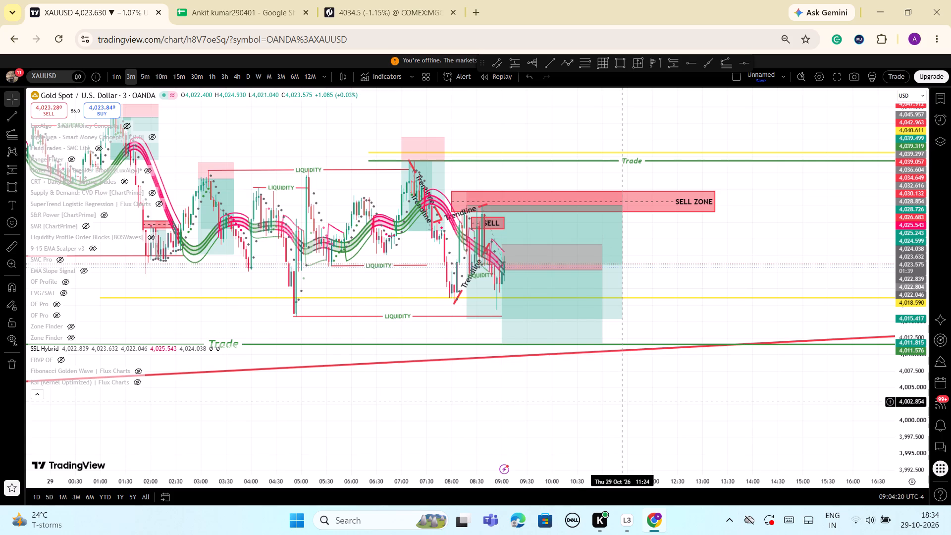
scroll(624, 387, up, 2)
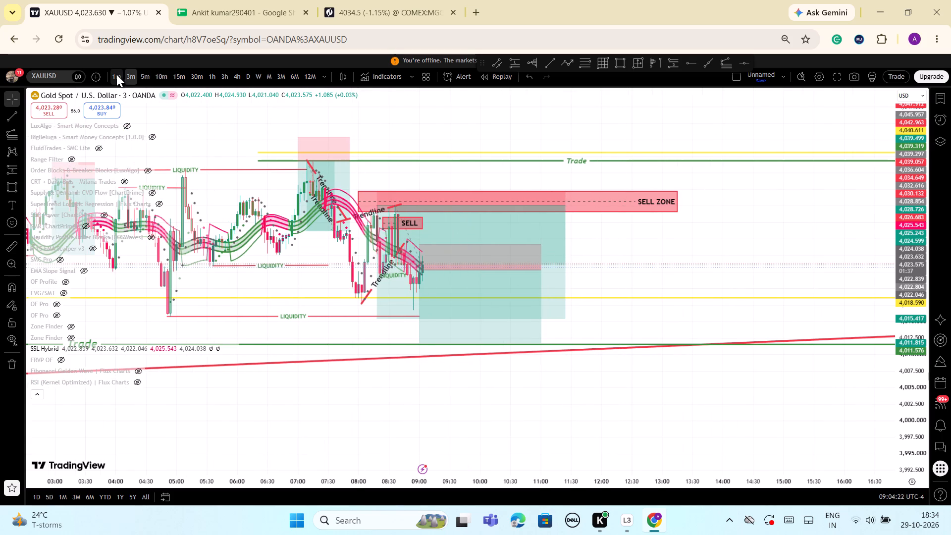
Switch the XAUUSD chart to the one-minute timeframe.
click(116, 74)
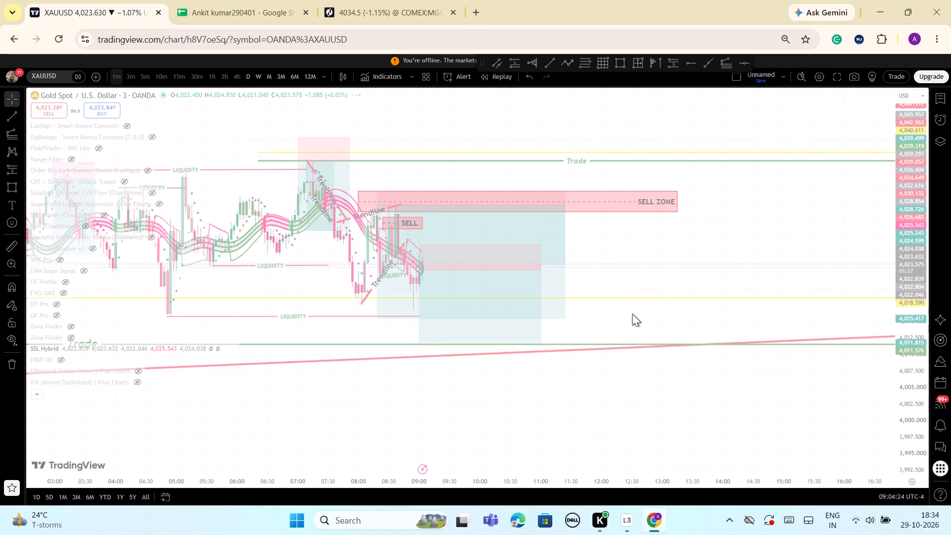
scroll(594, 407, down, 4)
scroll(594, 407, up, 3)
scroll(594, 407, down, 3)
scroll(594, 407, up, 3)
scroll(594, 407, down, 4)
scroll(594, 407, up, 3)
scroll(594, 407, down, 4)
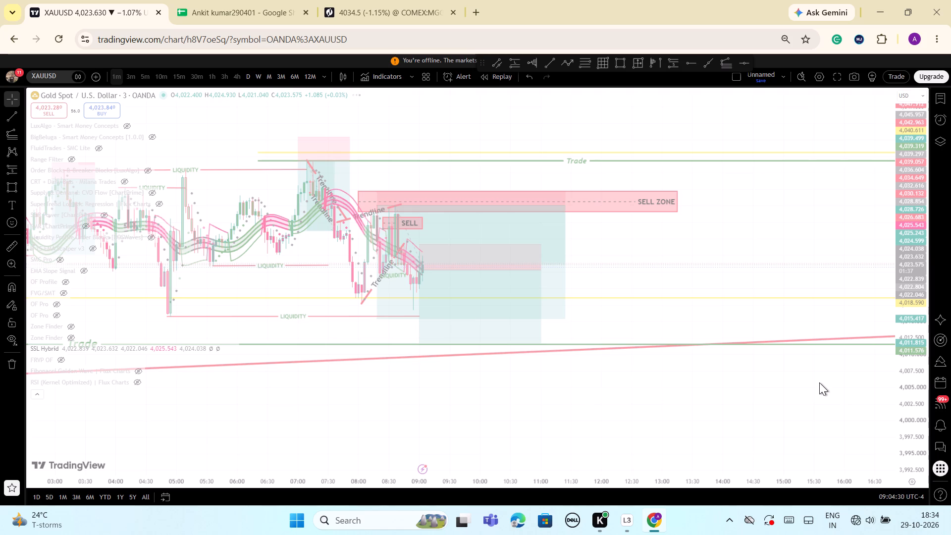
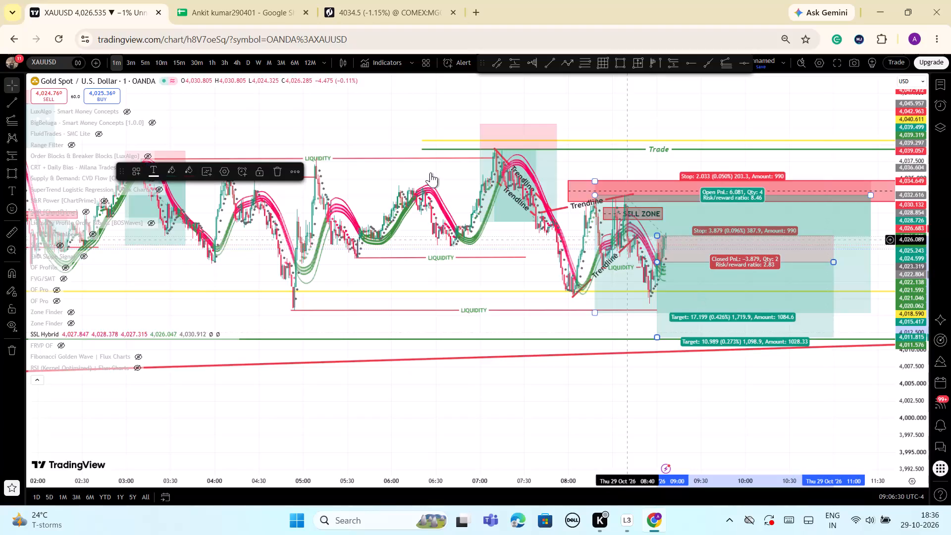
Delete the short position that starts at 09:00 from the one-minute chart.
click(273, 178)
Examine the one-minute price action around 09:00 against the sell zones, liquidity lines and SSL Hybrid bands.
scroll(495, 295, up, 3)
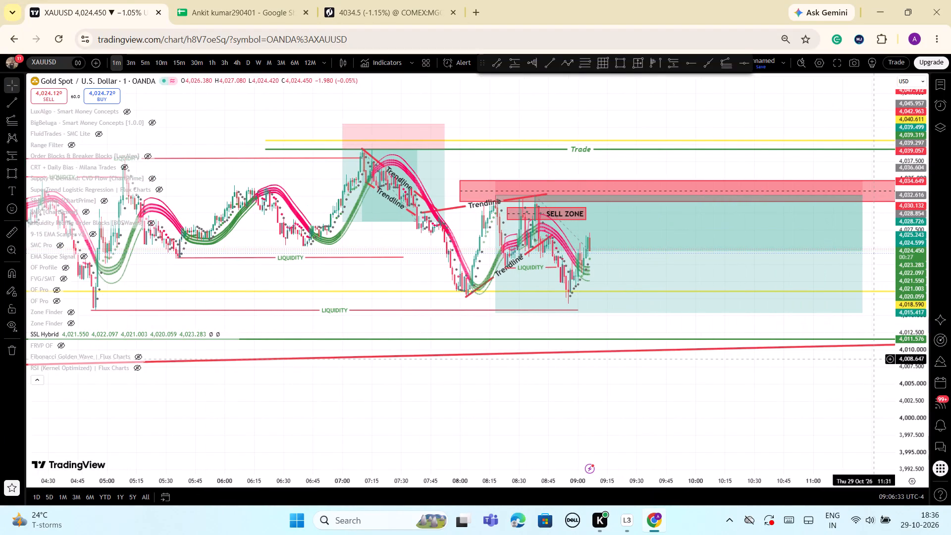
scroll(865, 387, up, 6)
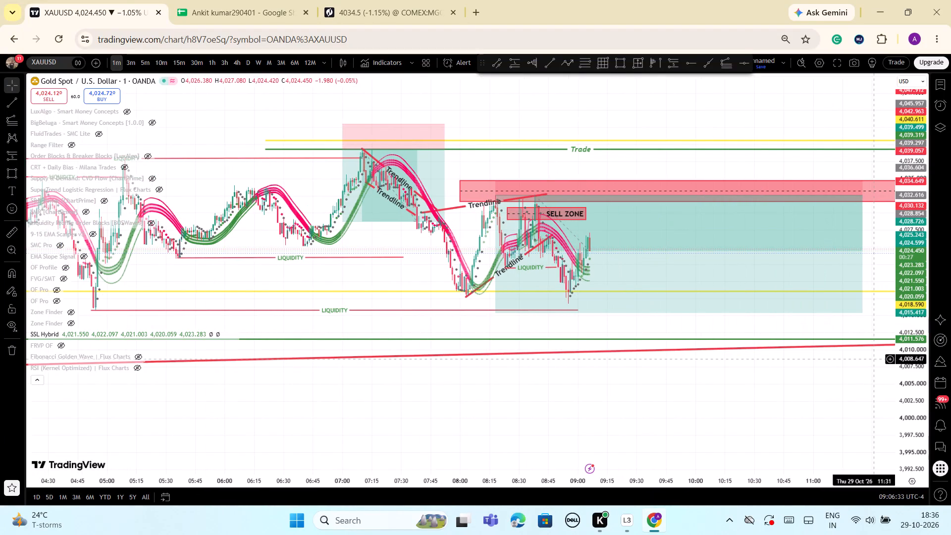